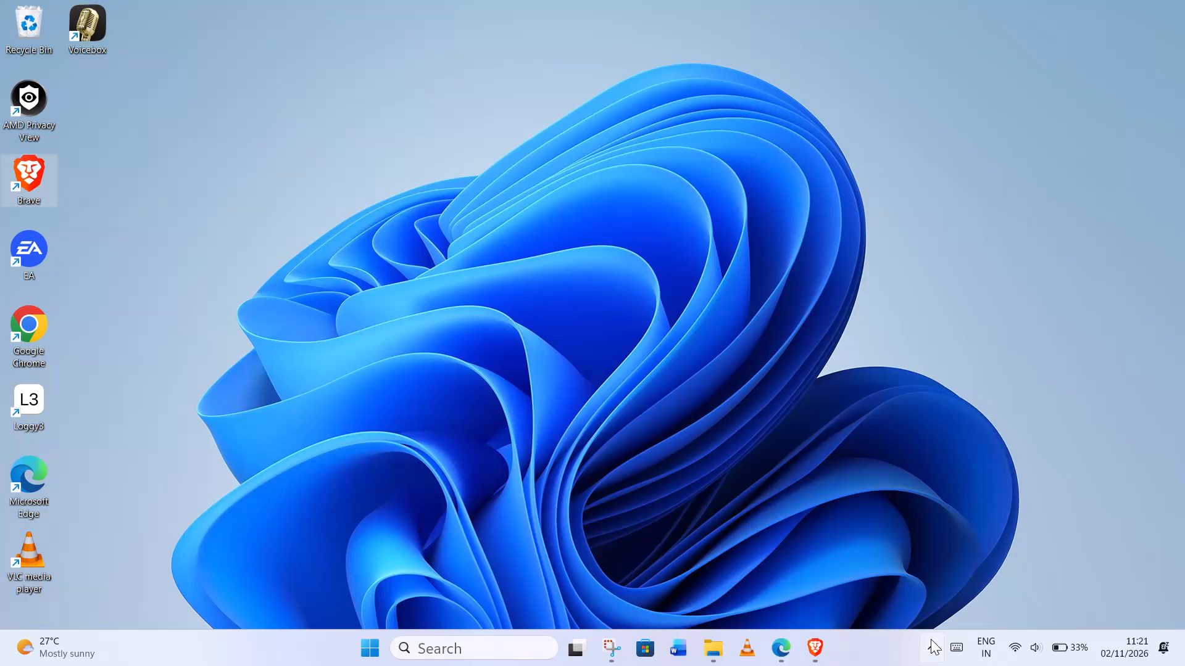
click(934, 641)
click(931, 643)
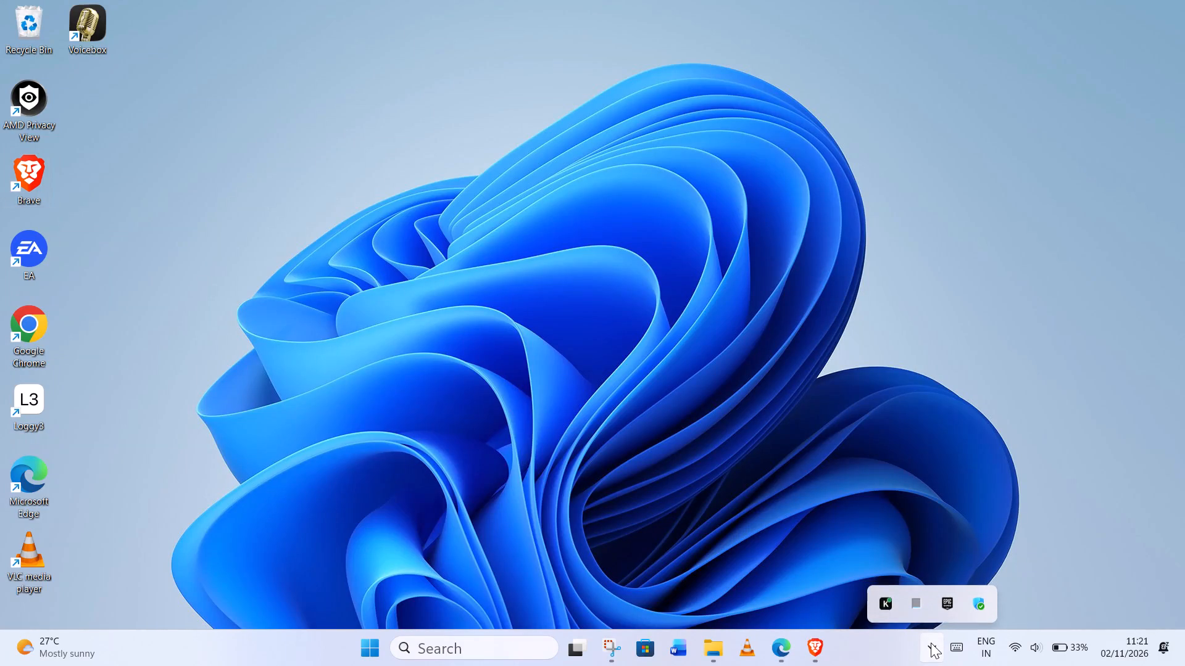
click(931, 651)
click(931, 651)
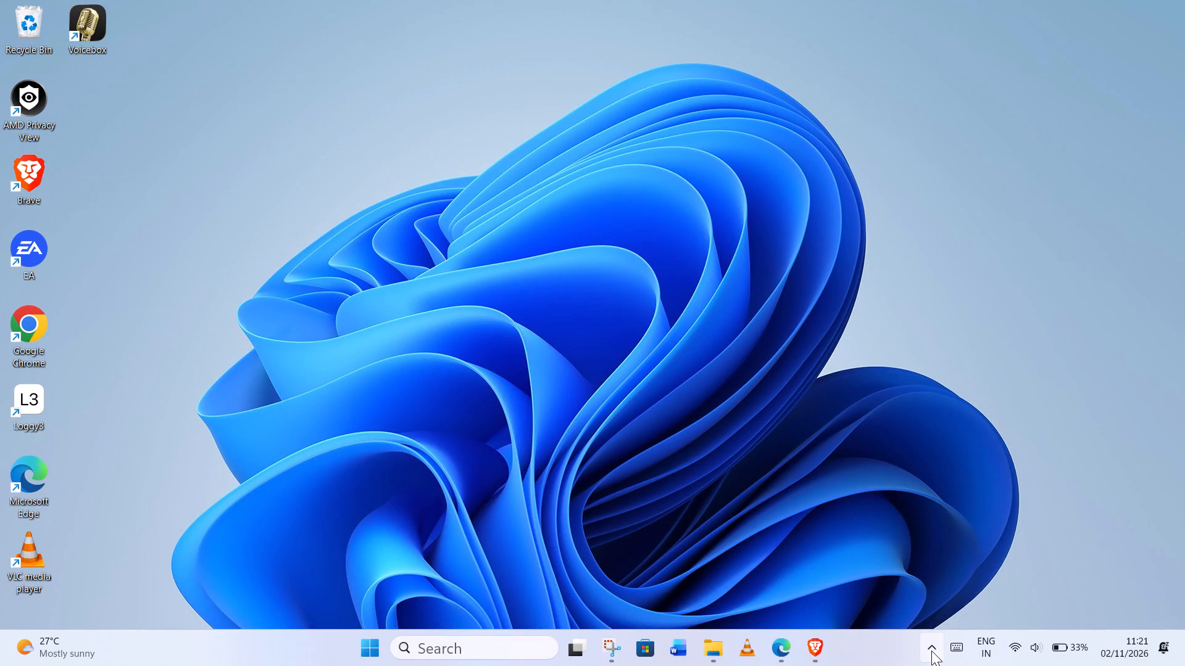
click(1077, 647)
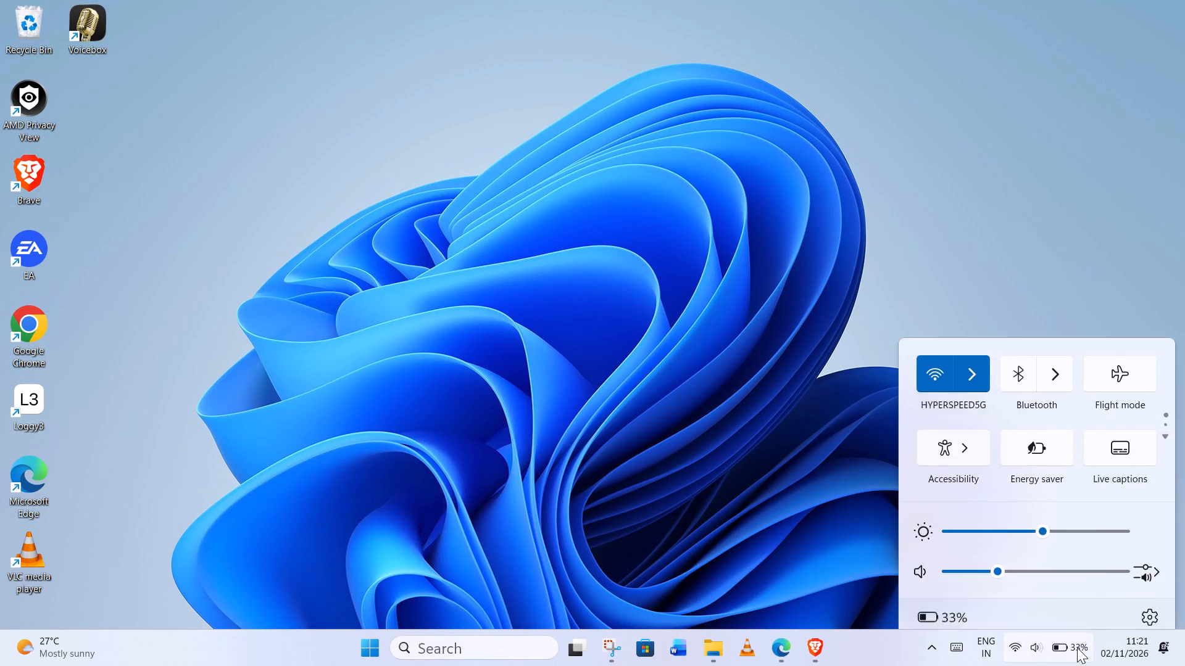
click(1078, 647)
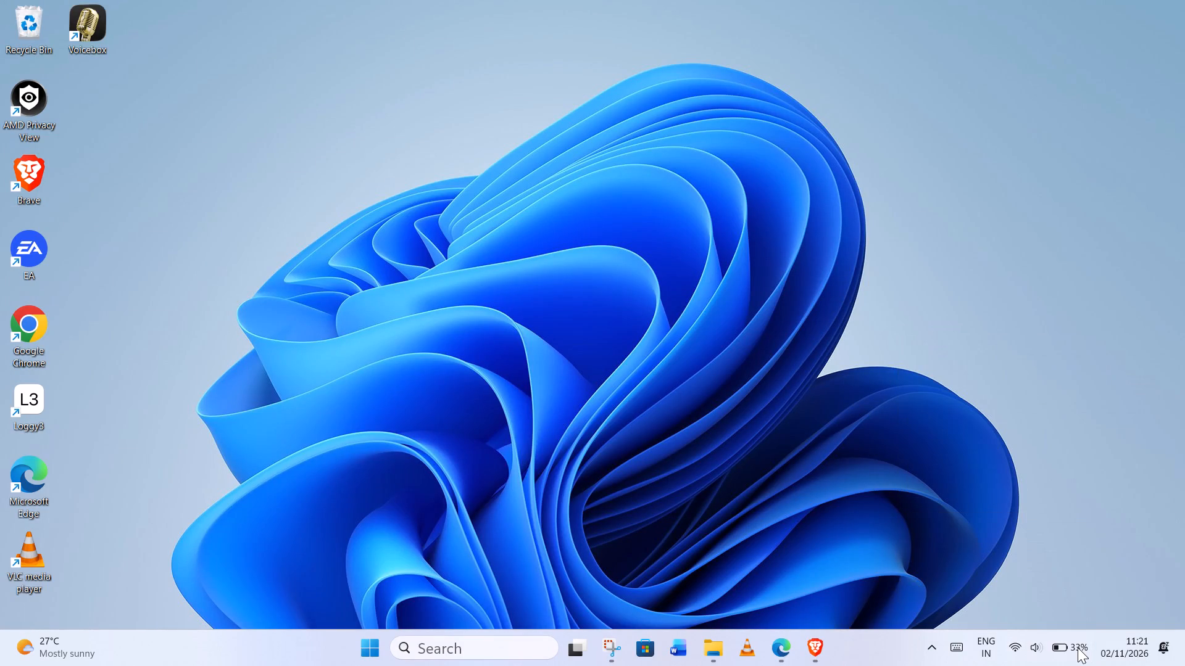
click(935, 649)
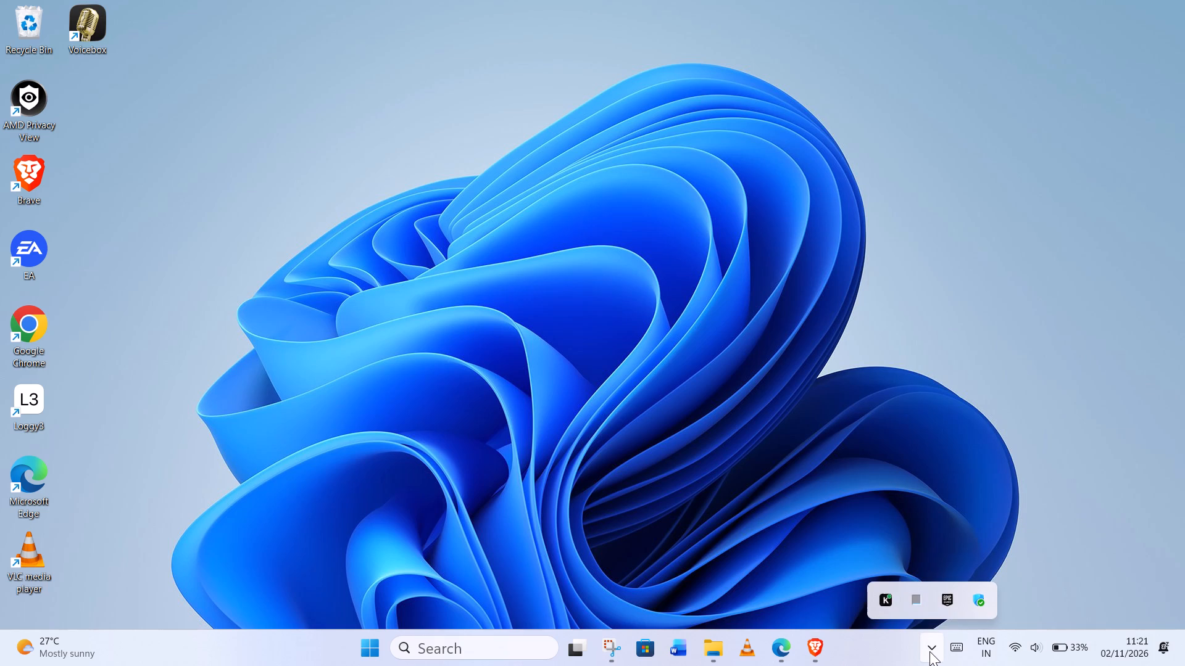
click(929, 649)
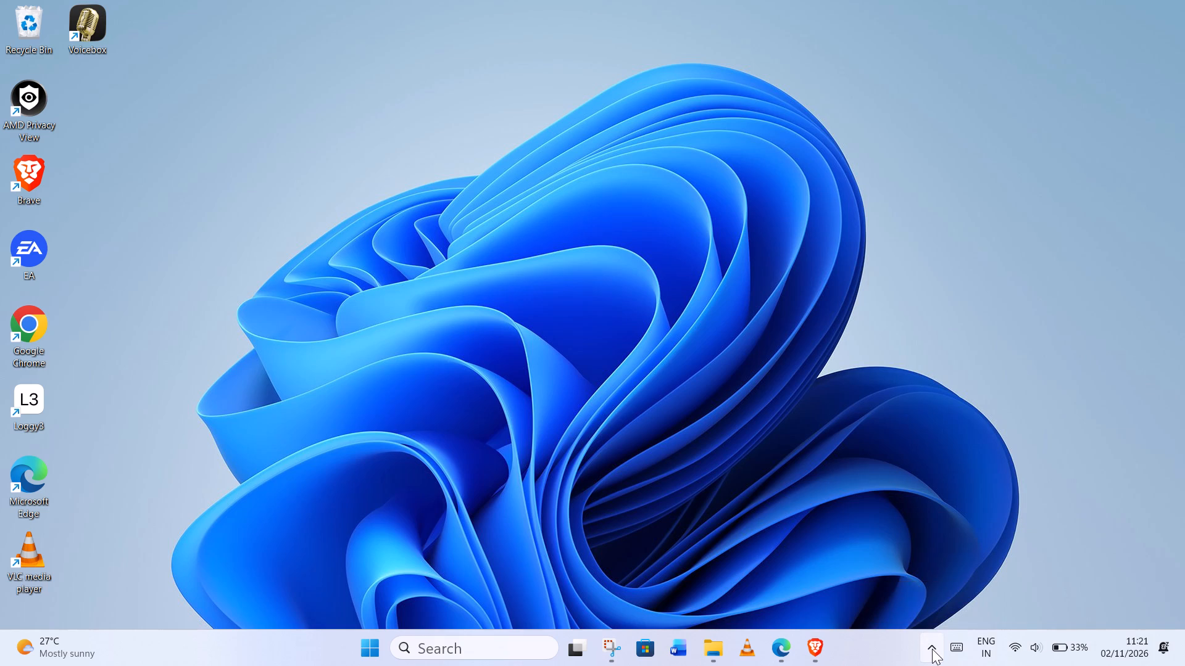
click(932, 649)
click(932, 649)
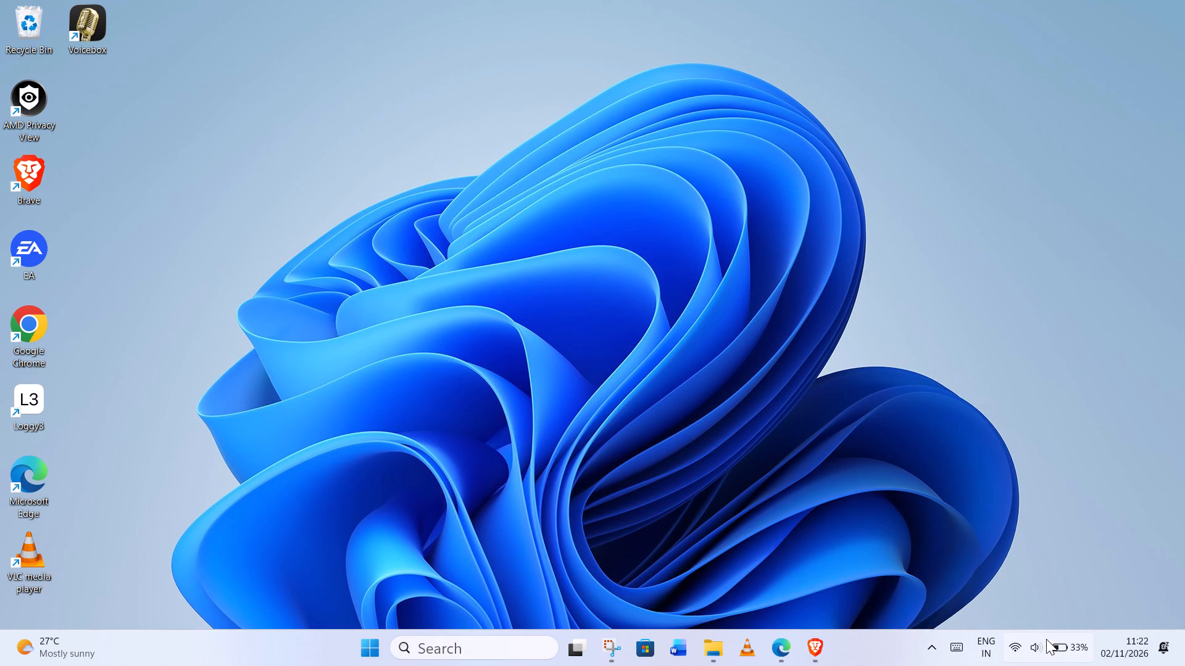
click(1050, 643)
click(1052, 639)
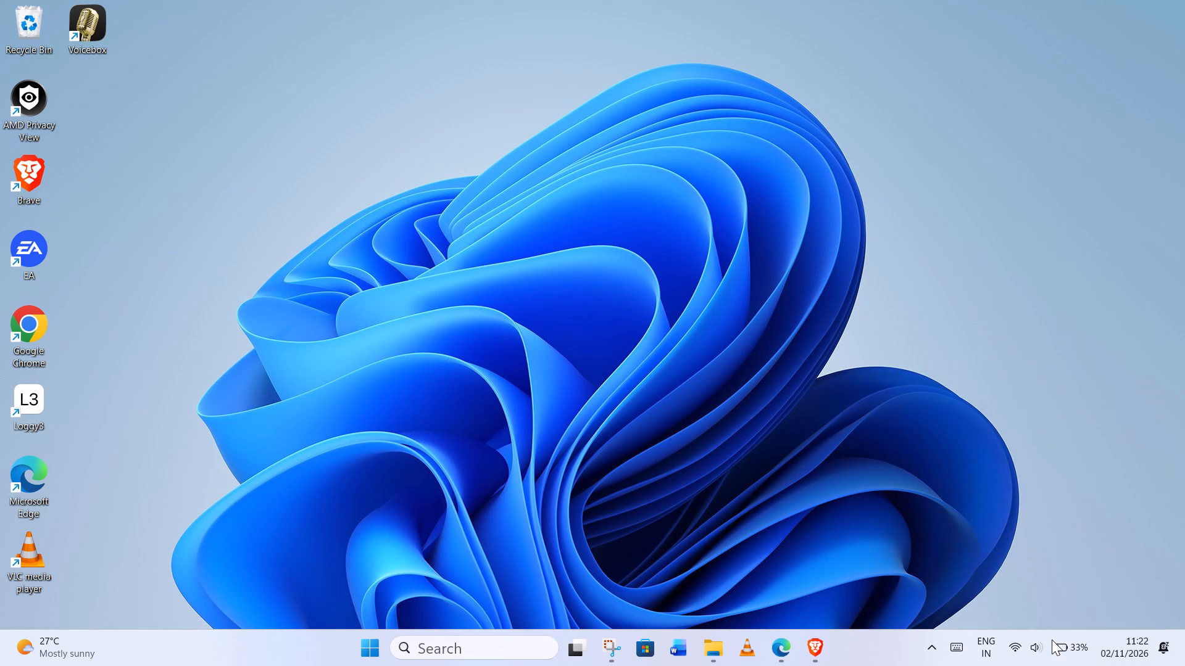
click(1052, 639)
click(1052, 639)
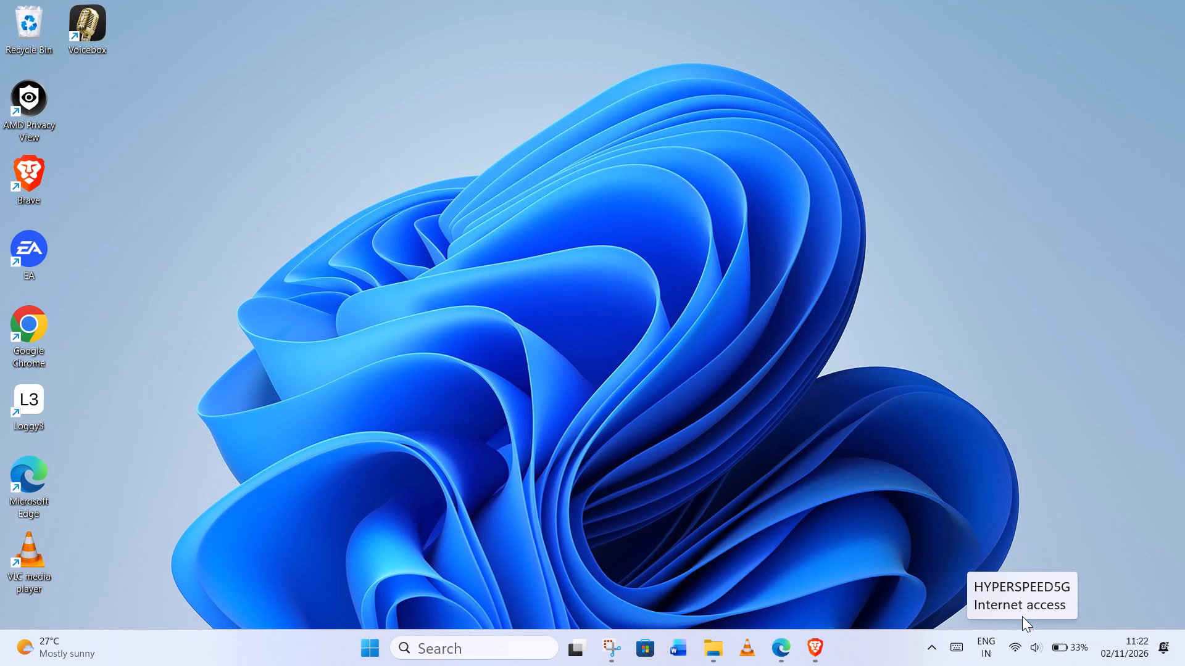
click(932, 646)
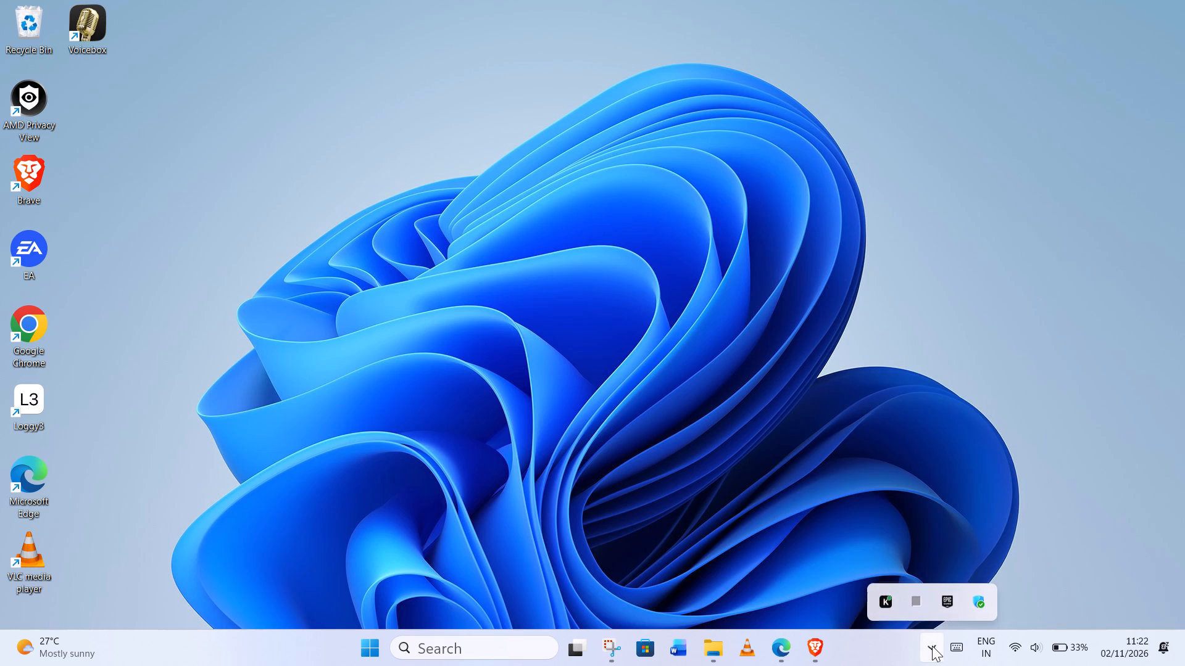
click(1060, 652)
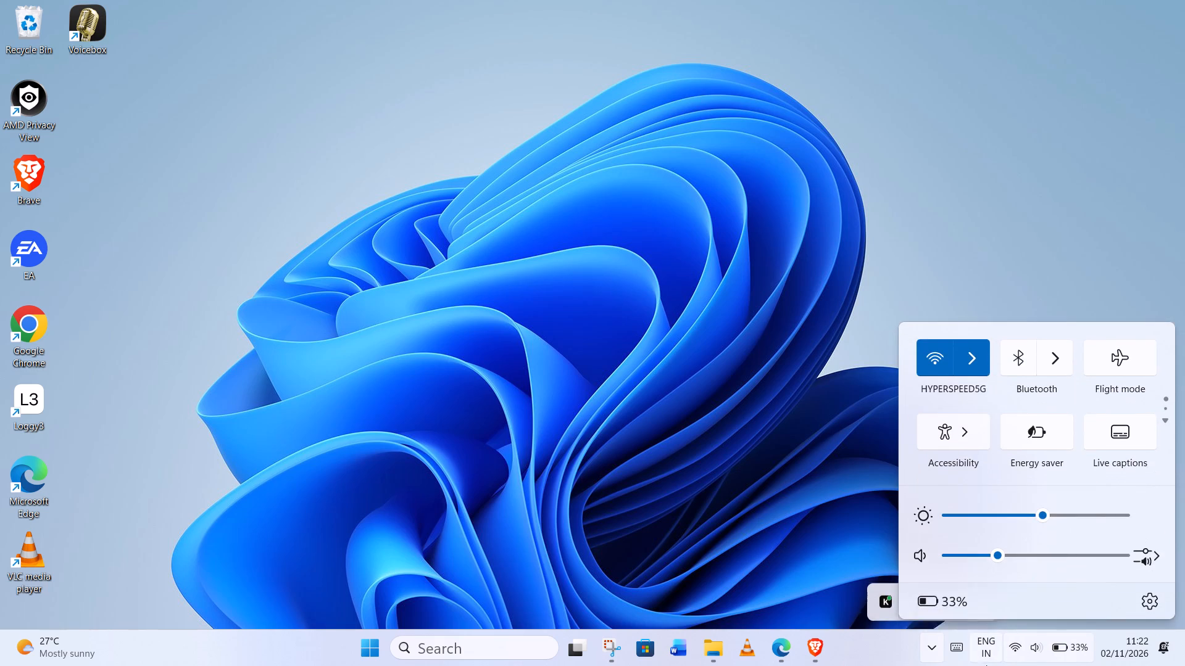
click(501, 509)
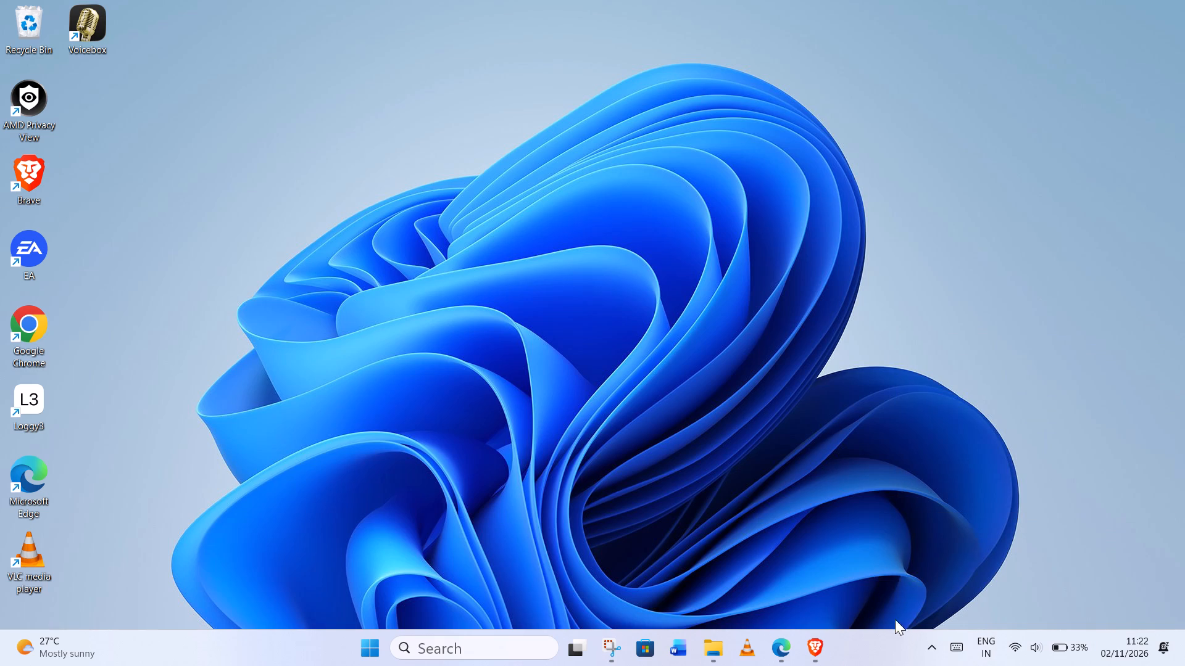
Switch to Brave and dismiss the error notification in the noen store's theme code editor.
click(819, 649)
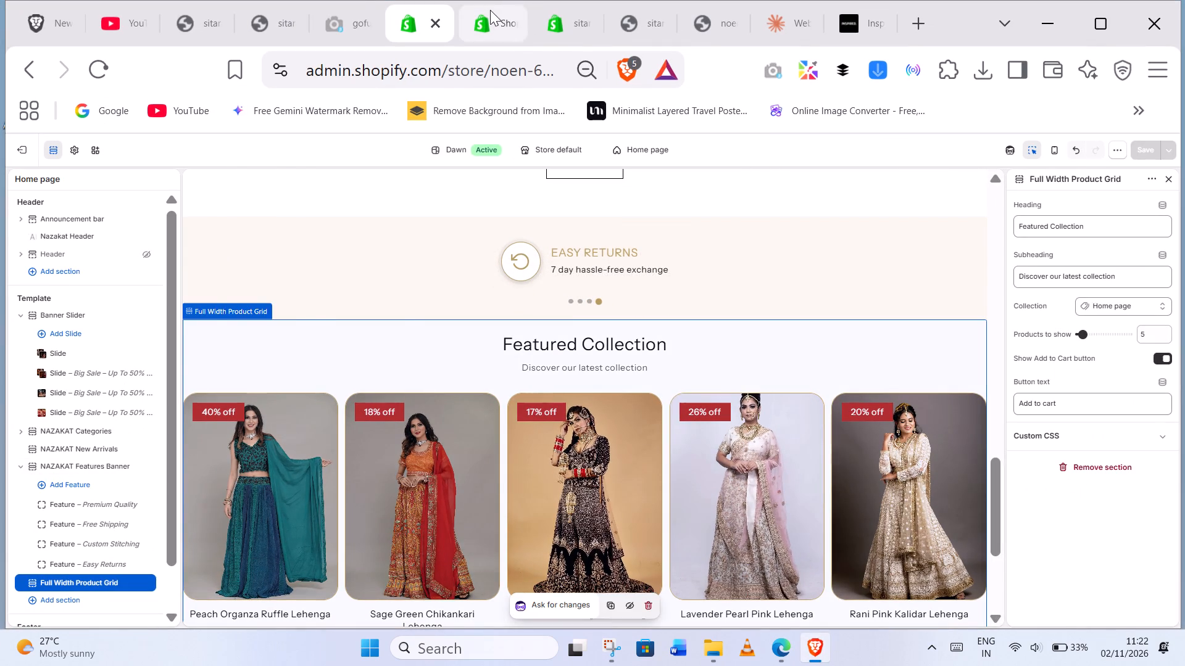
click(487, 11)
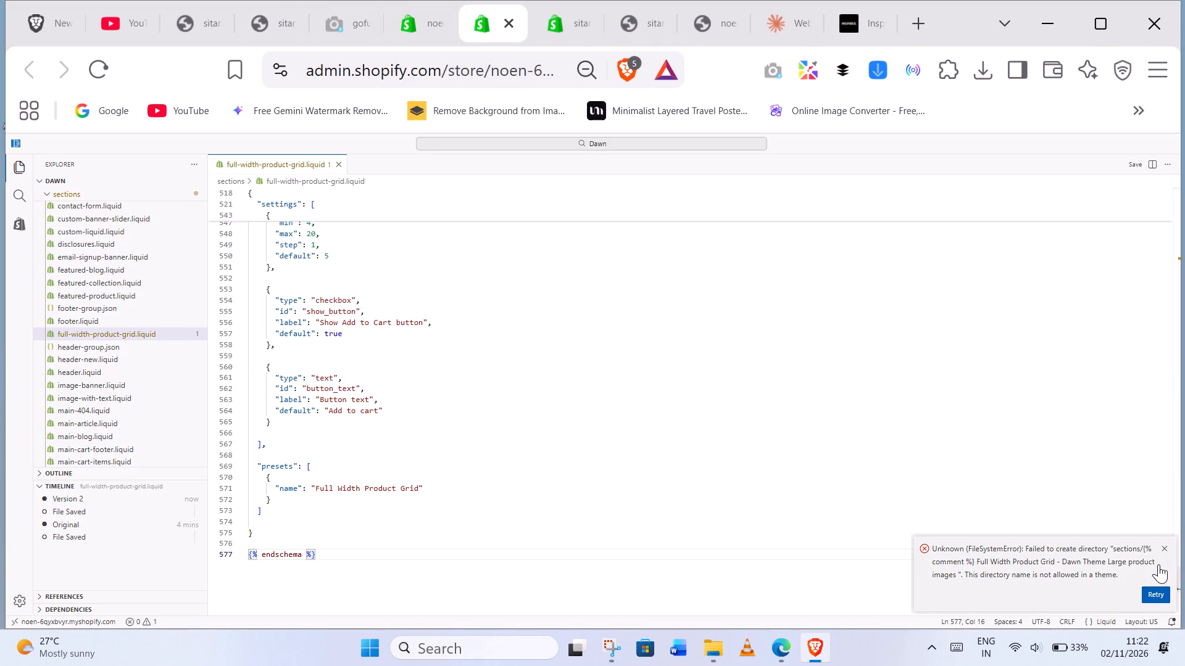
click(1166, 549)
Examine the noen home page's product sections and compare them with the Sitara storefront's home page layout.
click(419, 20)
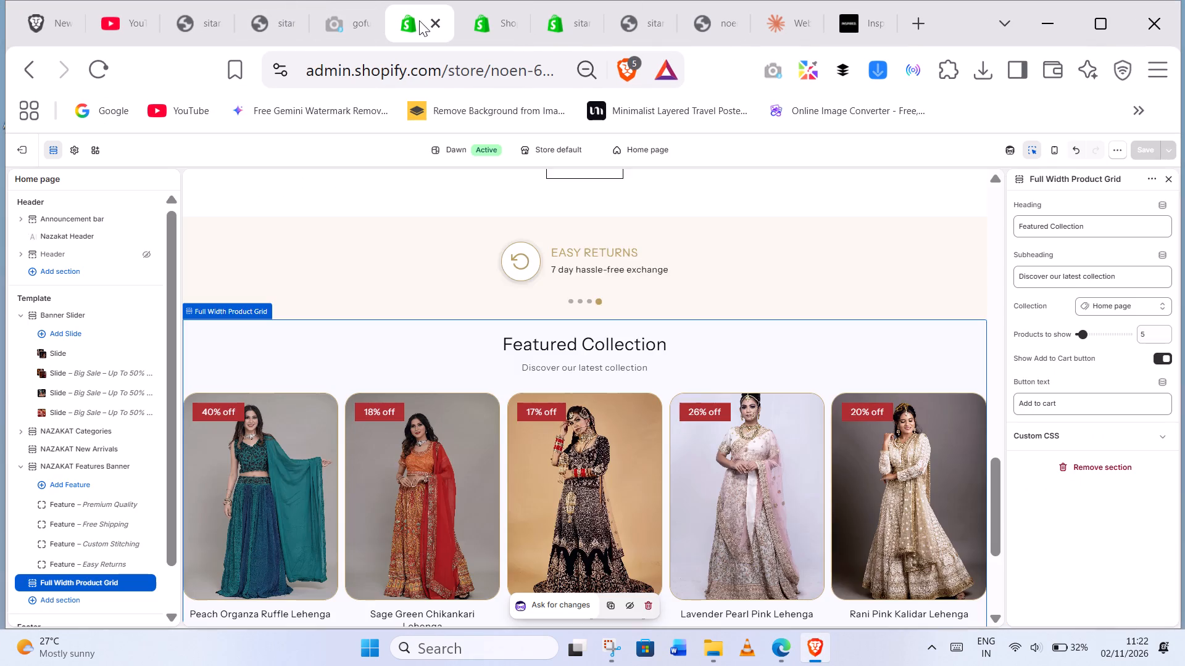
scroll(657, 530, down, 6)
scroll(789, 485, down, 5)
scroll(783, 430, up, 6)
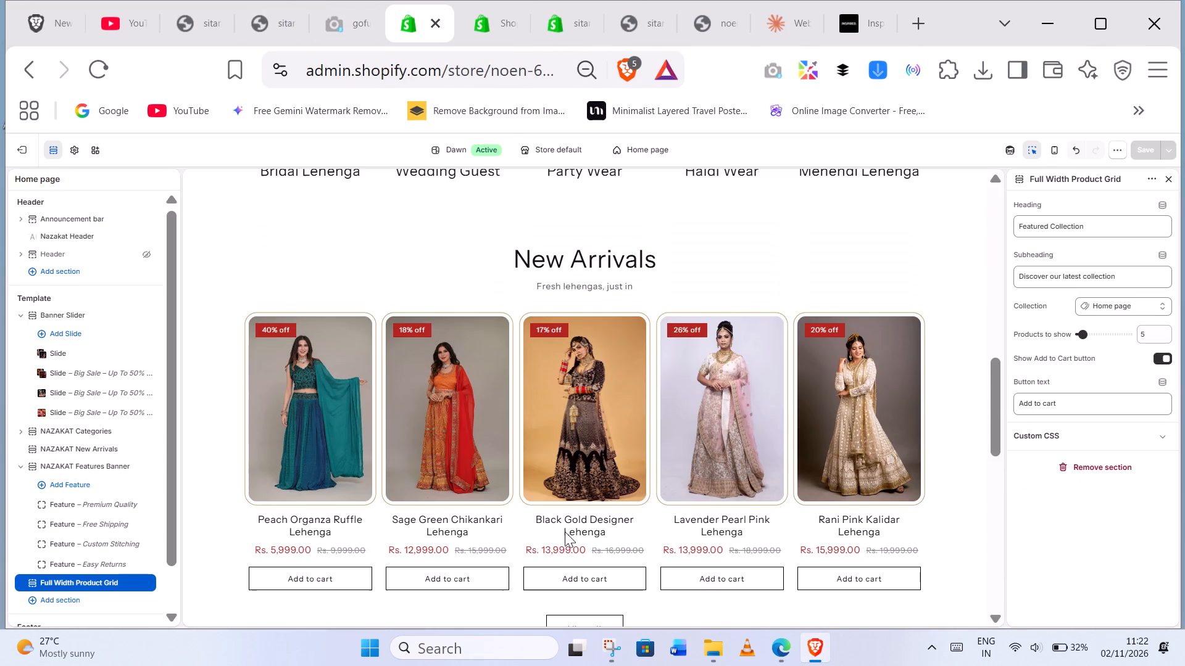
click(488, 13)
click(564, 18)
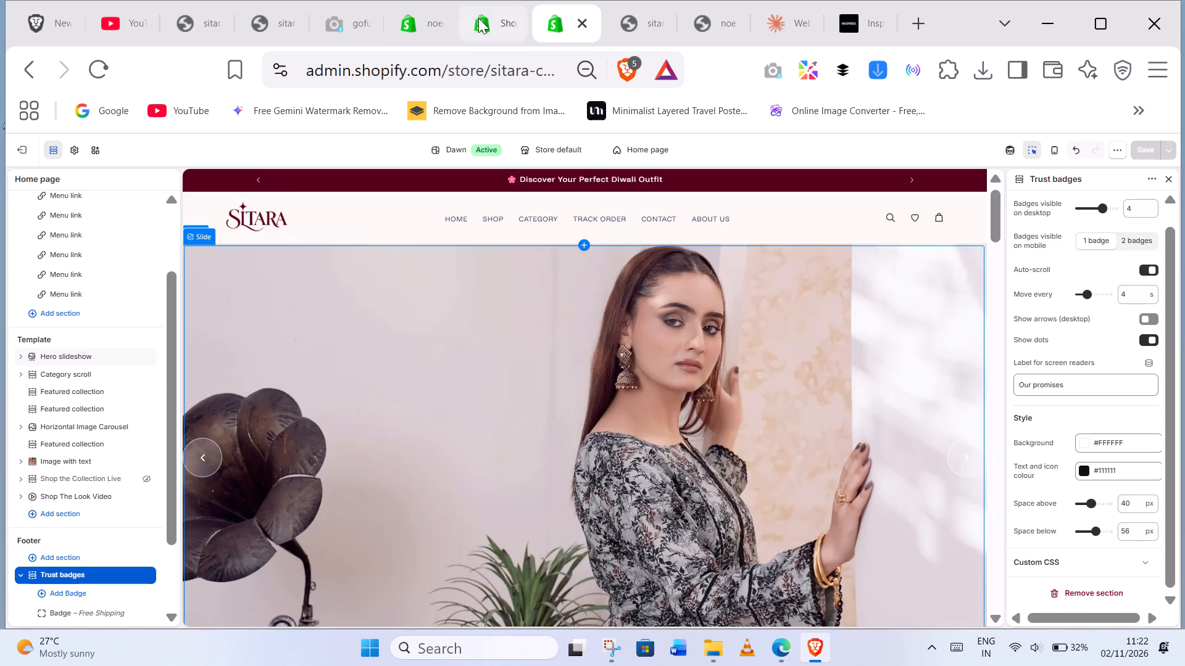
click(477, 17)
click(406, 18)
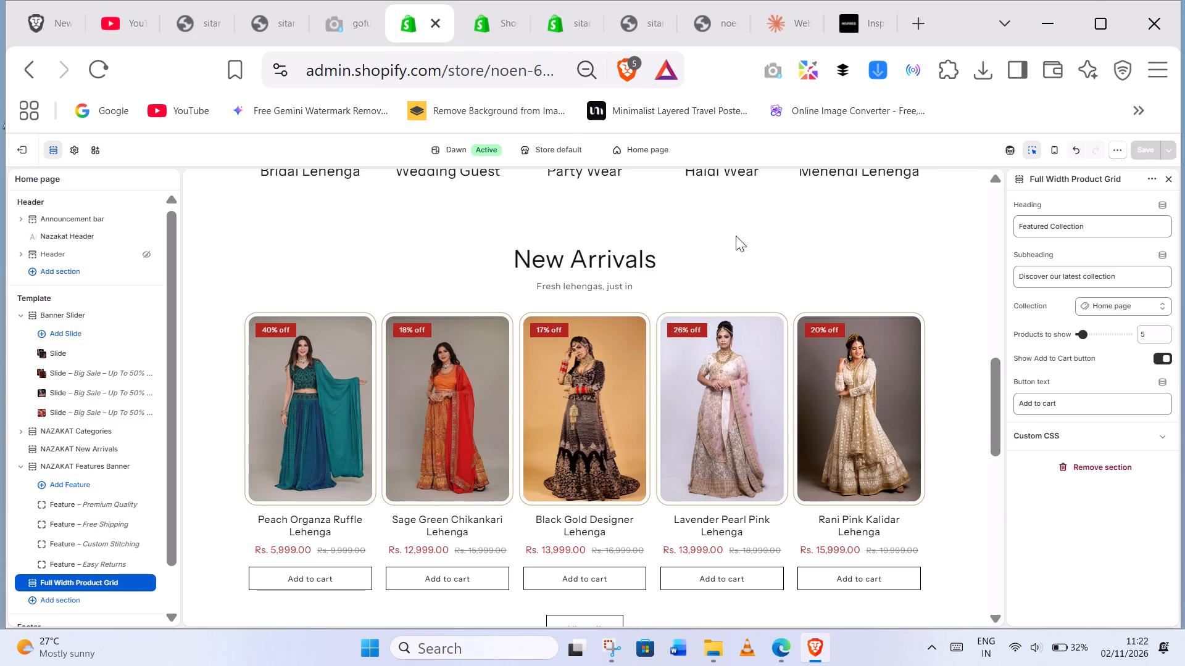
click(704, 16)
click(631, 14)
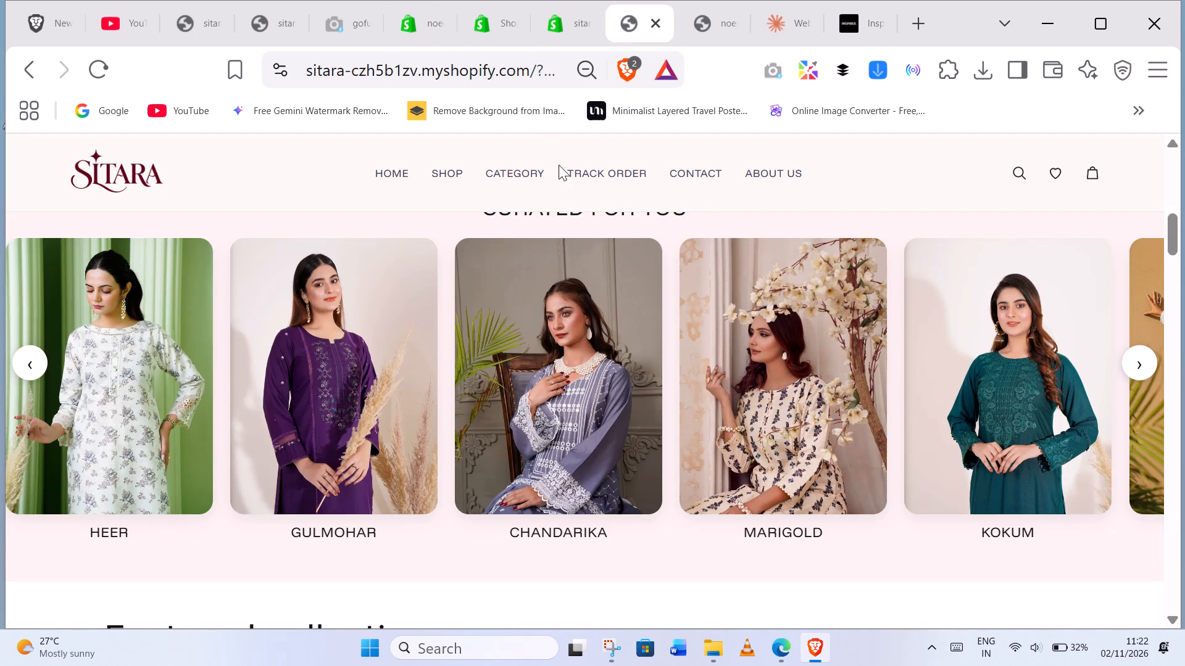
scroll(765, 582, down, 14)
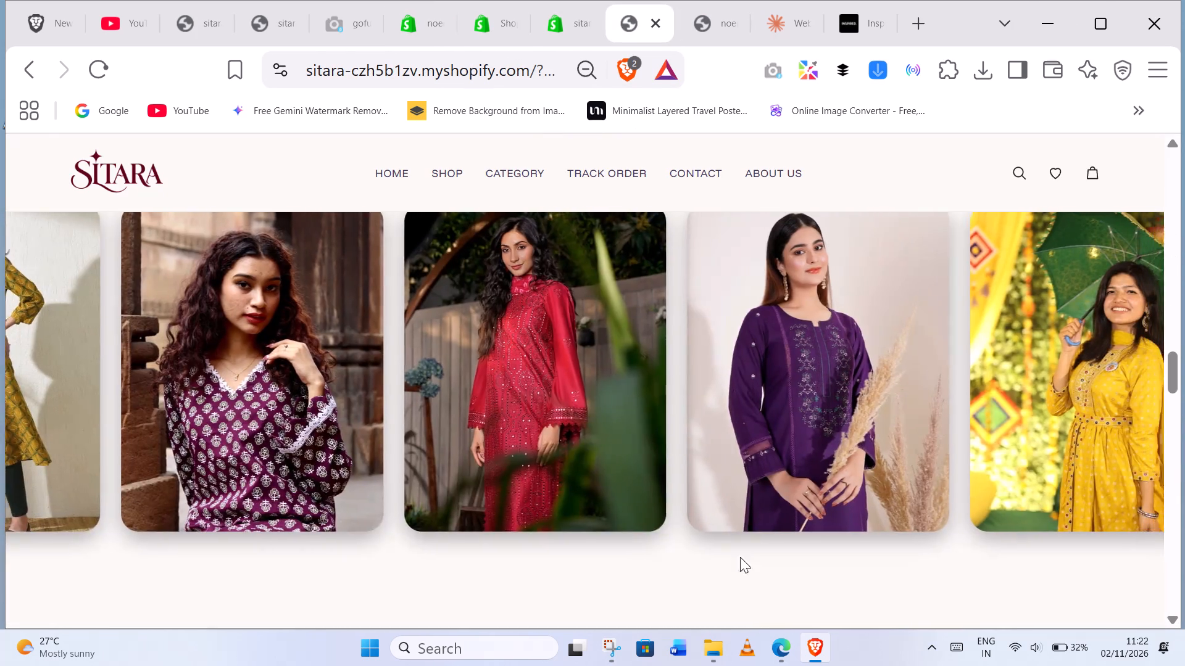
scroll(697, 527, up, 6)
click(483, 12)
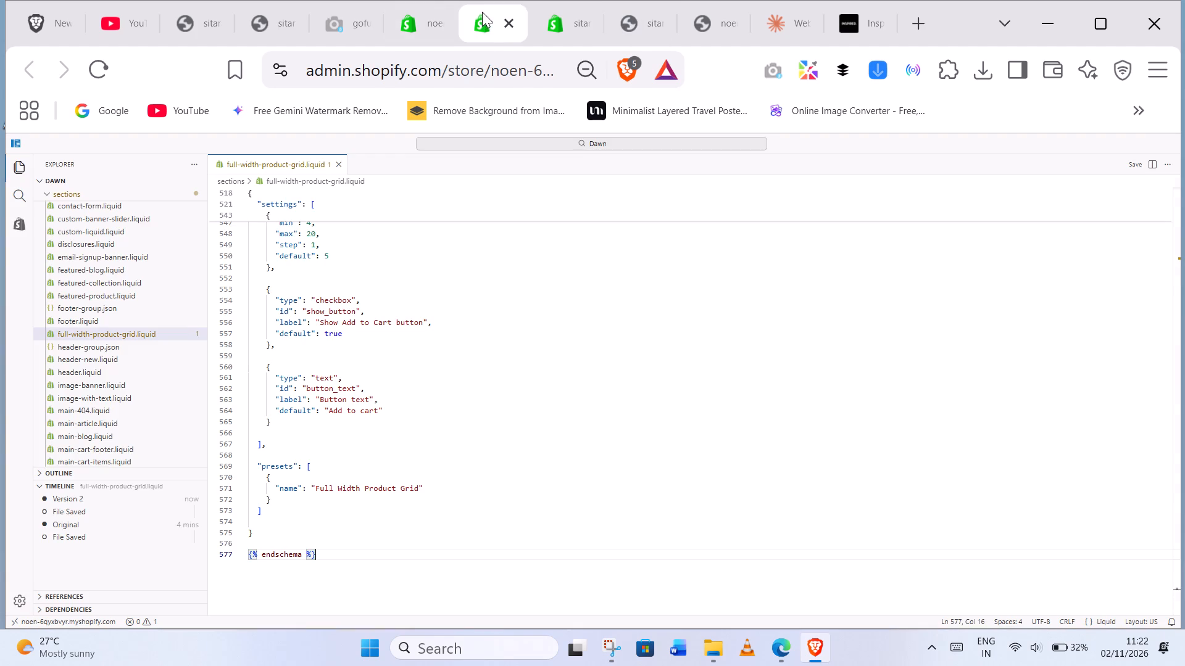
In the Sitara theme editor, set the first "Trending with Celebrities" section's image shape to Default and save the theme.
click(546, 24)
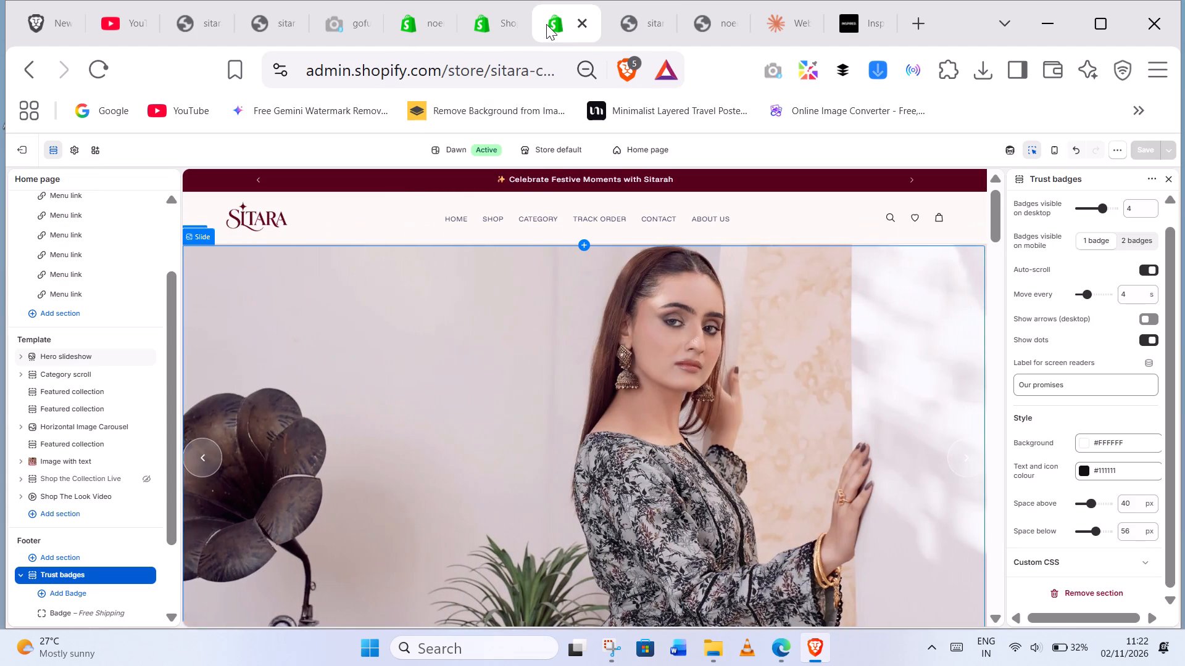
scroll(625, 263, down, 7)
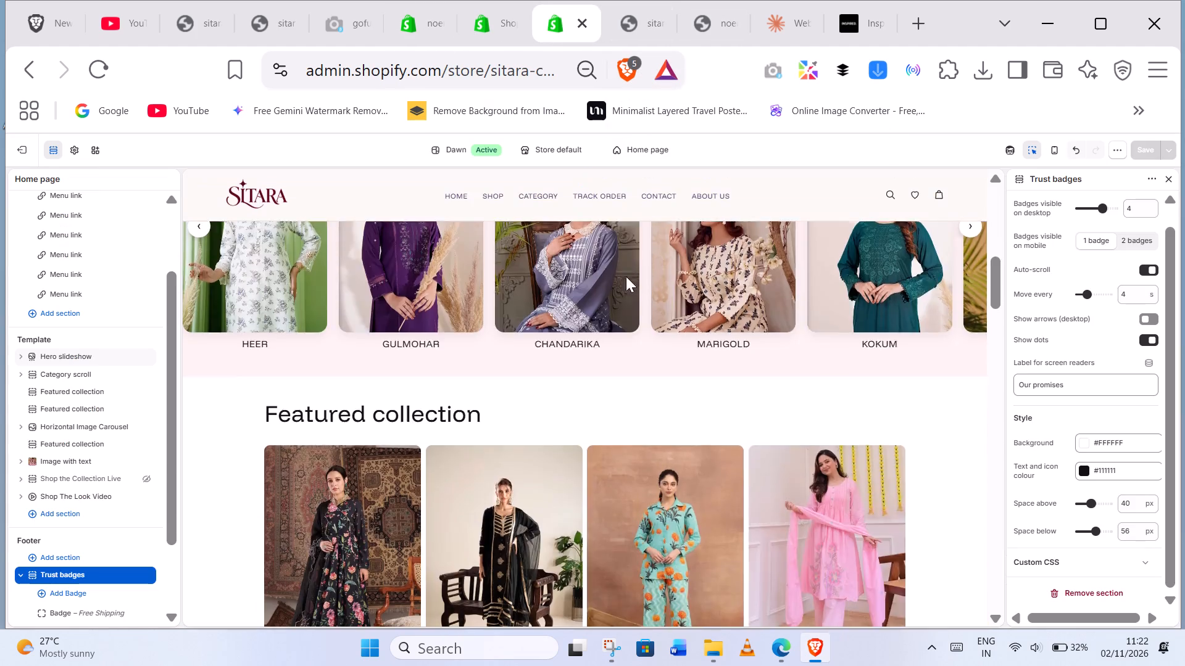
scroll(626, 276, down, 4)
scroll(734, 283, up, 3)
click(907, 423)
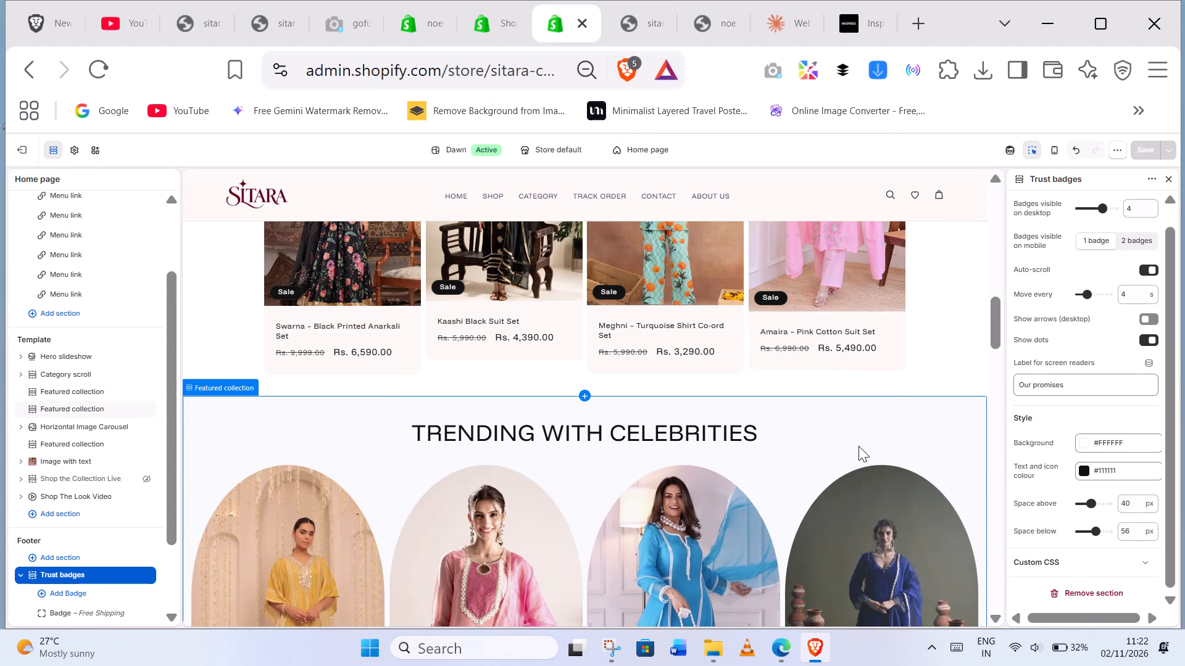
scroll(1084, 450, down, 3)
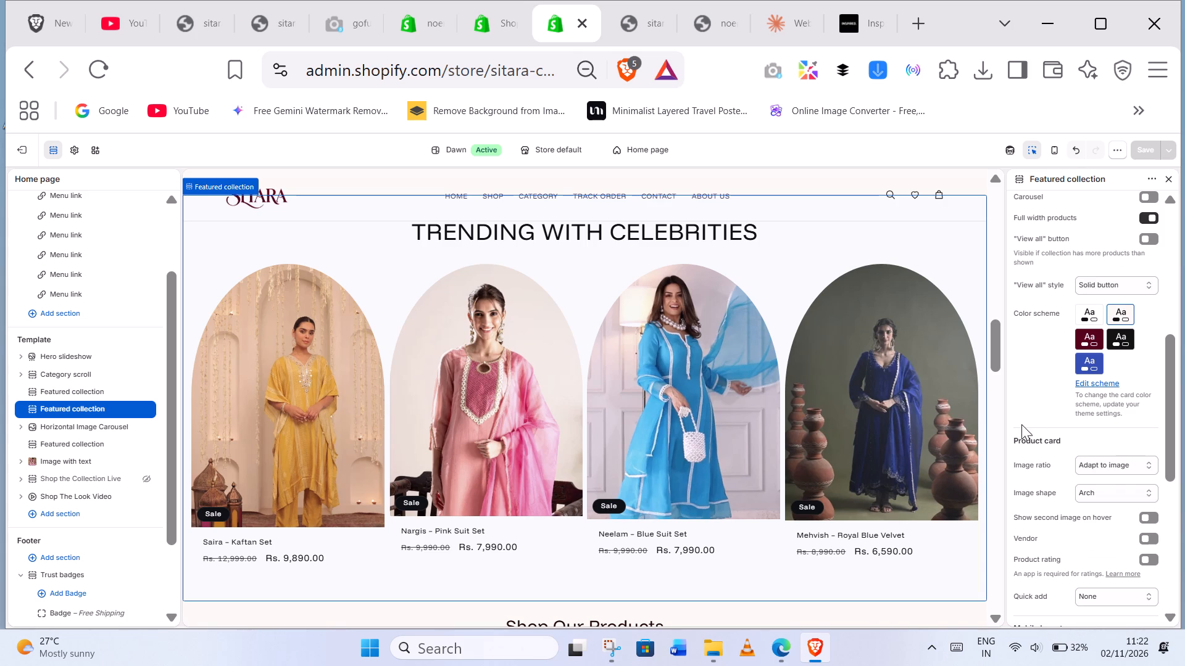
click(1094, 494)
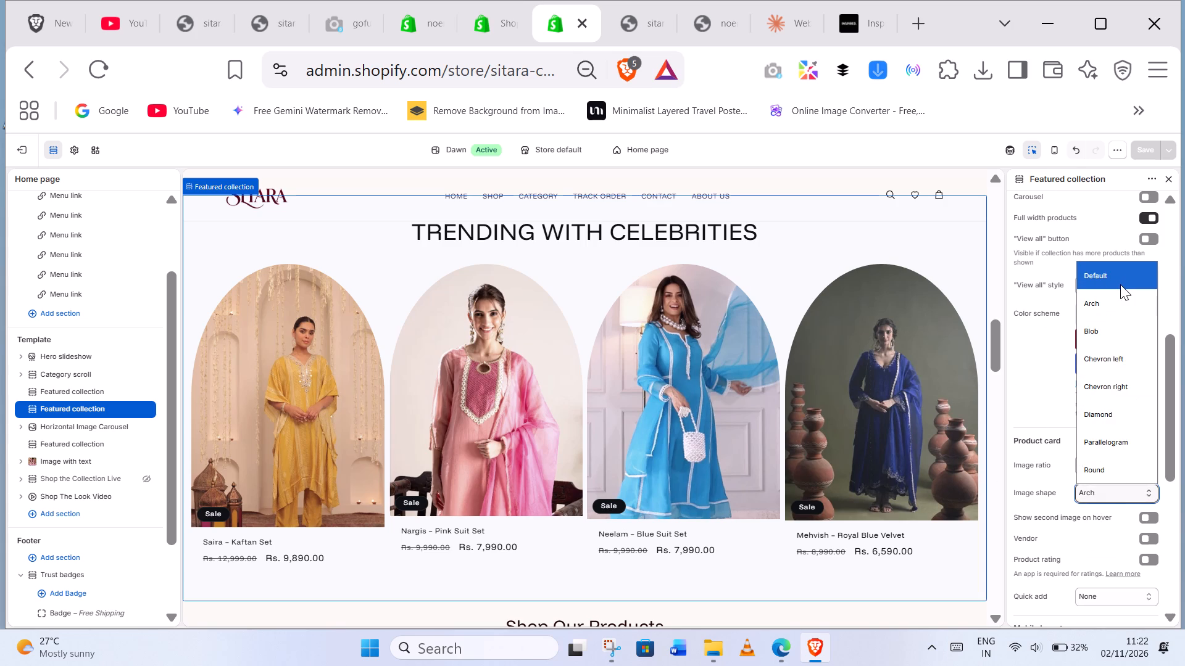
click(1120, 284)
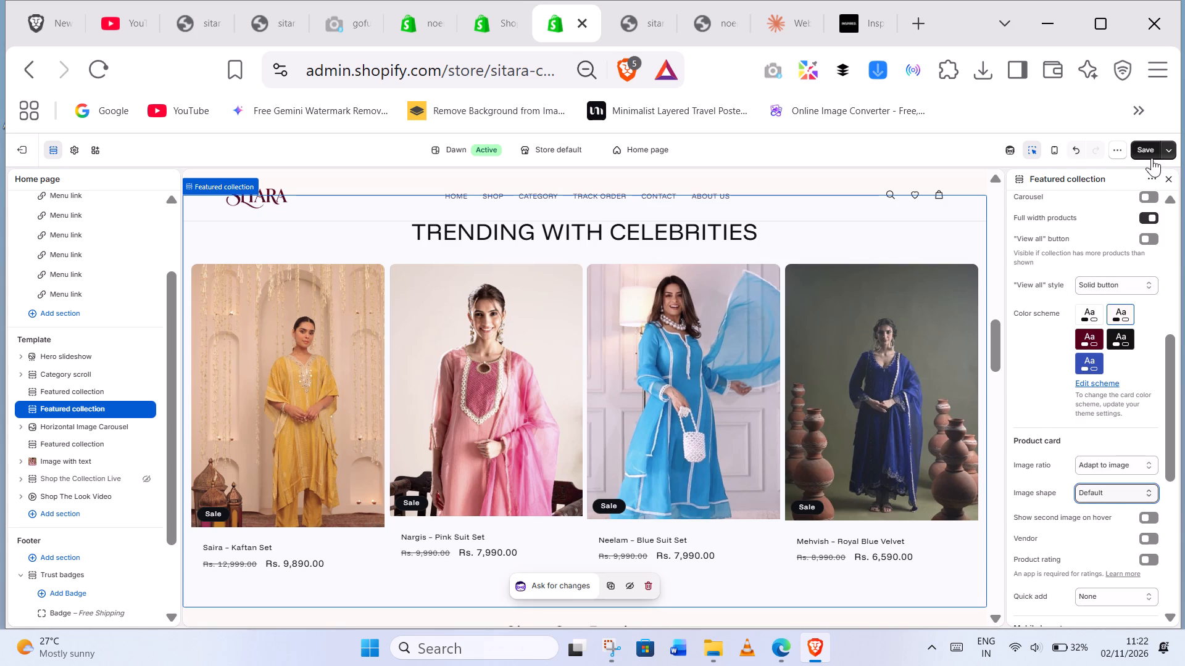
click(1150, 158)
Review the Sitara home page below the first trending section and inspect the second "Trending with Celebrities" section.
scroll(571, 307, down, 5)
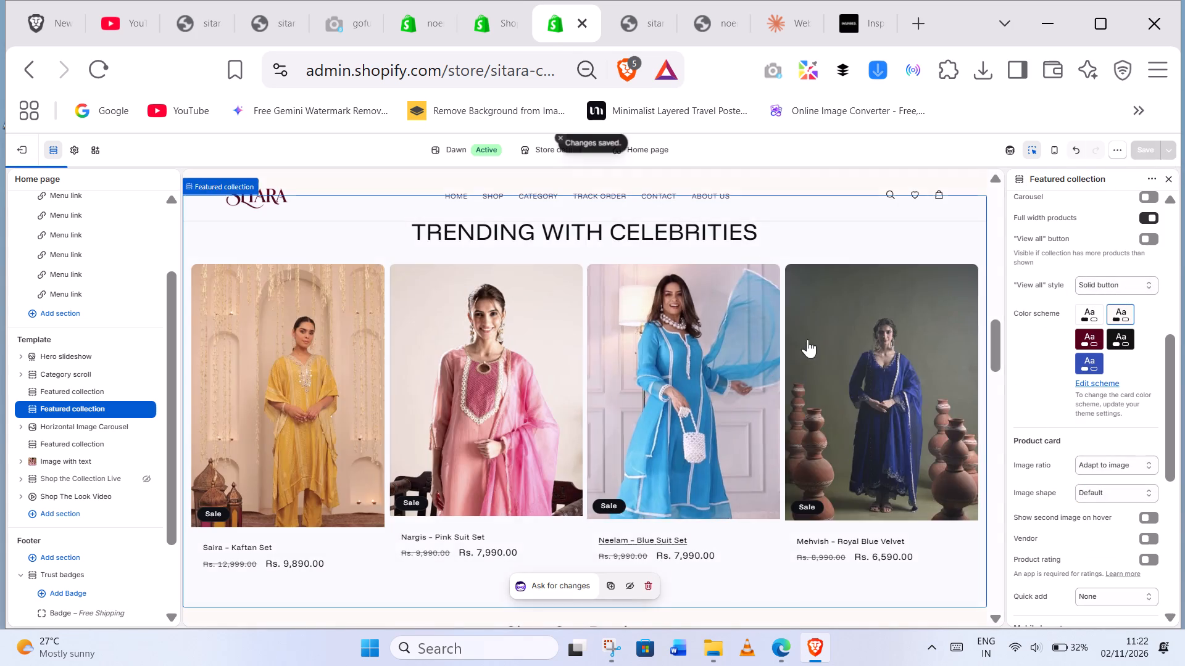
scroll(813, 345, down, 8)
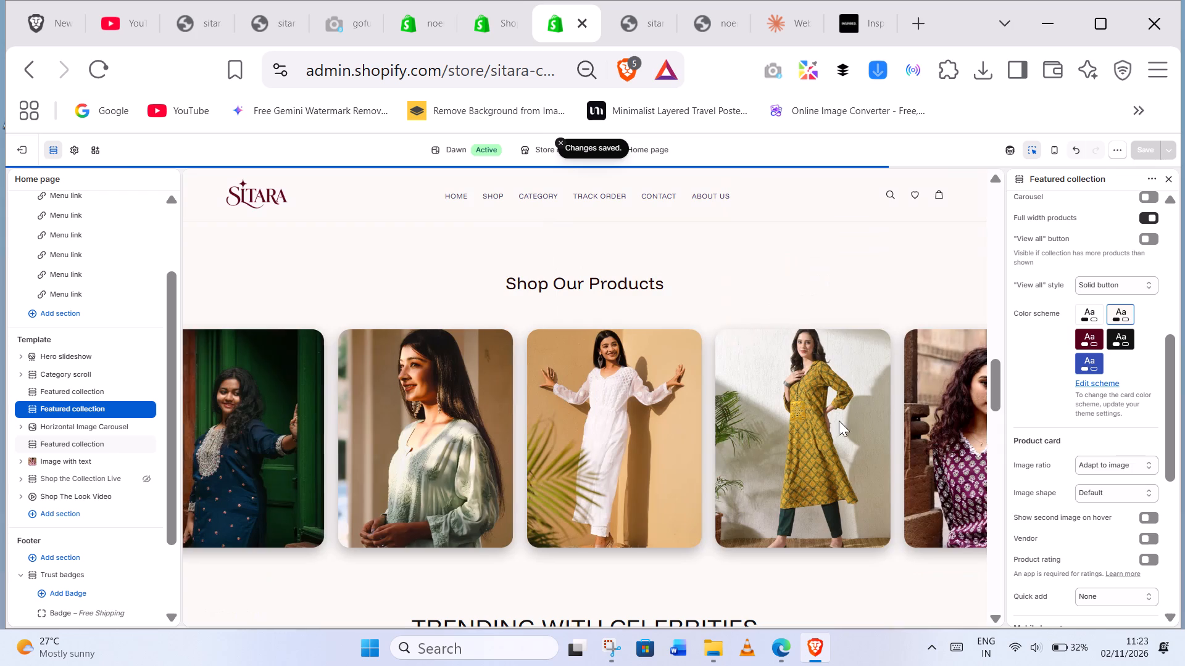
scroll(871, 414, up, 6)
scroll(872, 414, down, 3)
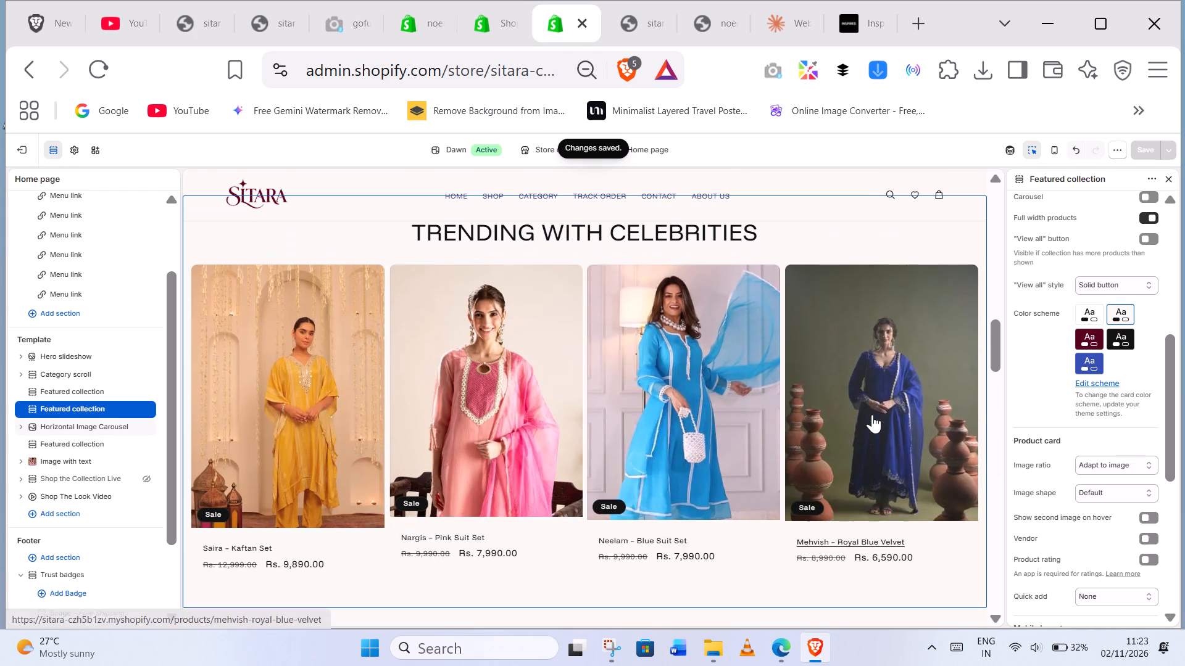
scroll(872, 414, down, 8)
scroll(883, 393, up, 2)
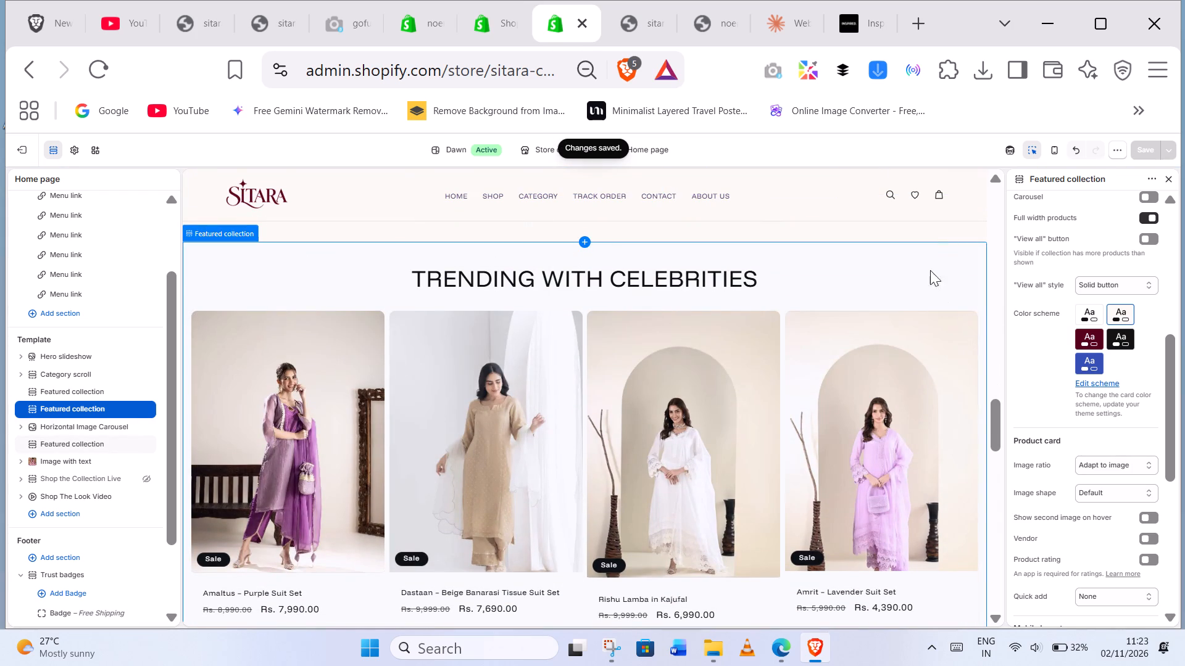
click(924, 267)
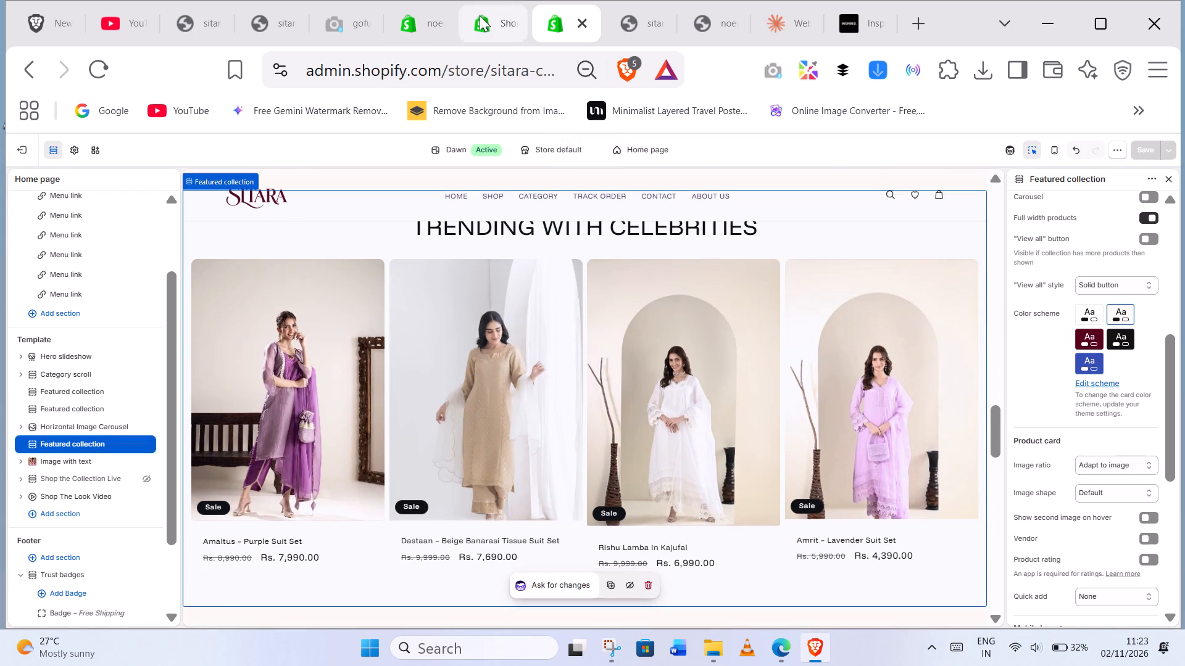
In the noen theme editor, add a Featured collection section to the home page template below the Full Width Product Grid.
click(481, 15)
click(418, 22)
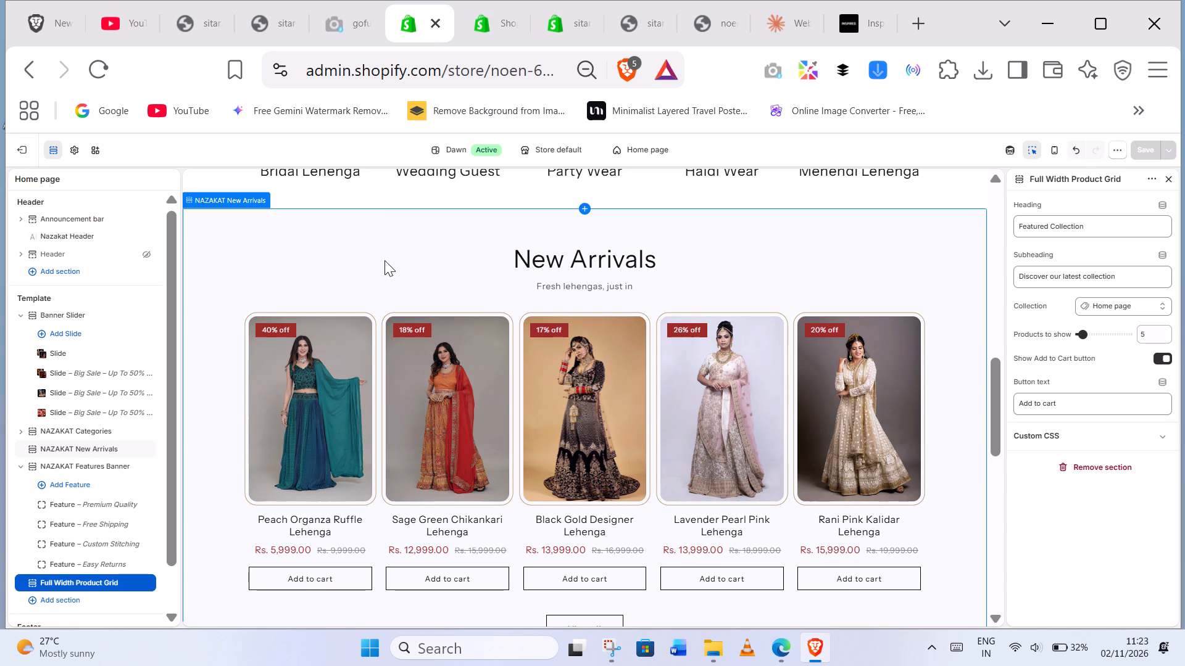
click(385, 260)
scroll(515, 284, down, 5)
scroll(422, 340, down, 4)
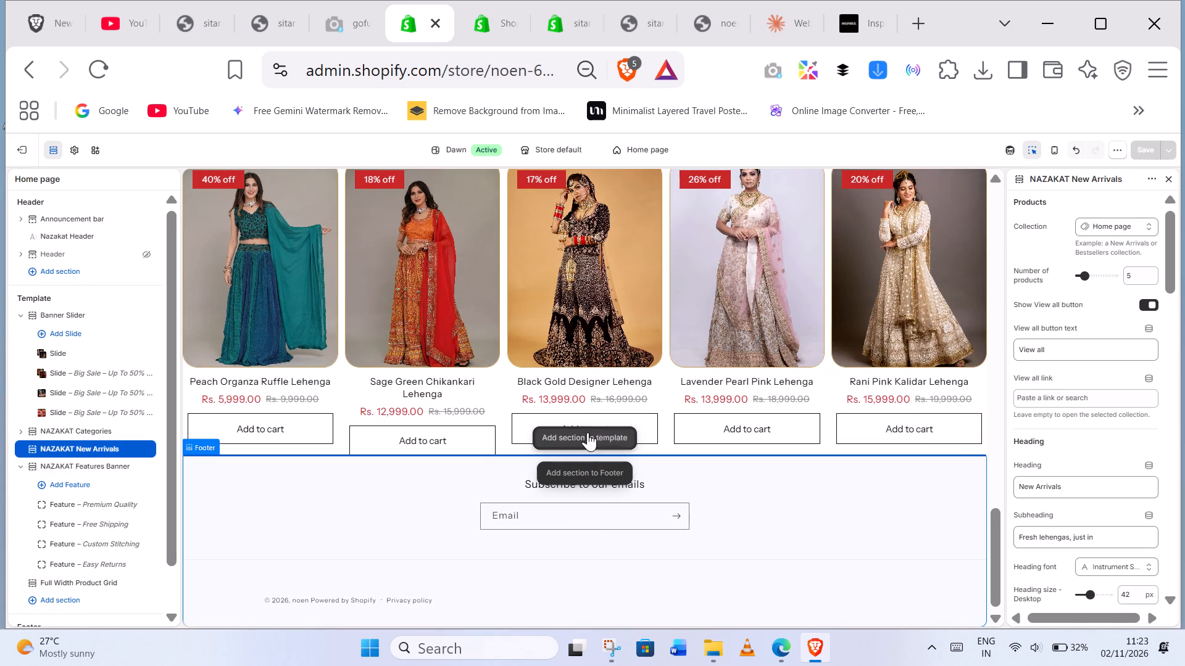
click(587, 437)
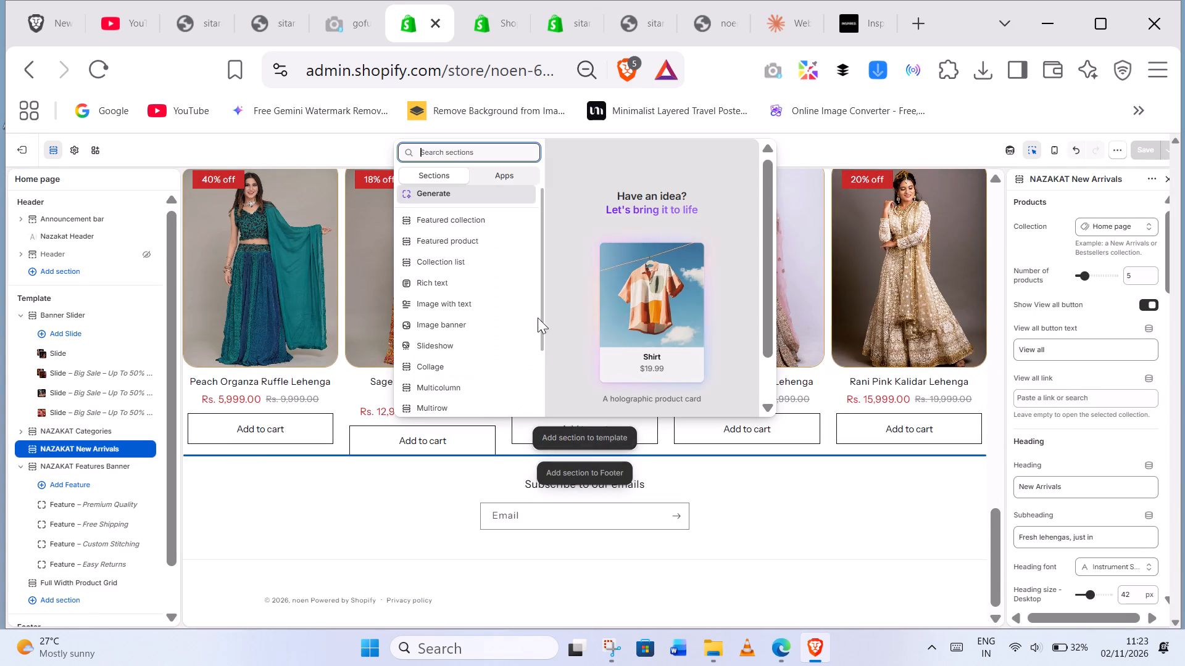
scroll(486, 261, down, 1)
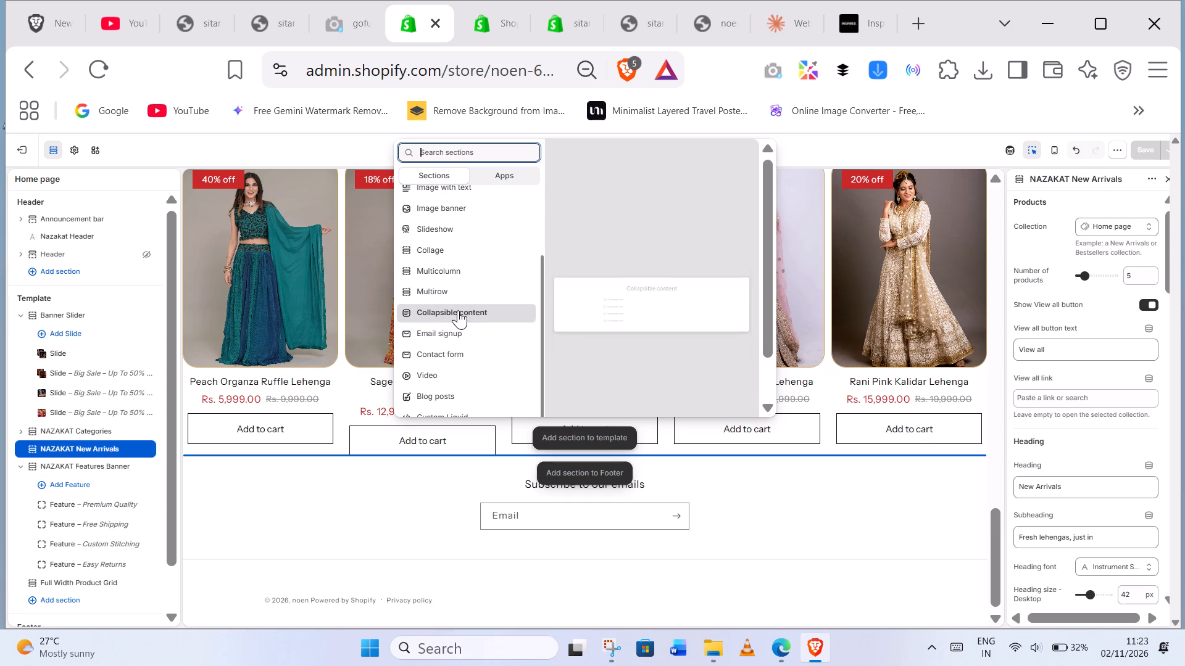
scroll(457, 197, up, 1)
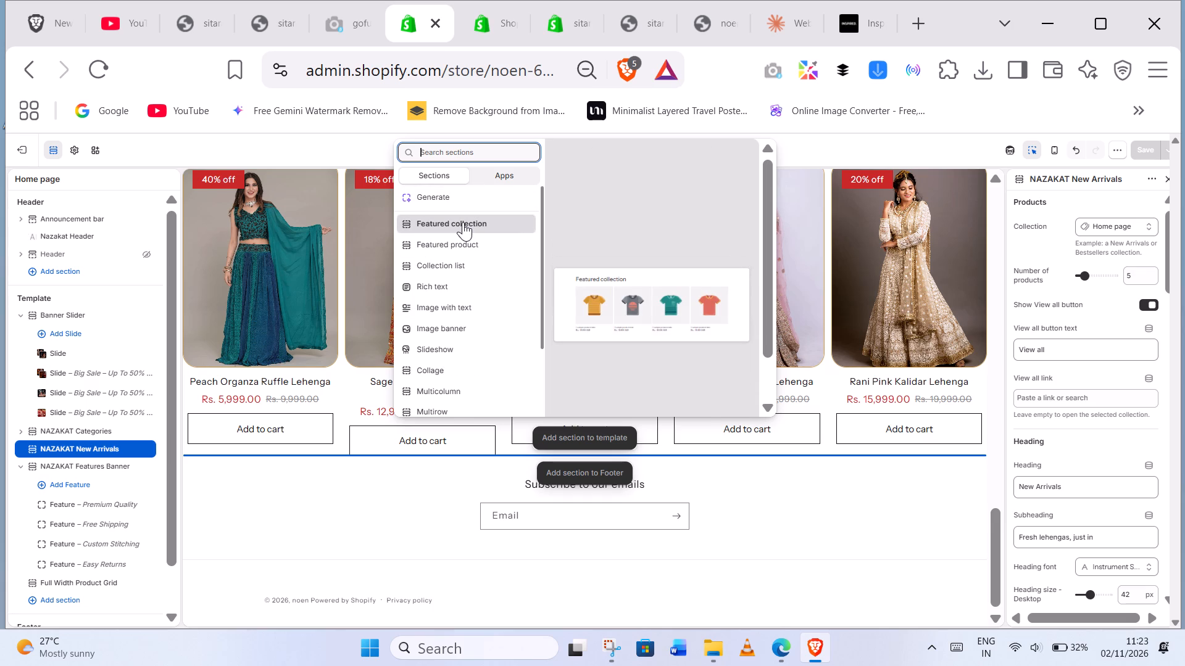
click(463, 222)
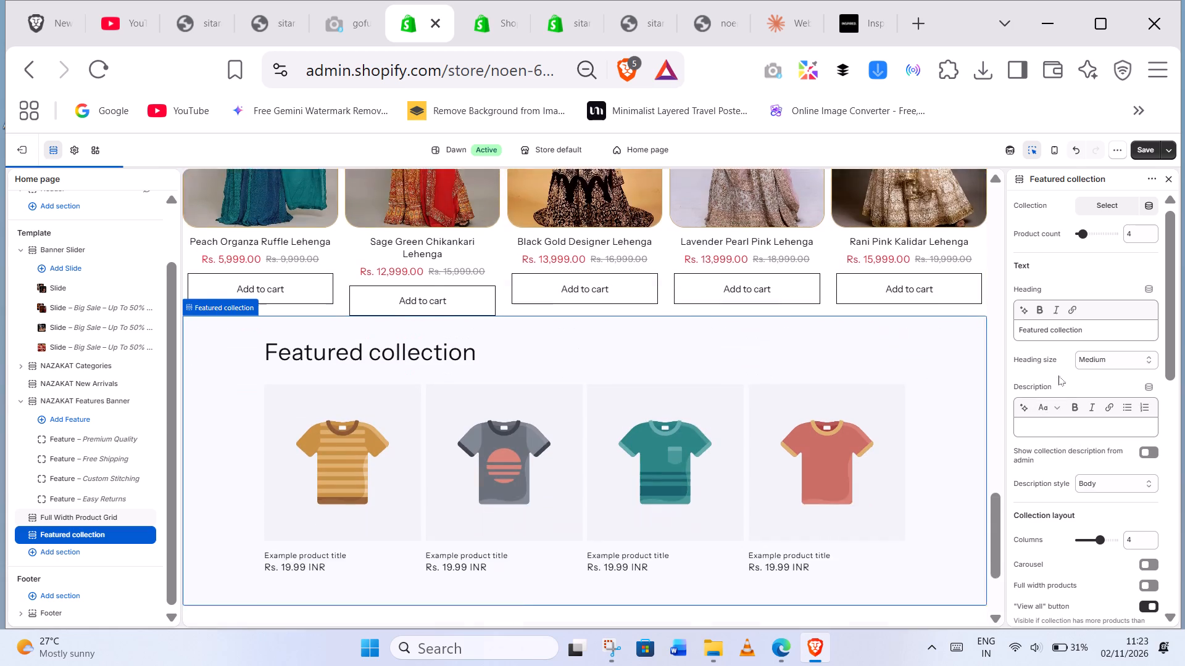
Assign the Home page collection to the new Featured collection section and save the theme.
scroll(1065, 453, down, 4)
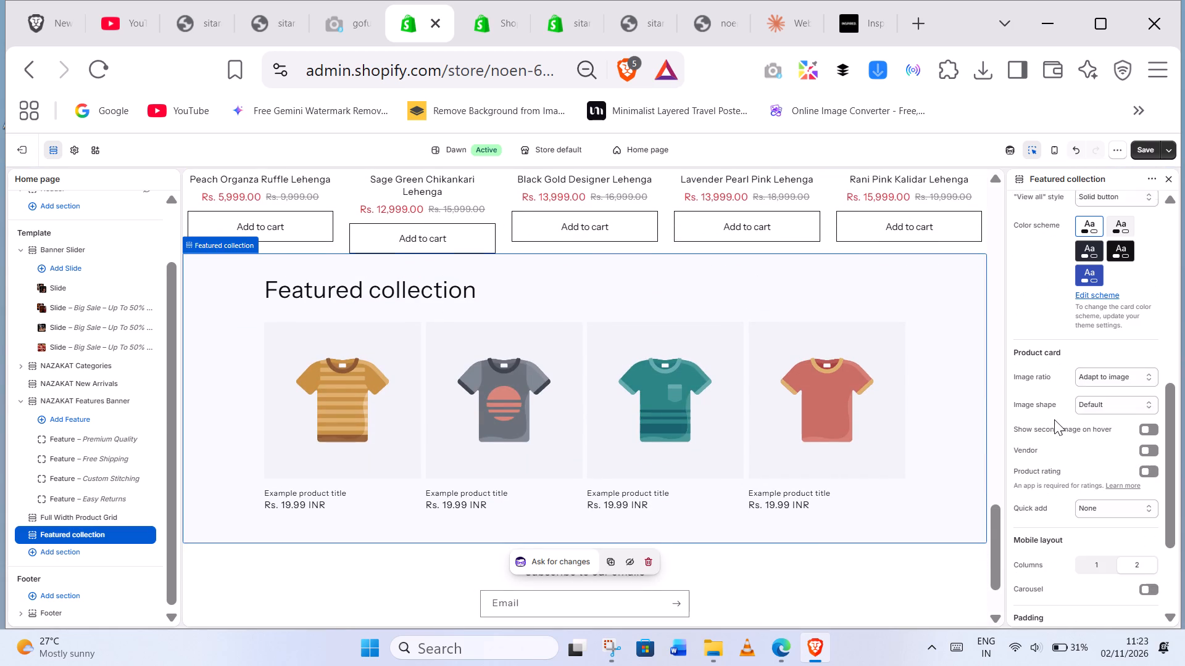
scroll(1052, 400, up, 1)
click(951, 310)
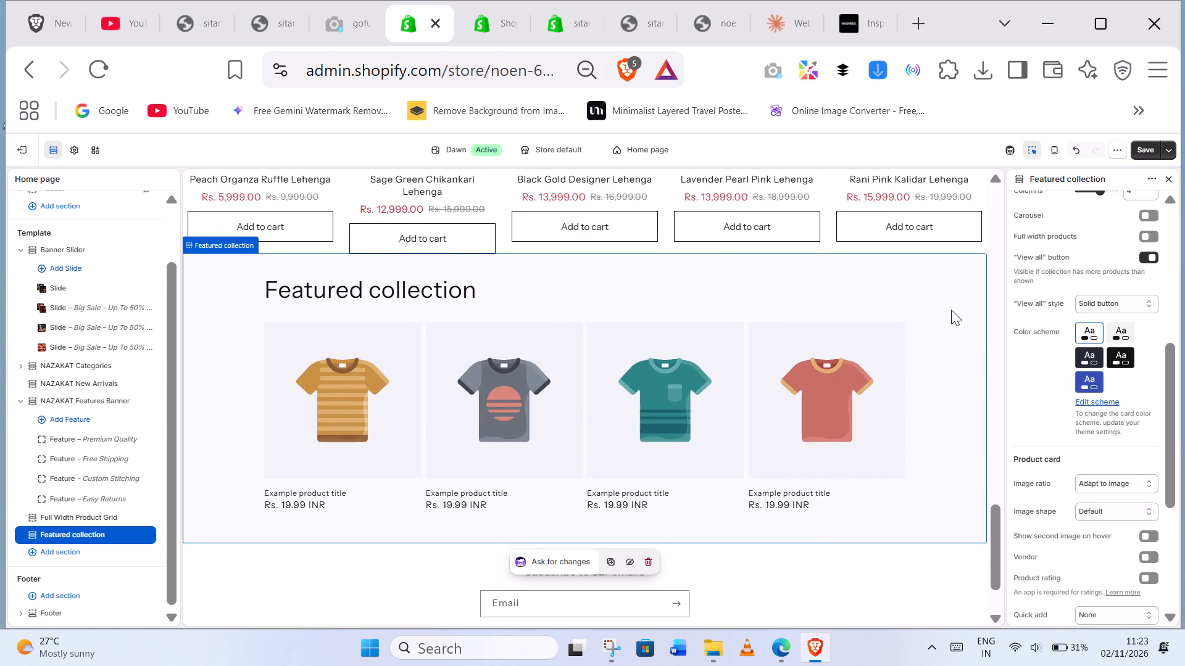
scroll(1058, 302, up, 3)
scroll(1071, 363, up, 5)
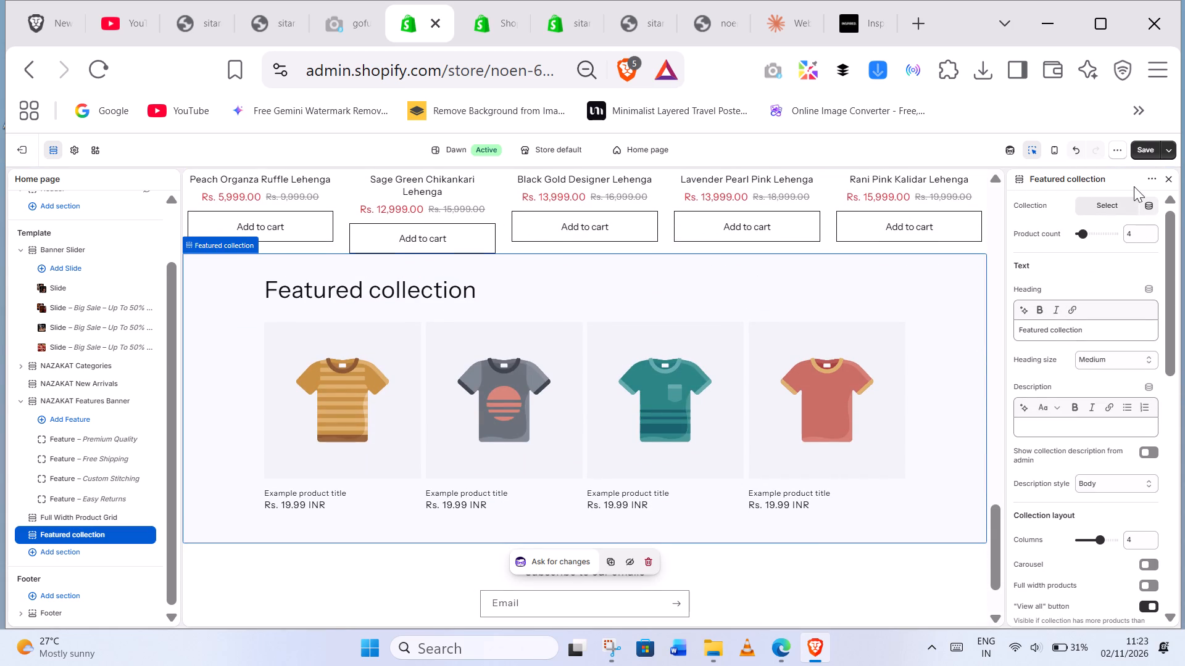
click(1108, 210)
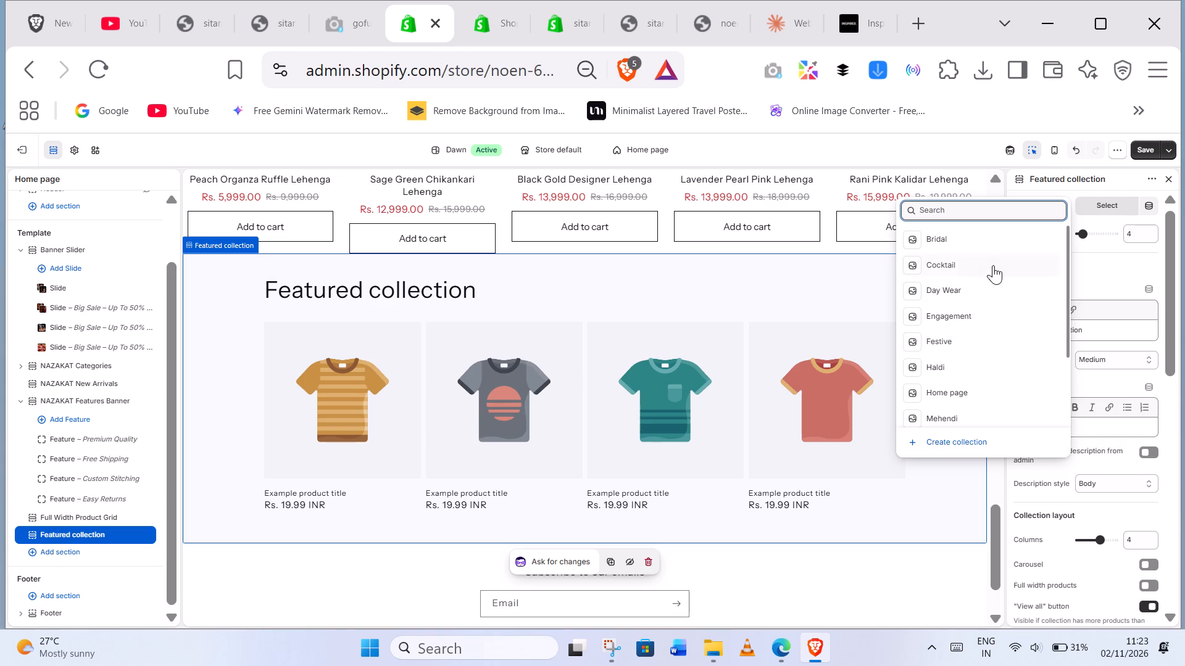
click(959, 390)
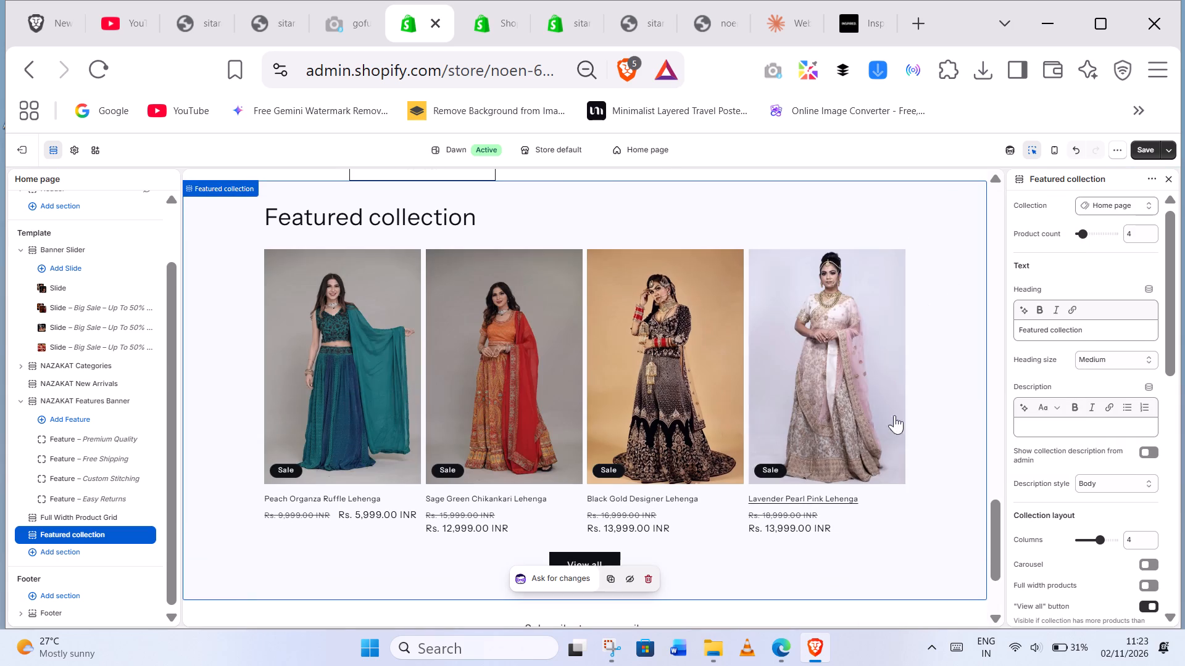
click(1144, 150)
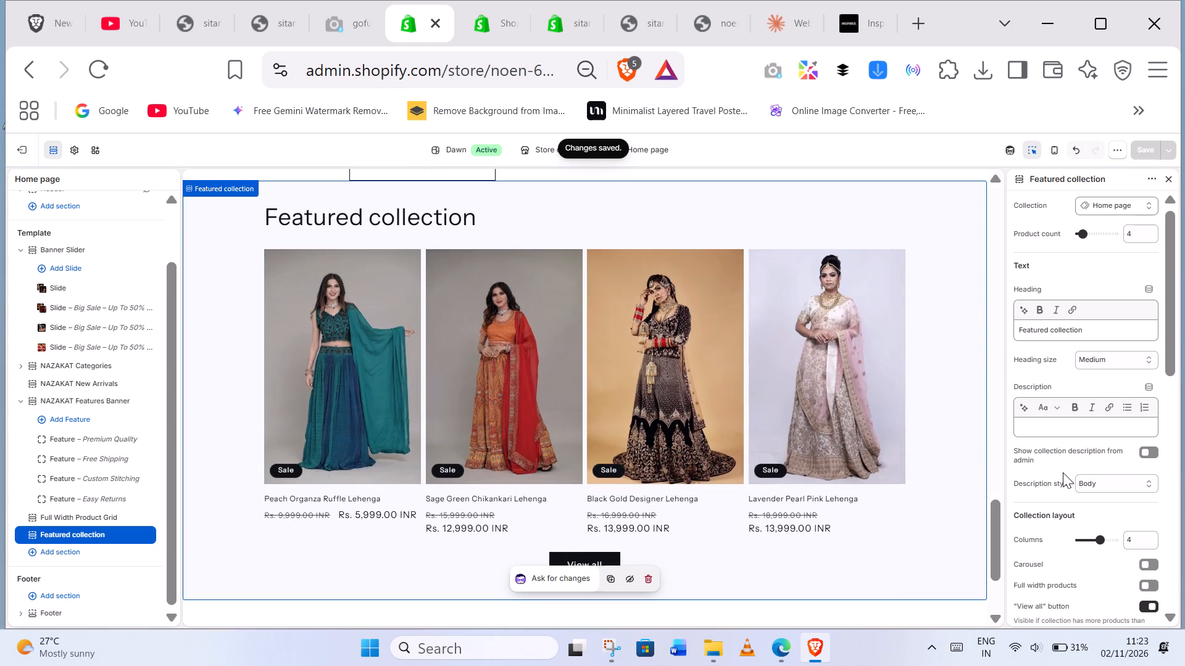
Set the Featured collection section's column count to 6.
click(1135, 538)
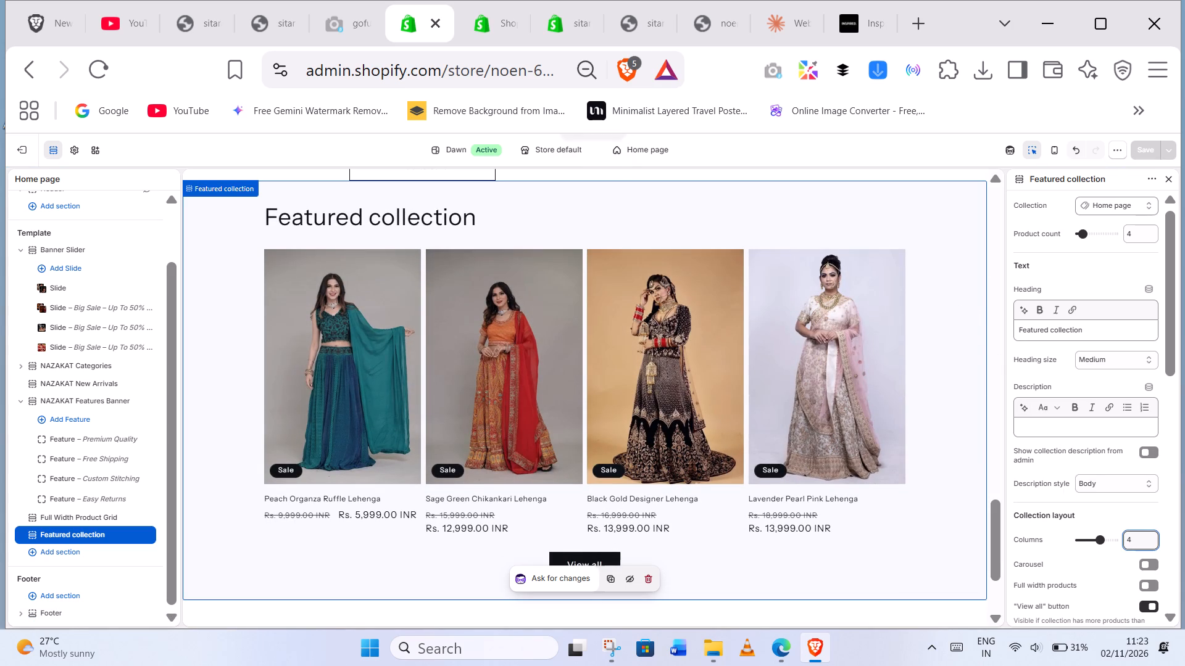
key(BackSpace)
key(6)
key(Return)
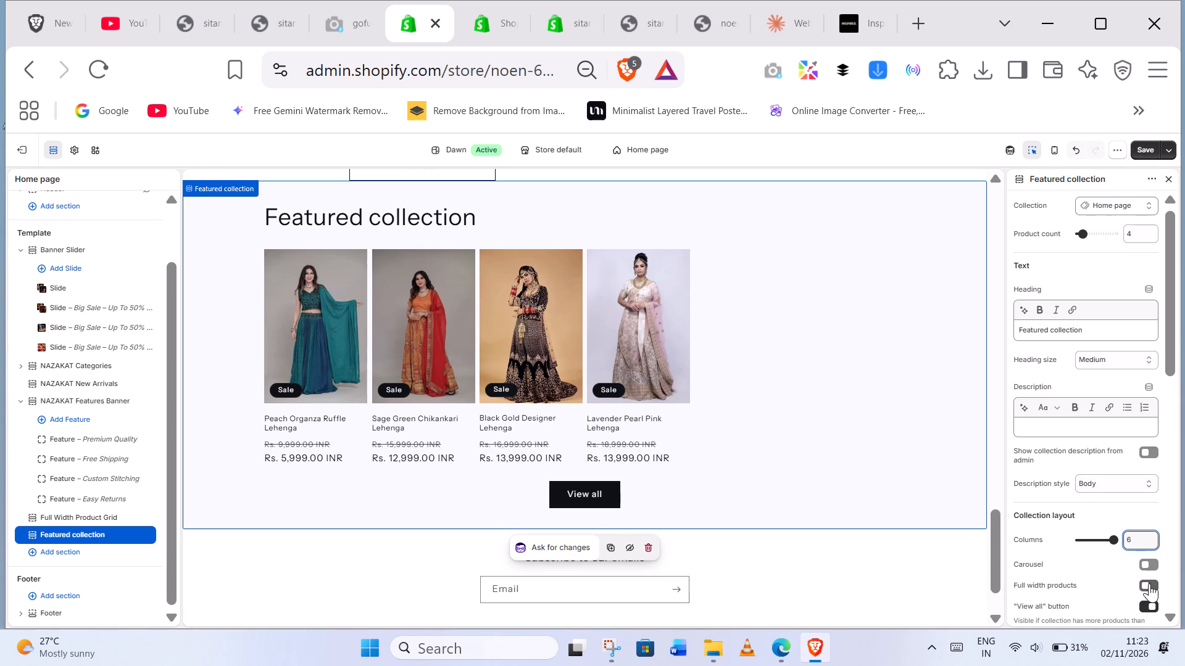
Set the Featured collection section's column count to 5 and save the theme.
key(BackSpace)
key(5)
key(Return)
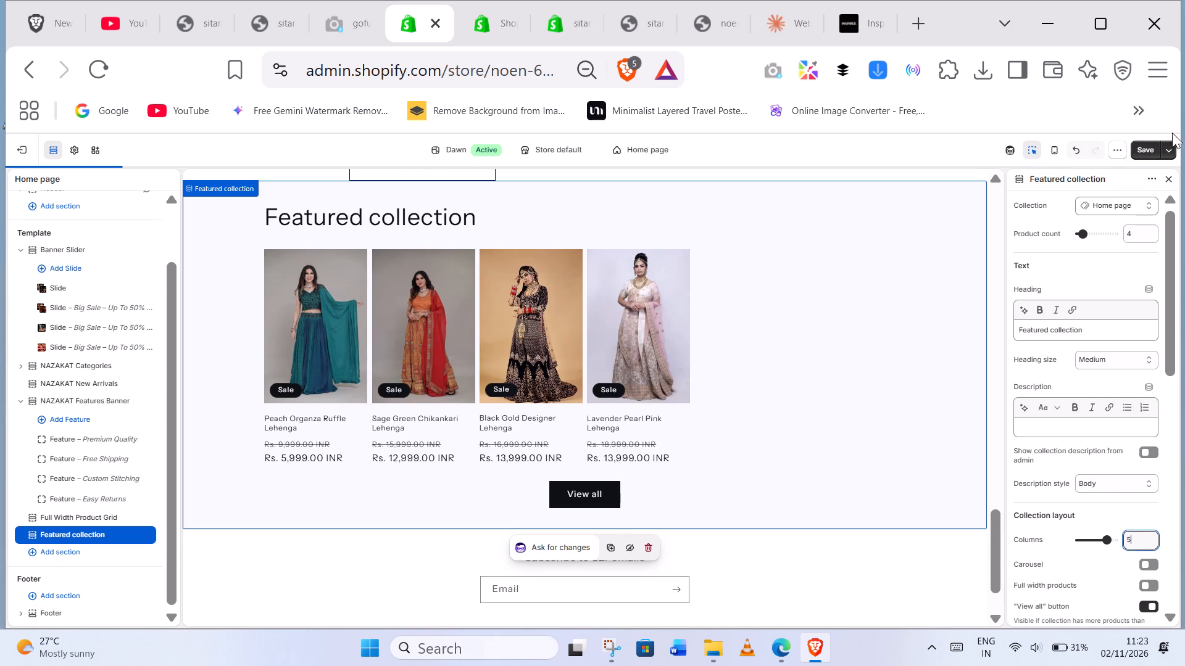
click(1142, 149)
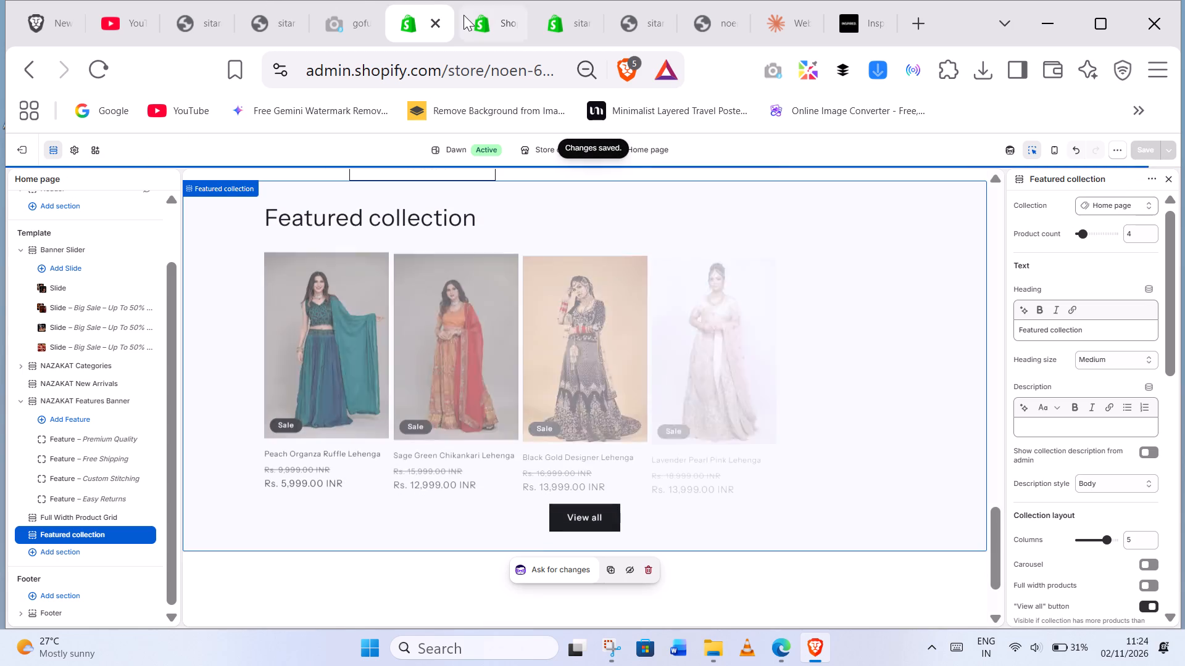
Open the noen store's Online Store admin page in a separate tab and review its themes alongside the open theme code.
ctrl+click(16, 155)
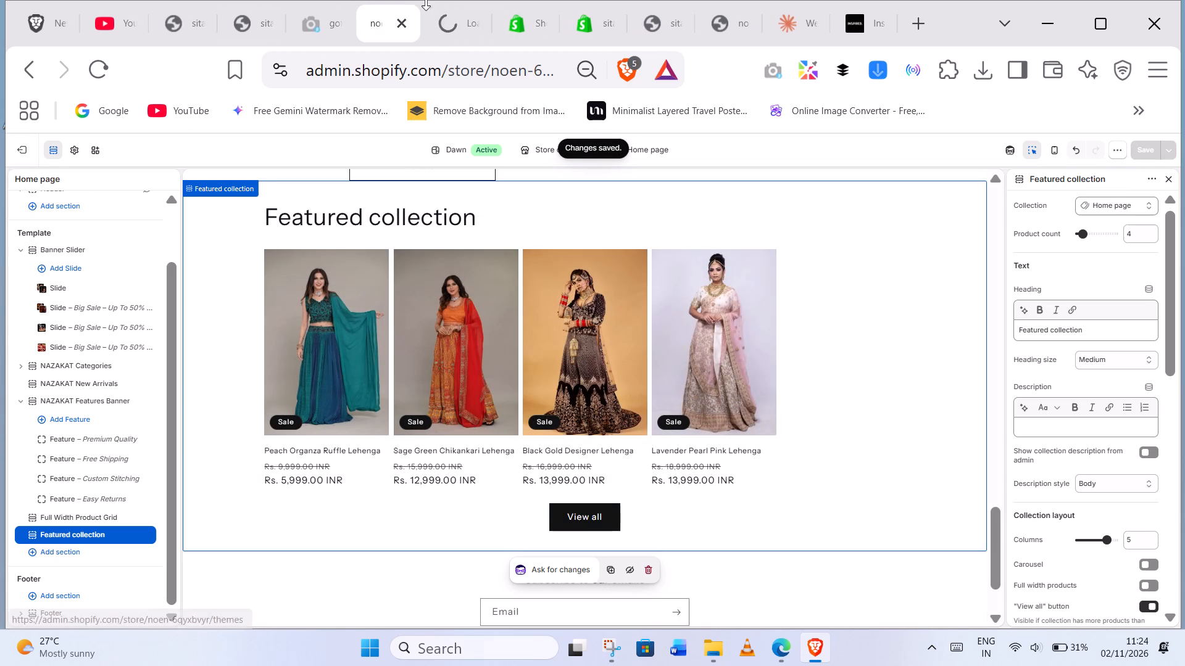
click(441, 3)
click(433, 23)
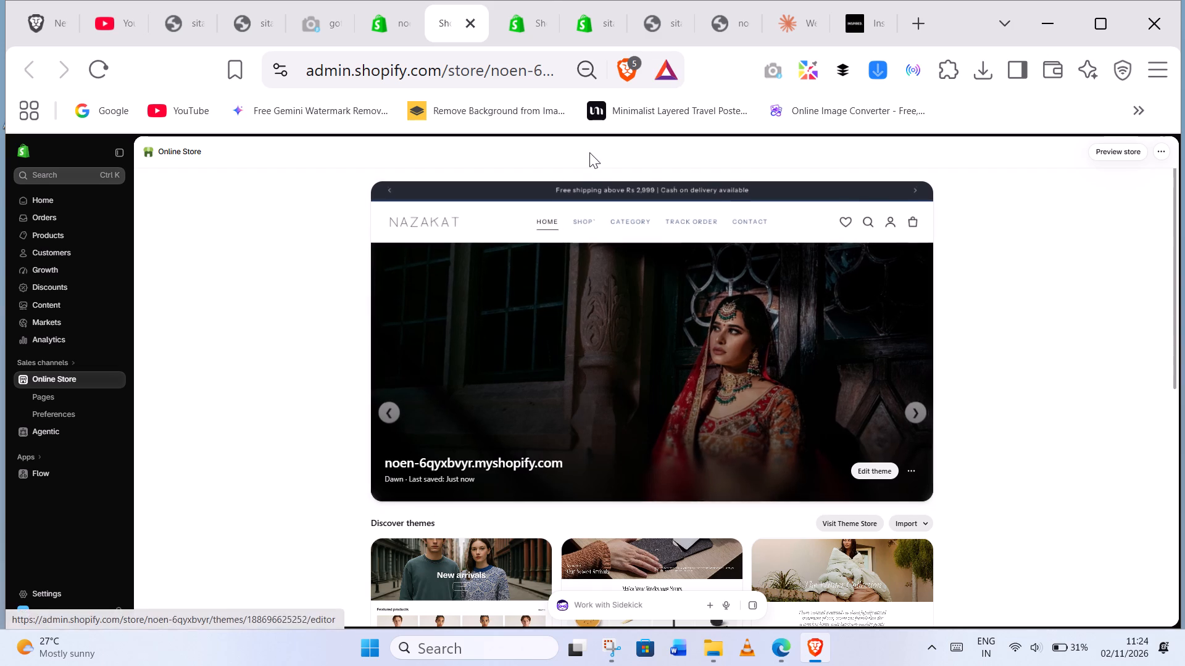
click(518, 31)
click(463, 31)
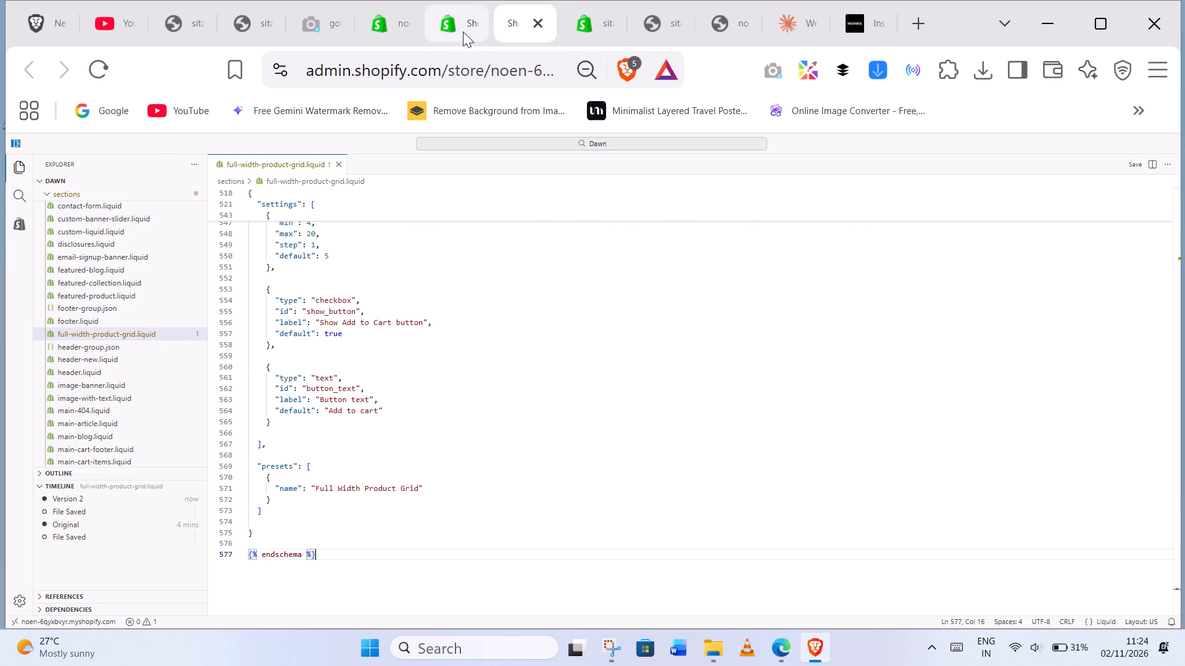
scroll(584, 292, down, 3)
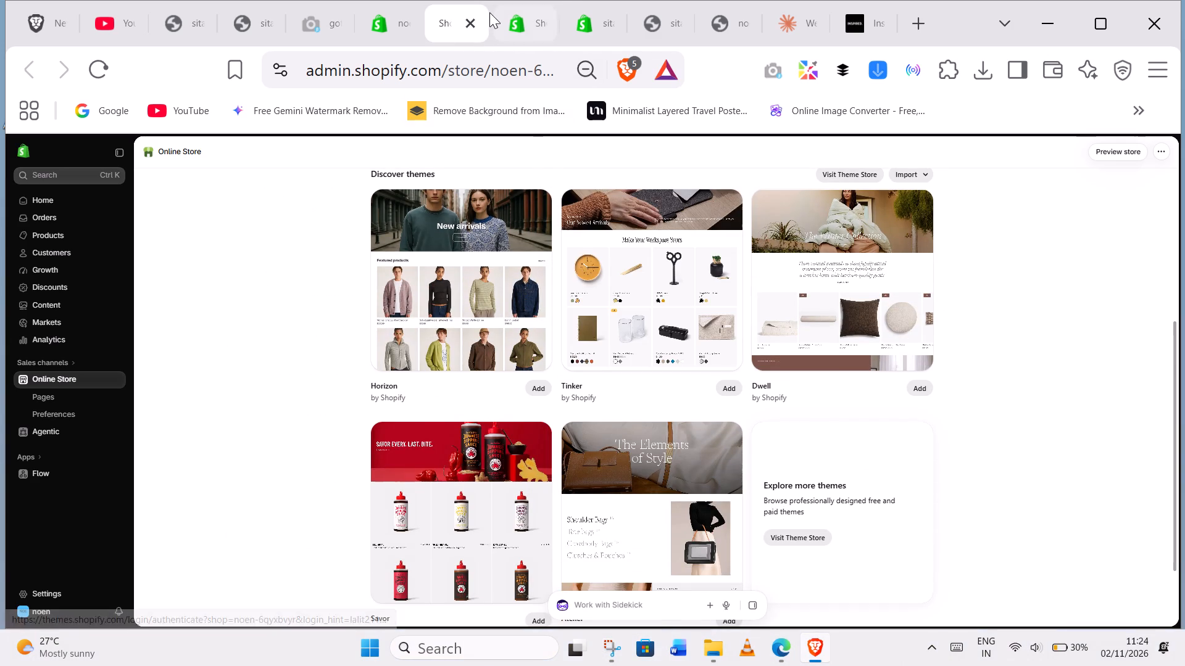
click(489, 12)
click(512, 34)
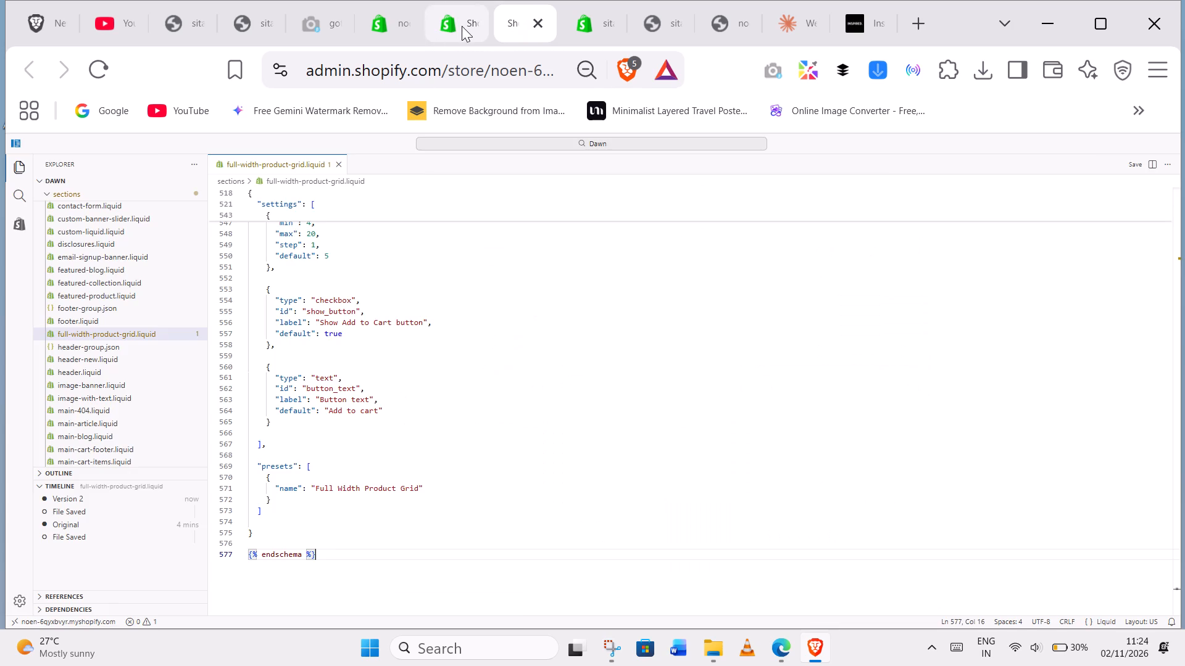
click(462, 26)
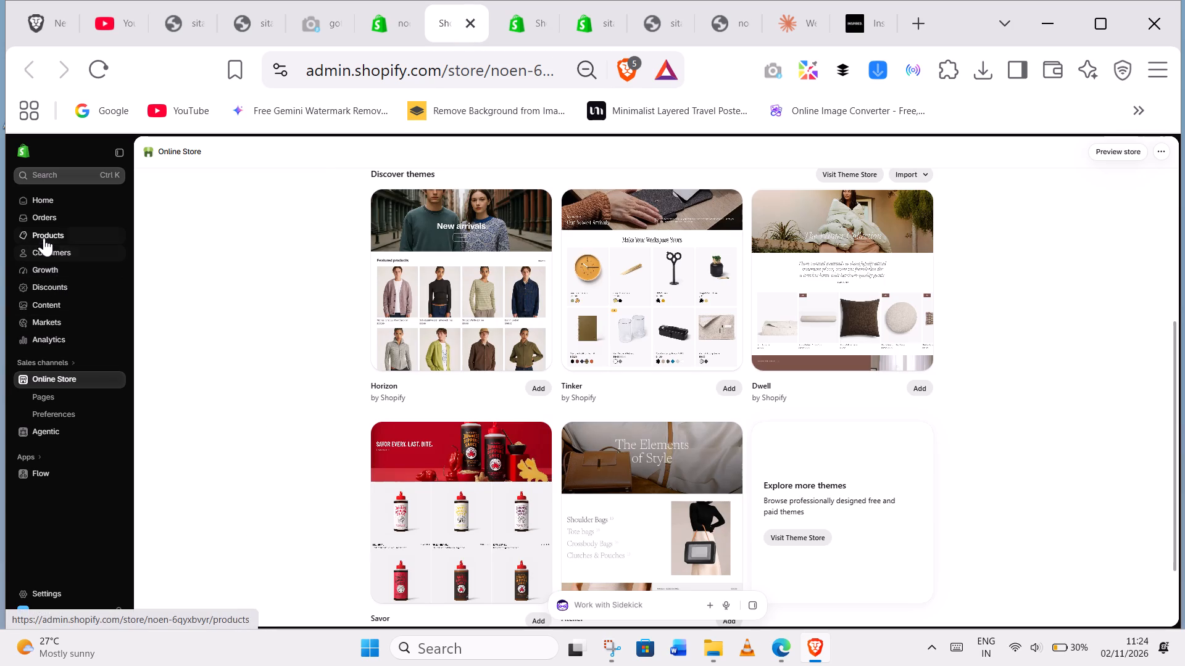
Browse the noen store's product list and inspect the Maroon Kundan Bridal Lehenga product's details.
click(44, 237)
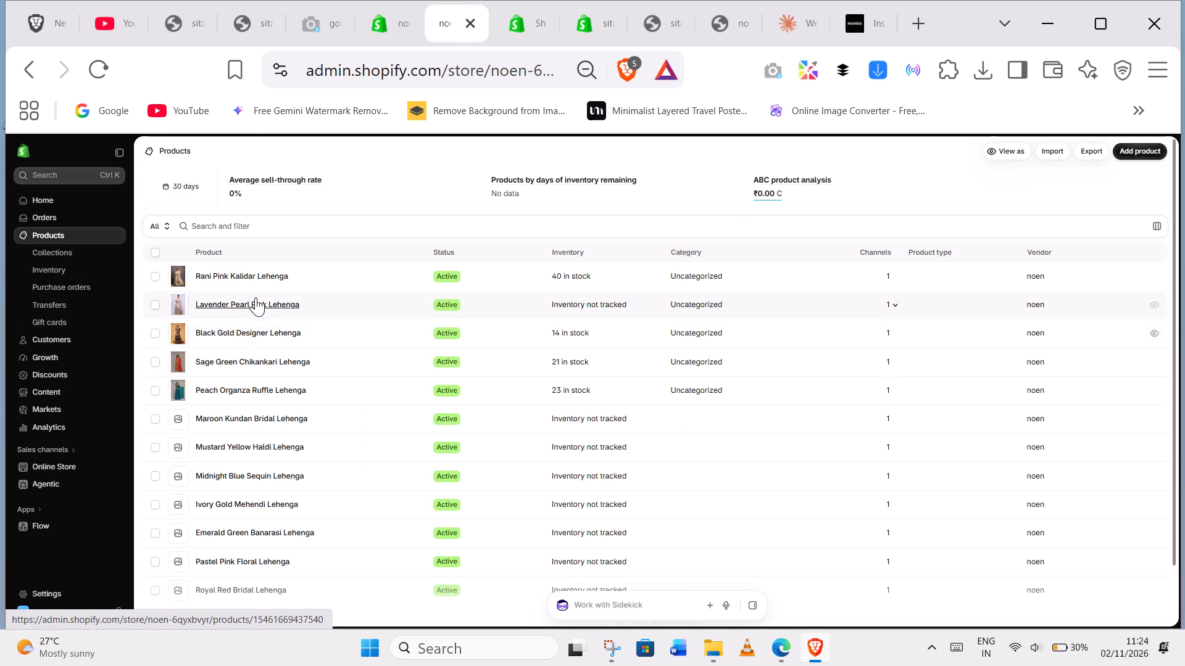
scroll(235, 419, down, 5)
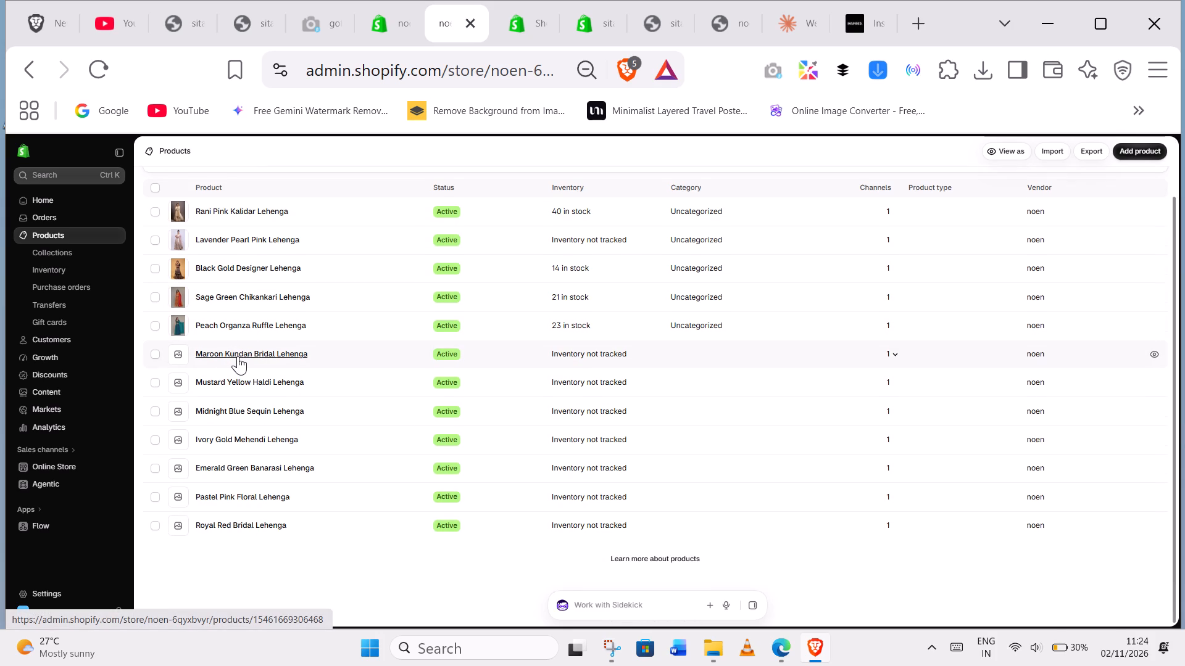
click(238, 356)
click(382, 24)
click(449, 30)
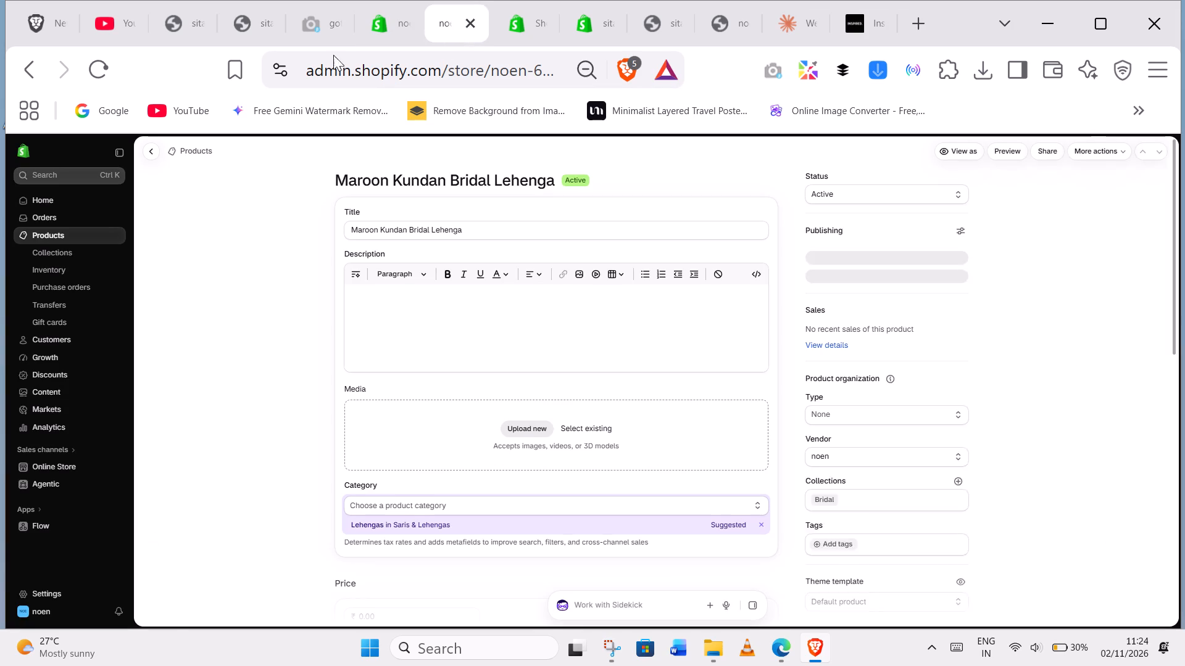
click(19, 76)
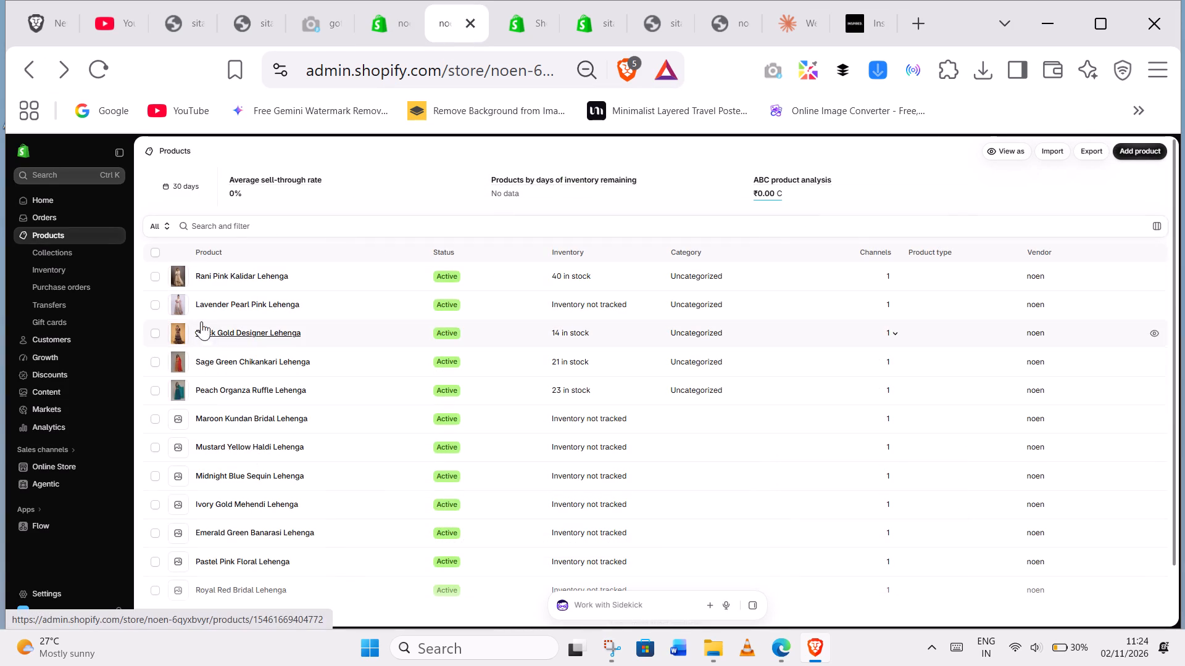
Compare the noen product list with the Featured collection section and inspect the Rani Pink Kalidar Lehenga product's details.
click(376, 29)
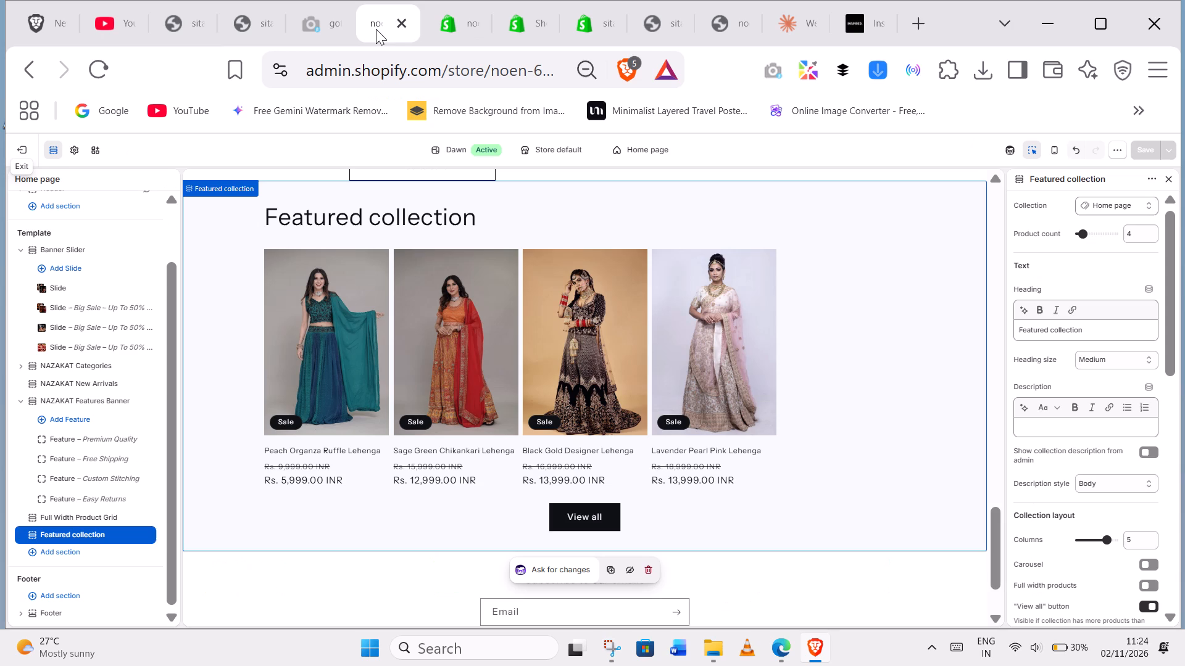
click(451, 30)
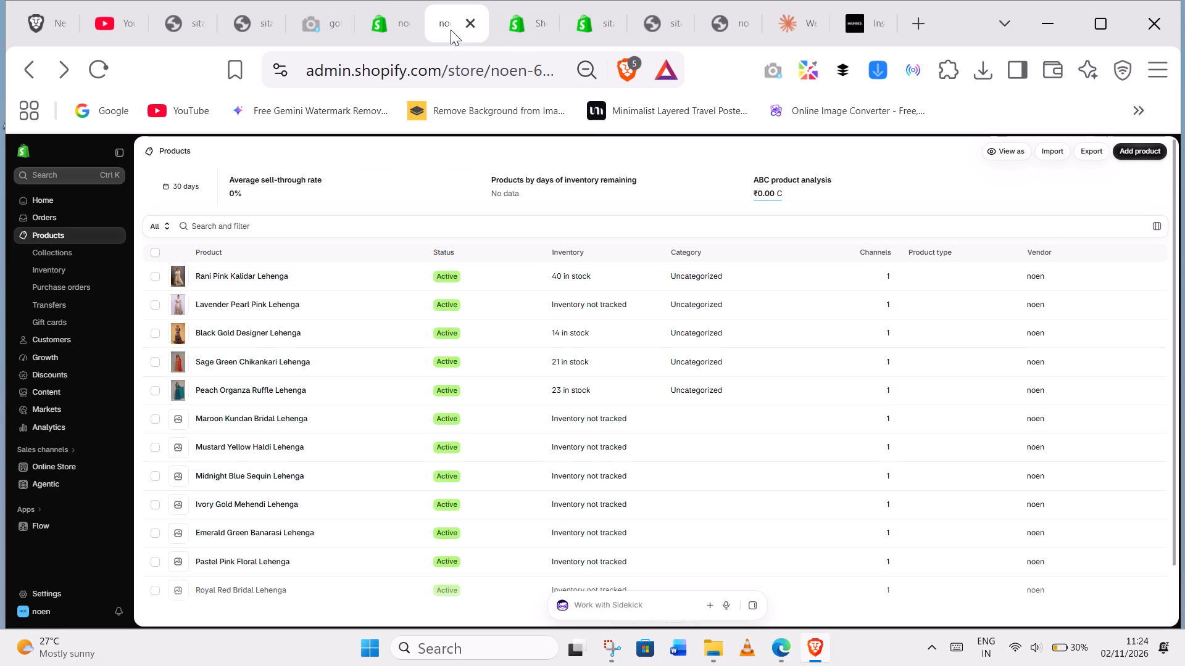
click(402, 27)
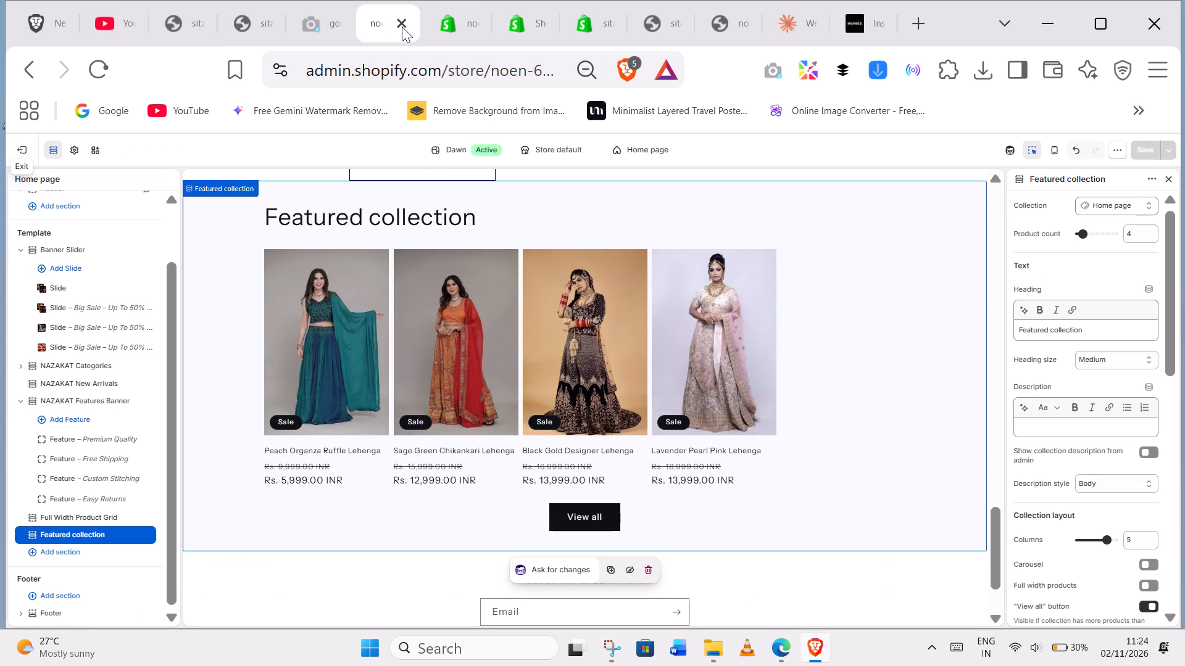
click(438, 30)
click(392, 35)
click(447, 37)
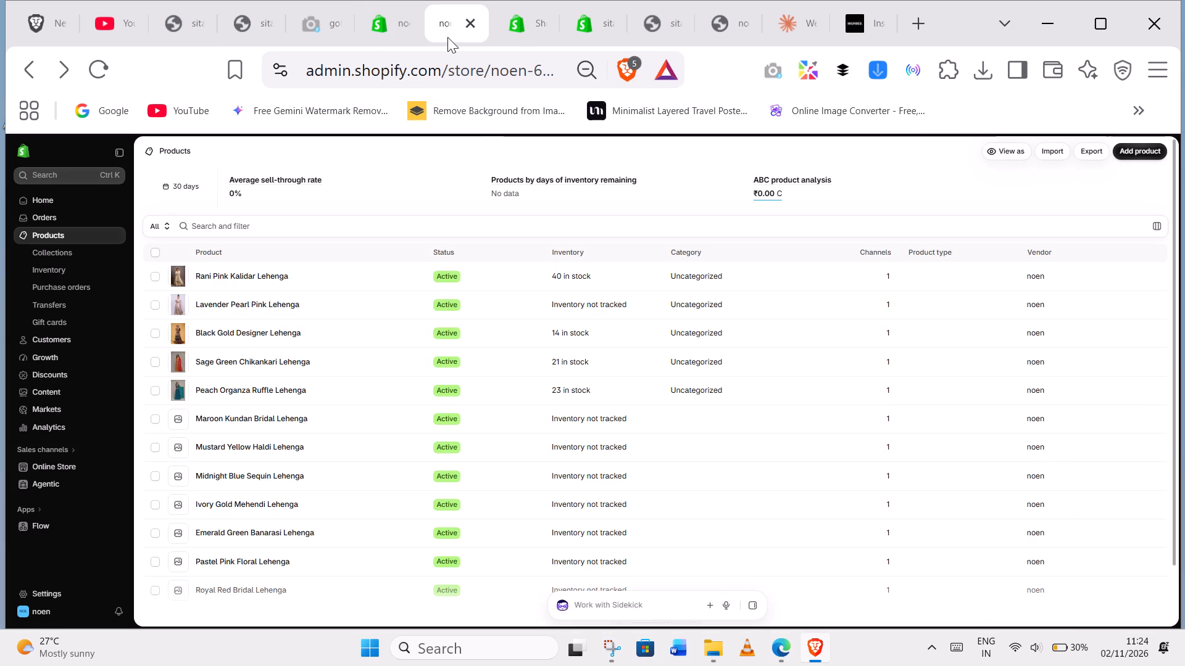
click(406, 34)
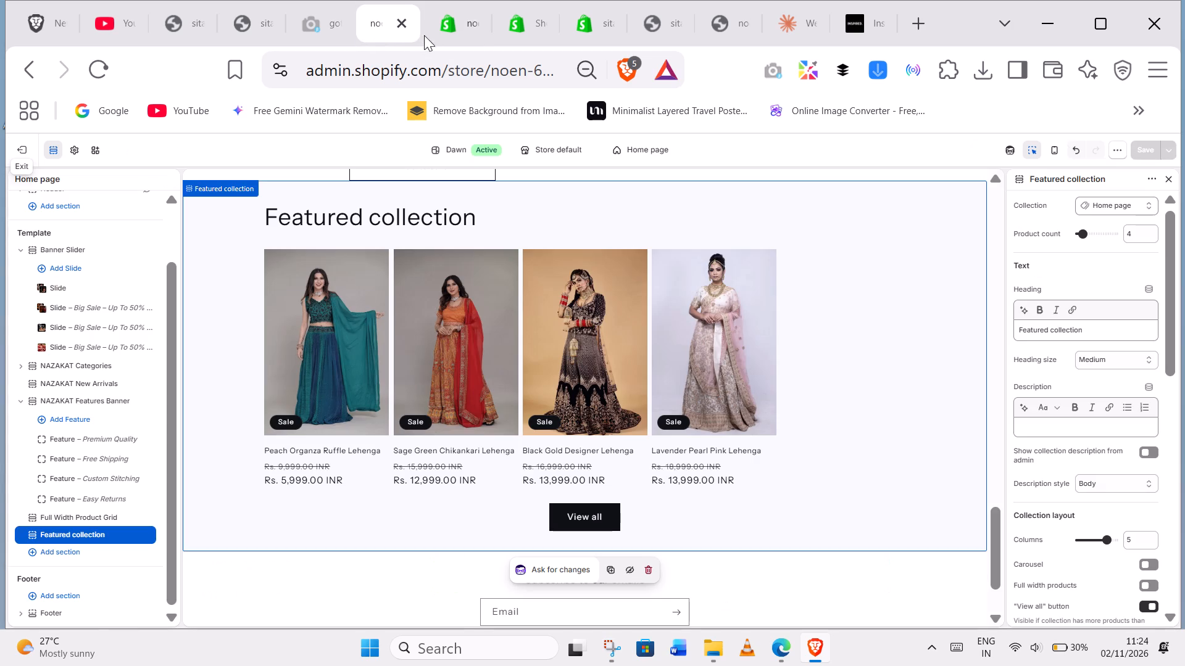
click(451, 33)
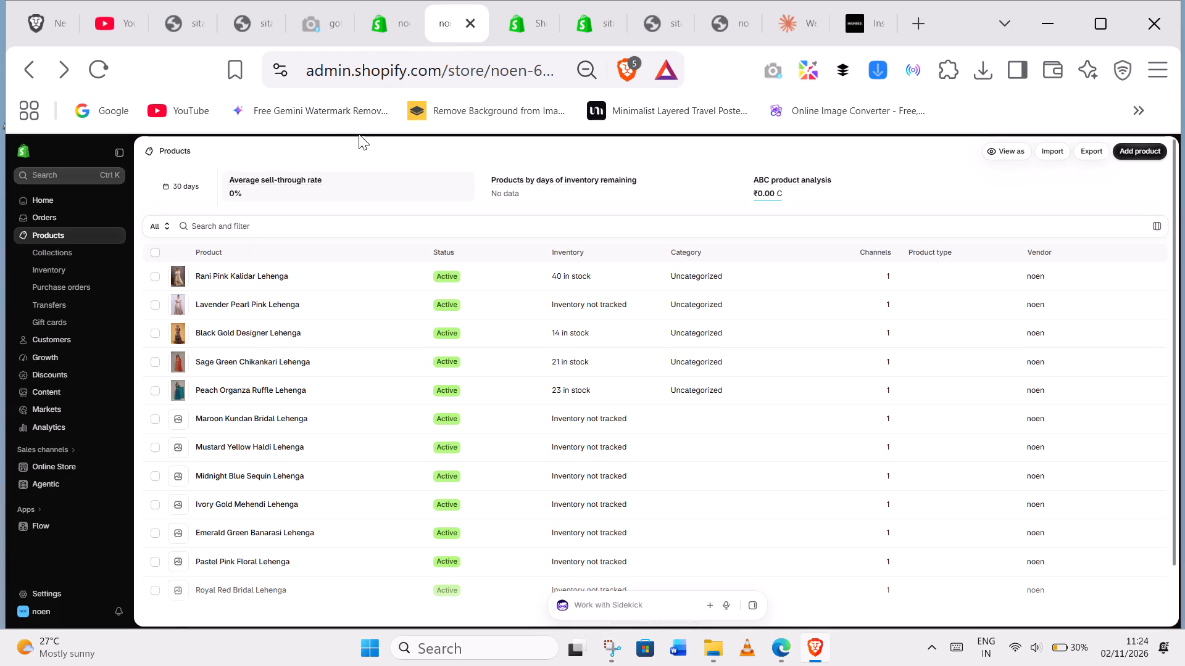
click(202, 272)
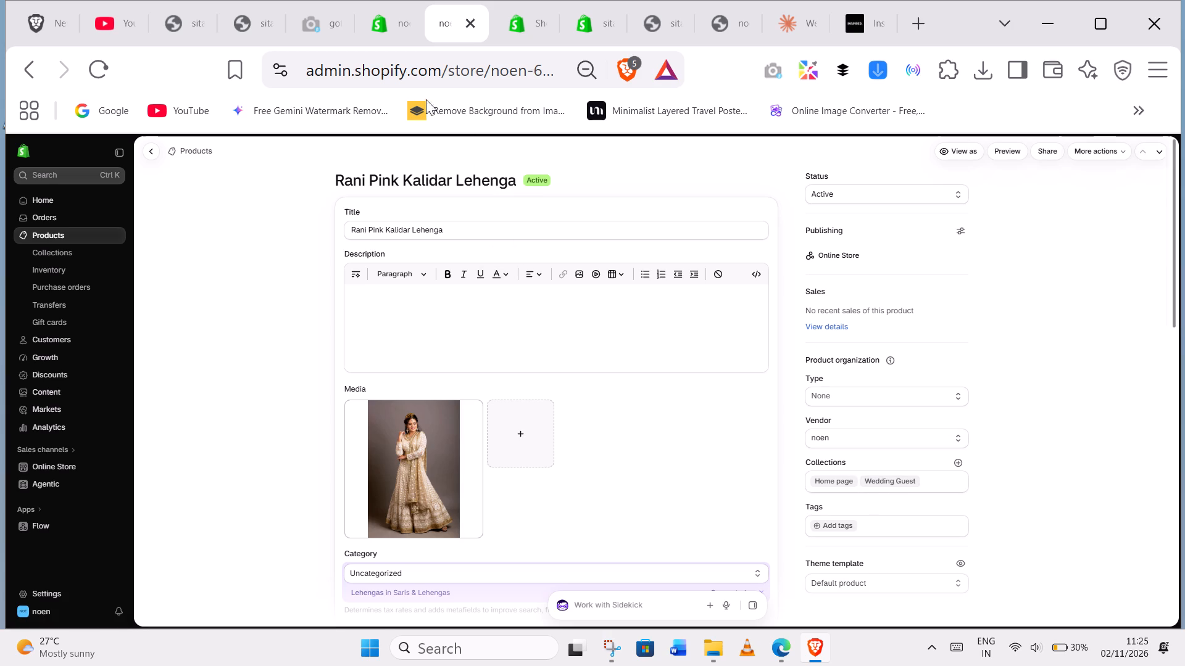
click(25, 71)
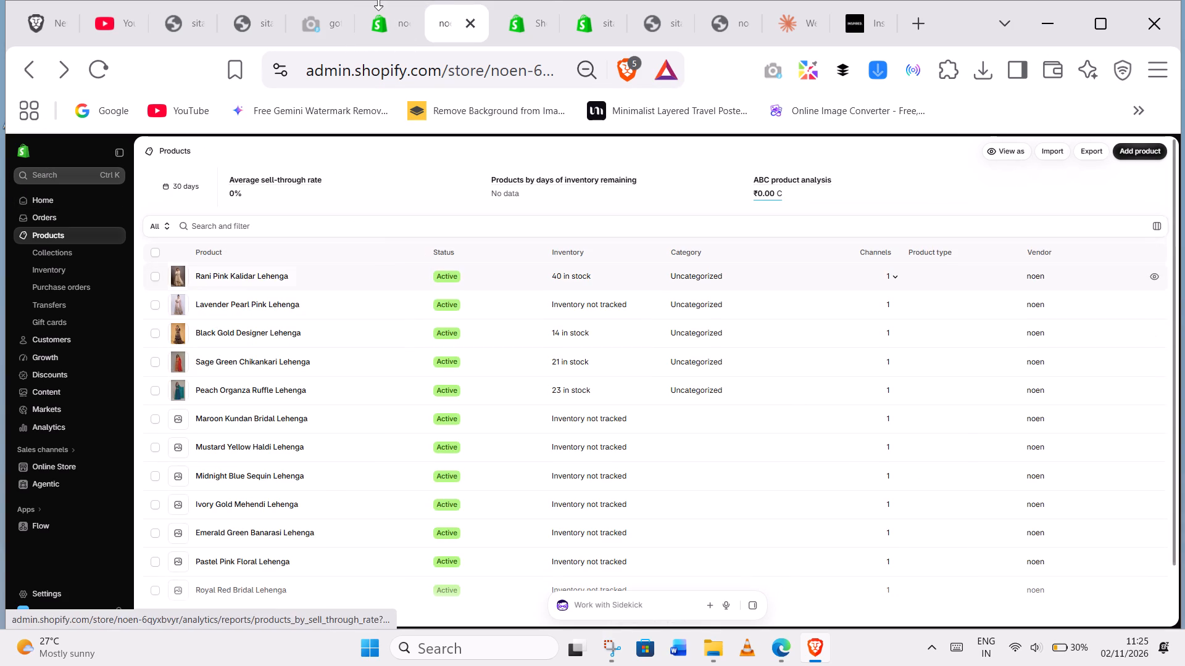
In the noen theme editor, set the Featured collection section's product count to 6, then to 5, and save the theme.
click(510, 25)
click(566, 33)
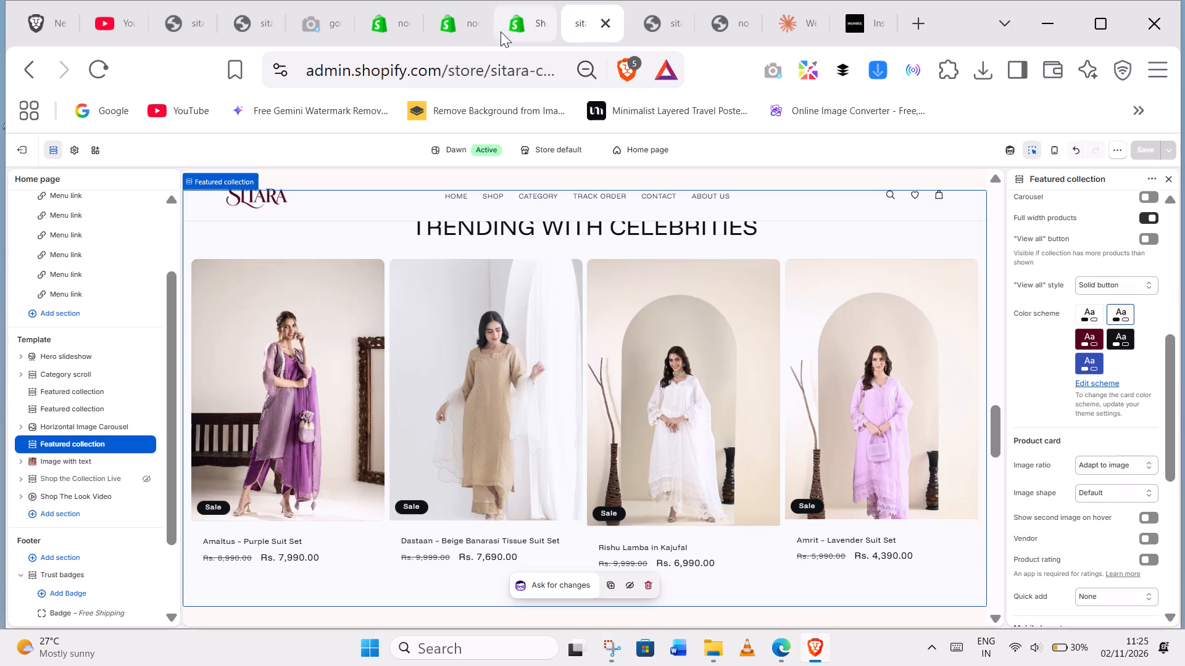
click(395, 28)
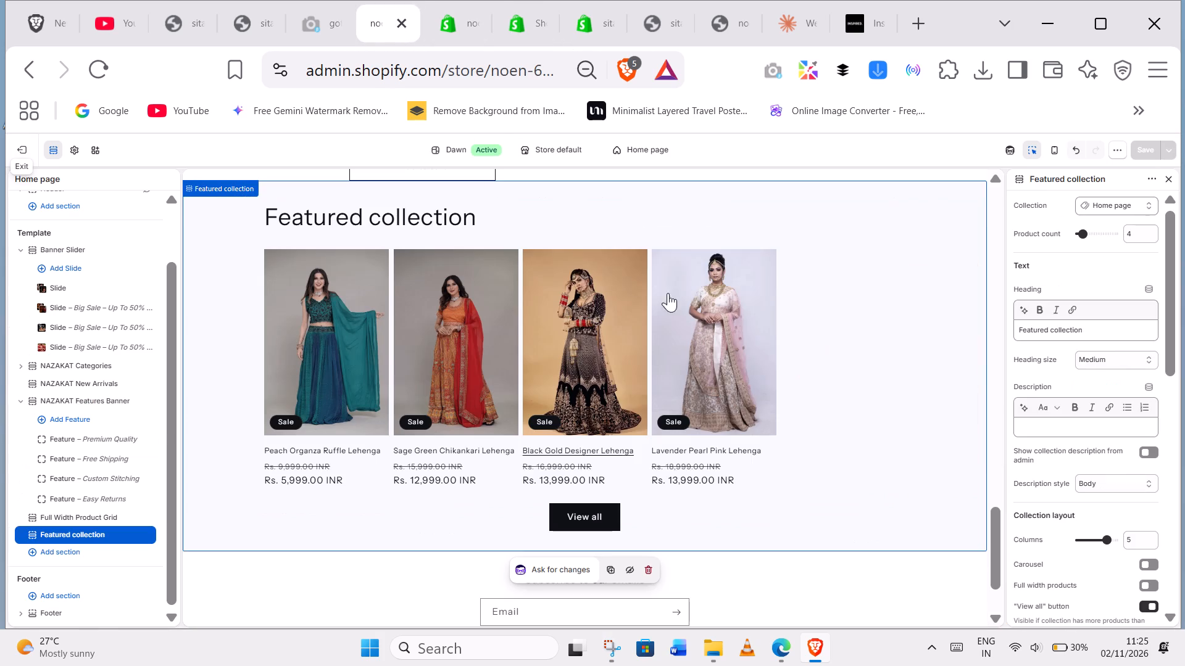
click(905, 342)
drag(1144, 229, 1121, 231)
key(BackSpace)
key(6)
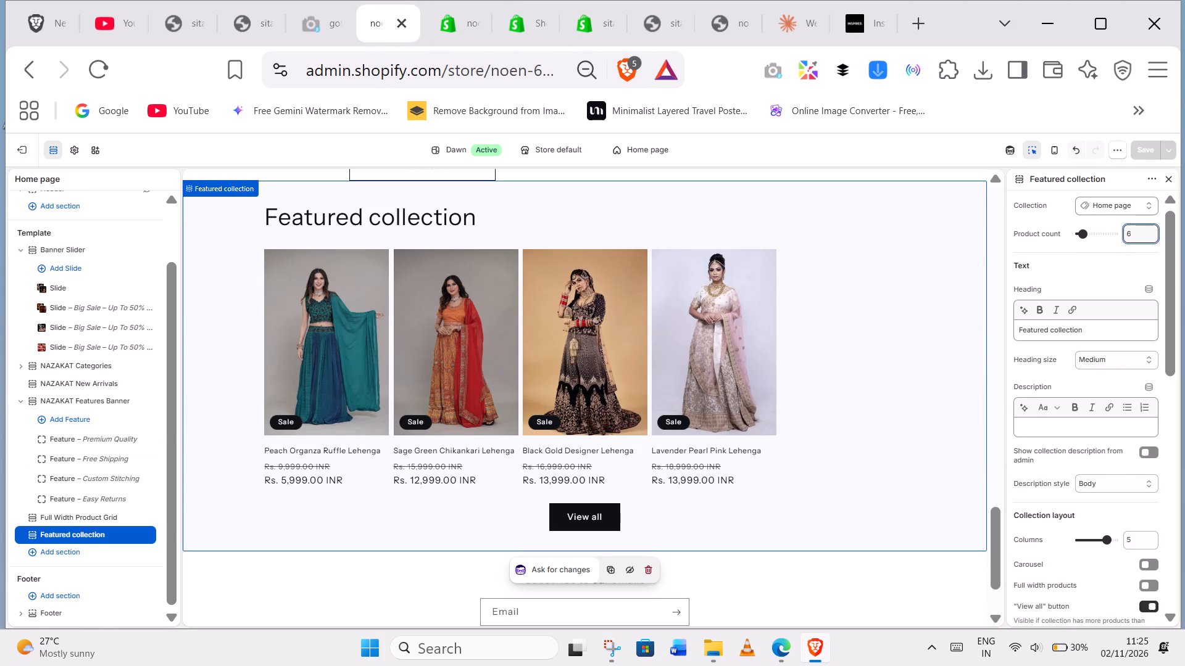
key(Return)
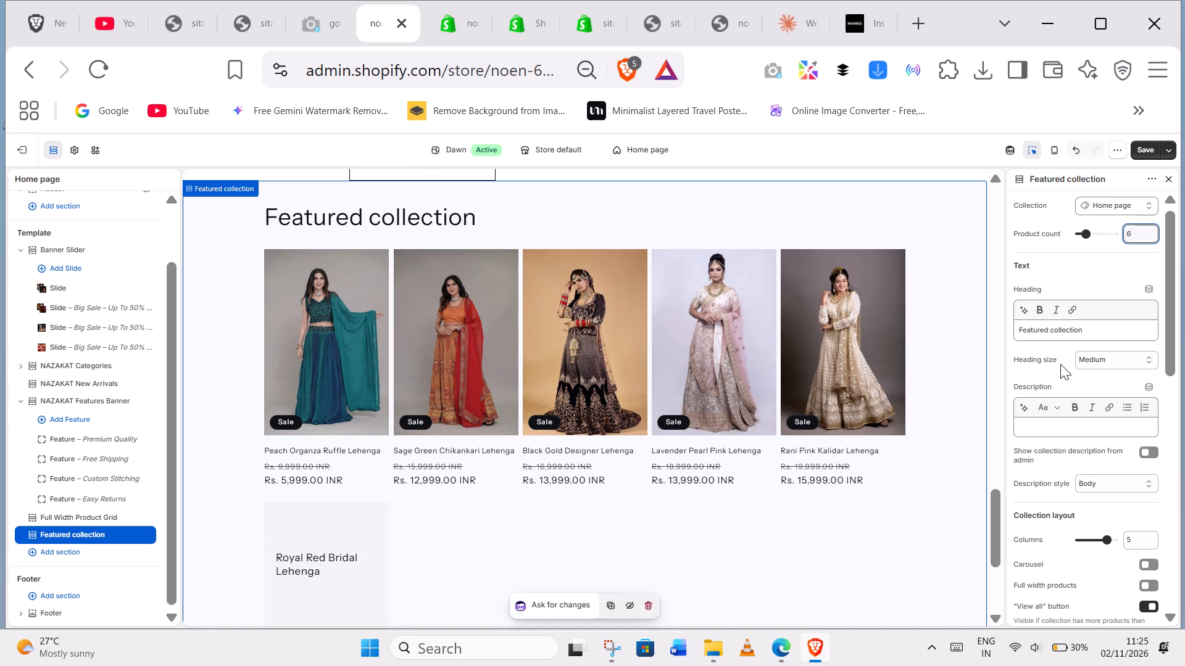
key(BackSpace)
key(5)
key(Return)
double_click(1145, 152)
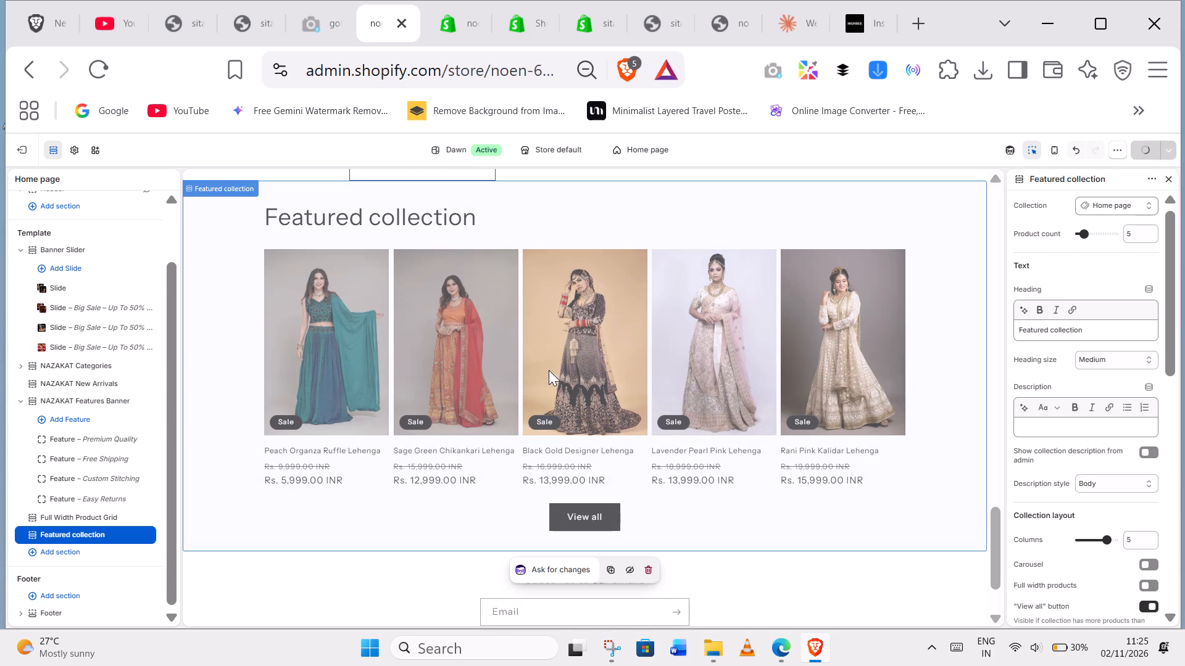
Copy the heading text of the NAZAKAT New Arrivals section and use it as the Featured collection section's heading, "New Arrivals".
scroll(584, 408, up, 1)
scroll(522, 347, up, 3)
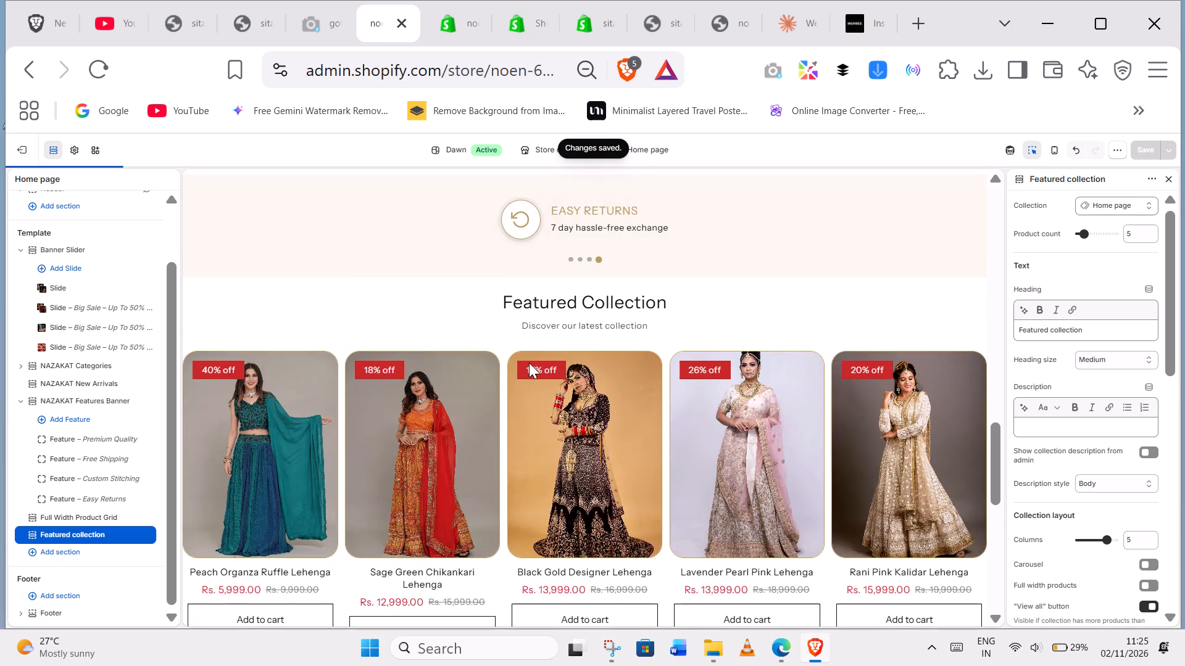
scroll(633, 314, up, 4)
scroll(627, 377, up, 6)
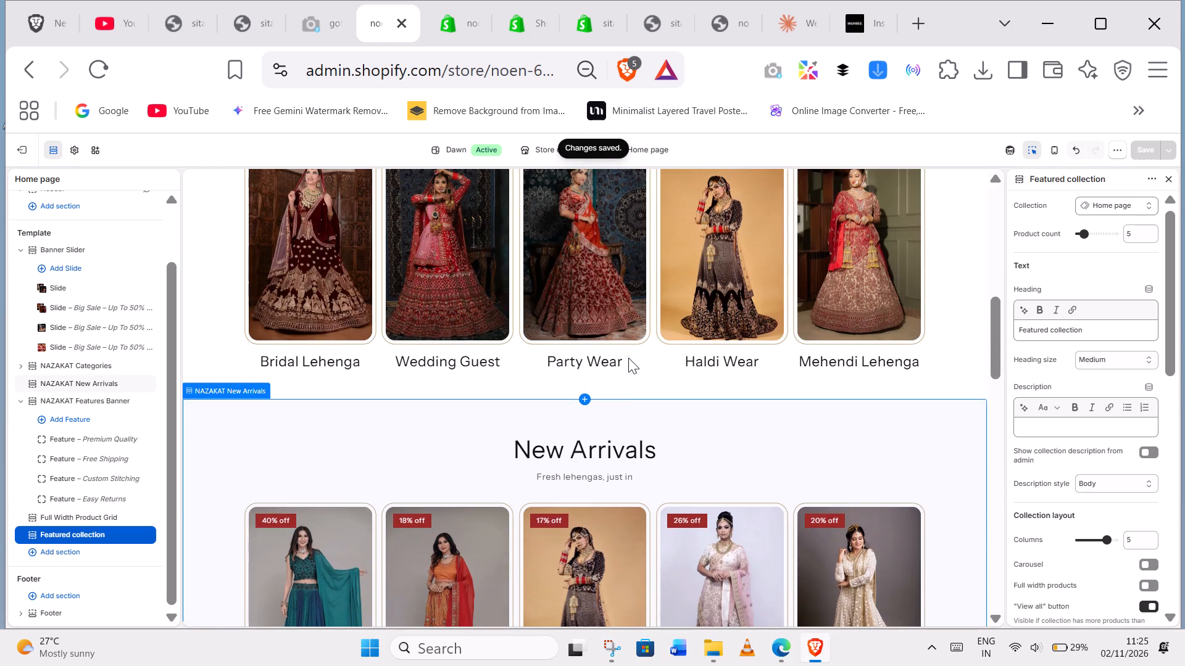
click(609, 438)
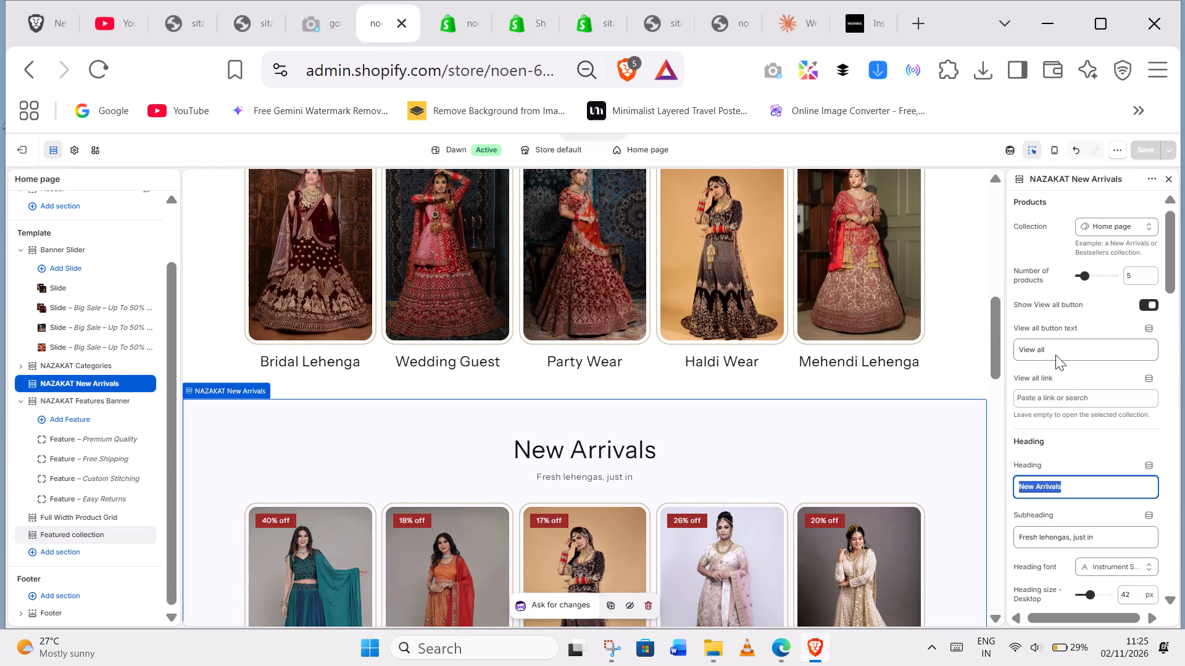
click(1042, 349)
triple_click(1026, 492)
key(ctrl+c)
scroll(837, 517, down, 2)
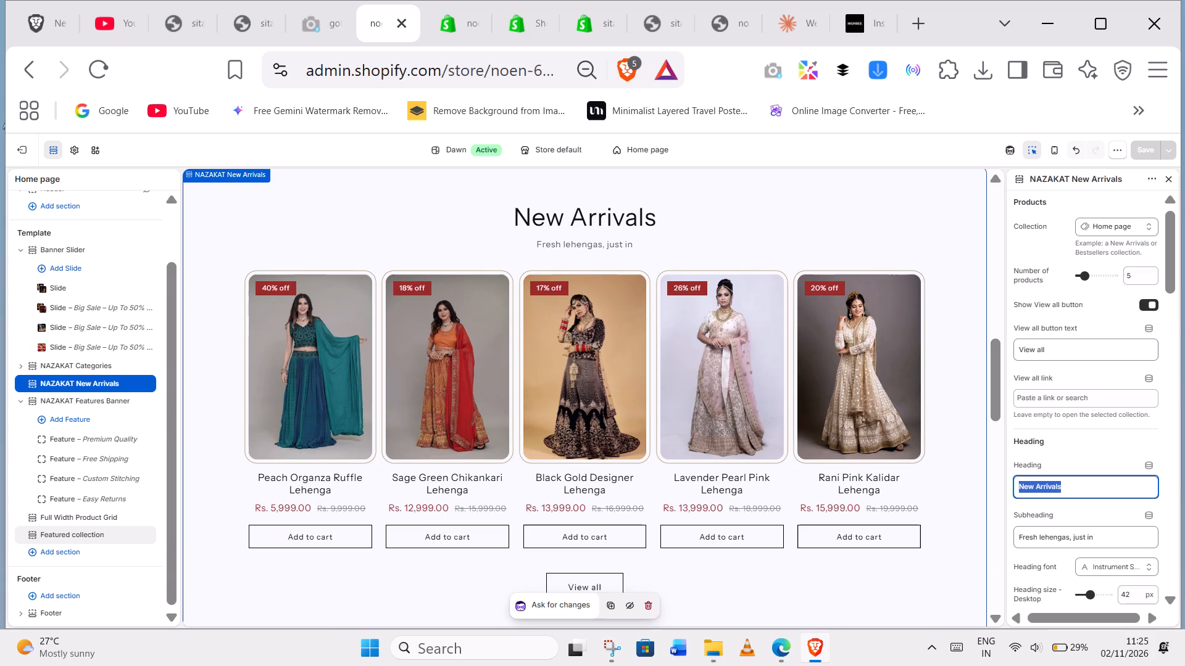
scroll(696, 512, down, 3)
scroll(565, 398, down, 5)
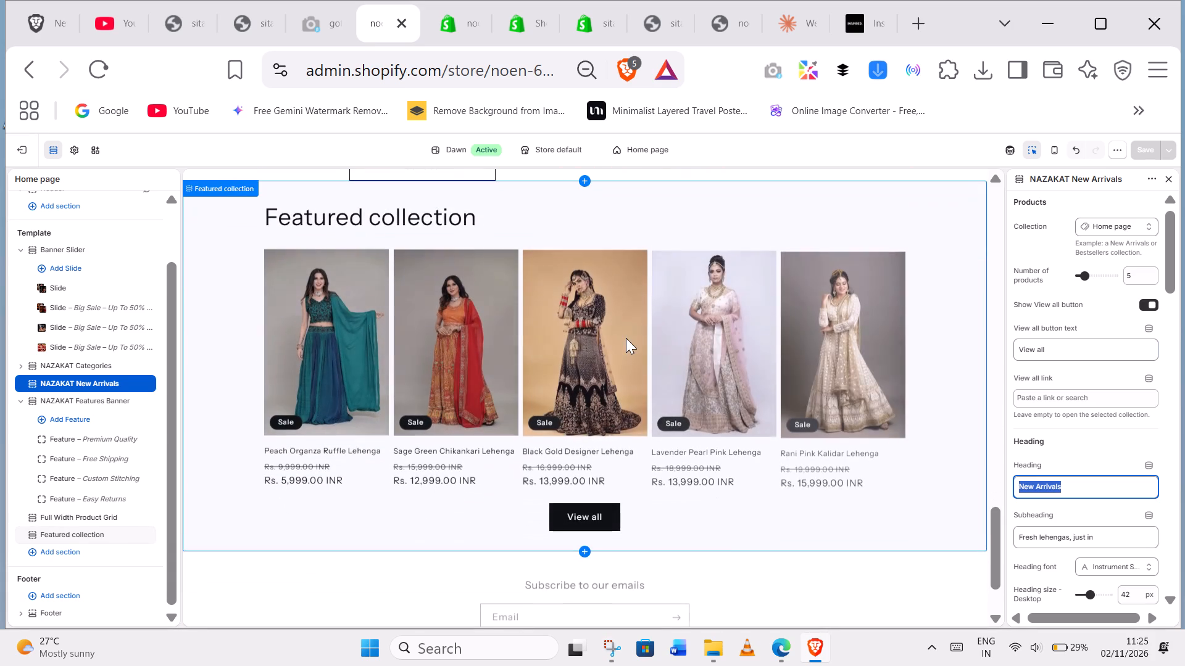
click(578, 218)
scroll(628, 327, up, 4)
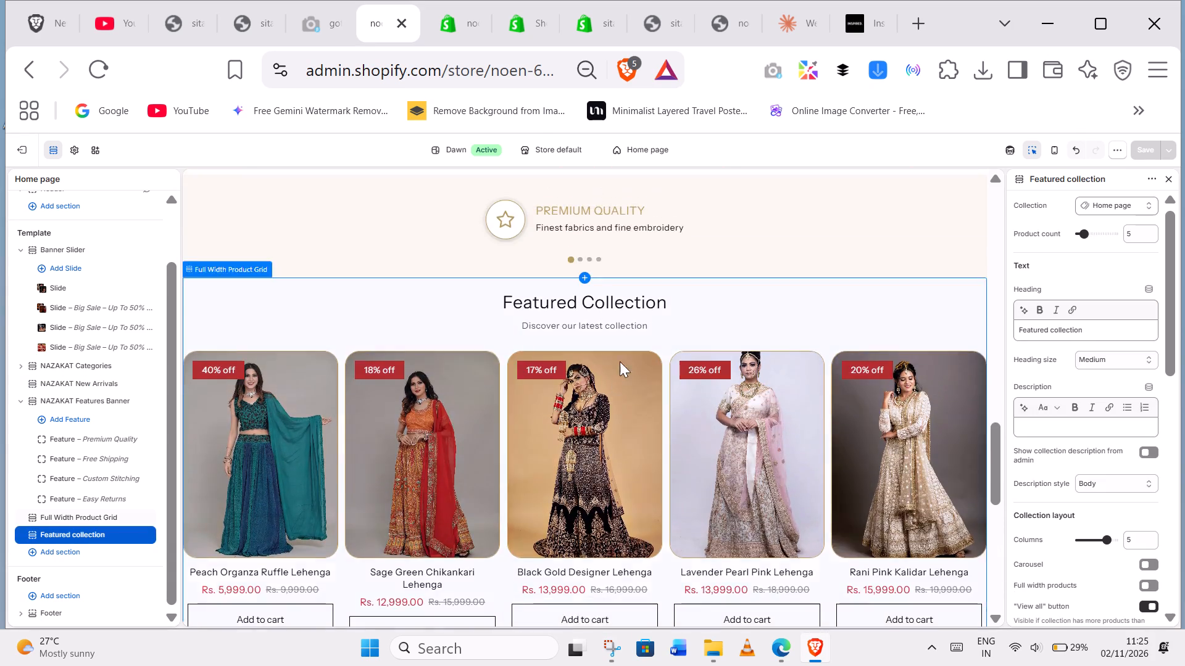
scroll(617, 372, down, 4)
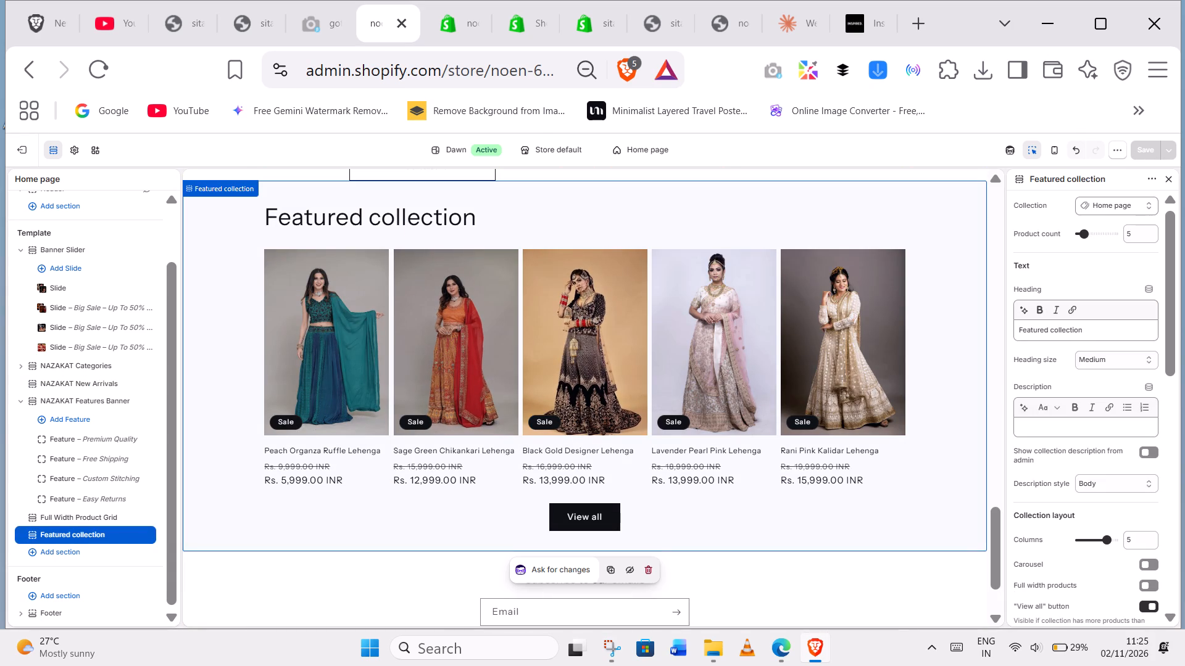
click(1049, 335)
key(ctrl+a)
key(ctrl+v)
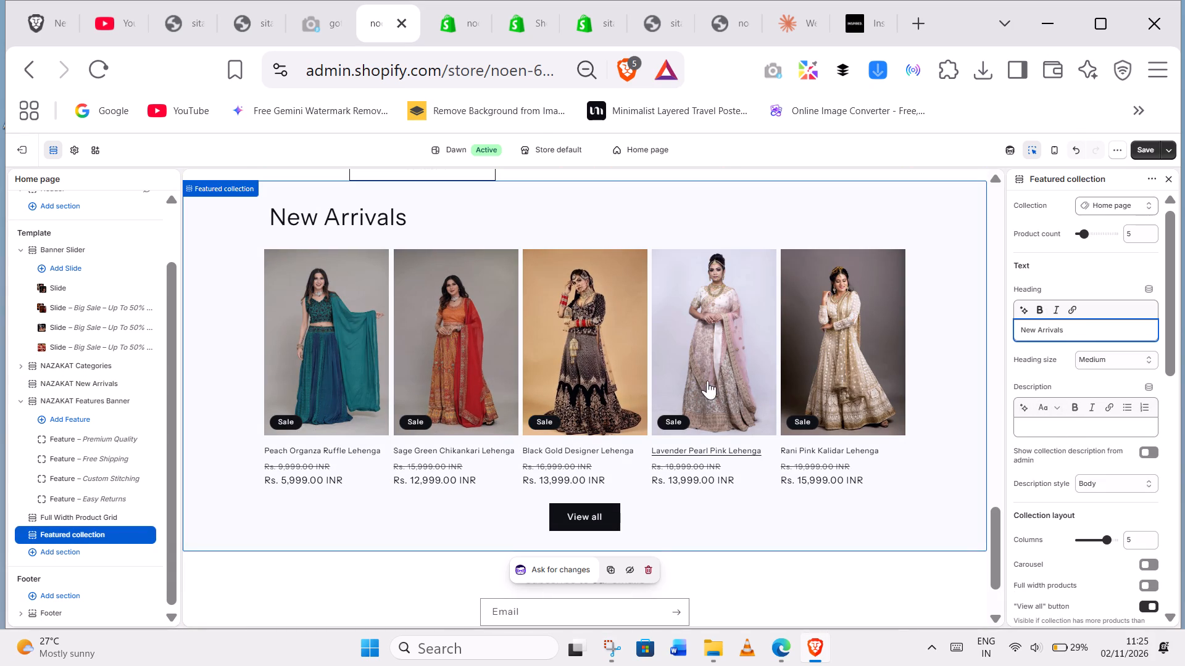
Compare the retitled Featured collection section with the other product sections and remove it from the home page template.
scroll(623, 337, up, 3)
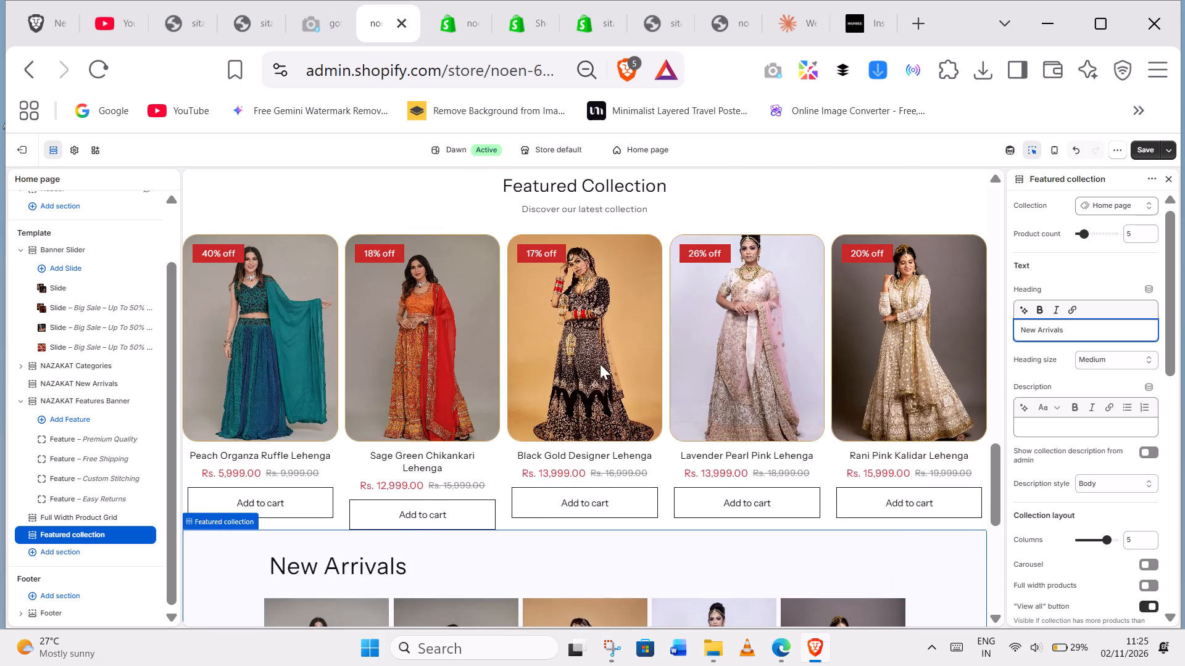
scroll(593, 376, down, 1)
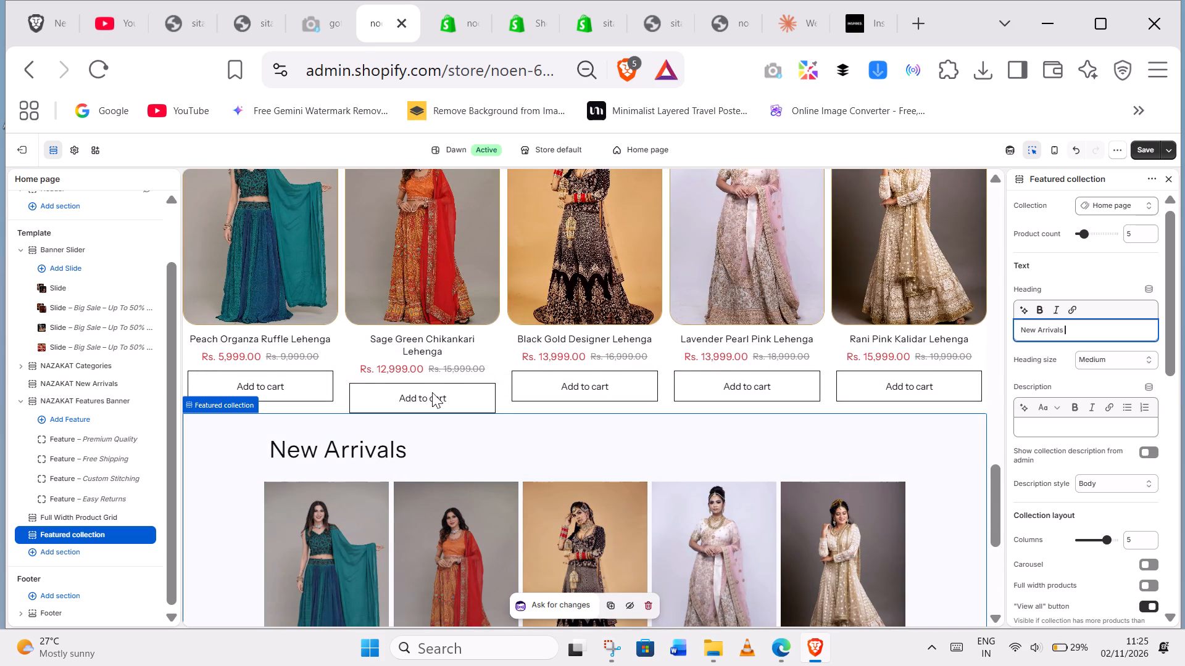
scroll(420, 397, down, 1)
scroll(370, 354, up, 7)
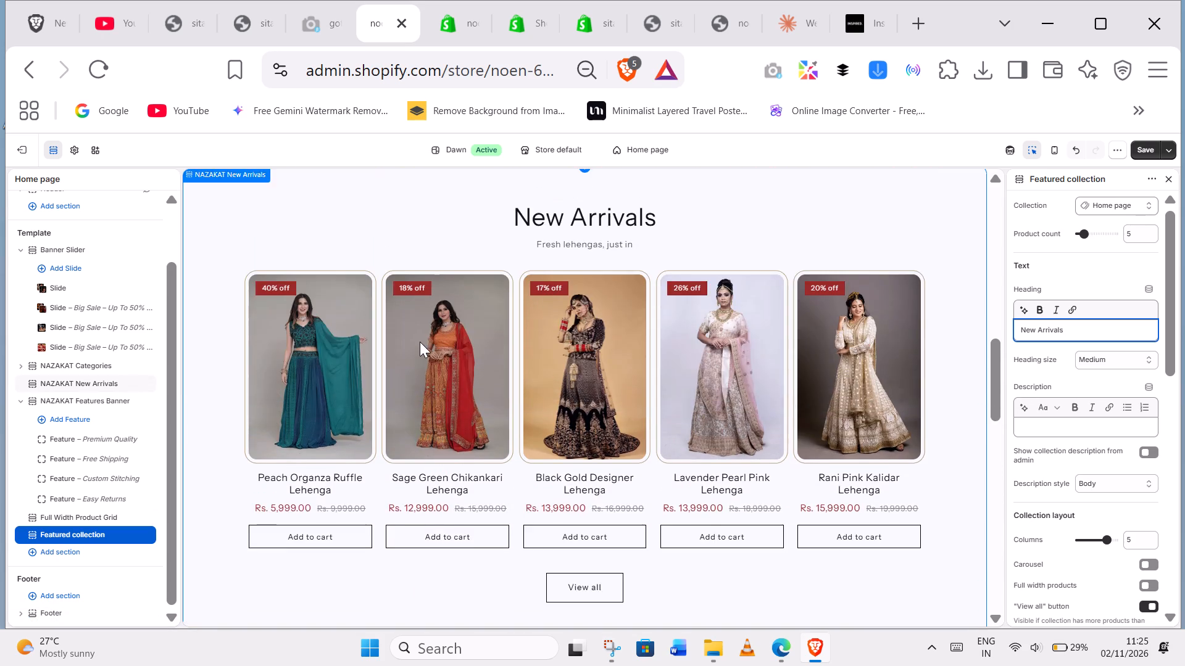
scroll(424, 329, down, 4)
scroll(293, 380, down, 5)
scroll(286, 372, up, 2)
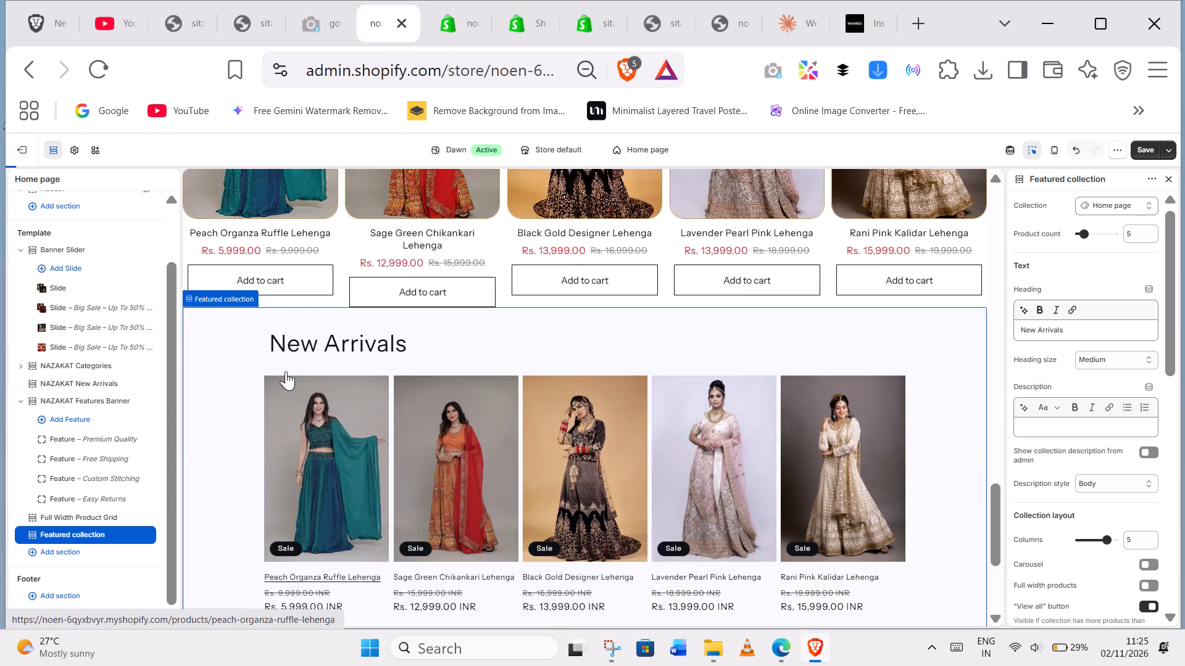
click(228, 379)
click(131, 533)
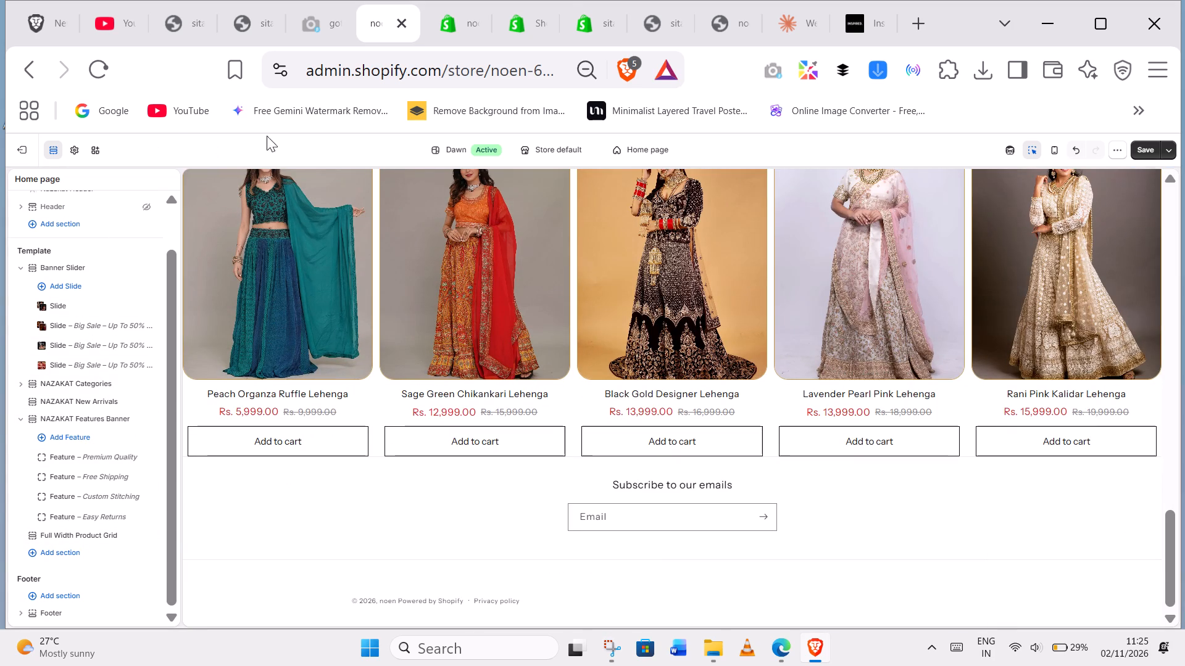
Look through the open noen and Sitara pages and close the Sitara theme editor and the adjacent Sitara storefront tab.
click(523, 22)
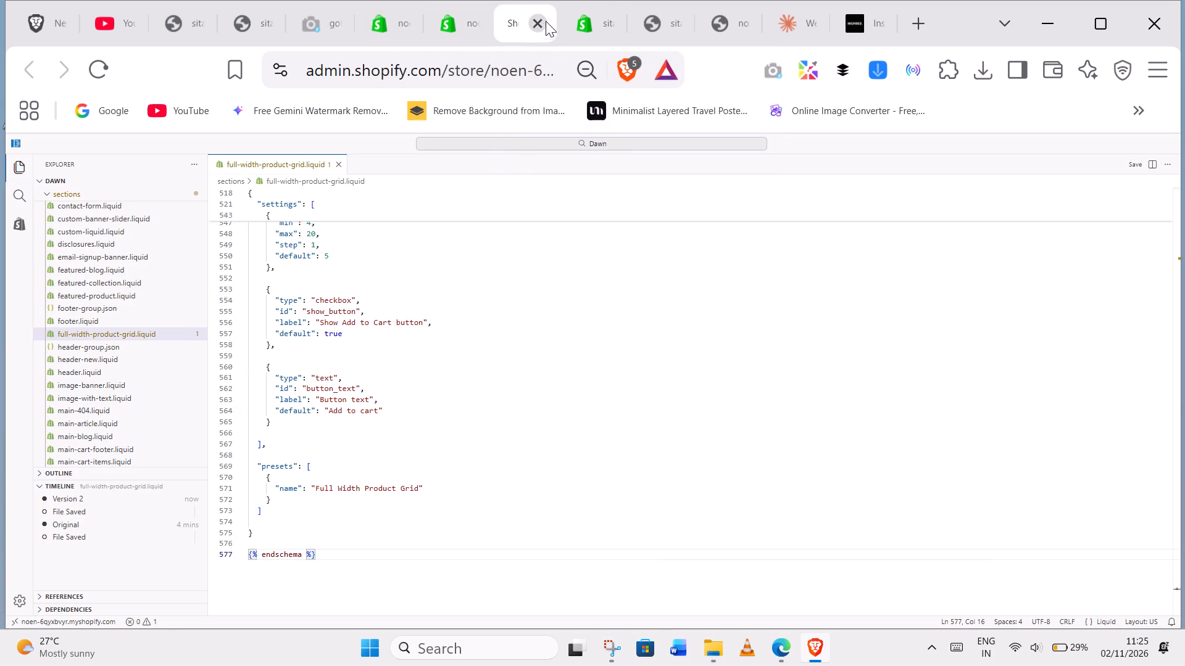
click(451, 26)
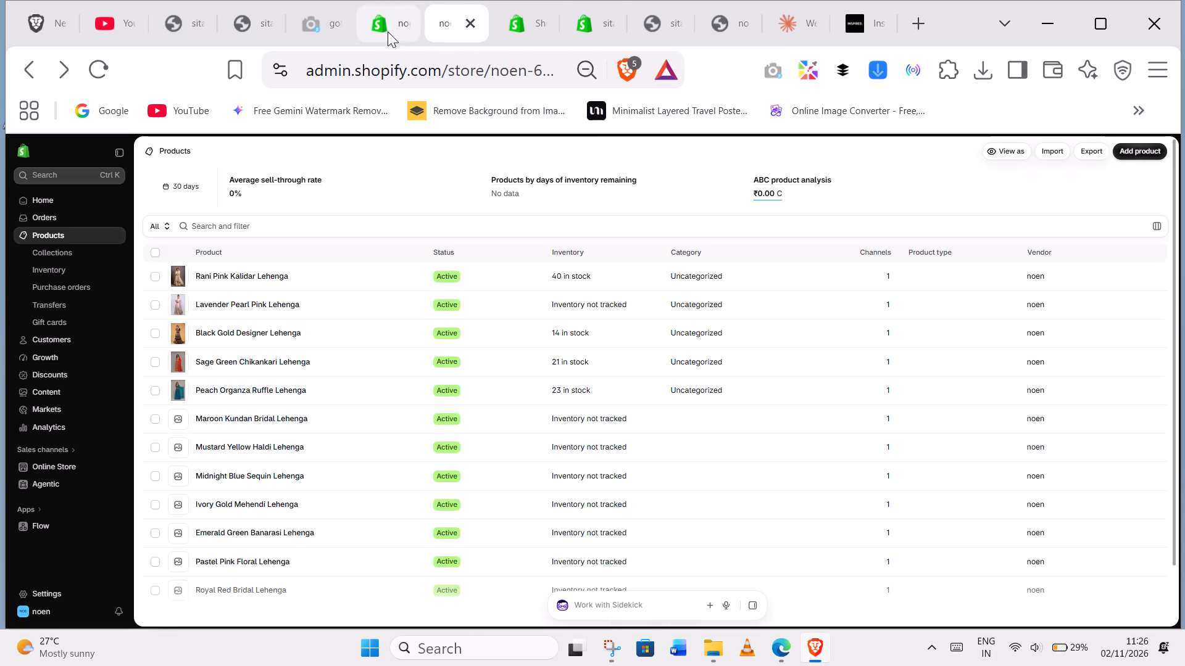
click(388, 31)
scroll(499, 292, up, 7)
scroll(446, 230, up, 4)
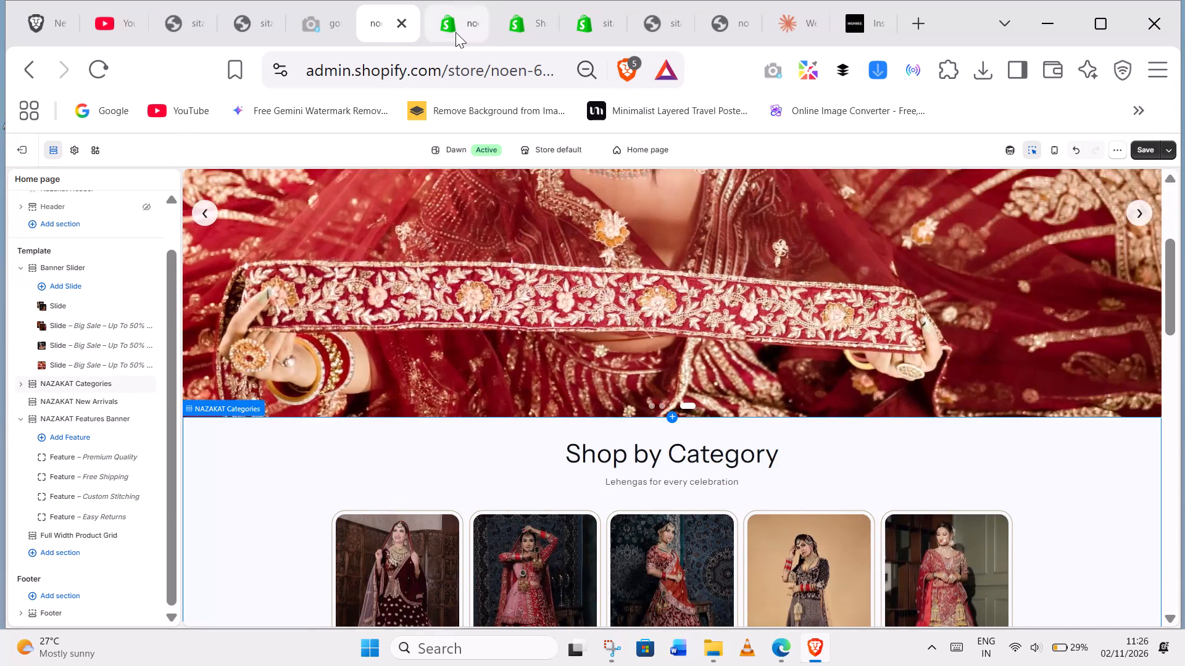
click(455, 32)
click(510, 31)
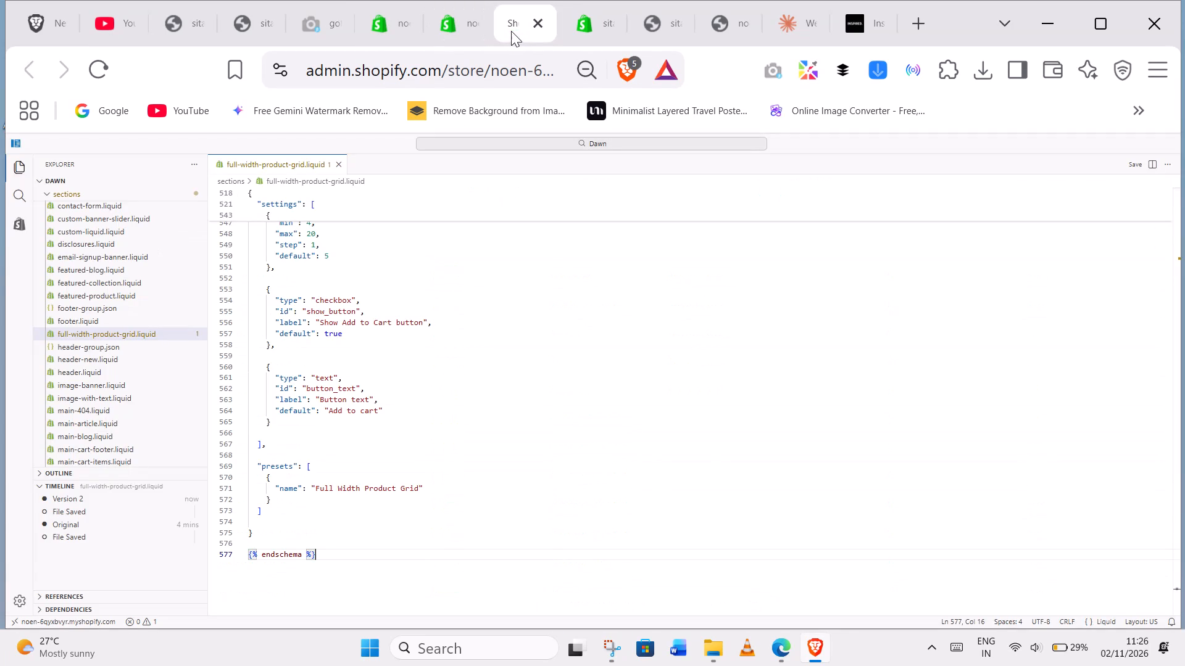
click(573, 42)
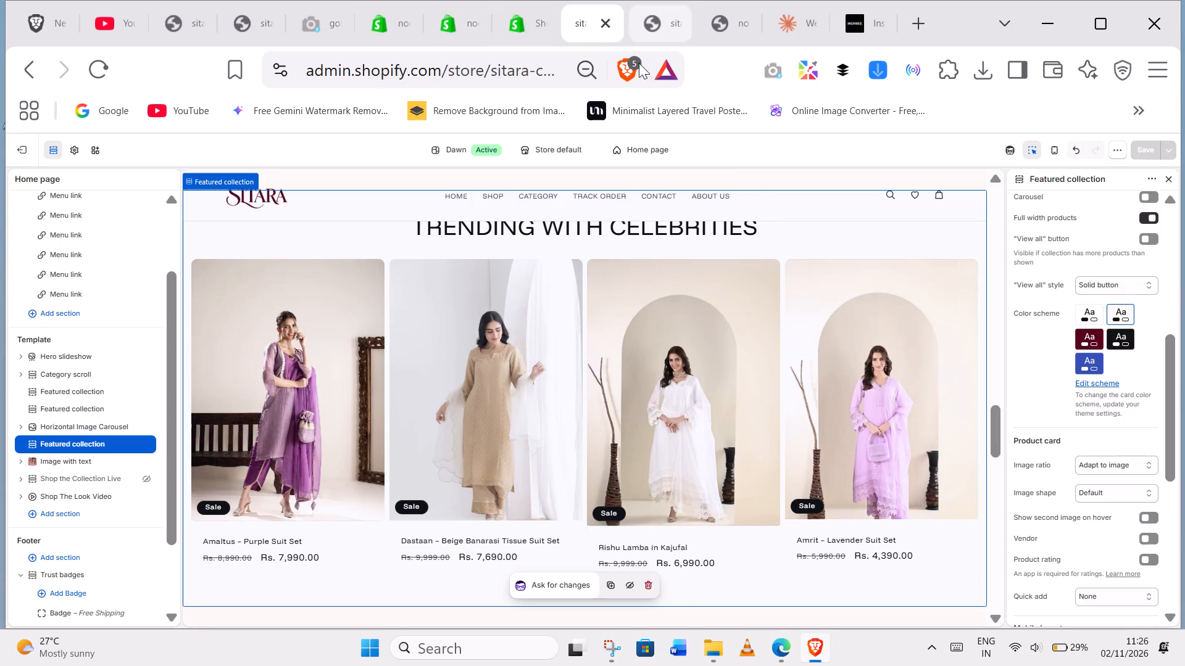
click(602, 27)
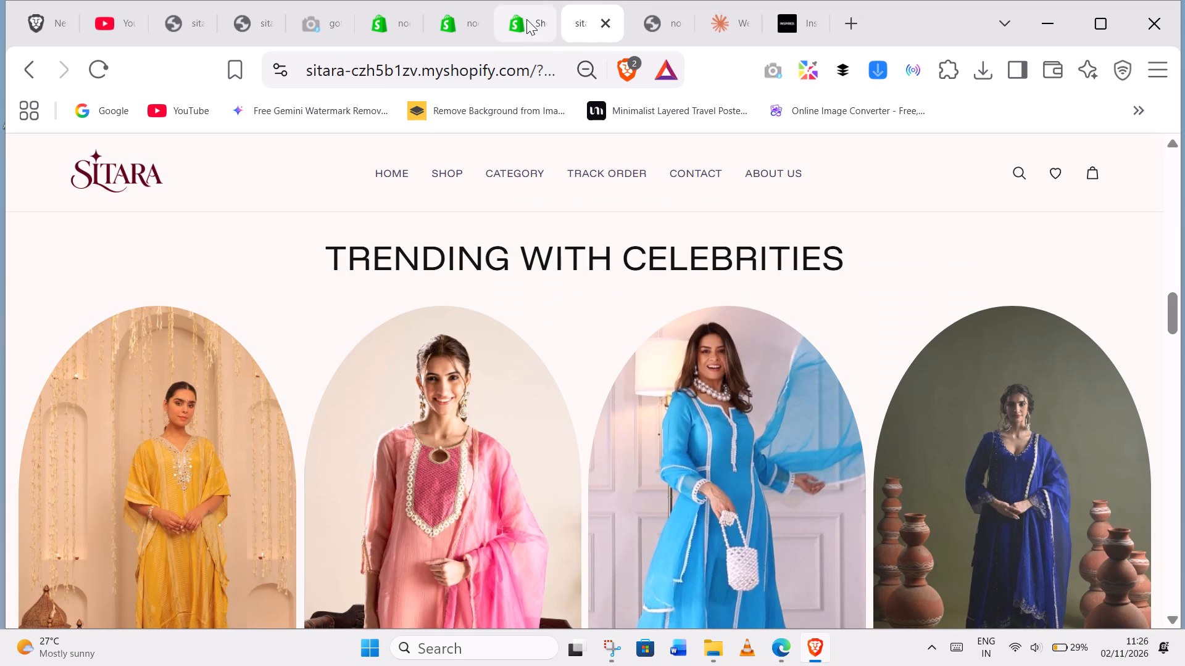
click(524, 23)
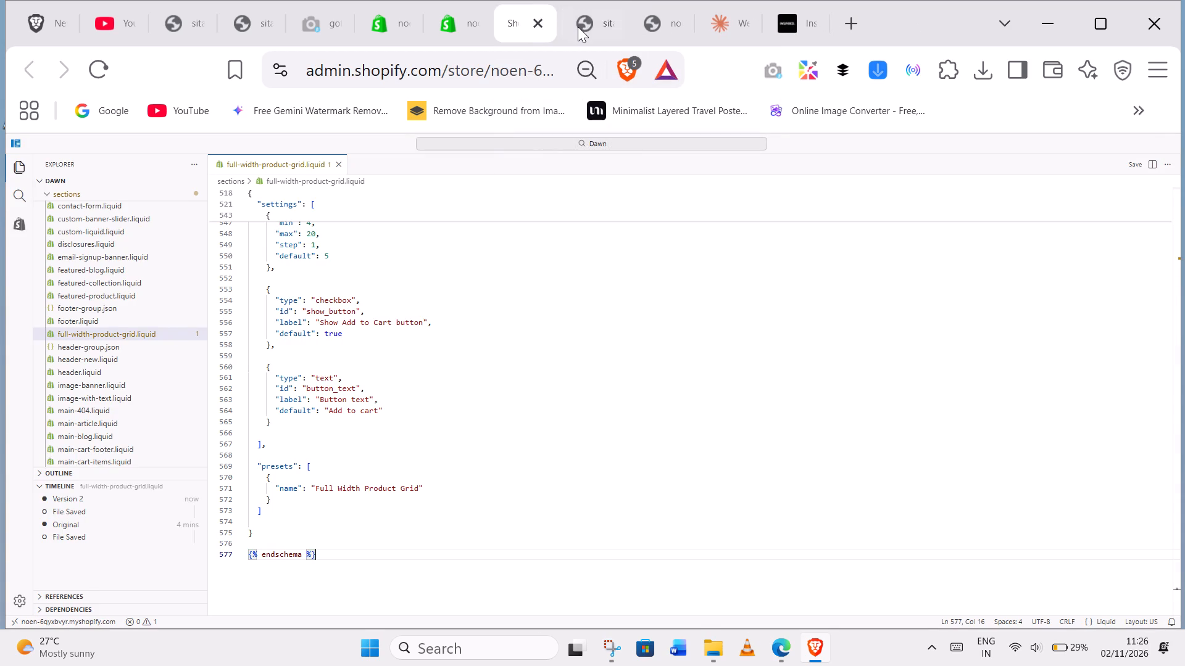
click(578, 27)
click(605, 31)
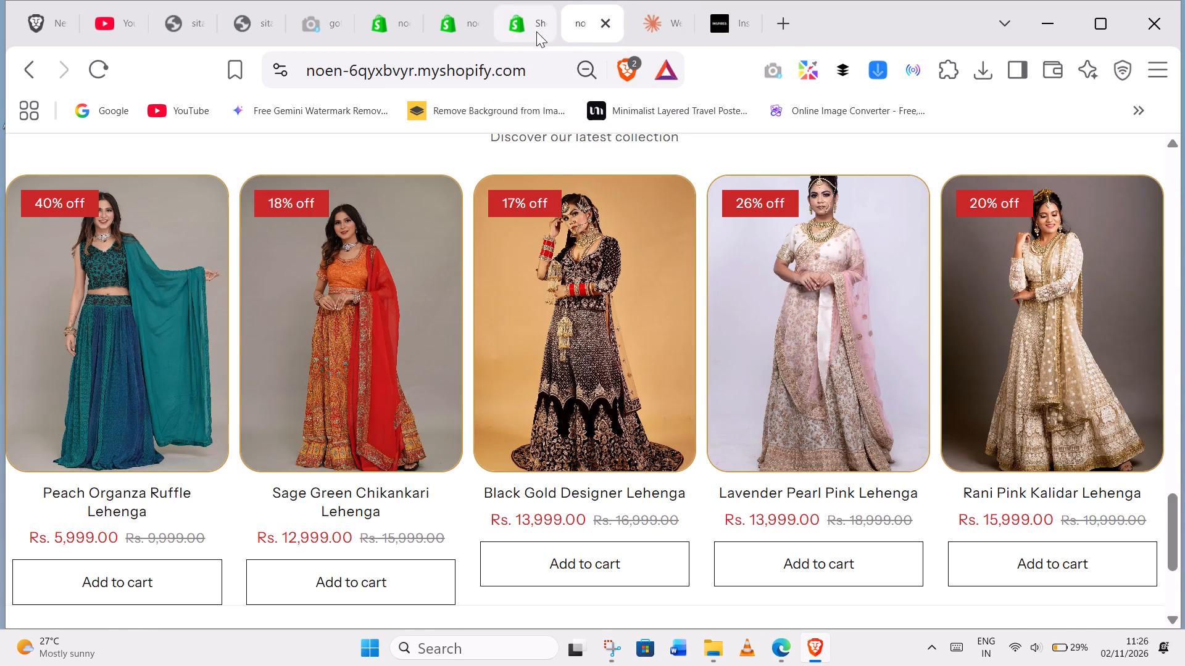
Delete the full-width-product-grid.liquid file from the sections folder in the Dawn theme code.
click(536, 31)
scroll(372, 245, down, 3)
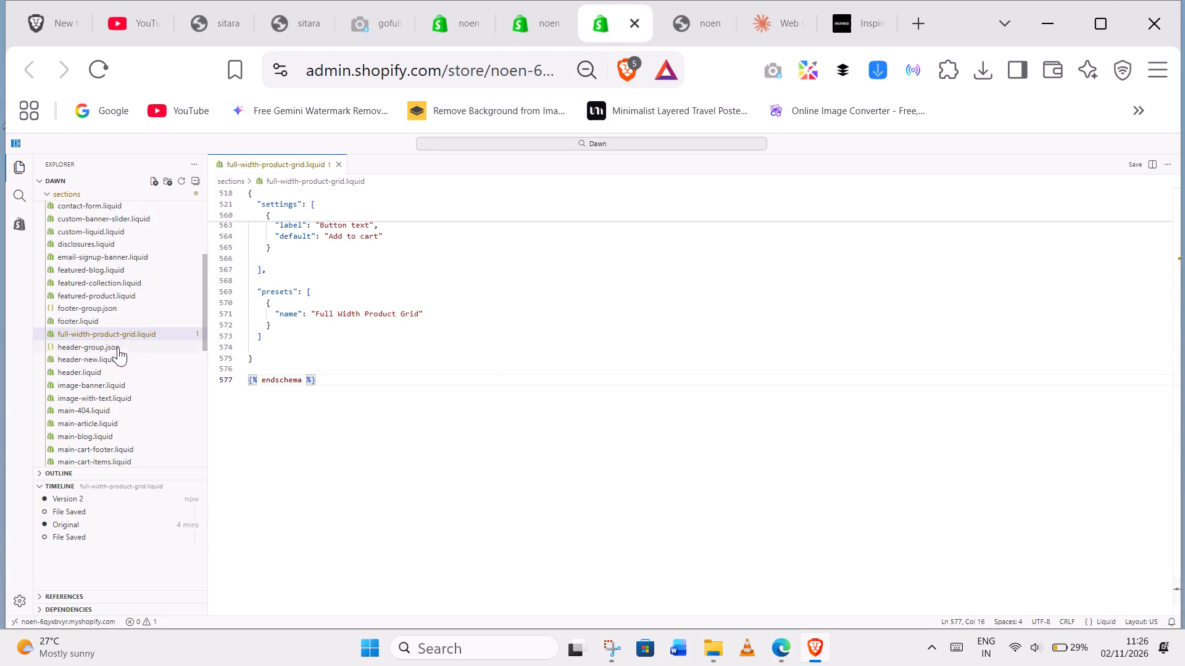
click(125, 336)
key(Delete)
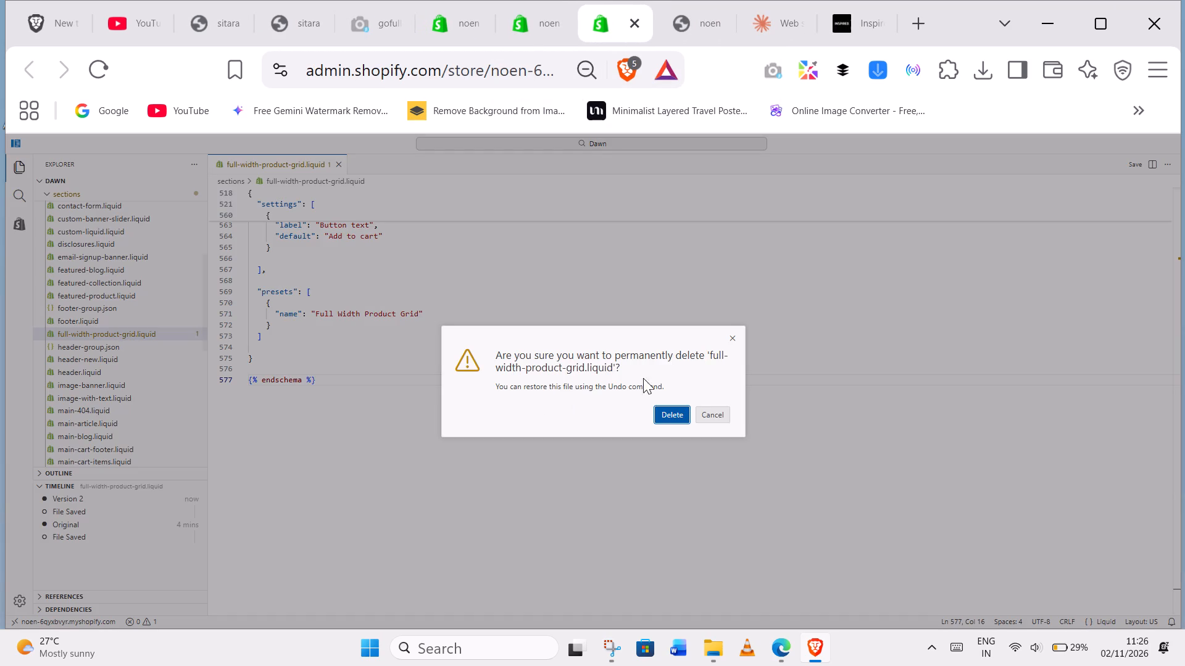
click(663, 417)
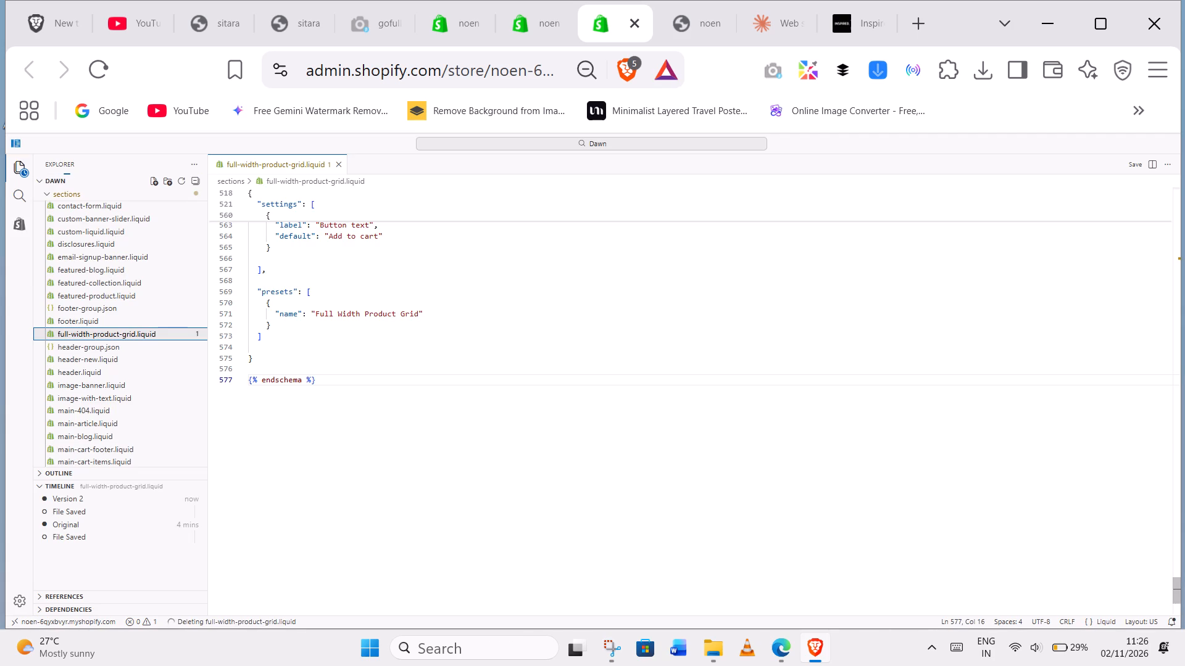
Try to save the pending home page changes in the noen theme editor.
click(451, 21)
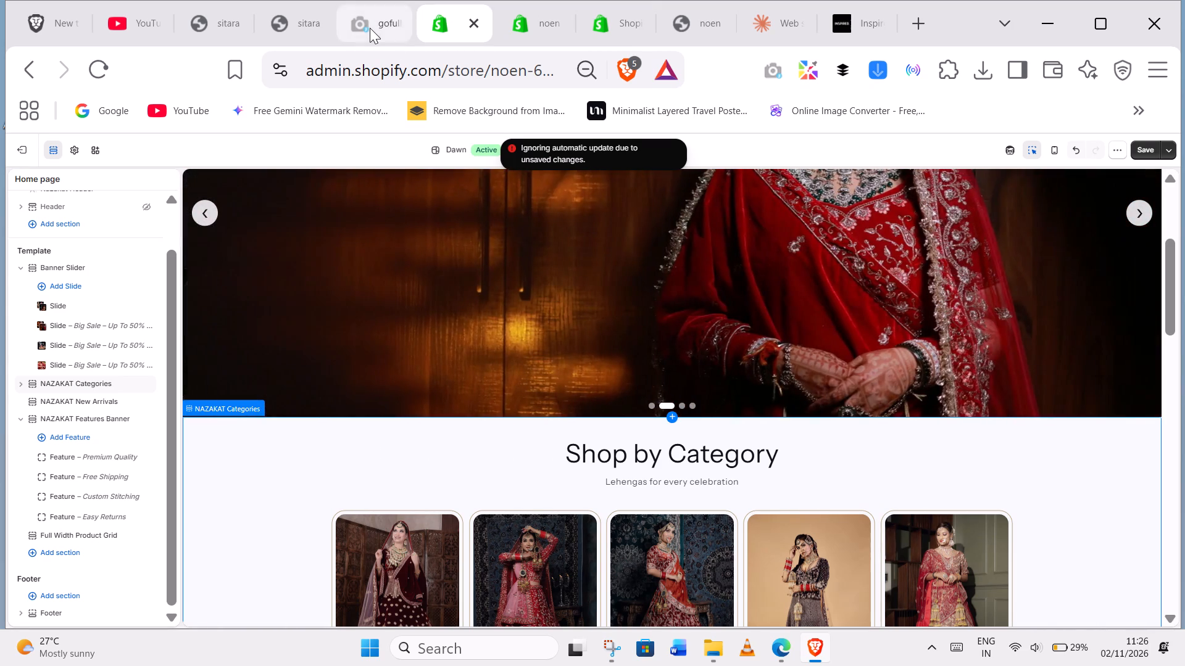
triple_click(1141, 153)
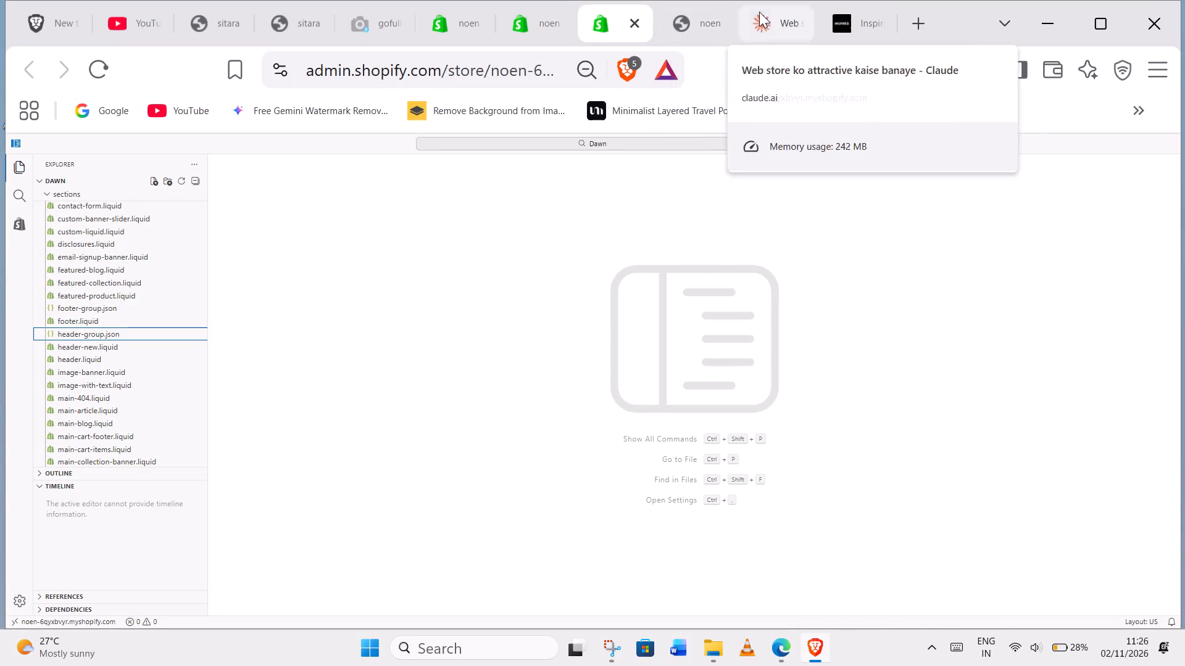
click(692, 27)
click(605, 25)
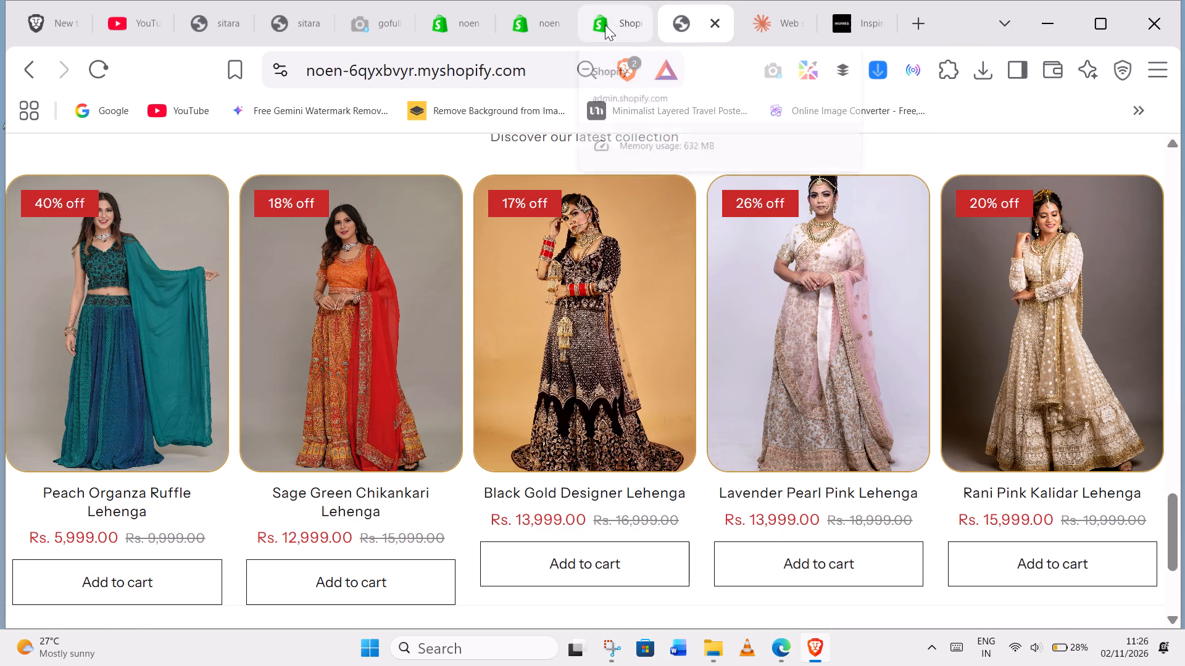
click(542, 33)
click(426, 36)
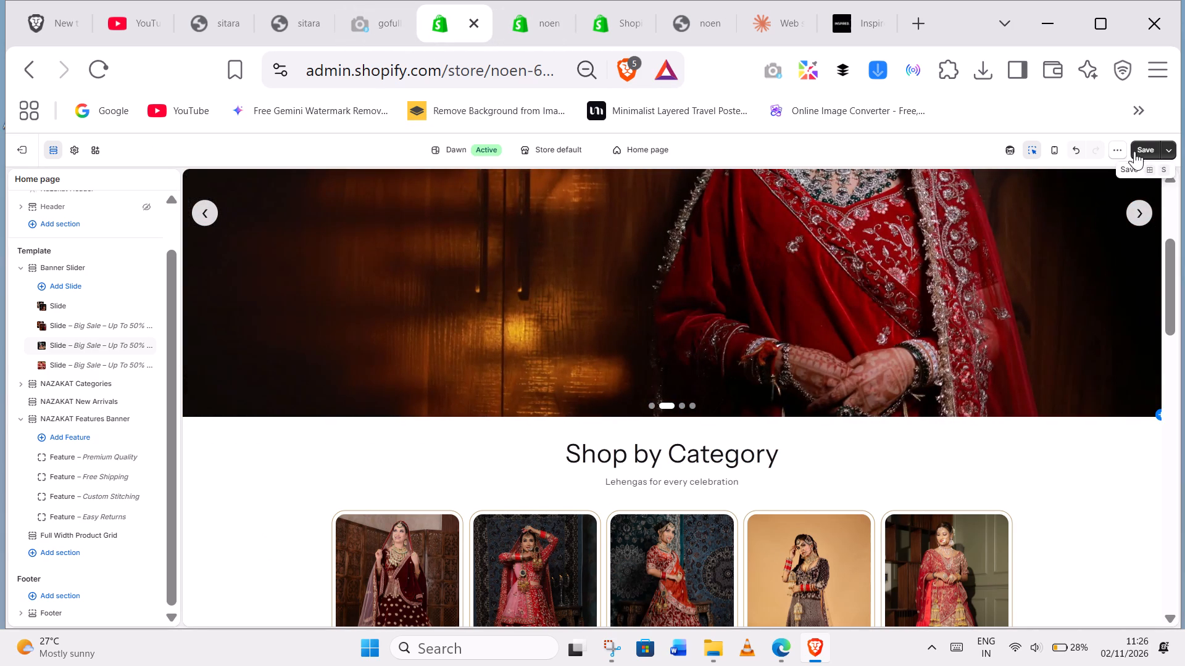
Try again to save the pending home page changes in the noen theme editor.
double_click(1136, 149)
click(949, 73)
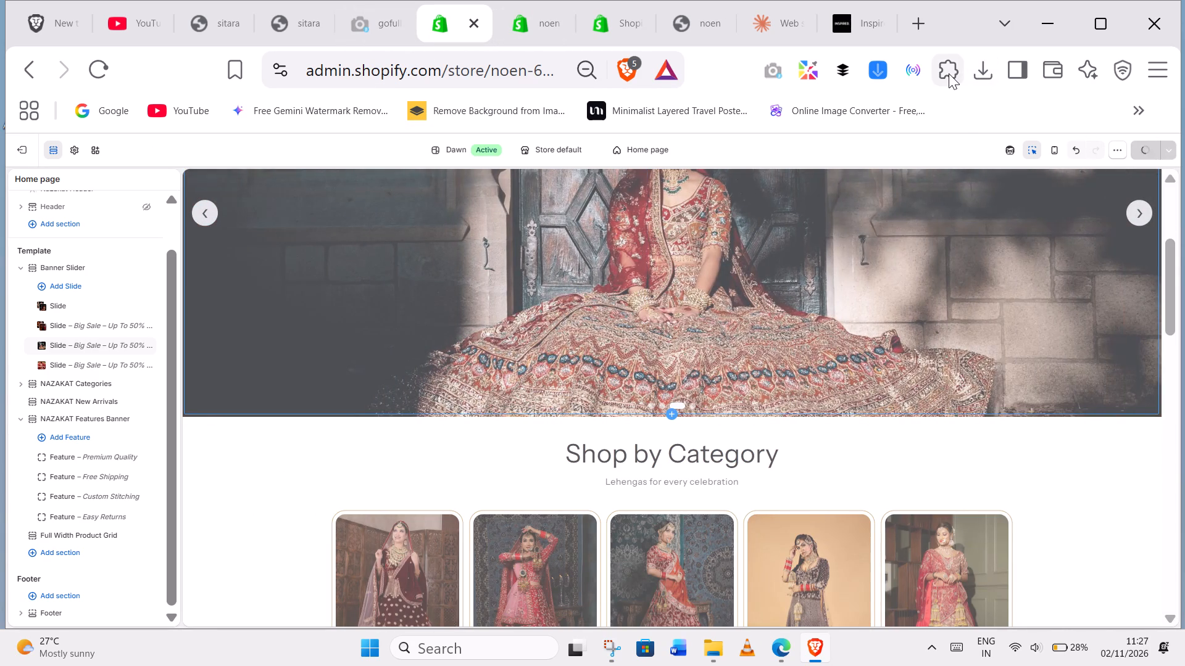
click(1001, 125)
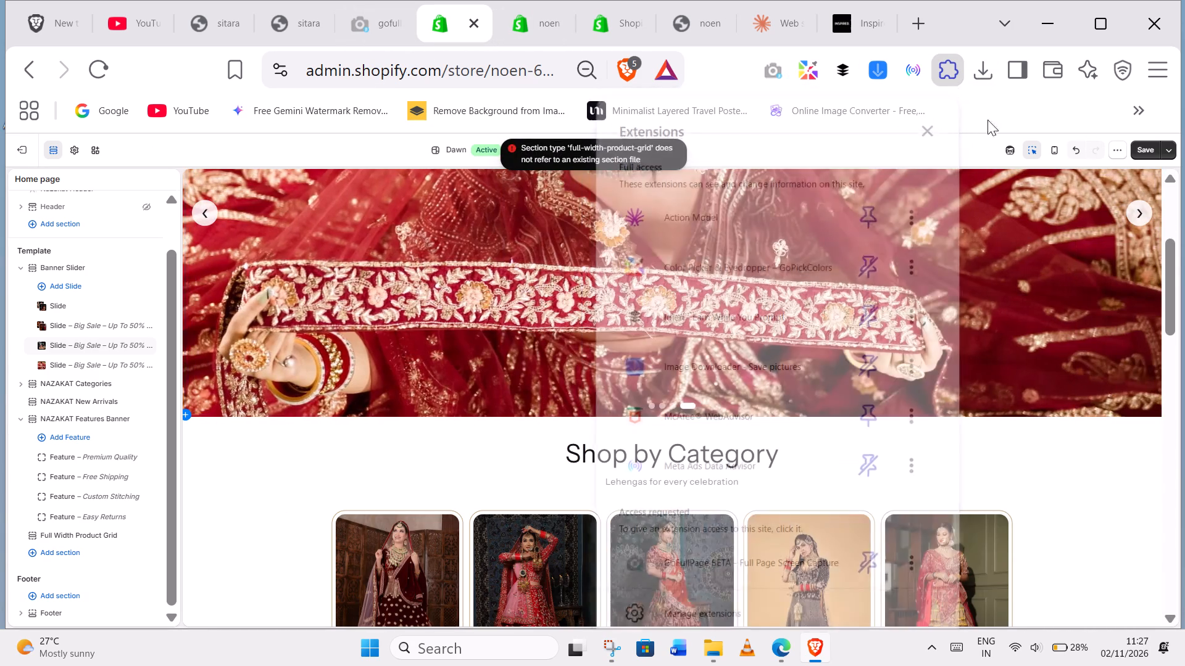
Reload the noen theme editor, discarding its unsaved home page changes.
click(93, 76)
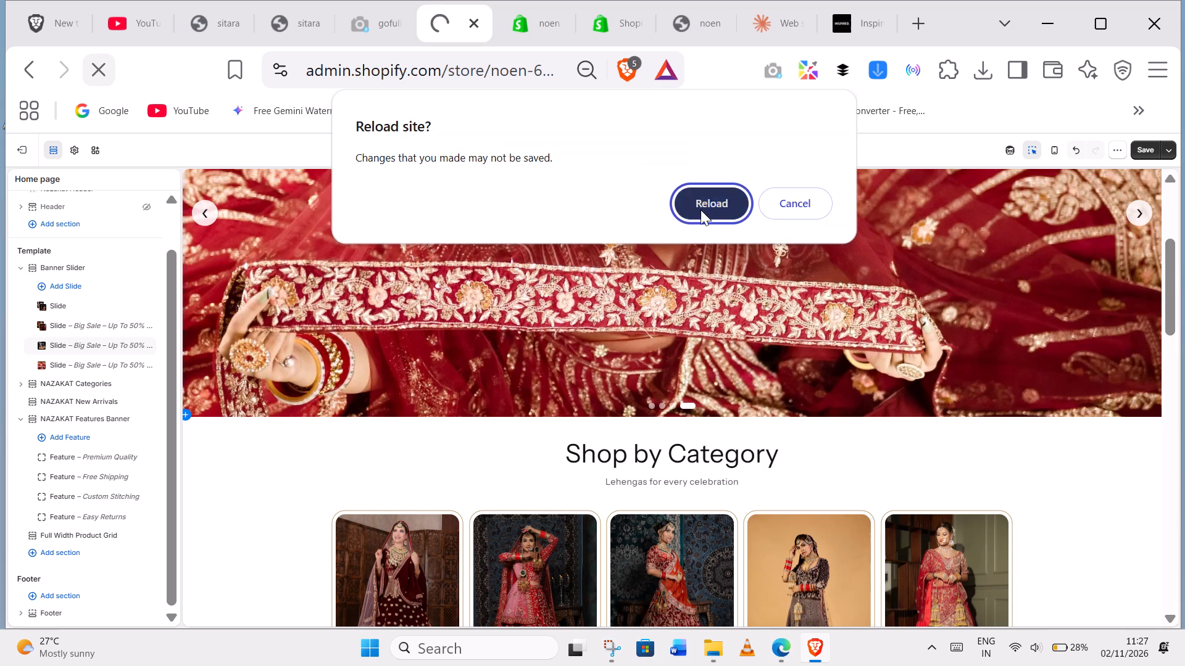
click(712, 208)
Look over the Sitara storefront's home page for reference and close both remaining Sitara storefront tabs.
click(534, 18)
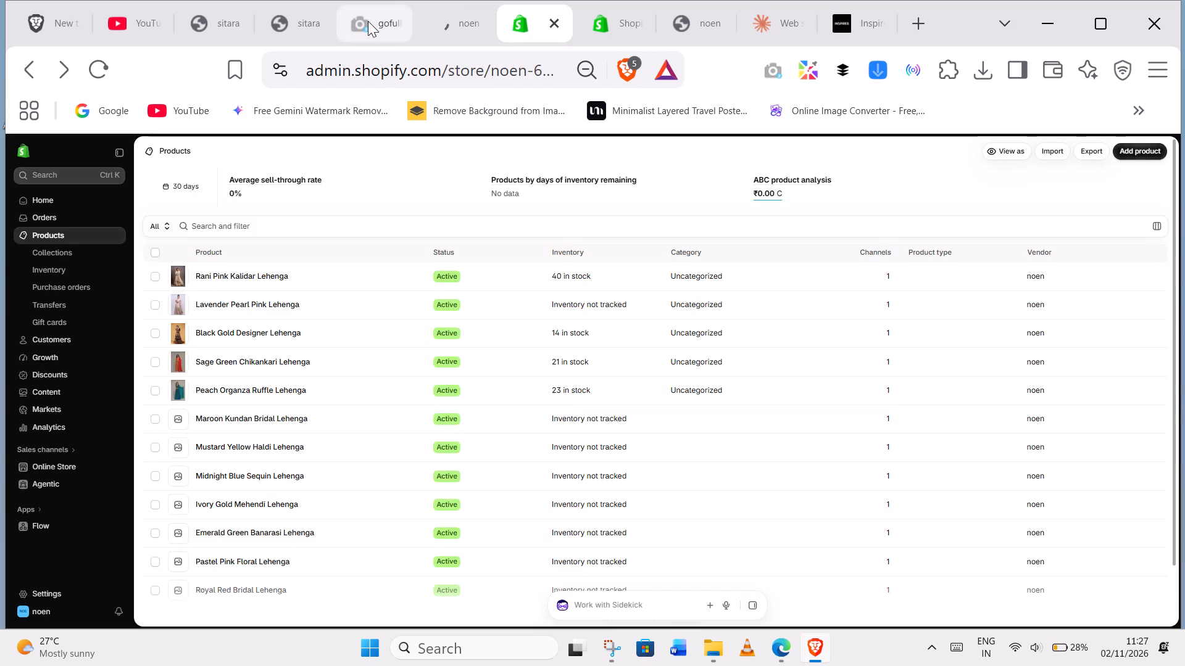
click(368, 21)
click(282, 18)
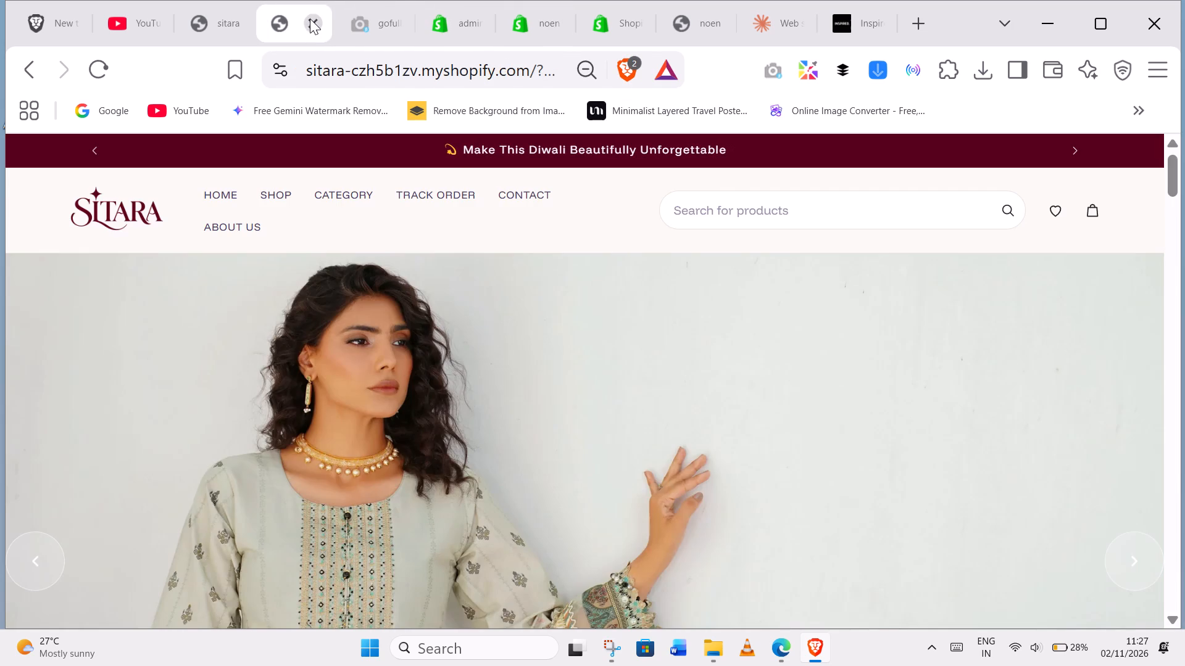
click(310, 18)
click(207, 20)
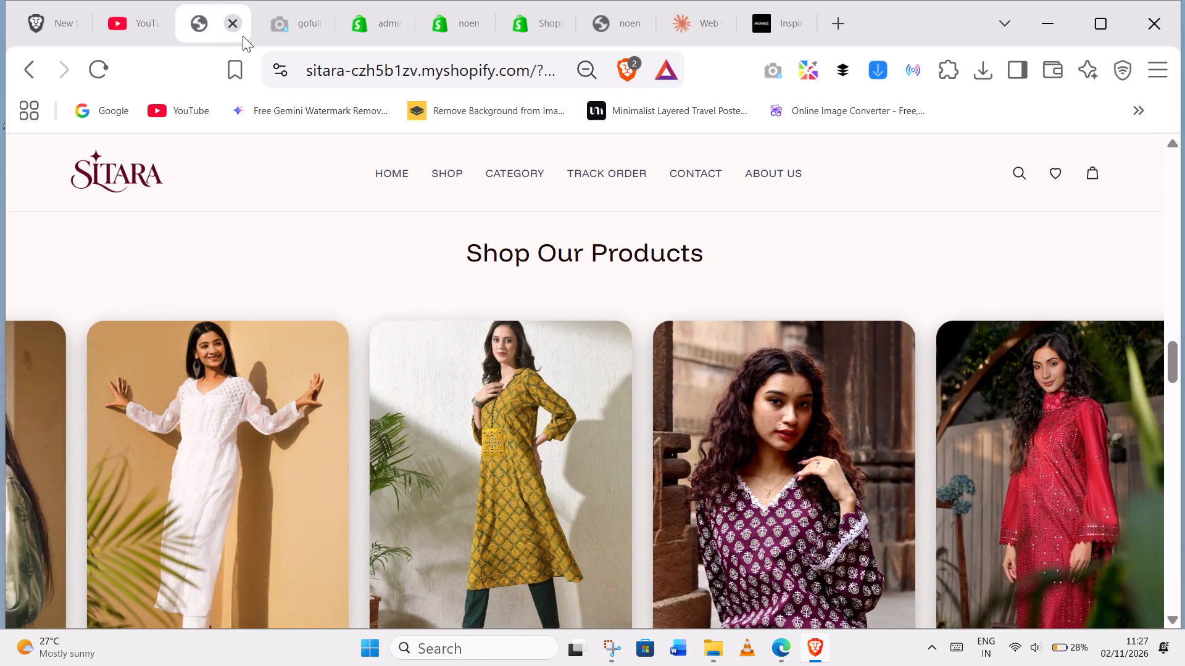
scroll(370, 200, down, 5)
scroll(370, 200, up, 5)
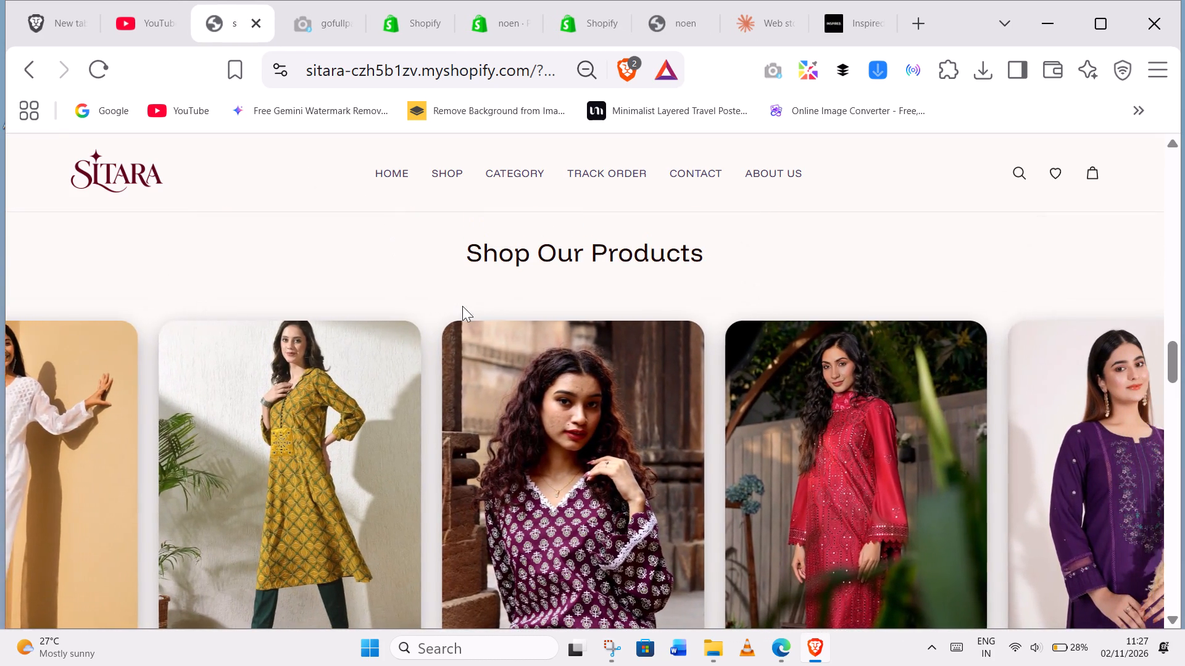
scroll(493, 299, up, 16)
scroll(525, 299, up, 16)
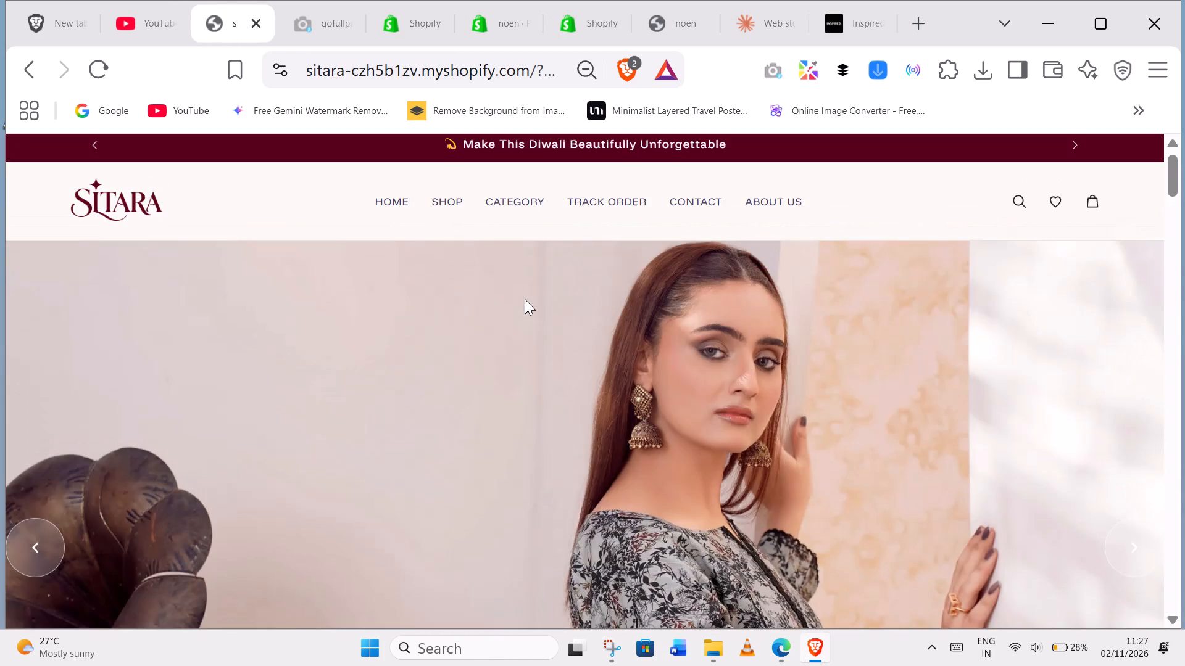
scroll(525, 299, down, 3)
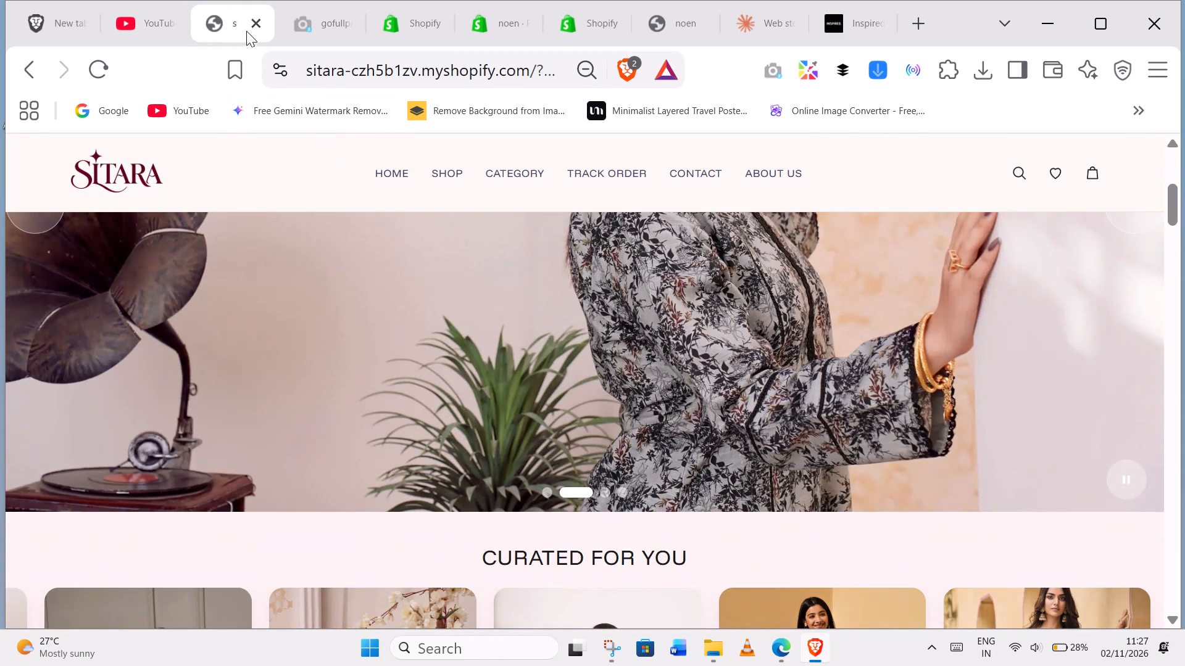
click(255, 23)
Open the Online Store page in the noen admin and reorder the browser tabs so the theme editor follows it.
click(299, 4)
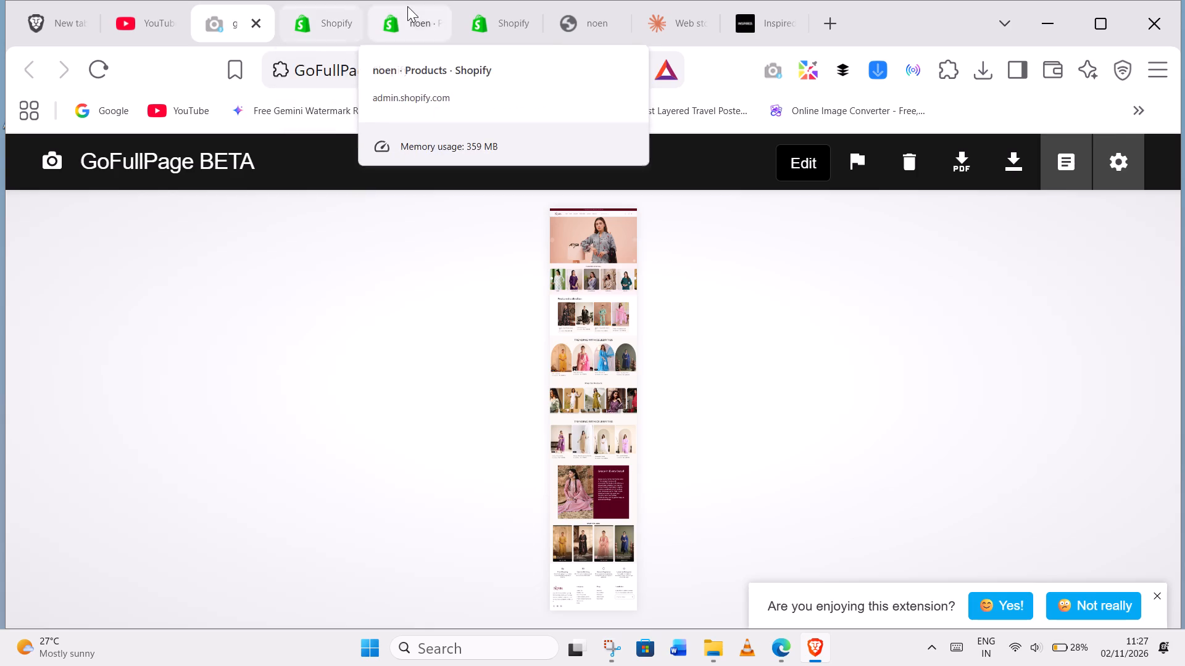
click(407, 6)
scroll(407, 196, down, 3)
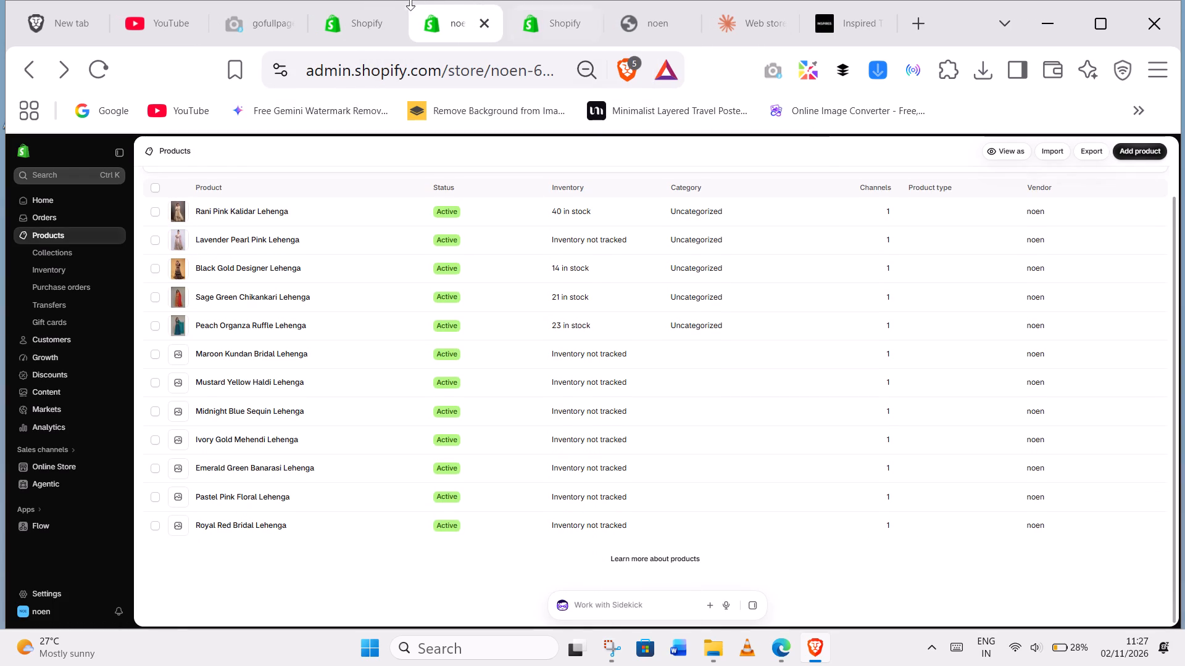
click(56, 464)
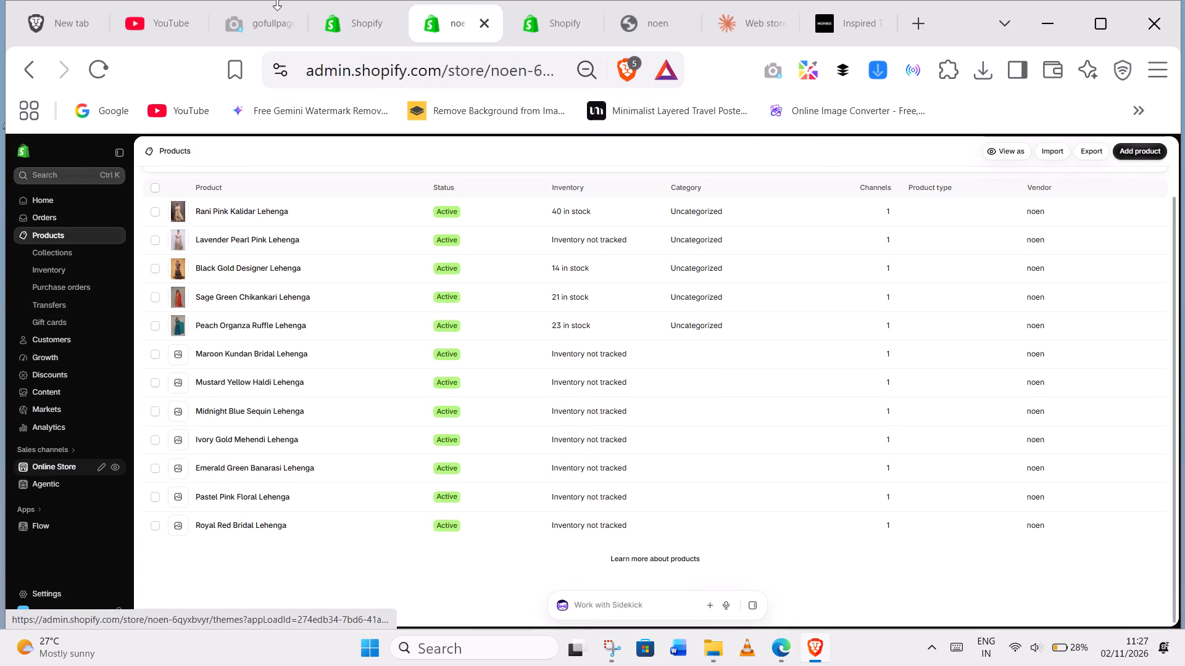
click(532, 7)
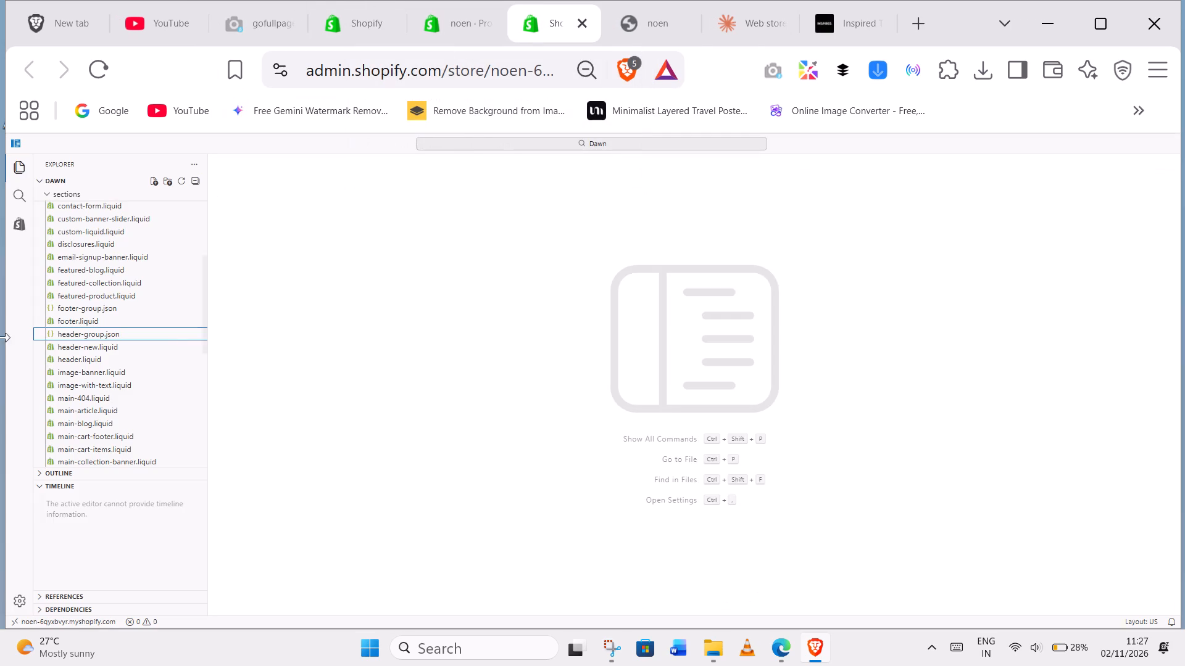
click(378, 1)
click(322, 34)
drag(348, 24, 423, 17)
click(343, 23)
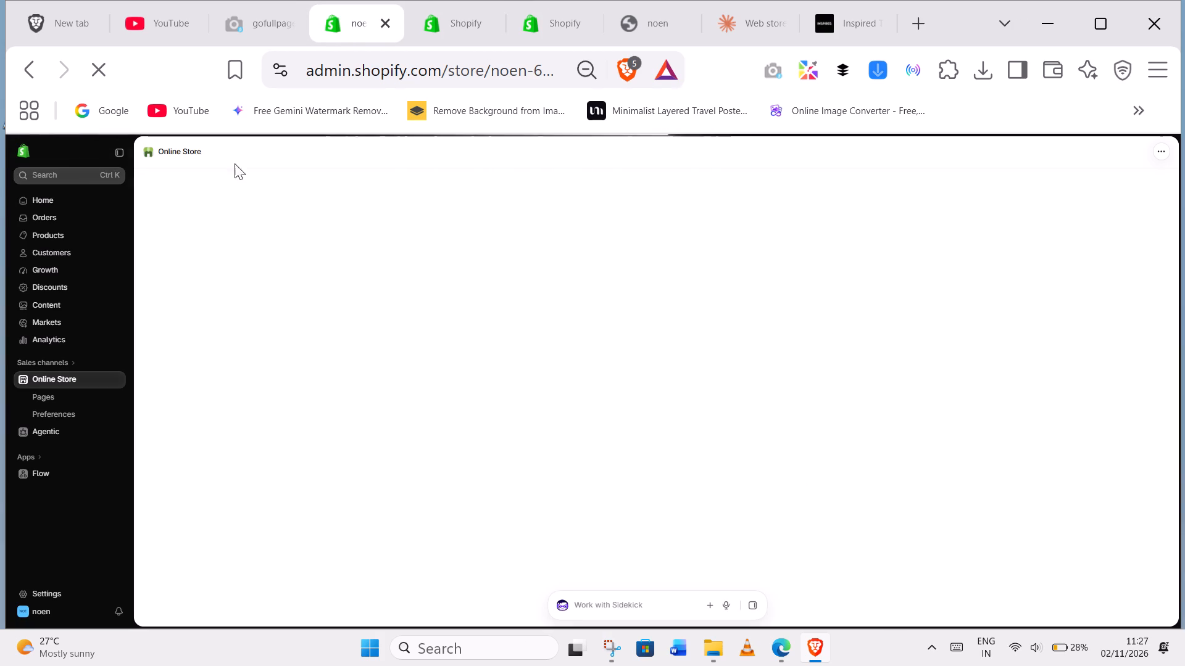
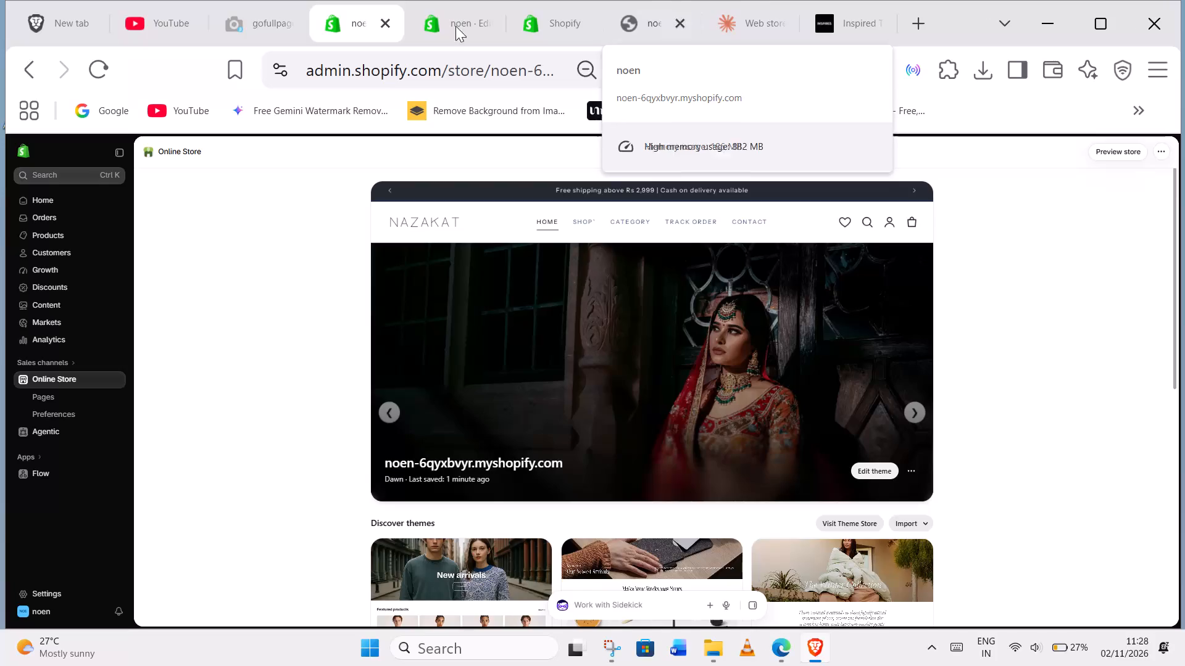
Look through the noen home page preview in the theme editor, from the banner down to the Featured collection and footer.
click(464, 28)
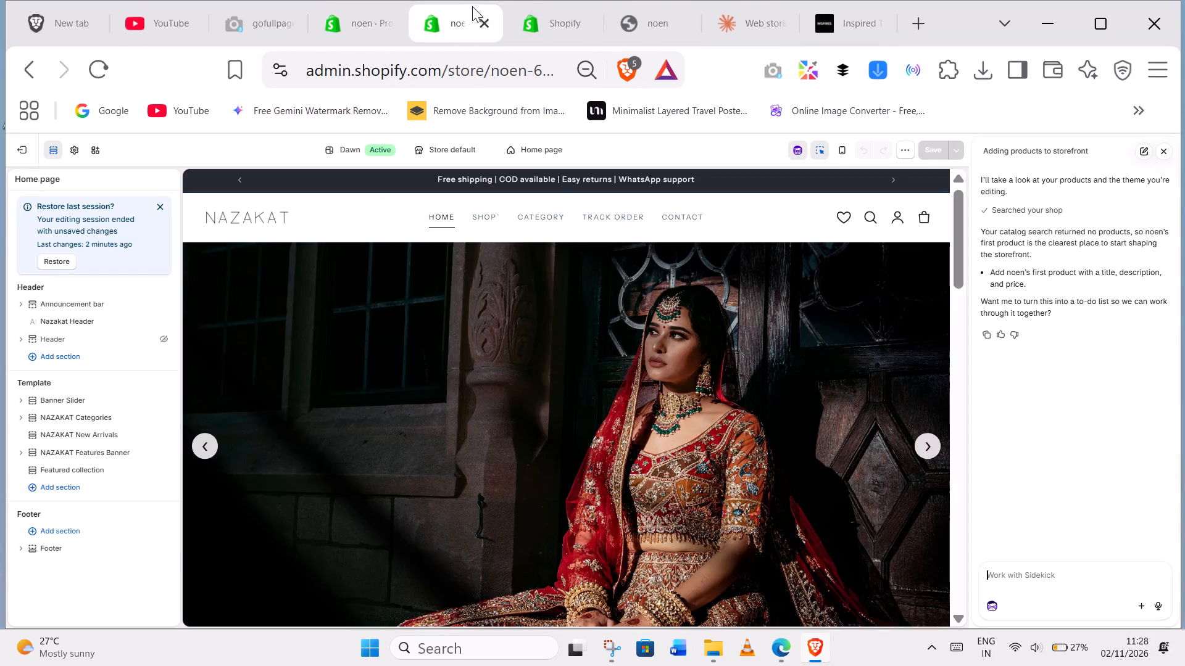
scroll(661, 365, down, 4)
scroll(594, 304, down, 4)
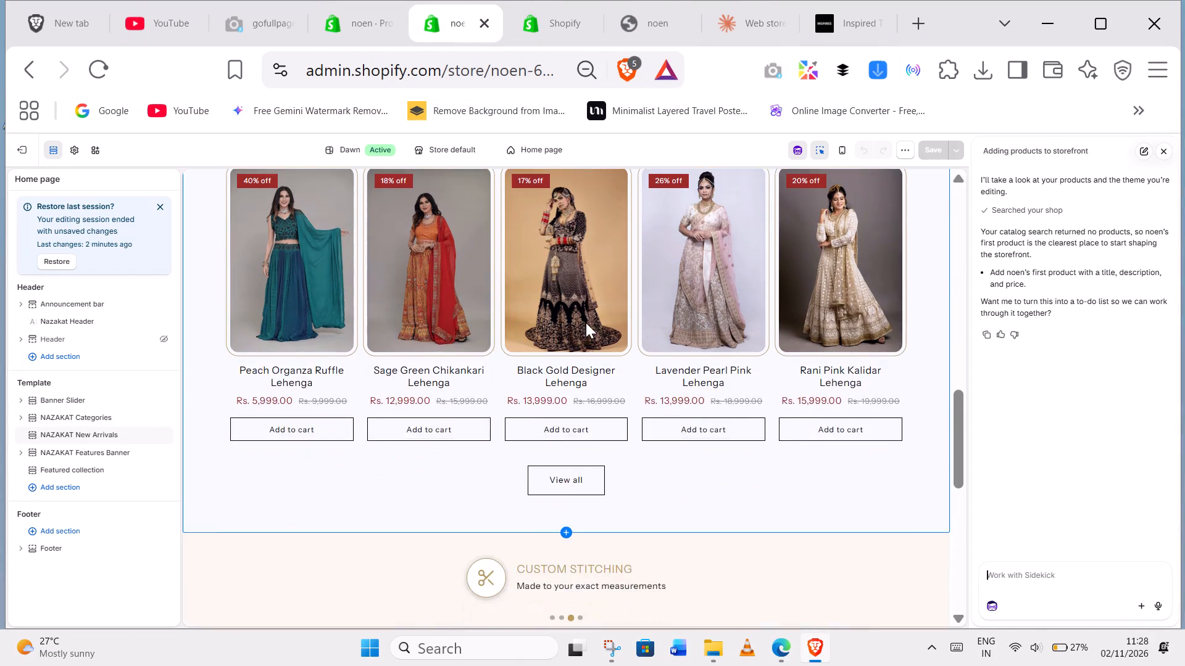
scroll(702, 289, up, 2)
scroll(709, 292, down, 8)
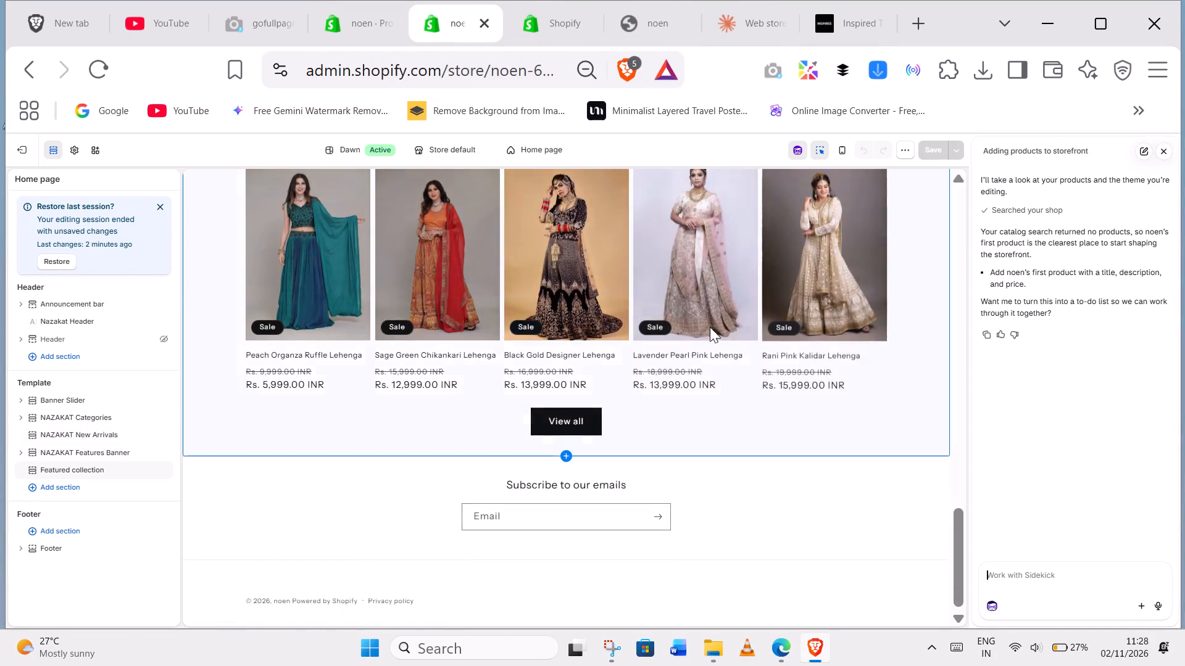
scroll(715, 328, up, 2)
Close the Sidekick chat and the Featured collection settings to give the preview more room.
click(767, 357)
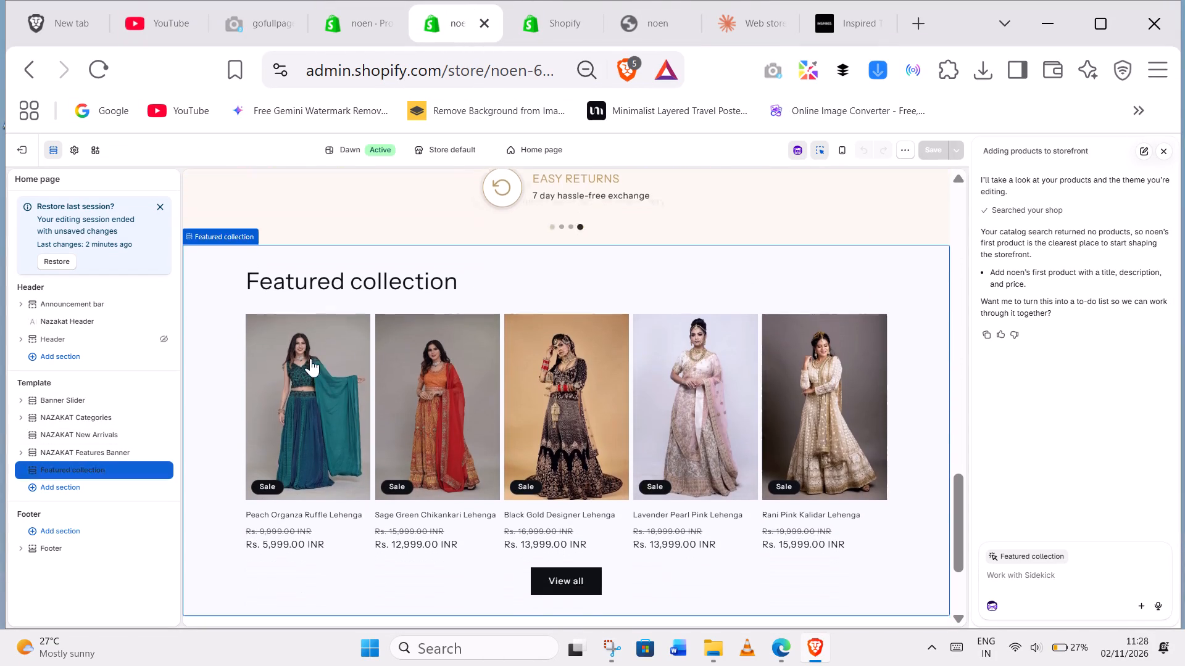
click(1168, 158)
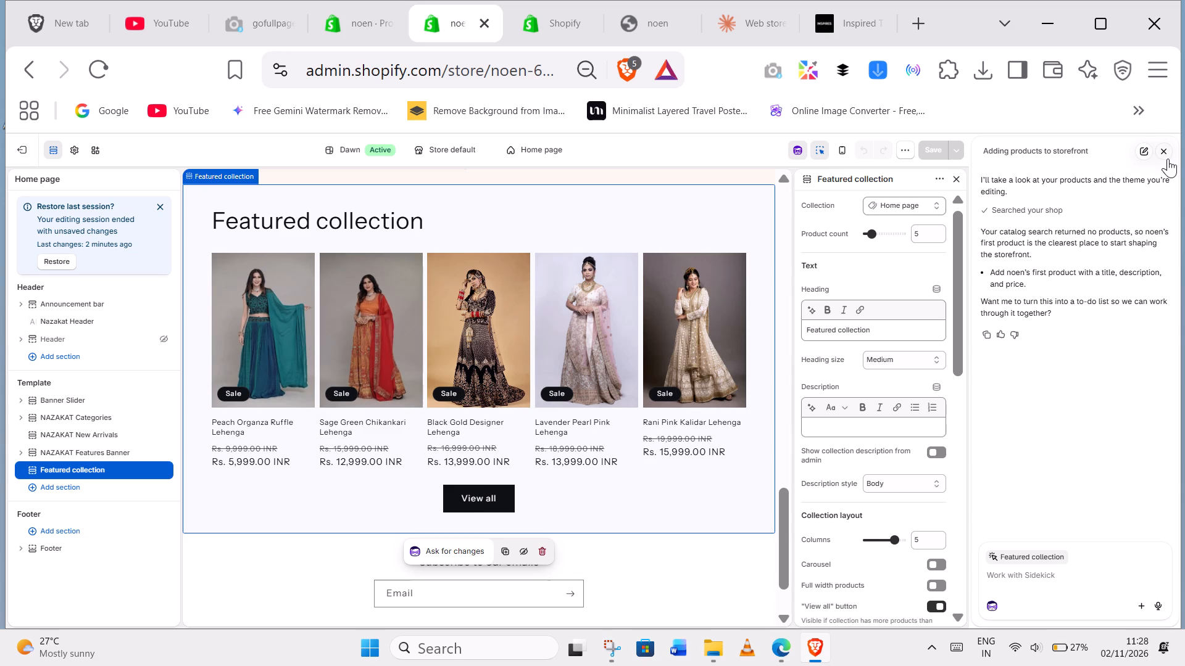
click(1171, 181)
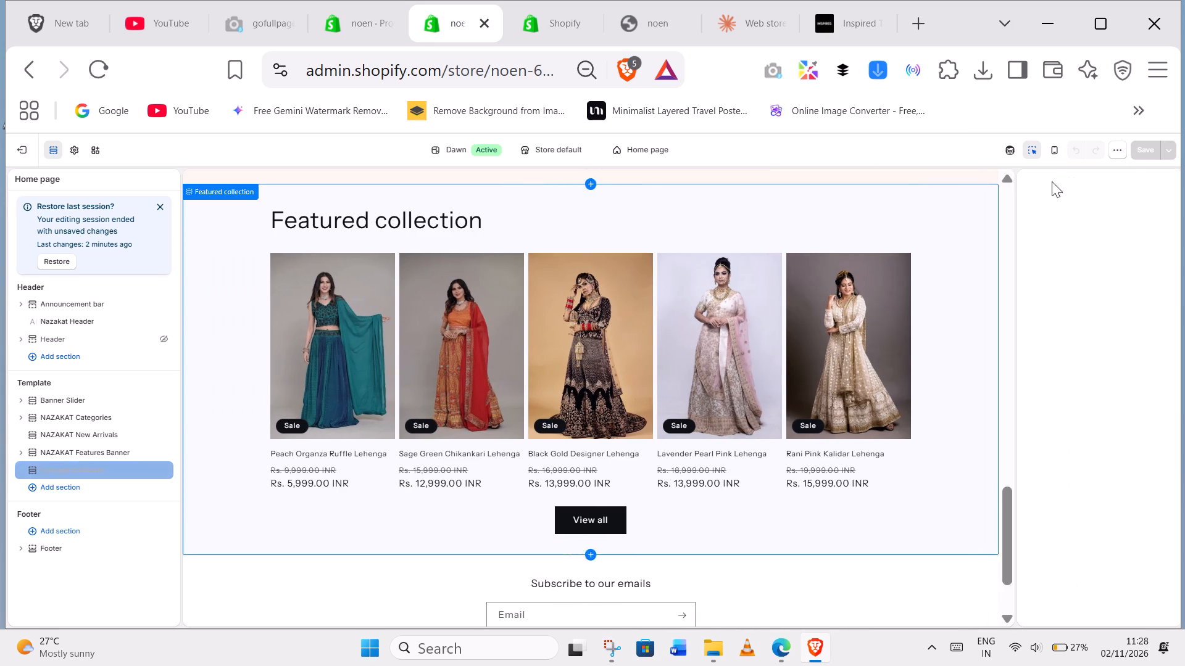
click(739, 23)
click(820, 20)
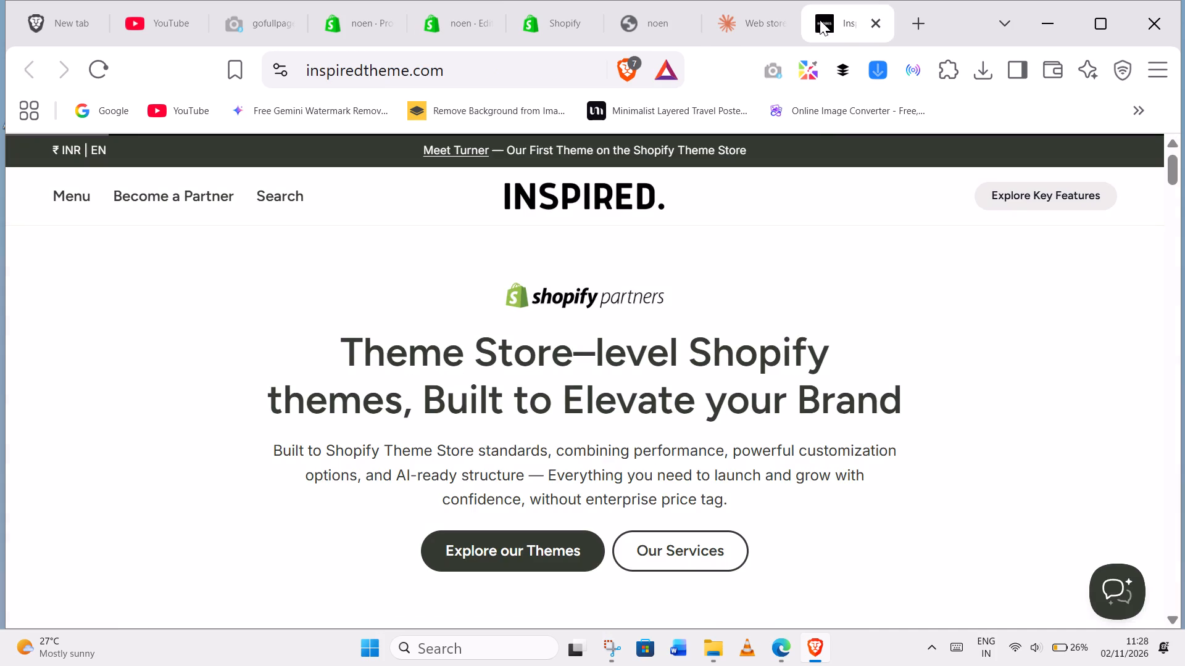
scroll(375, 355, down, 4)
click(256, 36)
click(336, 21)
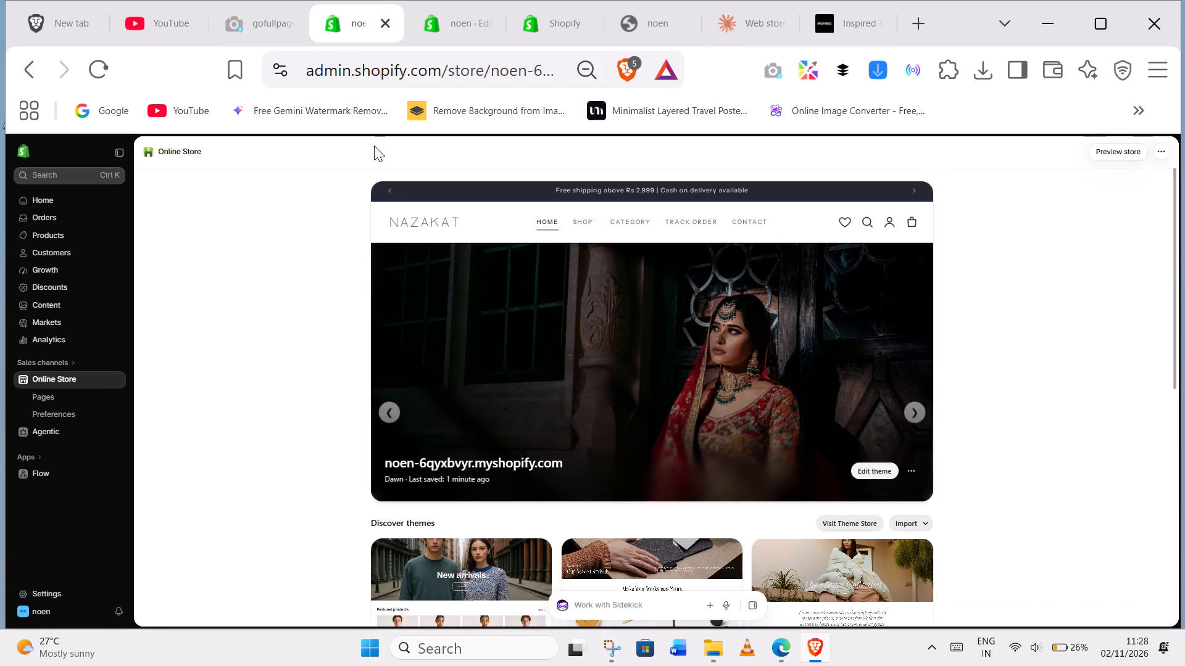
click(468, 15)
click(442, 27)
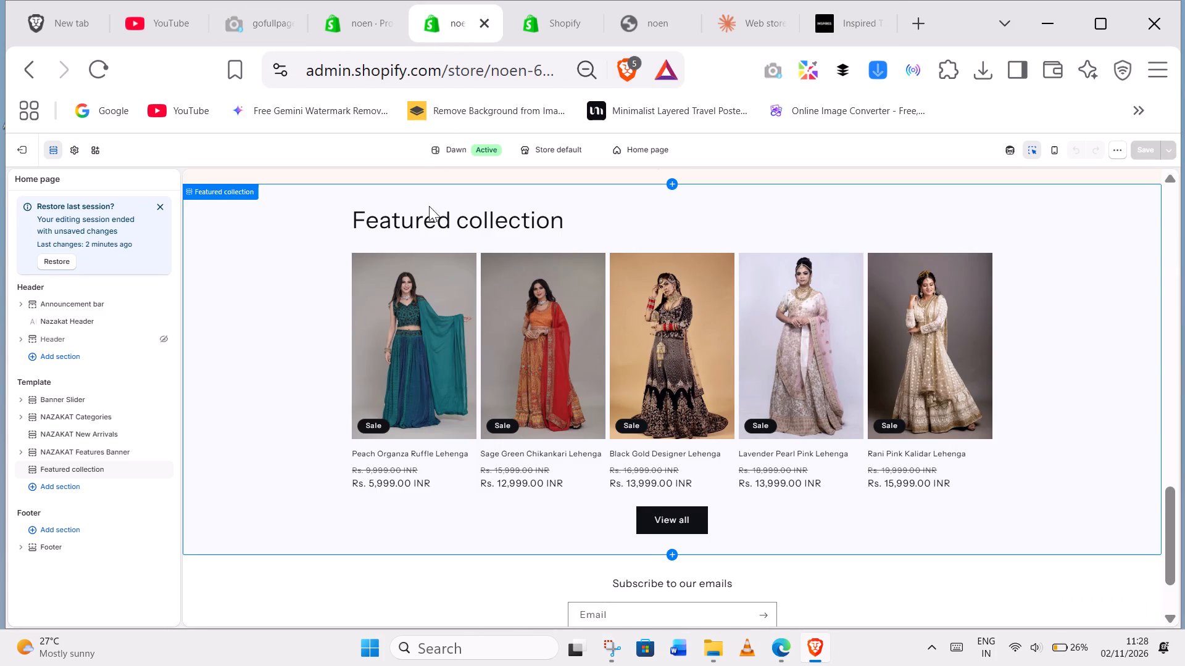
Enable full width products for the Featured collection section and save the home page.
scroll(428, 237, down, 2)
scroll(428, 250, up, 2)
scroll(428, 250, down, 2)
click(288, 292)
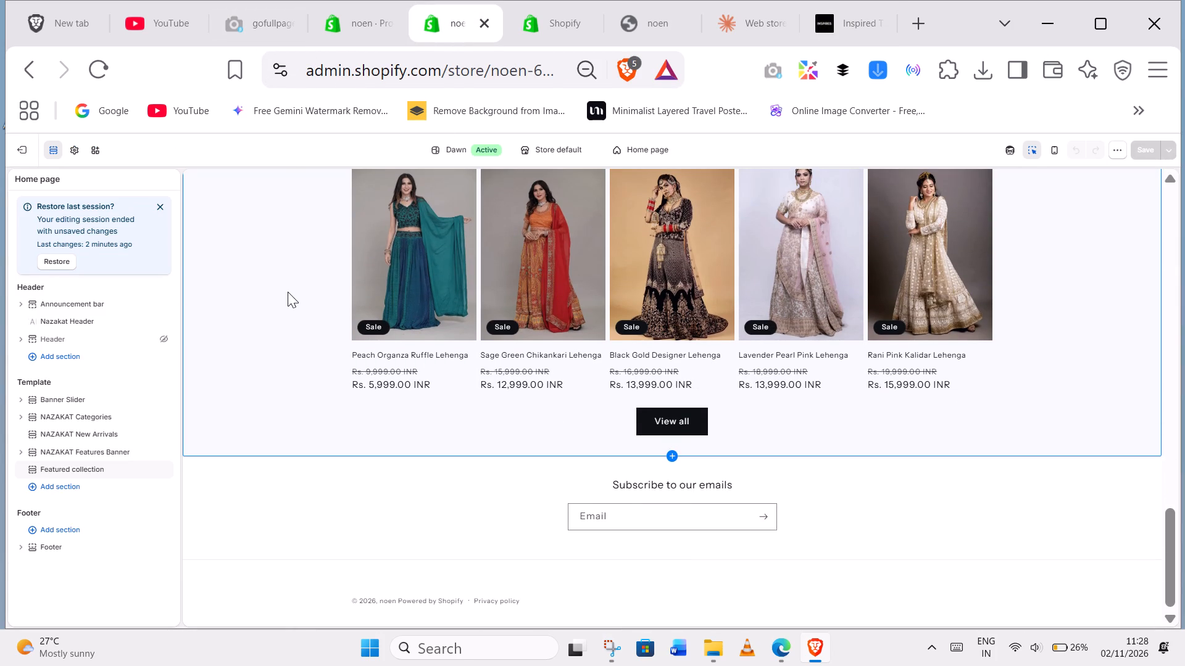
scroll(305, 299, up, 4)
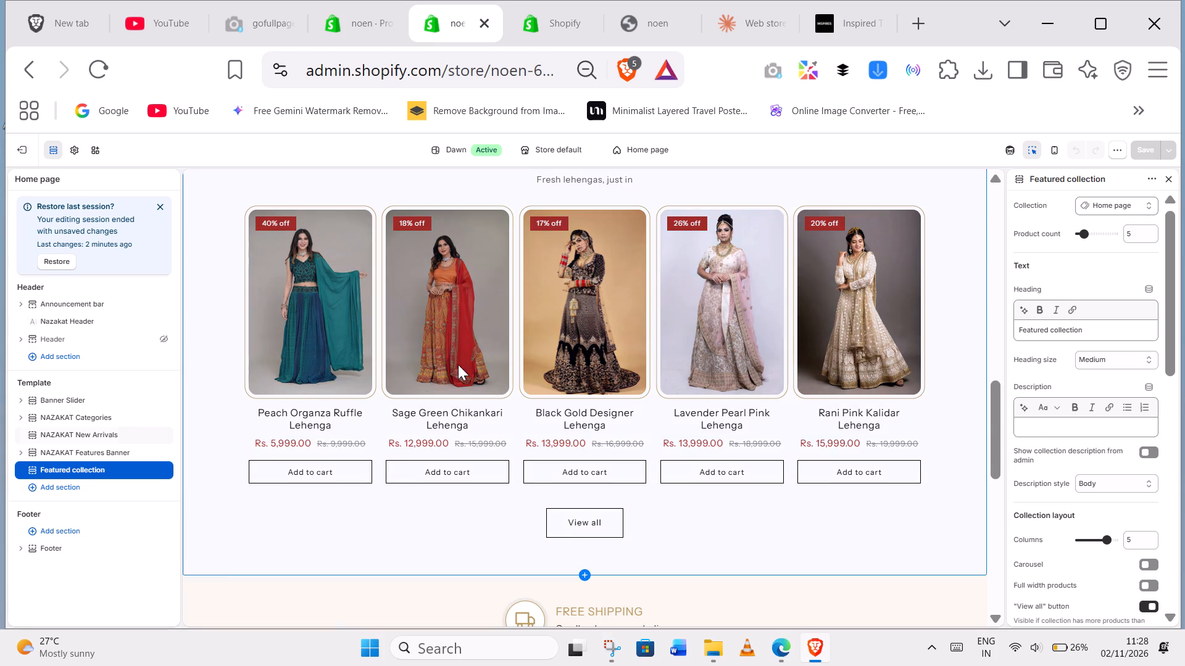
scroll(458, 364, down, 3)
scroll(756, 336, down, 1)
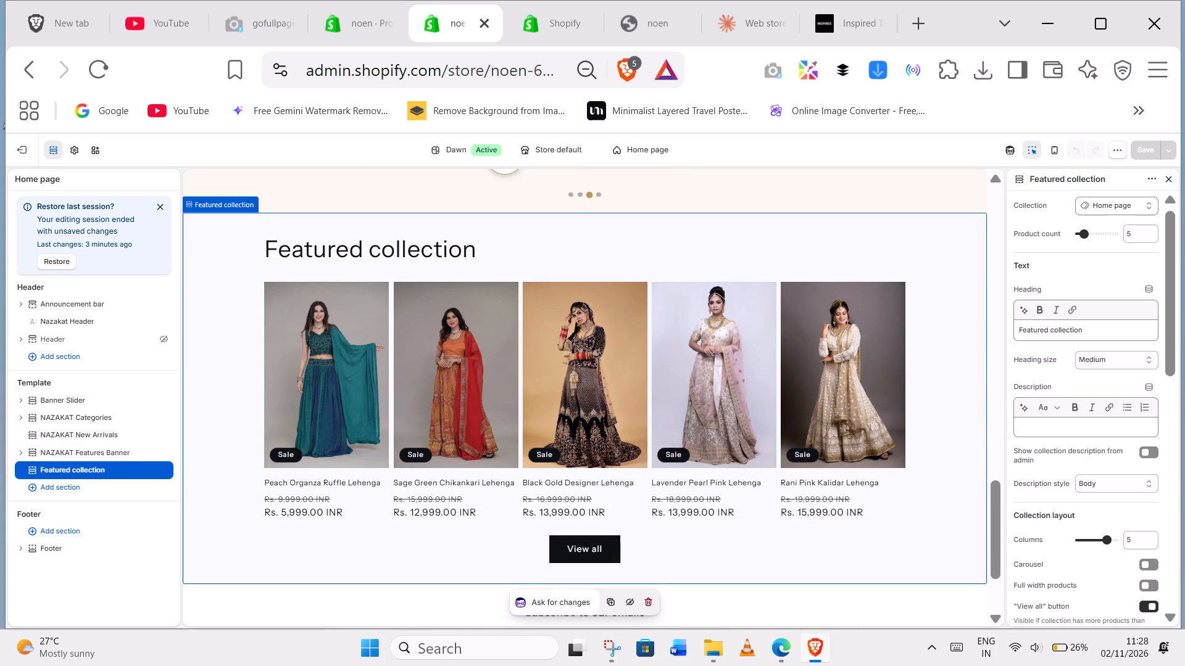
scroll(1105, 444, down, 1)
click(1151, 470)
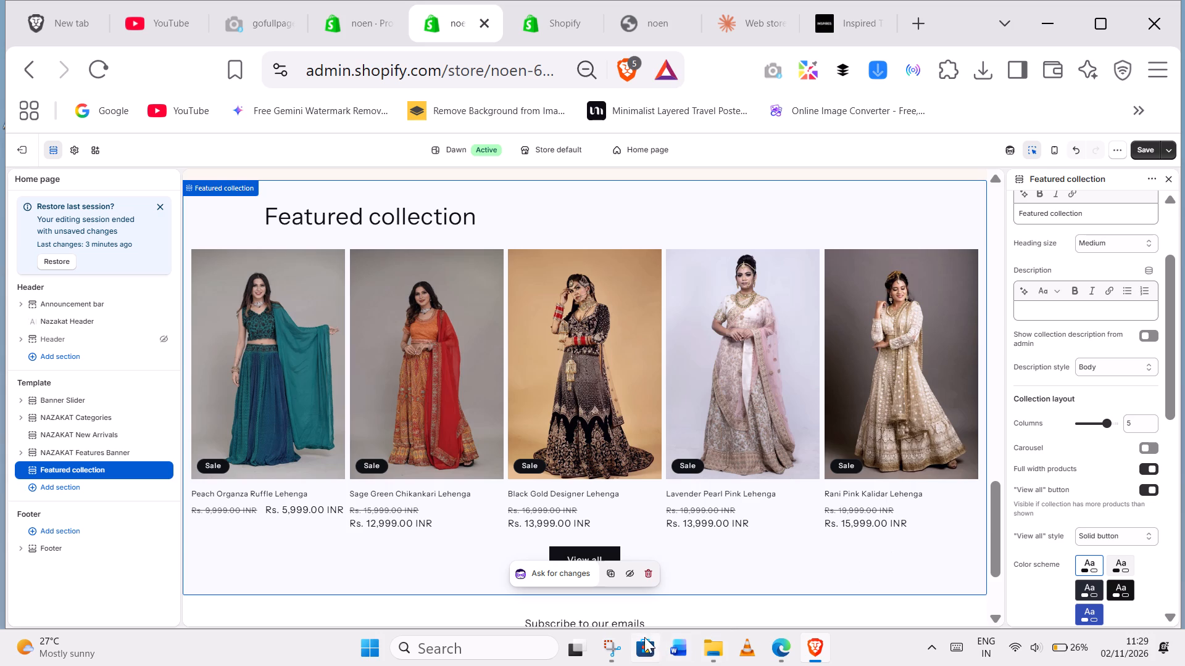
click(1145, 149)
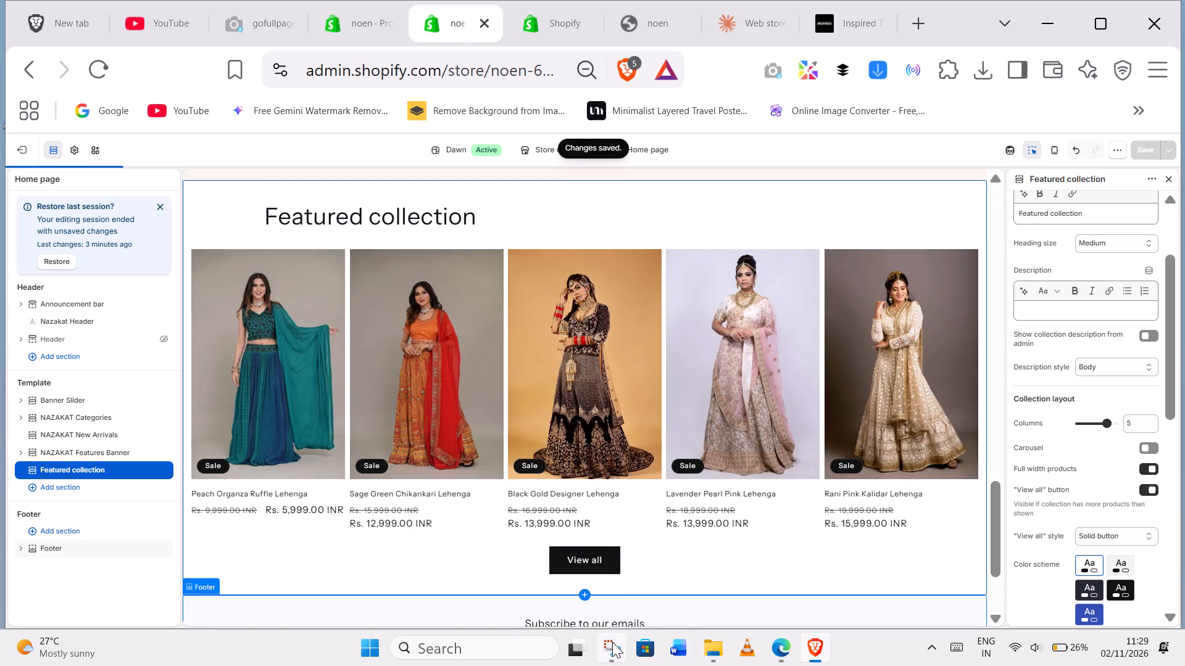
click(612, 642)
click(428, 272)
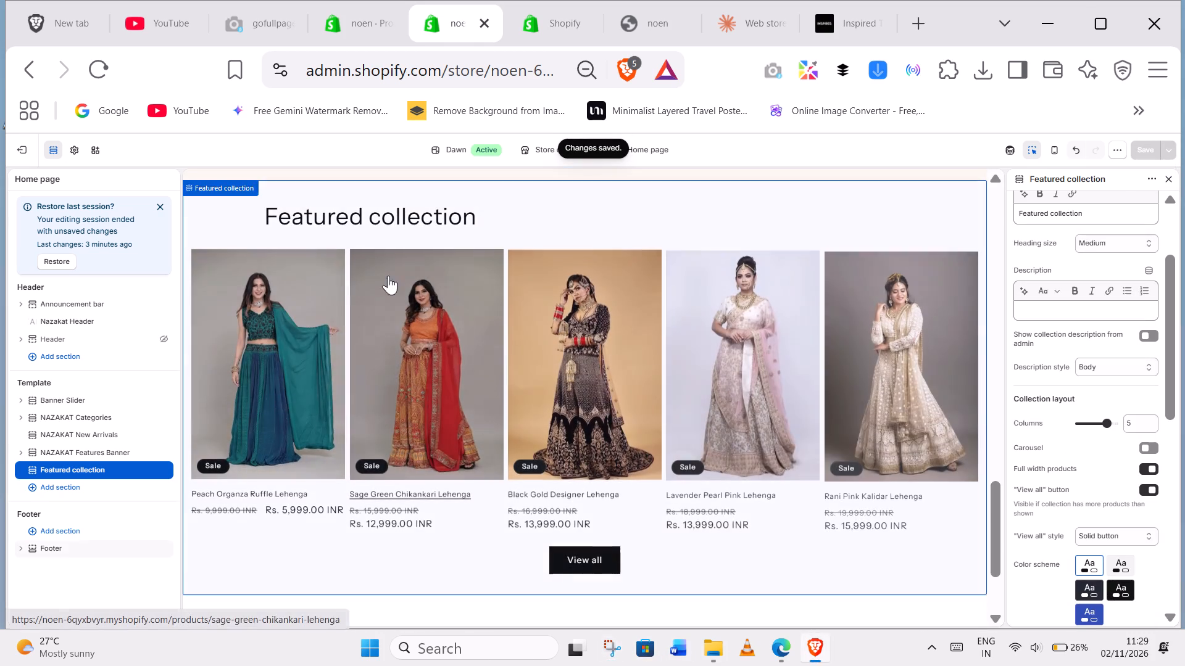
drag(183, 235, 281, 346)
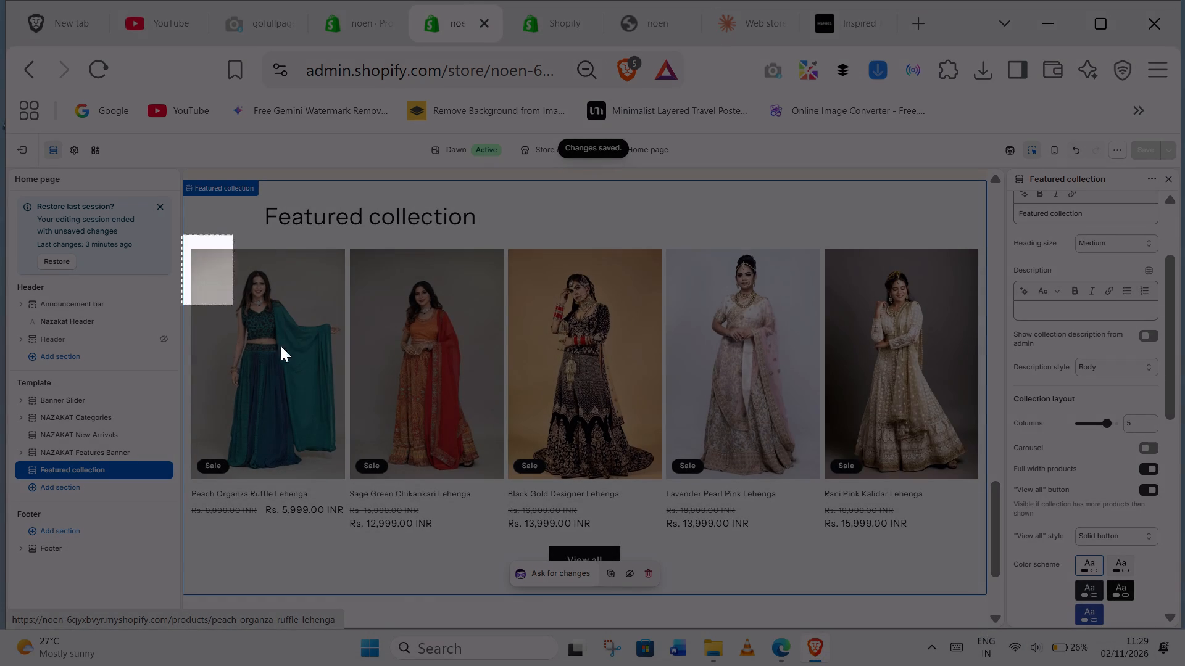
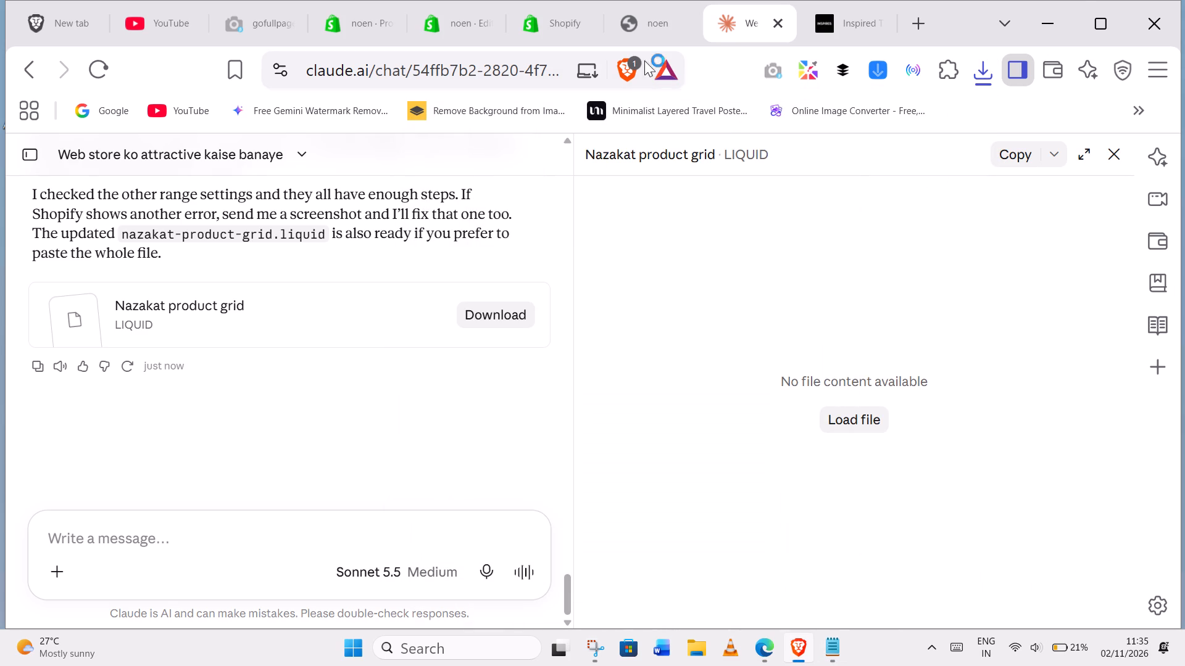
Replace all the code in the Dawn theme's nazakat-product-grid.liquid section with the copied code and retry saving the file.
click(445, 14)
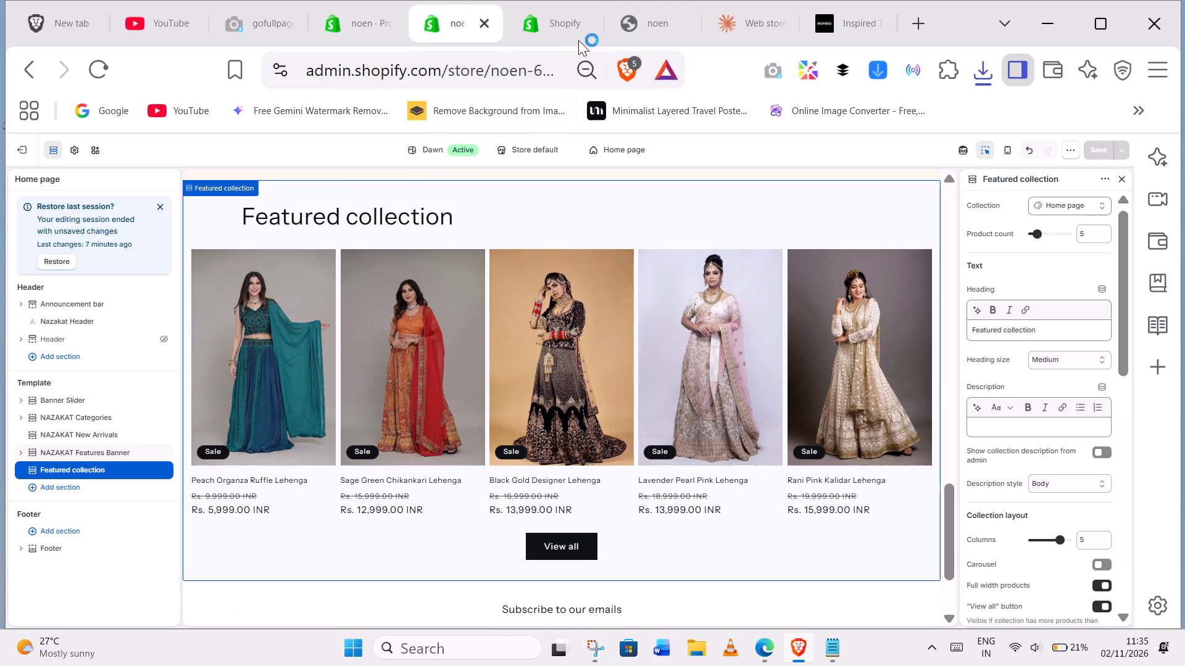
click(566, 11)
click(475, 284)
key(ctrl+a)
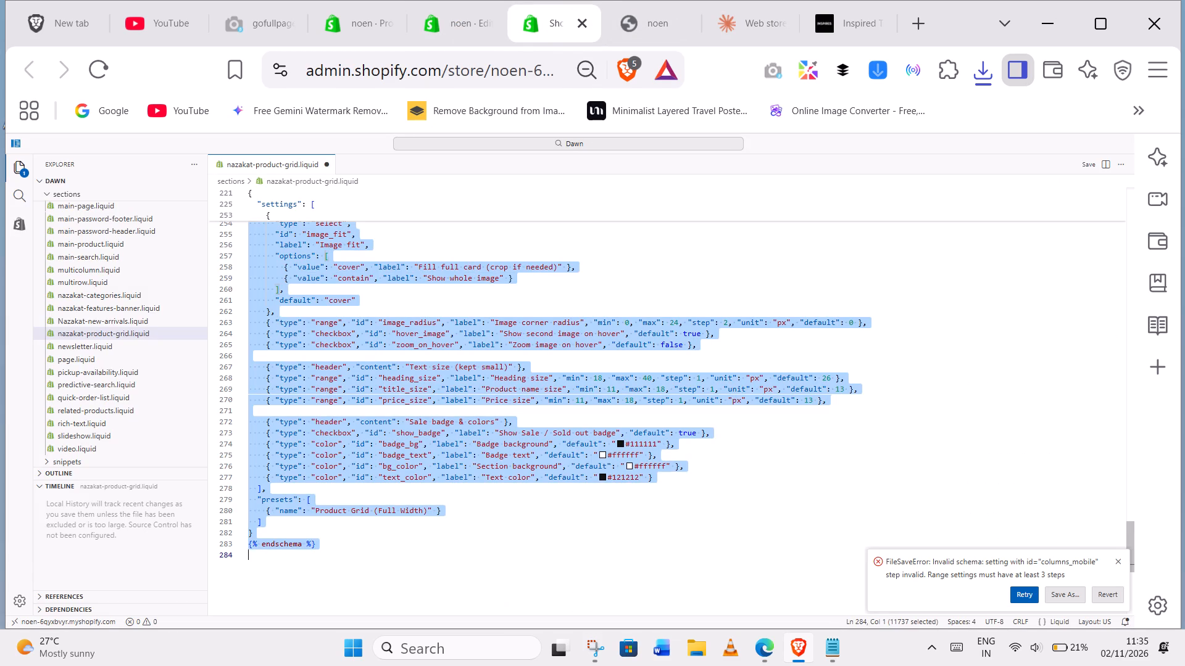
key(ctrl+v)
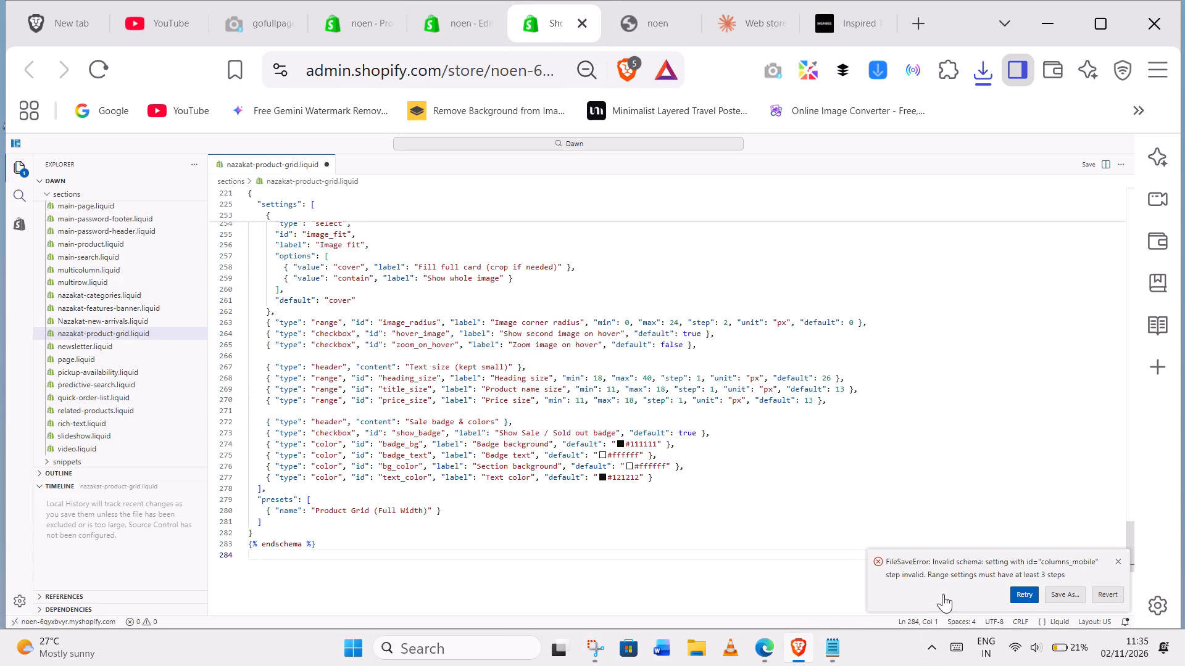
click(1025, 590)
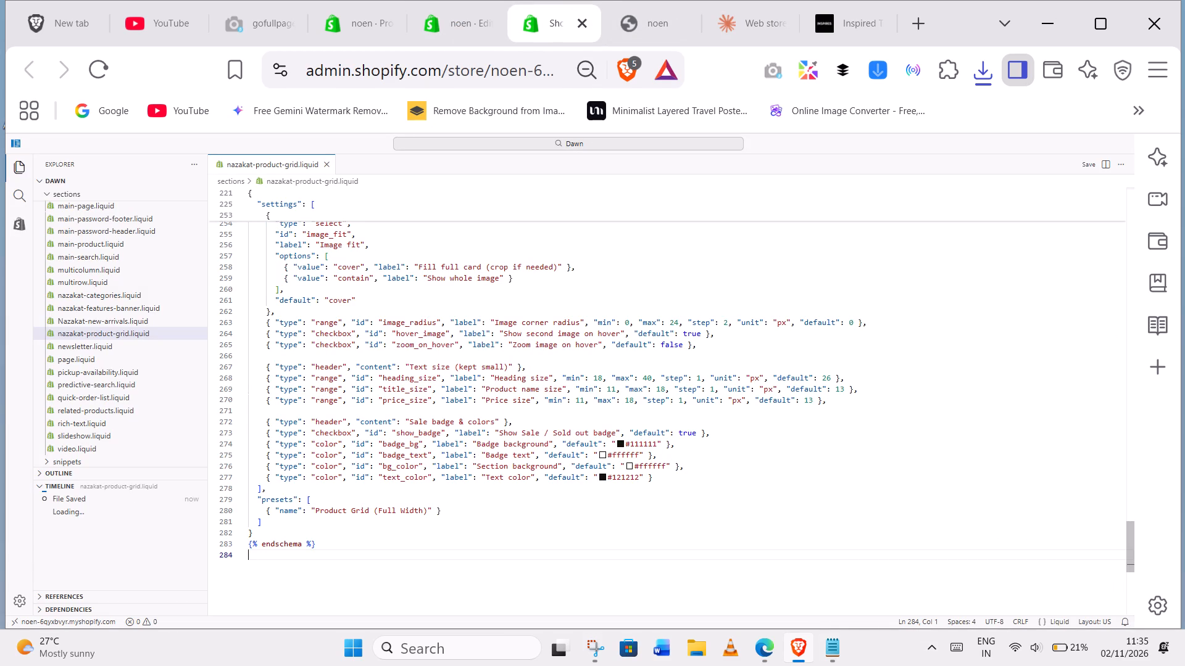
double_click(1088, 158)
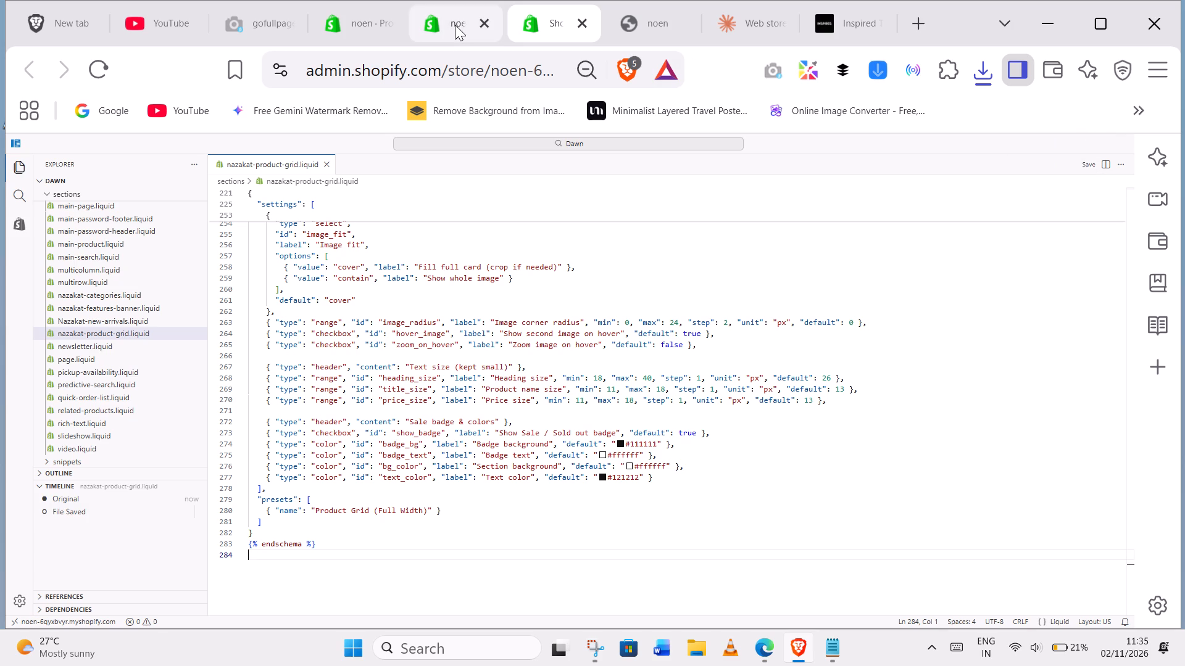
In the theme editor, add a Product Grid (Full Width) section below Featured collection, assign it the Home page collection, and save.
click(455, 25)
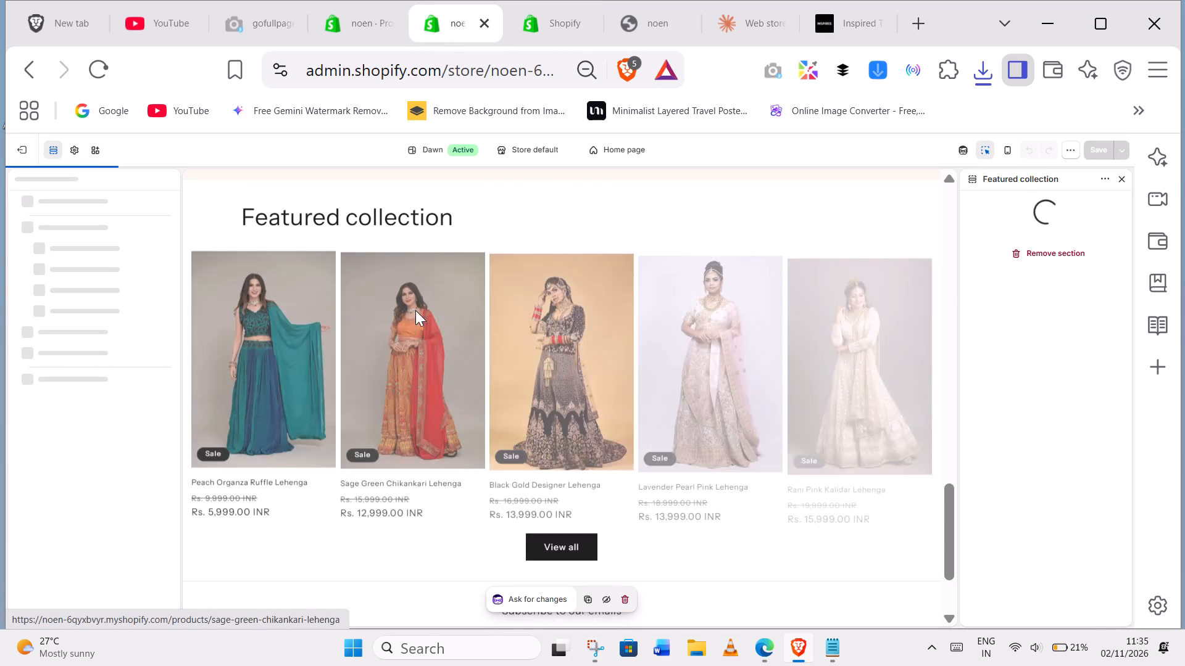
click(65, 495)
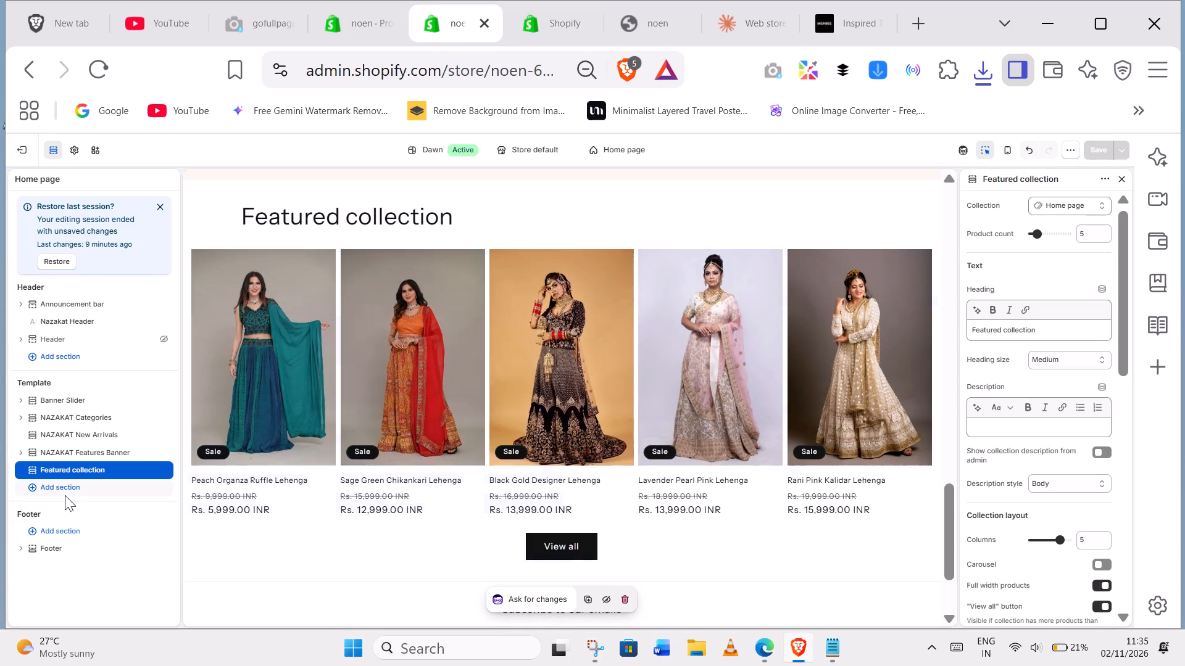
scroll(285, 376, down, 11)
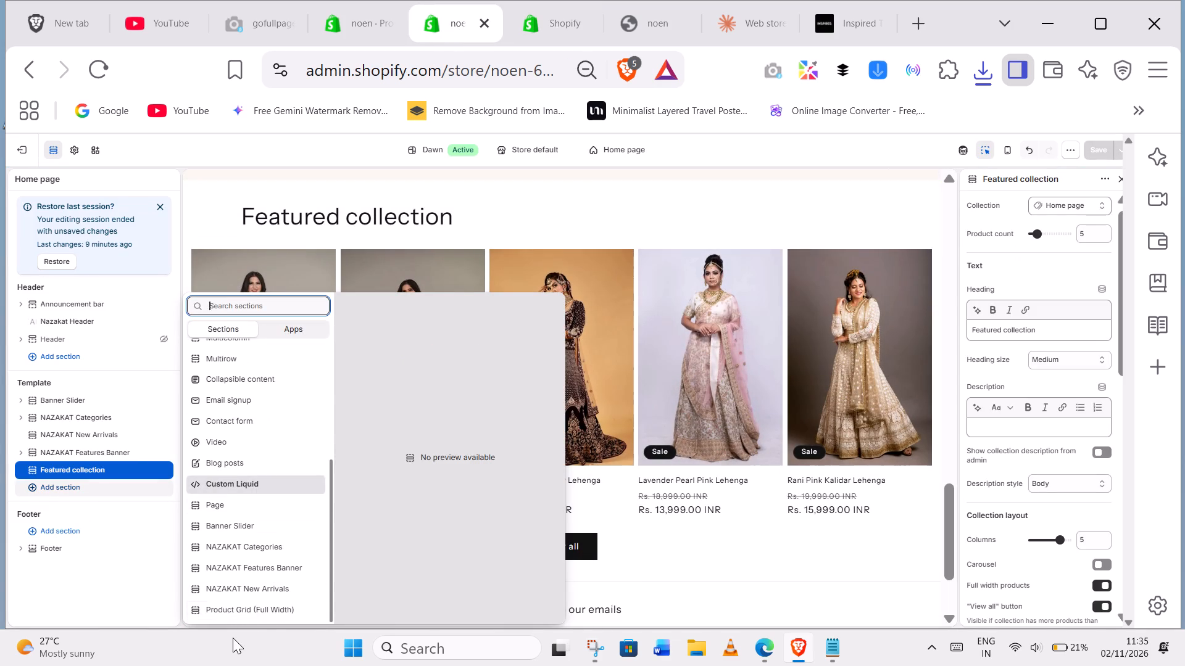
click(232, 607)
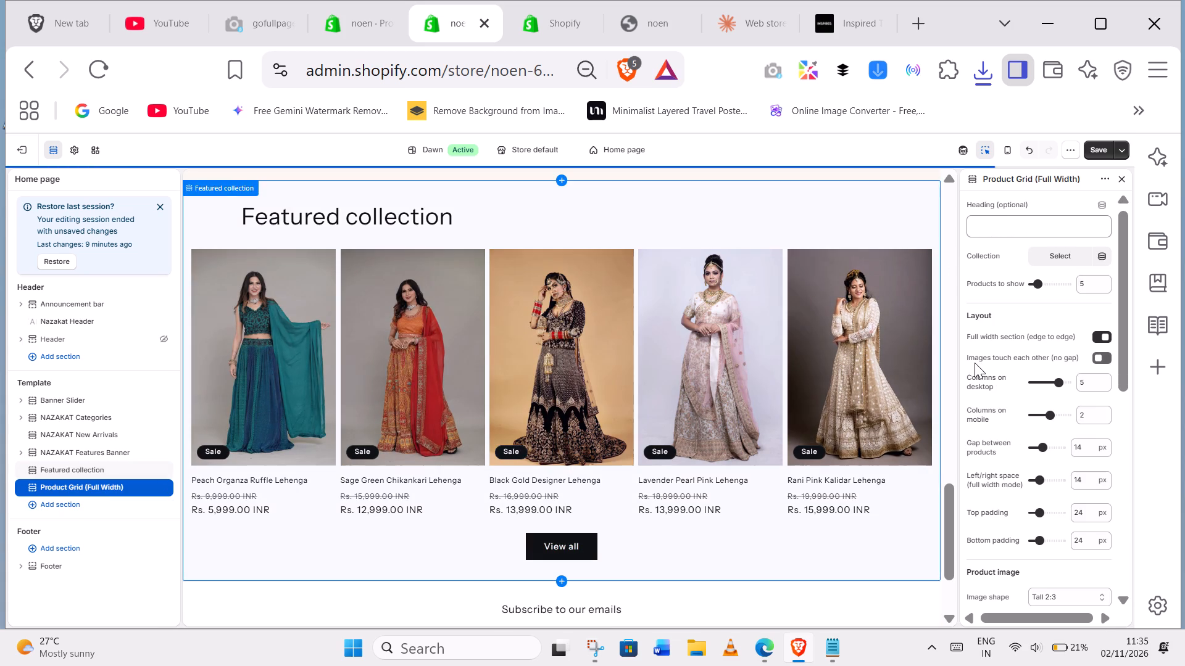
click(792, 411)
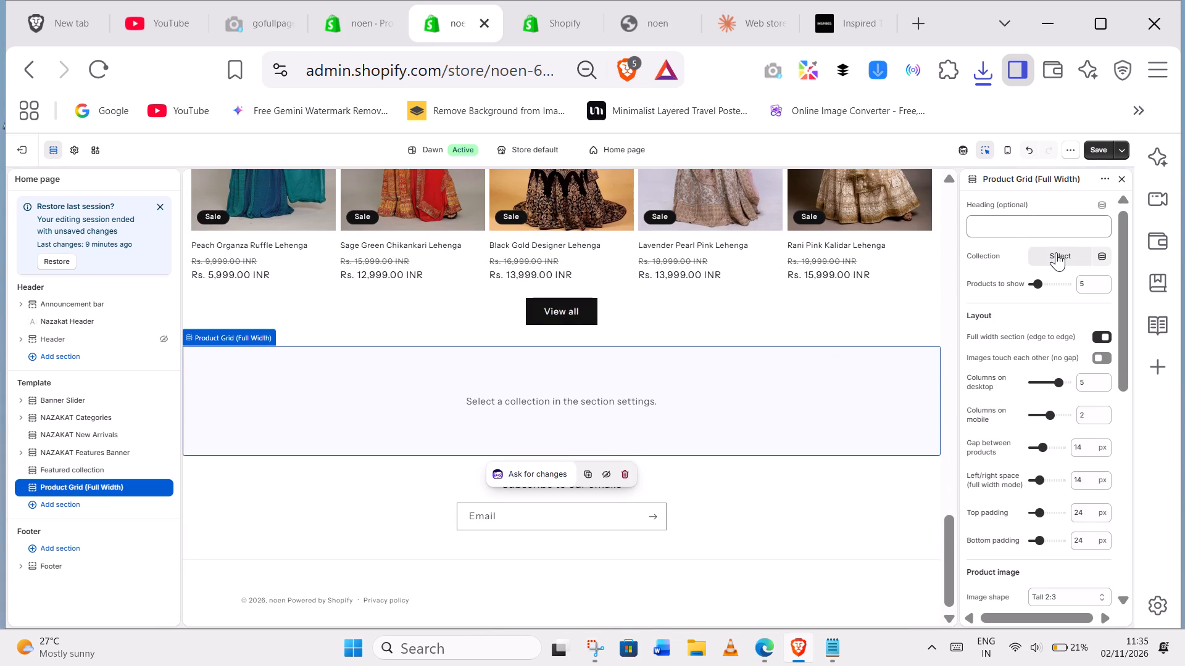
click(1056, 252)
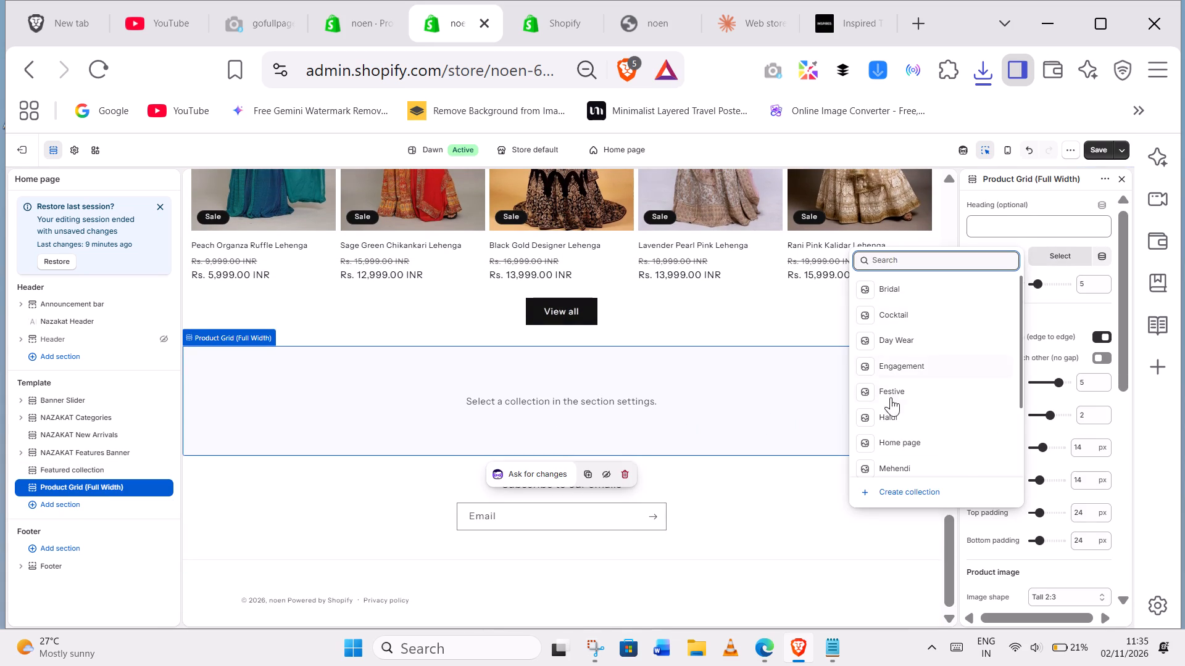
click(904, 446)
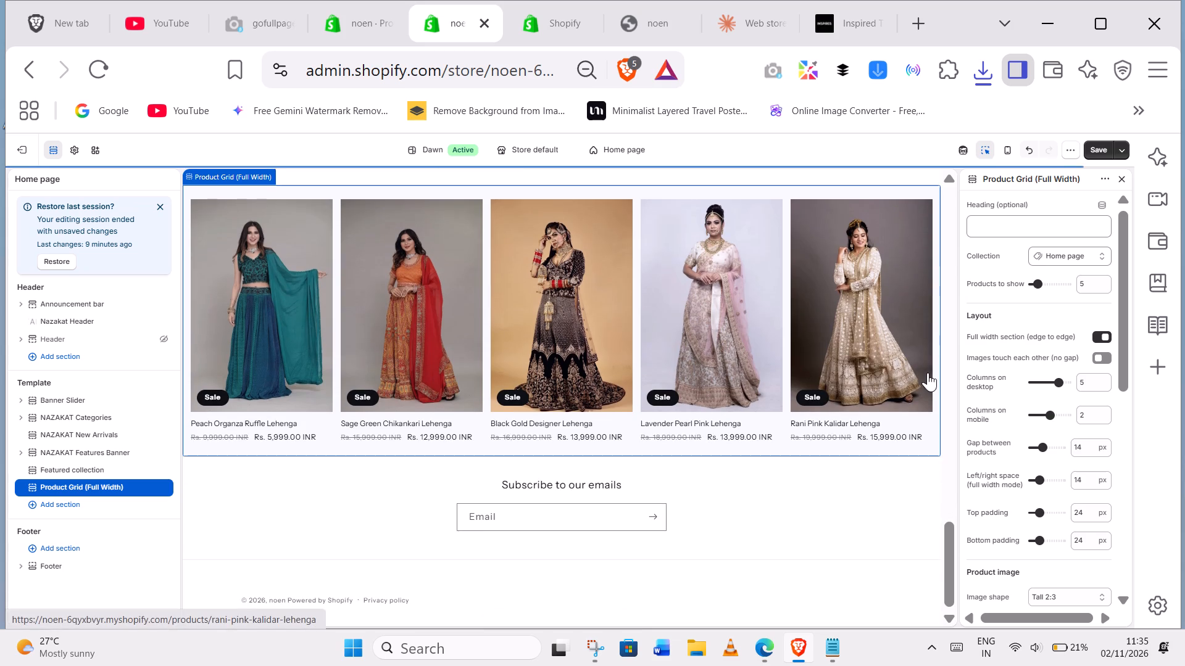
click(1096, 149)
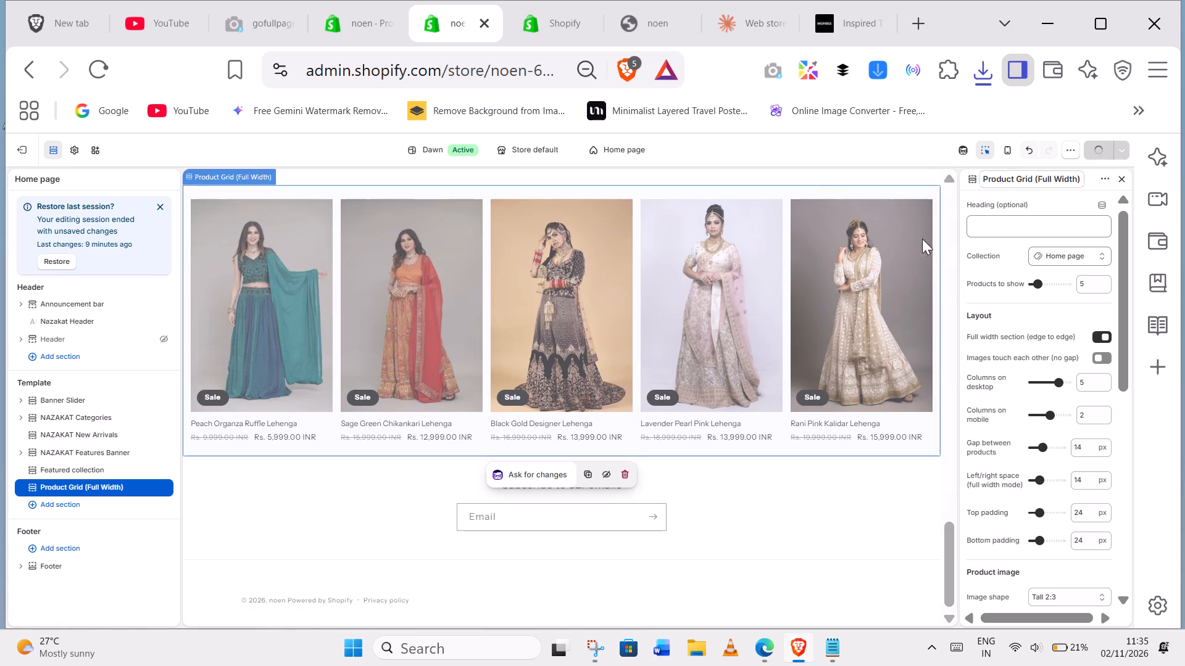
Remove the old Featured collection section from the home page template and save the theme.
scroll(496, 354, up, 2)
scroll(576, 330, up, 2)
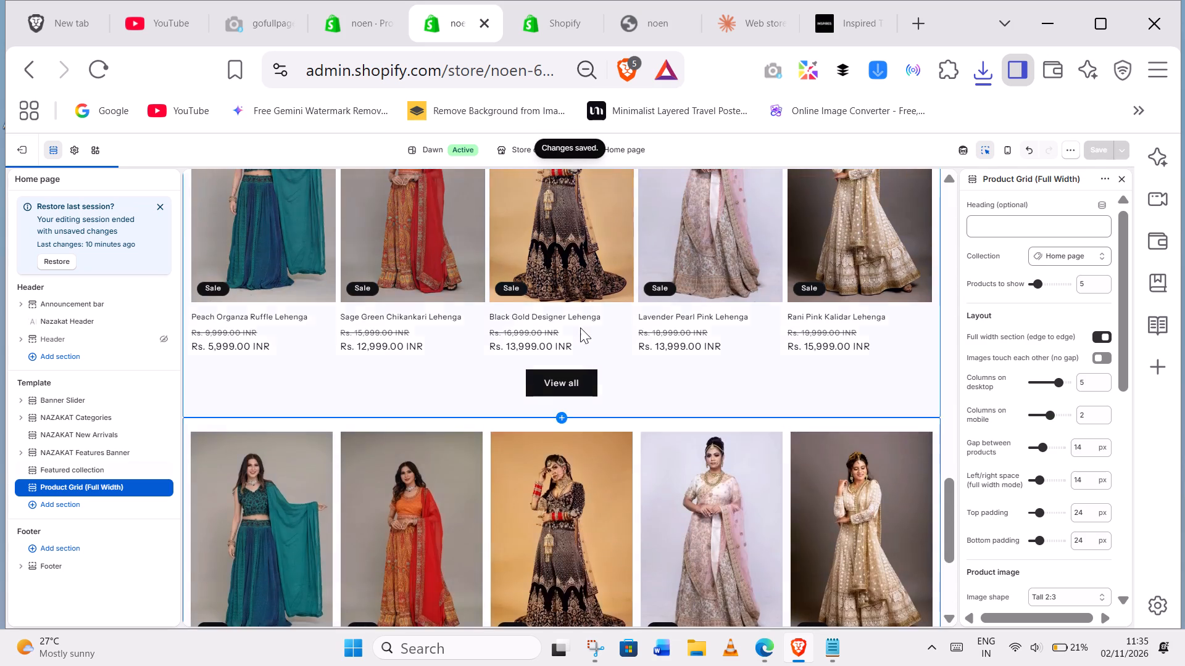
scroll(581, 327, up, 2)
click(1062, 147)
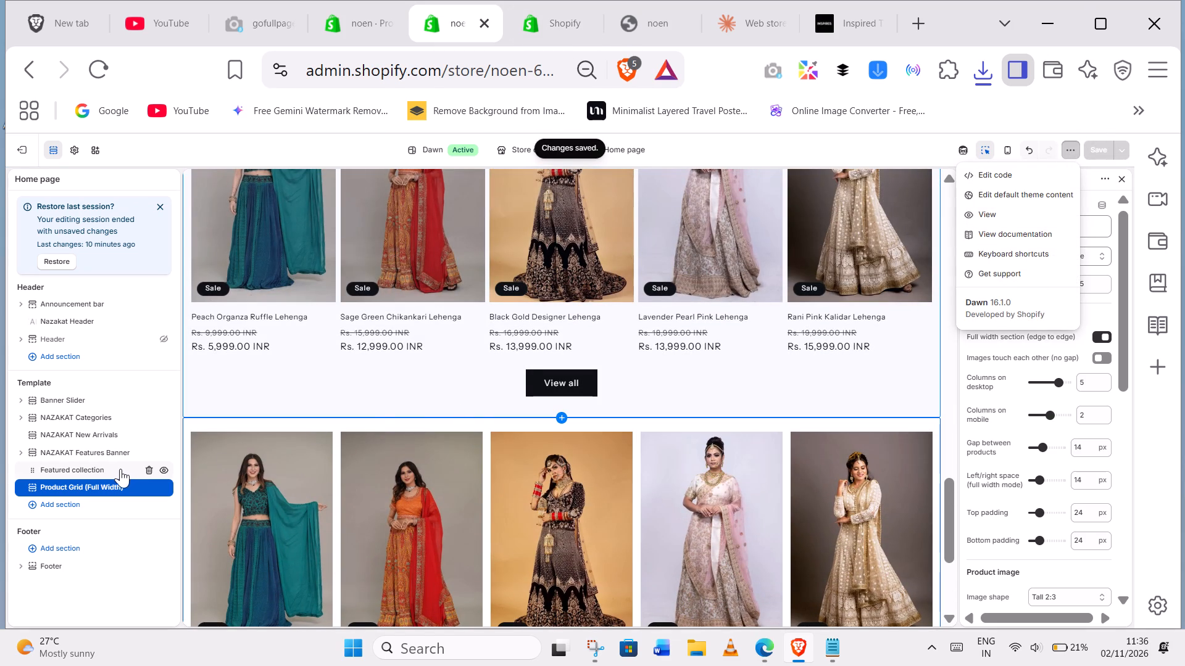
click(103, 468)
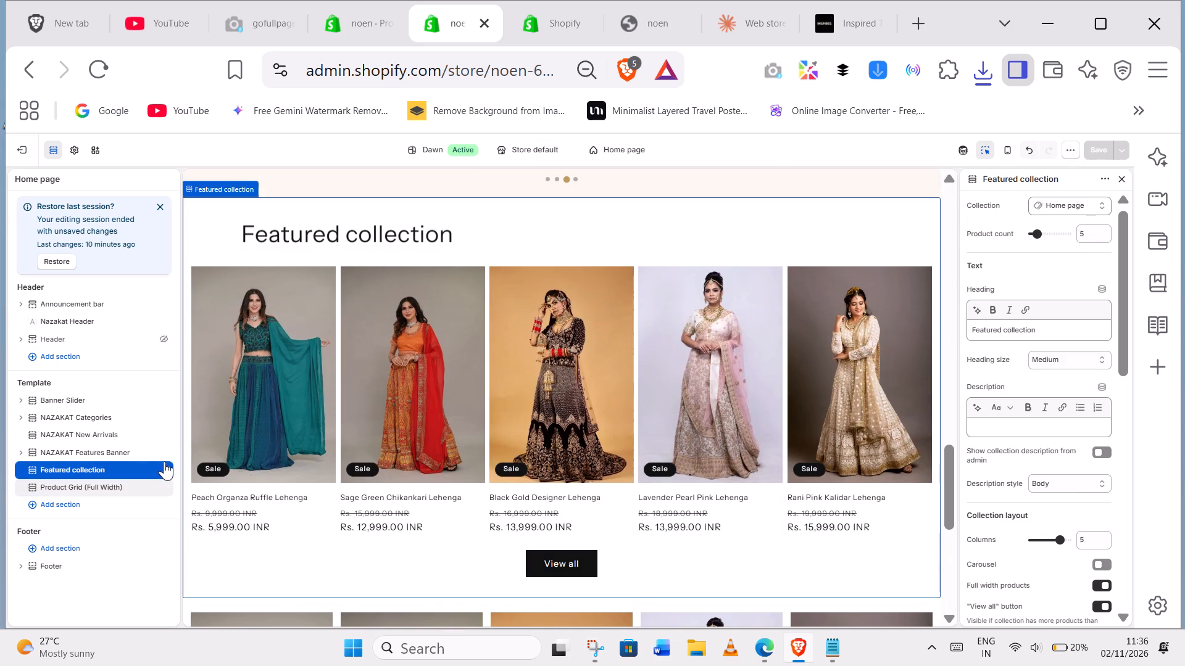
click(148, 467)
click(109, 453)
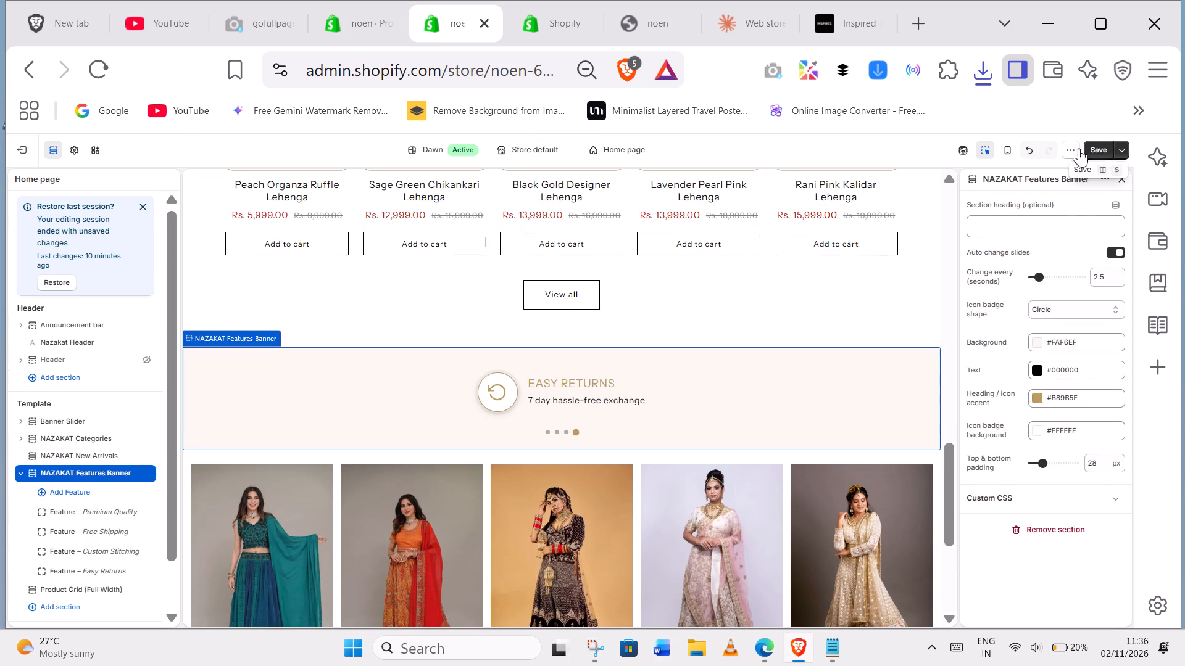
click(1096, 152)
View the home page on the storefront and examine the new product grid and the New Arrivals section.
click(1002, 150)
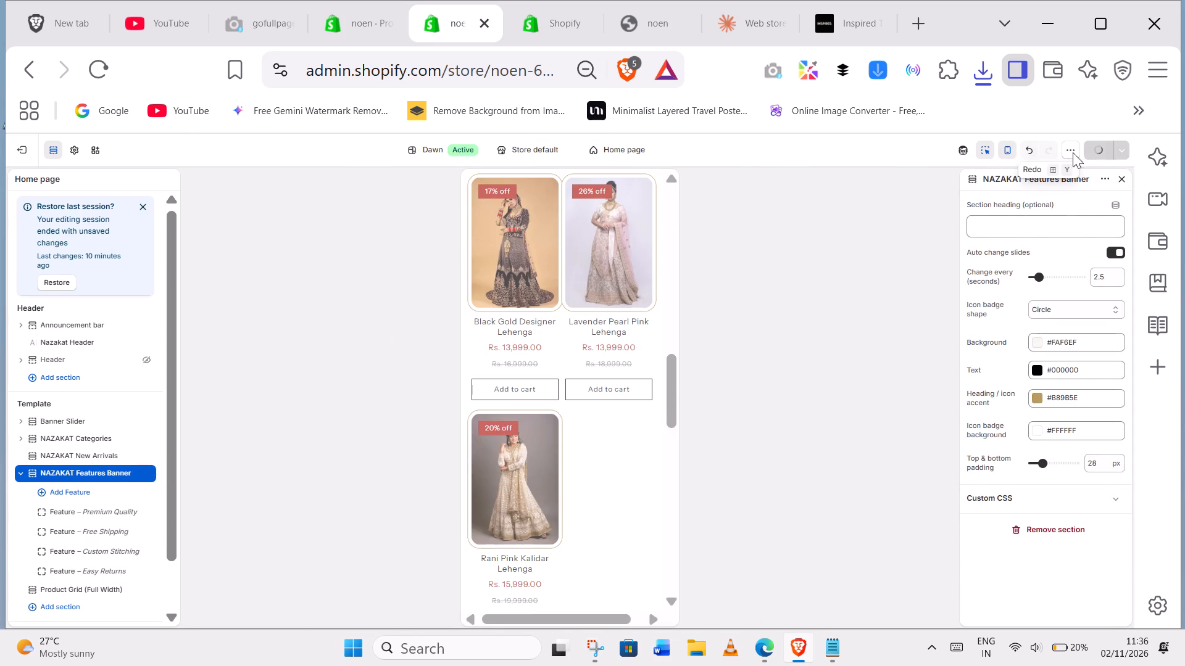
click(1074, 152)
click(993, 215)
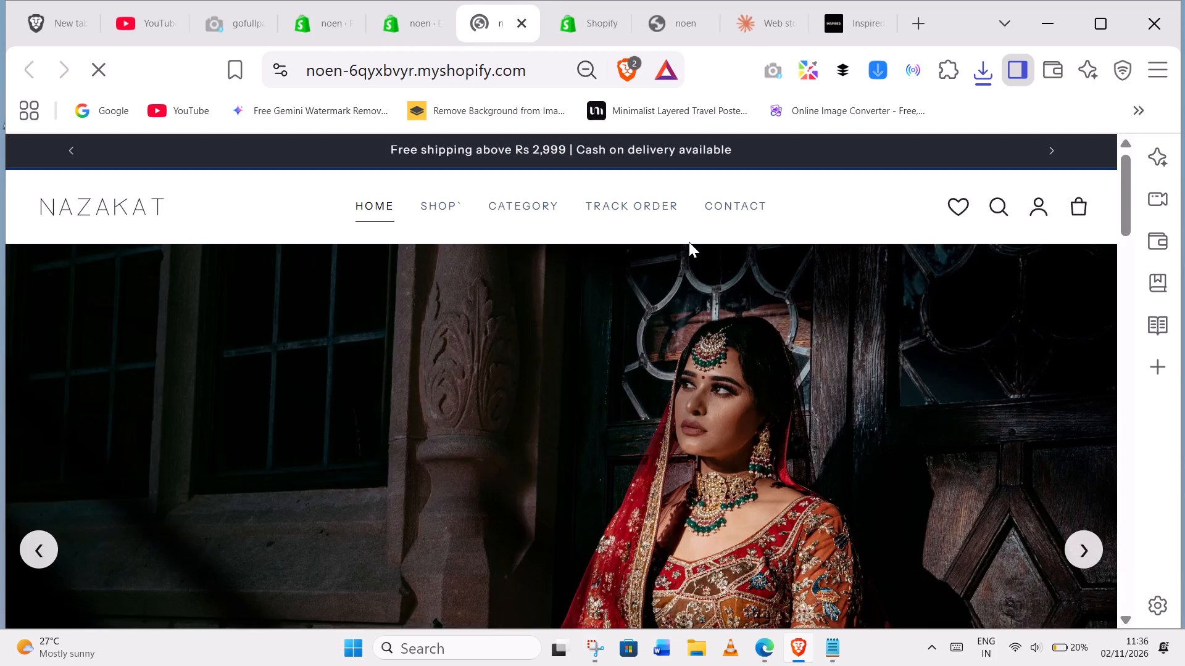
scroll(694, 254, down, 19)
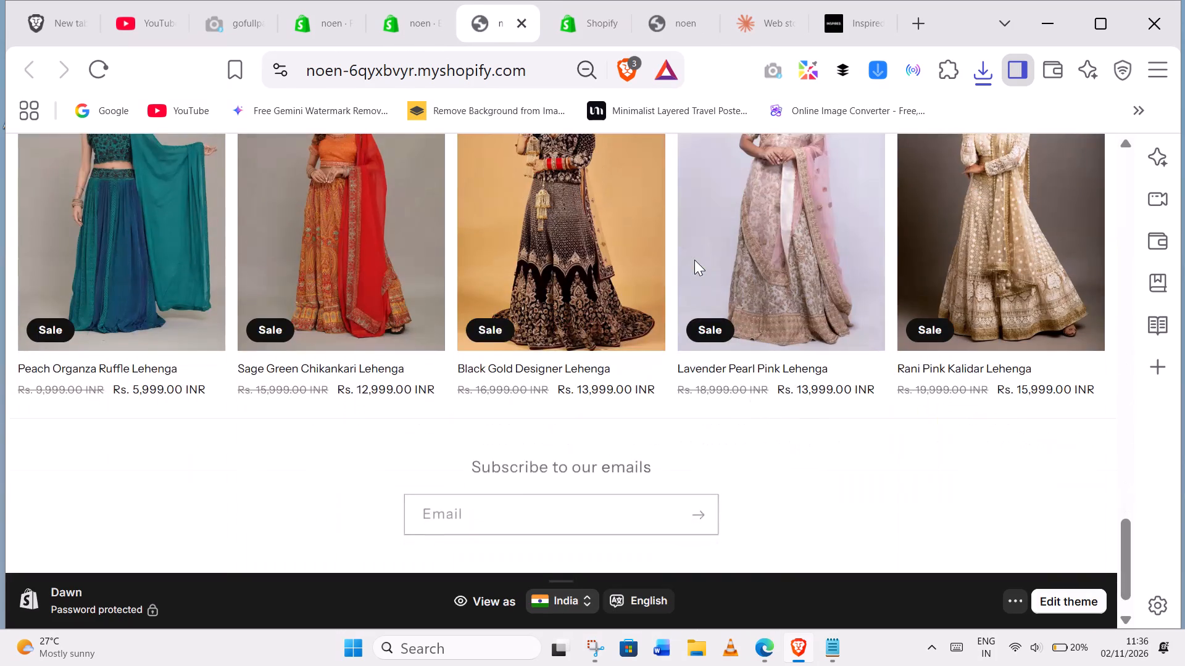
scroll(694, 260, up, 2)
scroll(694, 260, down, 1)
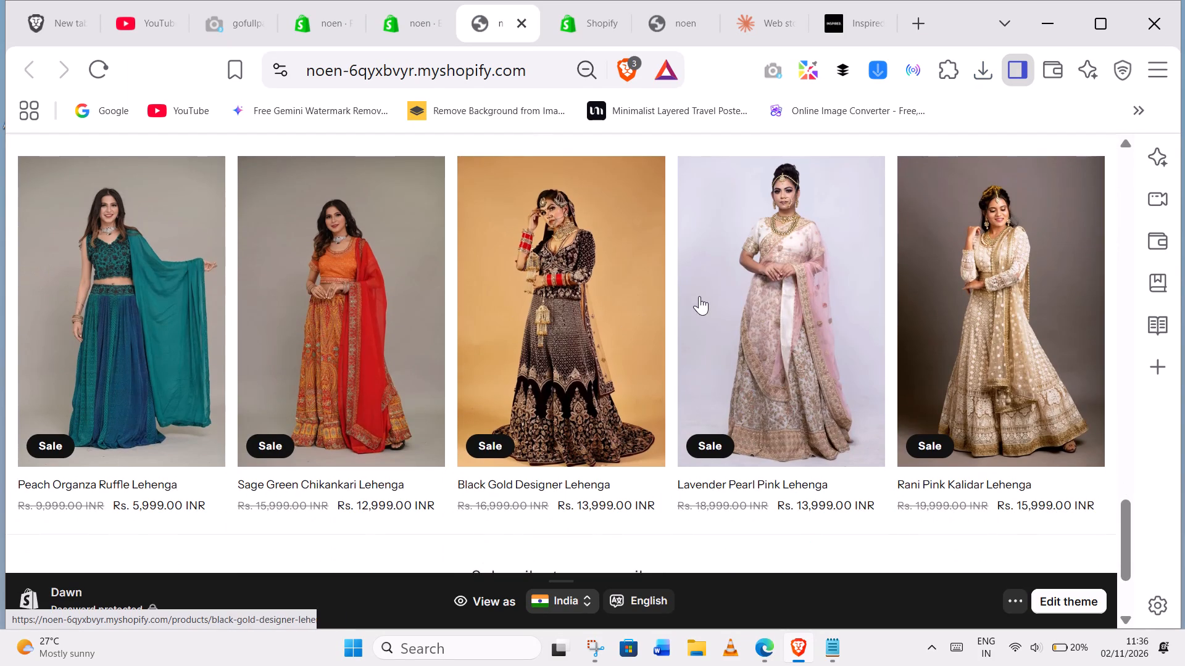
scroll(889, 332, down, 1)
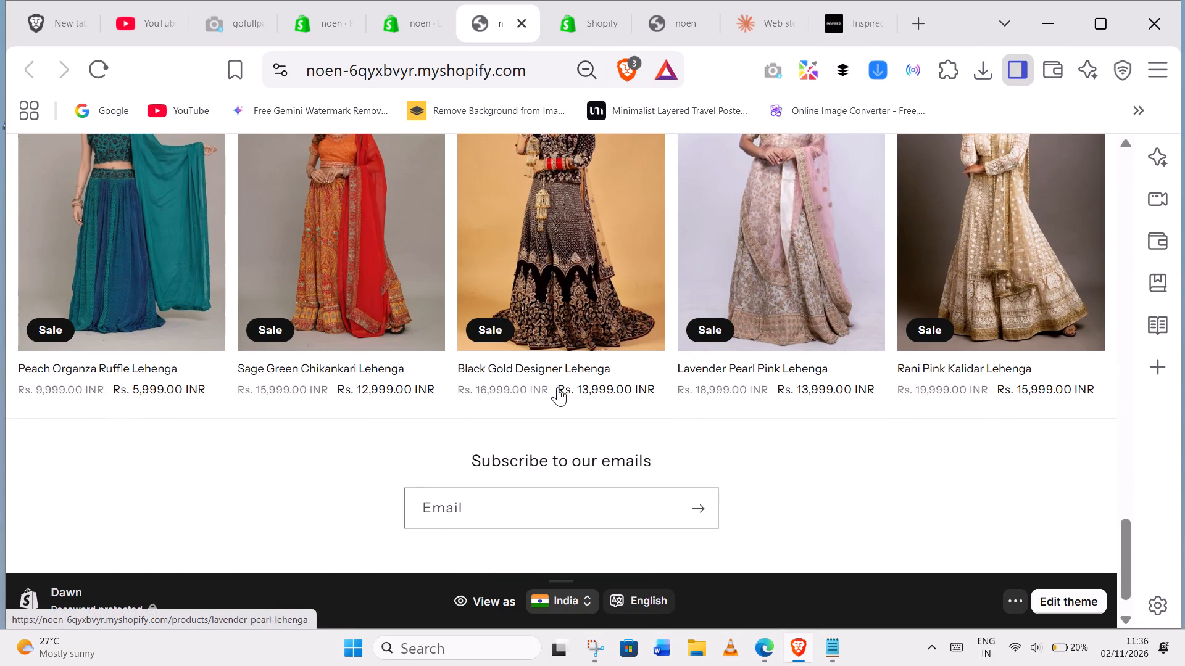
scroll(667, 368, up, 4)
scroll(555, 310, up, 4)
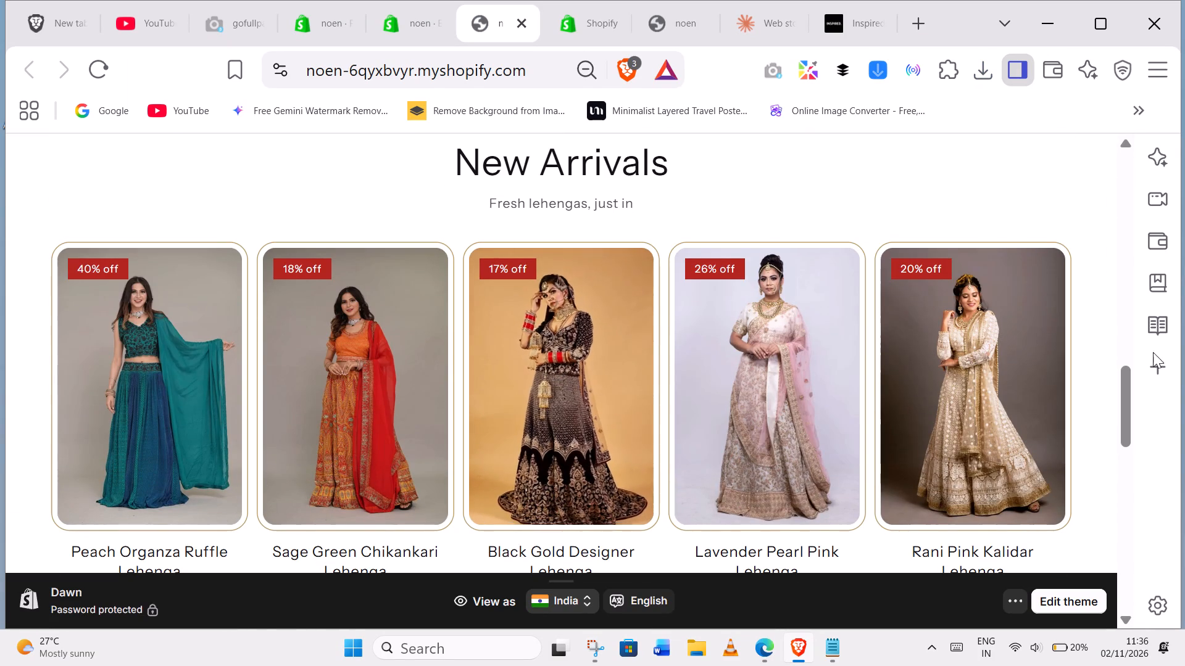
Return to the theme editor, switch the home page preview from mobile to desktop, and select the NAZAKAT Categories section.
click(401, 21)
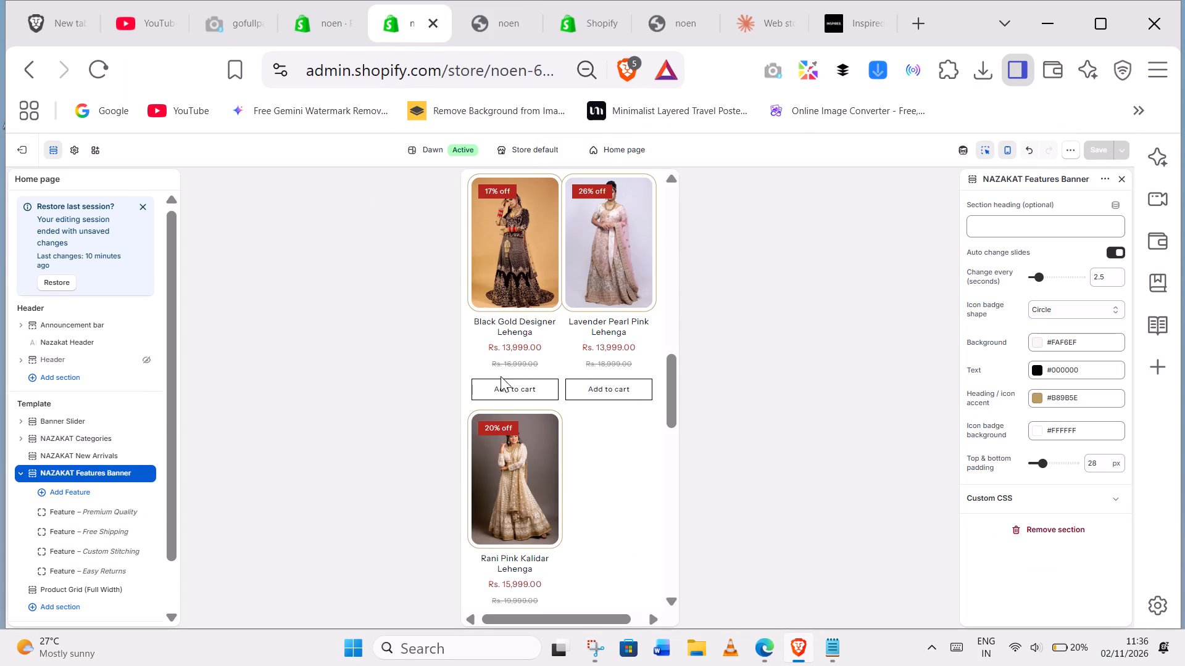
click(1002, 152)
scroll(392, 387, up, 2)
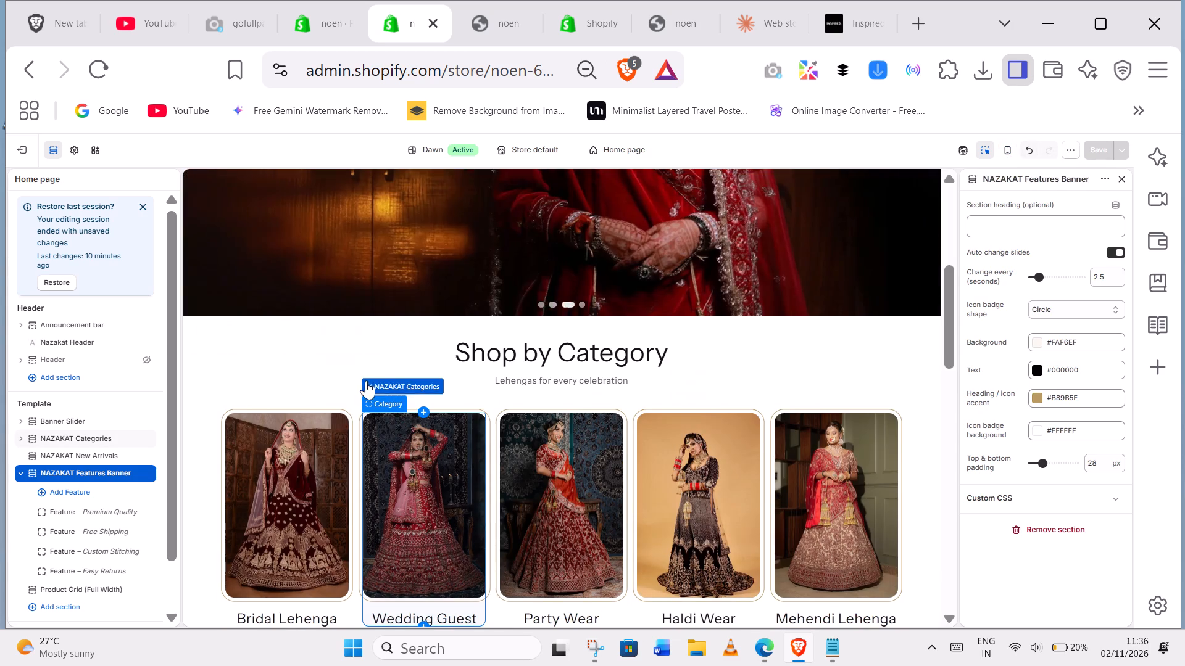
click(302, 378)
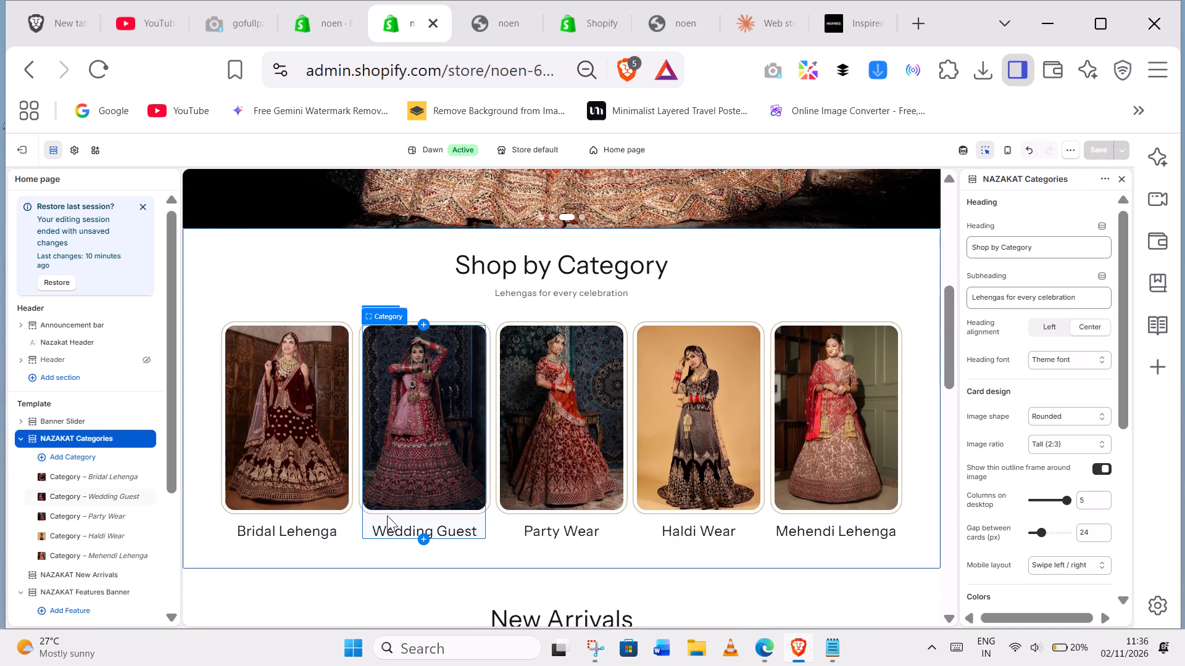
click(381, 556)
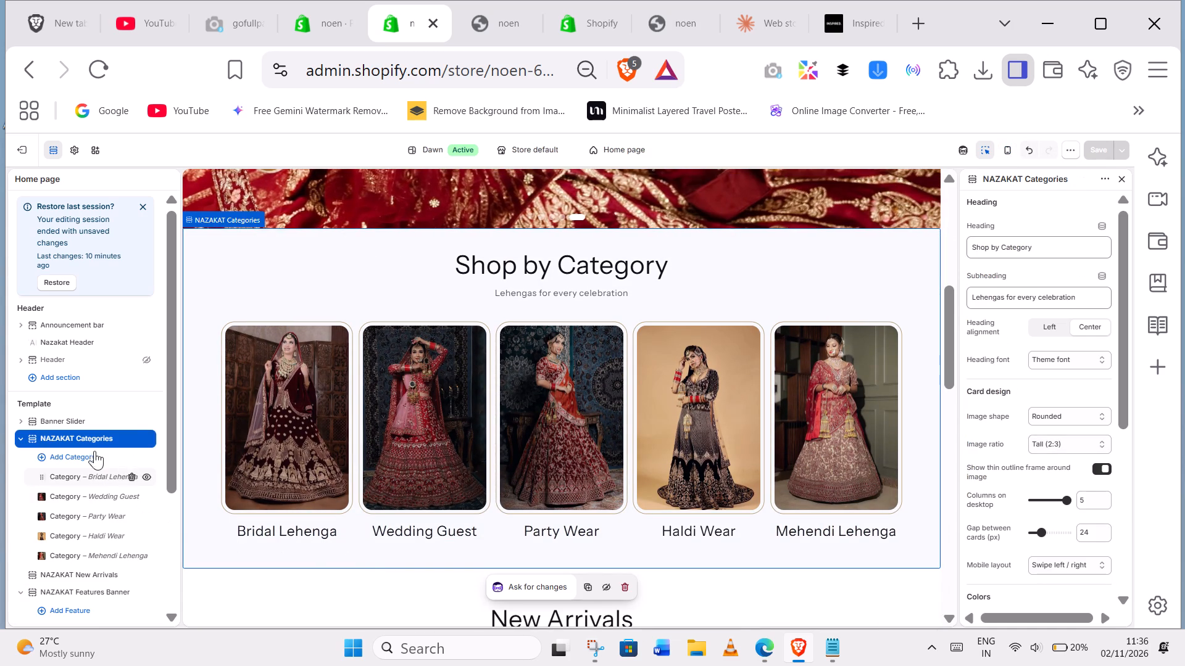
Move the Product Grid (Full Width) section up so it sits between NAZAKAT New Arrivals and NAZAKAT Features Banner.
scroll(375, 382, down, 6)
scroll(517, 424, down, 3)
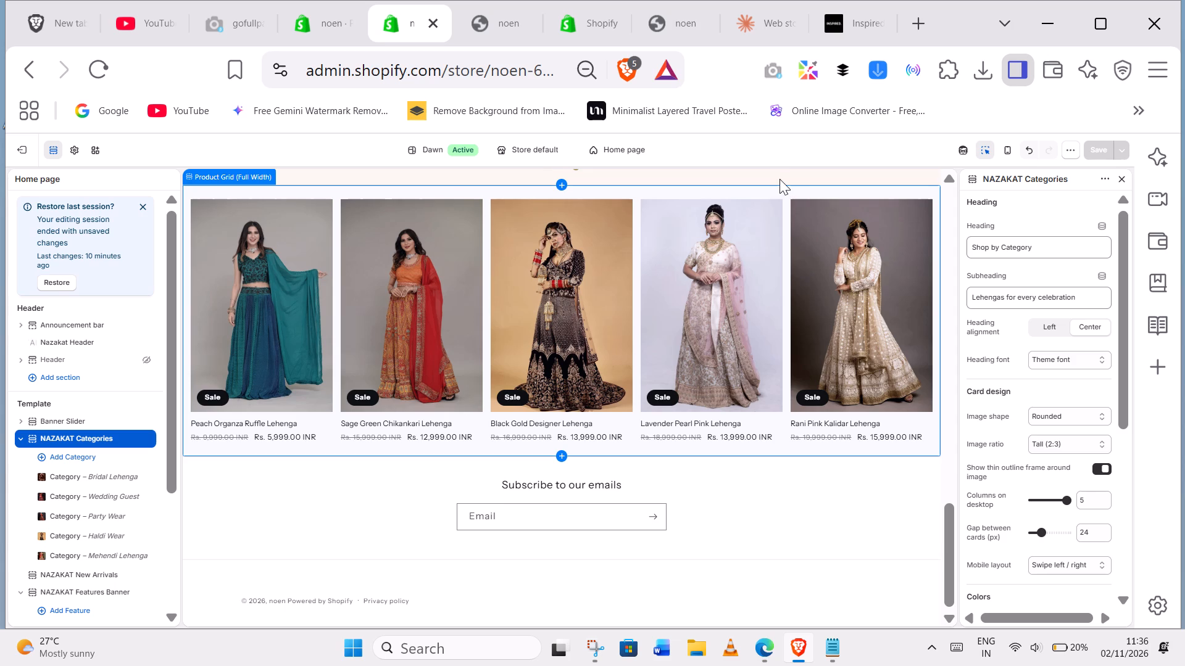
scroll(583, 392, down, 3)
scroll(416, 408, up, 1)
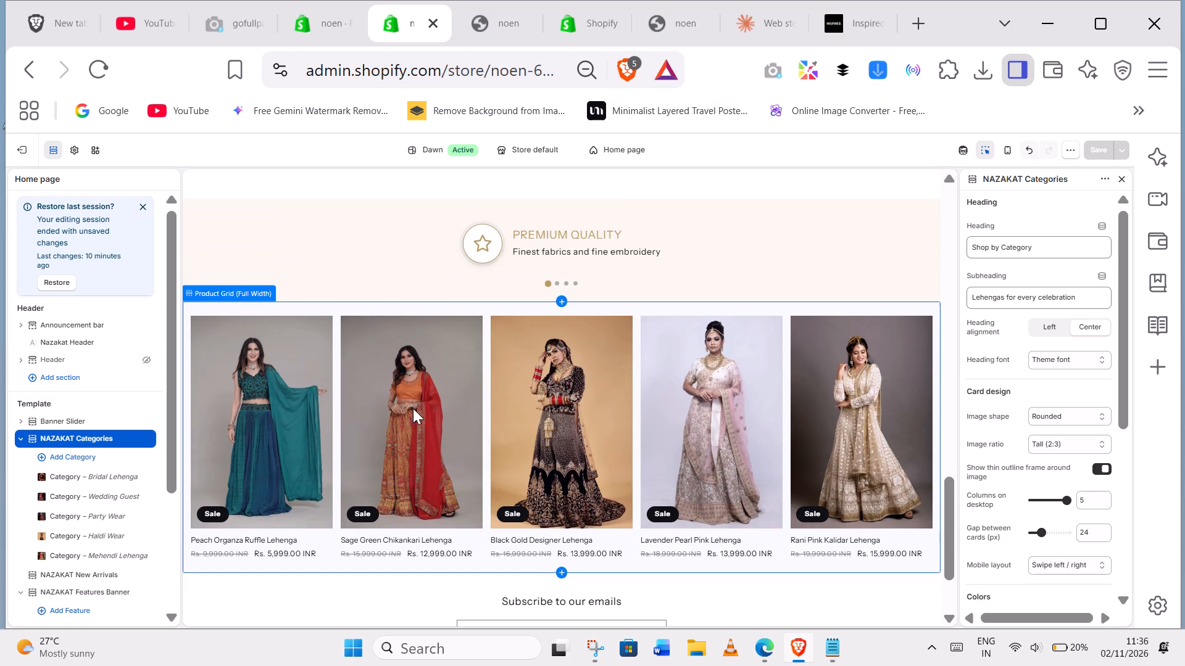
scroll(201, 497, down, 4)
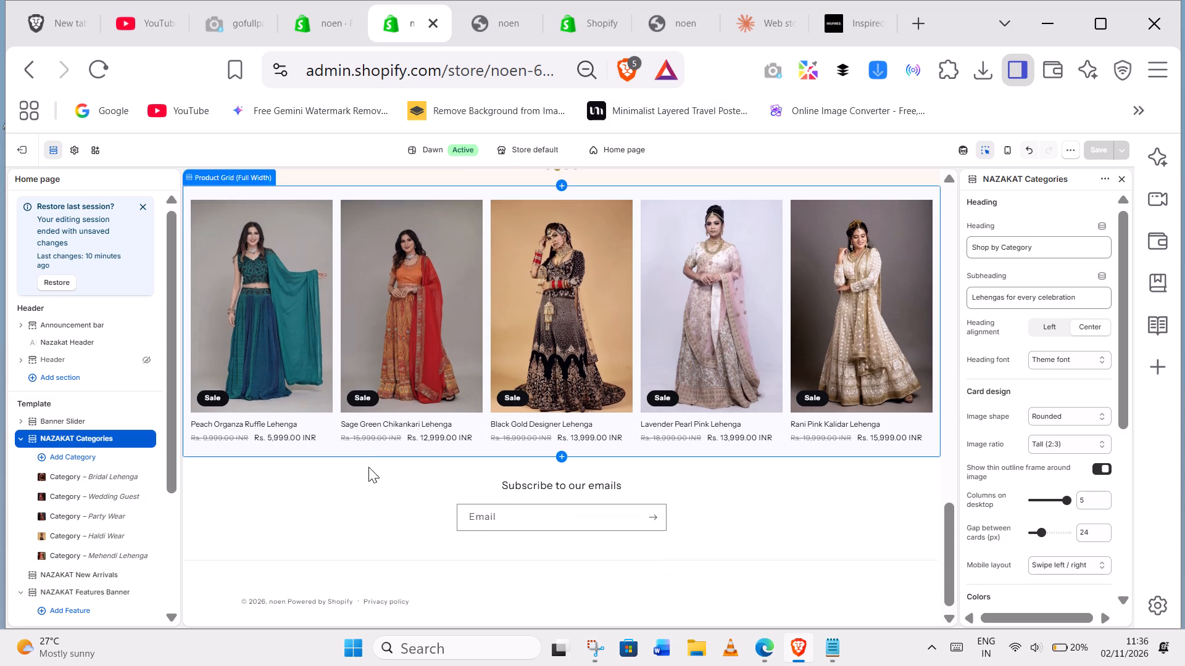
scroll(368, 467, down, 3)
click(357, 448)
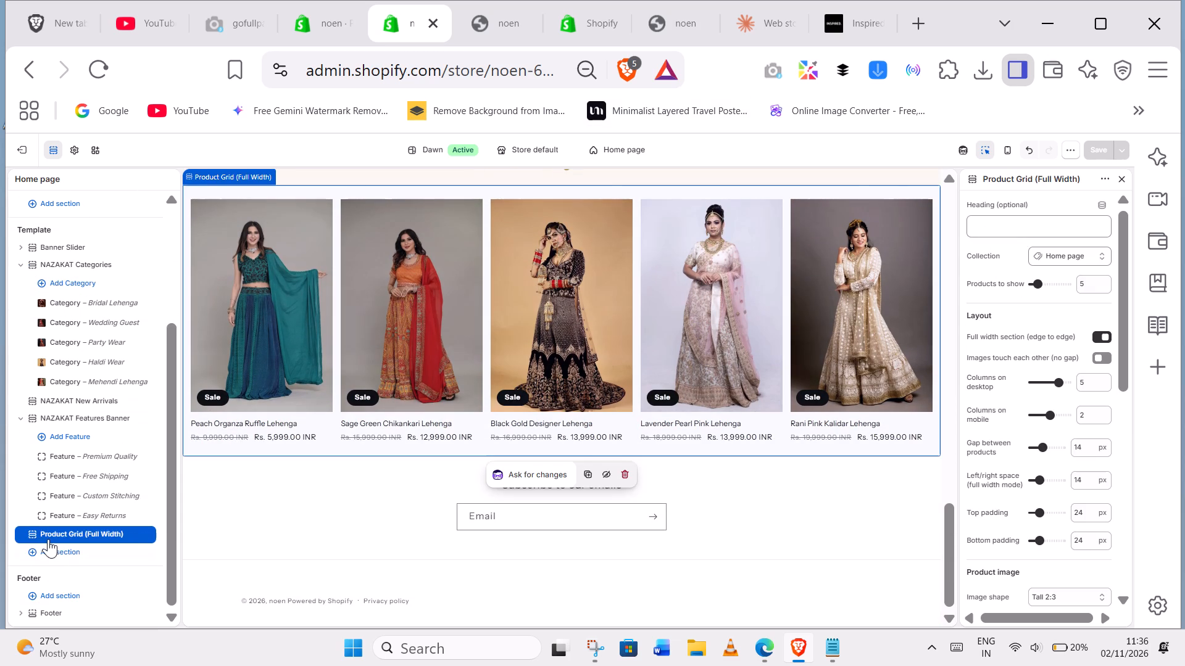
drag(31, 535, 48, 442)
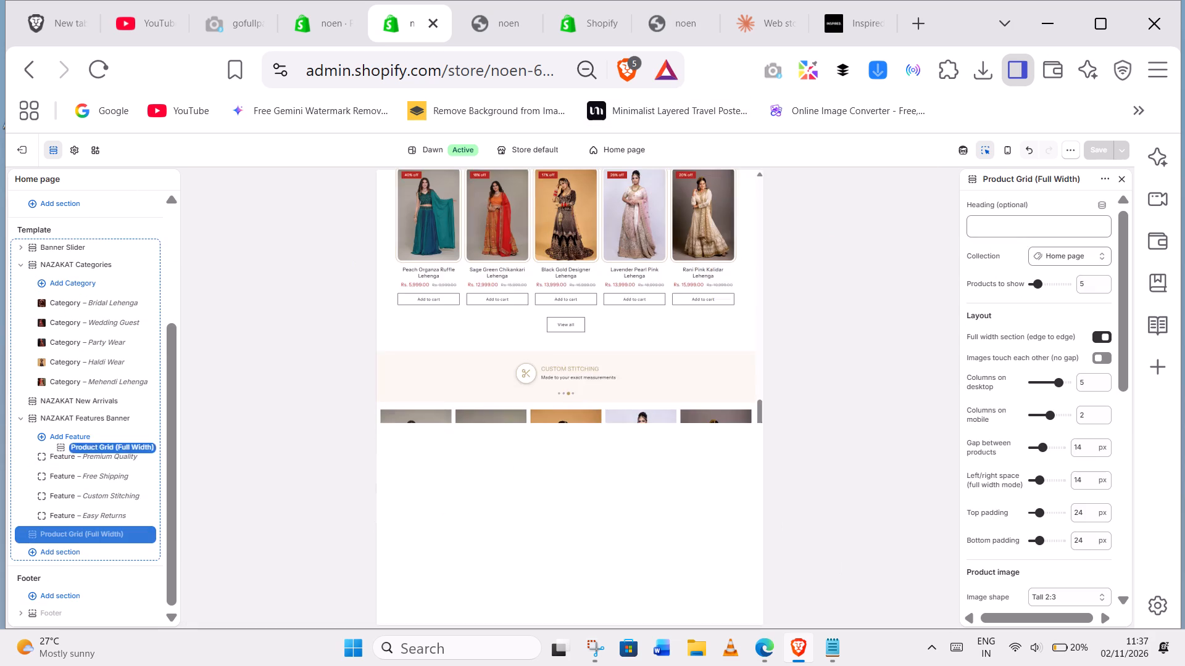
drag(48, 442, 39, 409)
scroll(383, 443, down, 4)
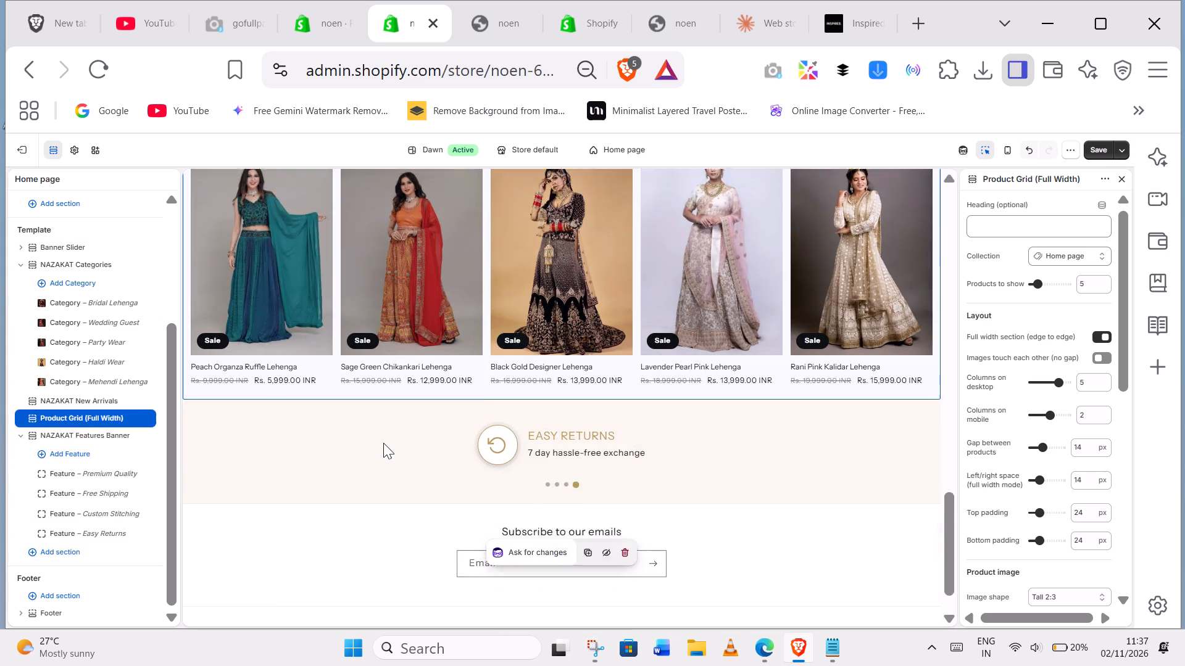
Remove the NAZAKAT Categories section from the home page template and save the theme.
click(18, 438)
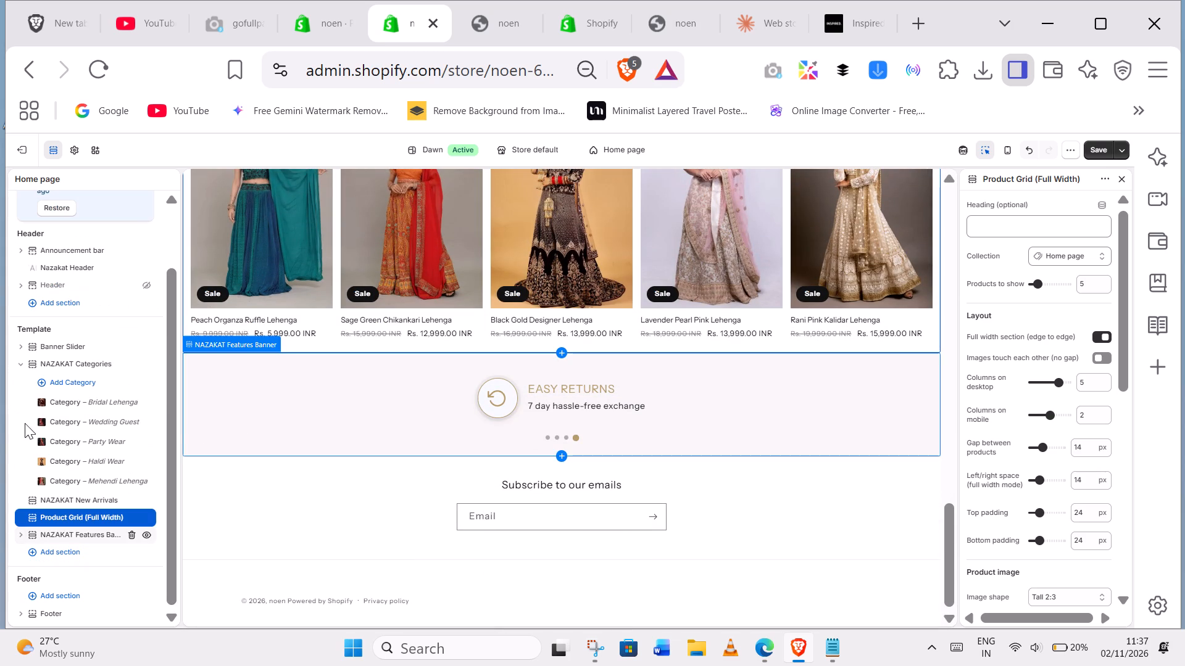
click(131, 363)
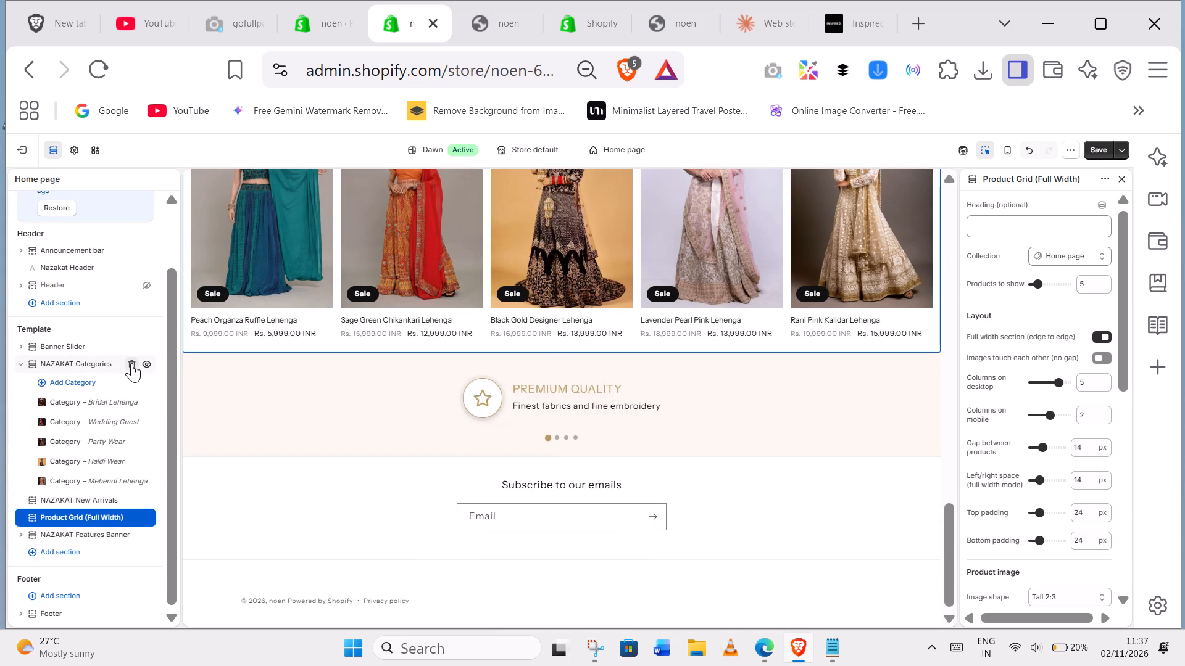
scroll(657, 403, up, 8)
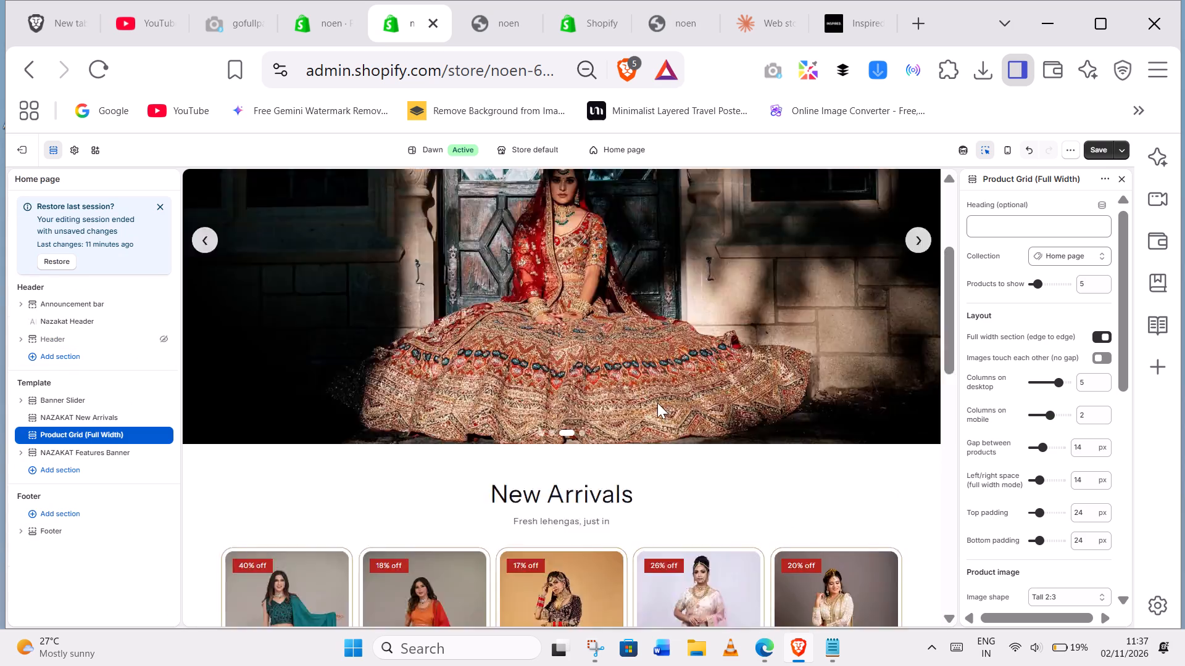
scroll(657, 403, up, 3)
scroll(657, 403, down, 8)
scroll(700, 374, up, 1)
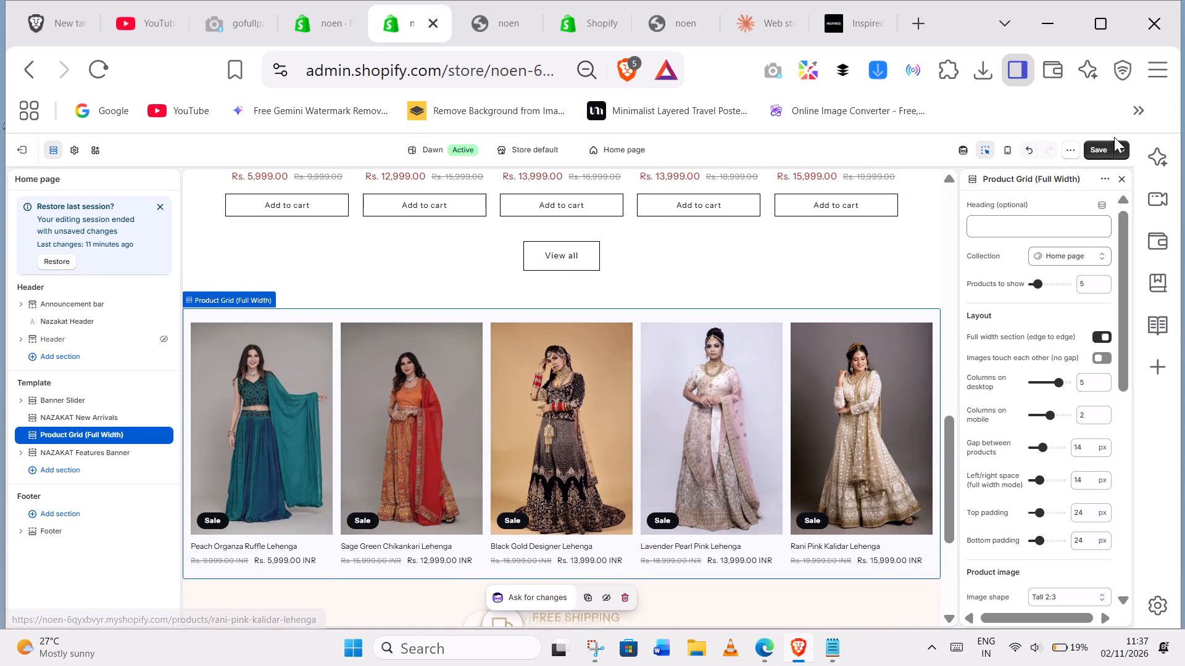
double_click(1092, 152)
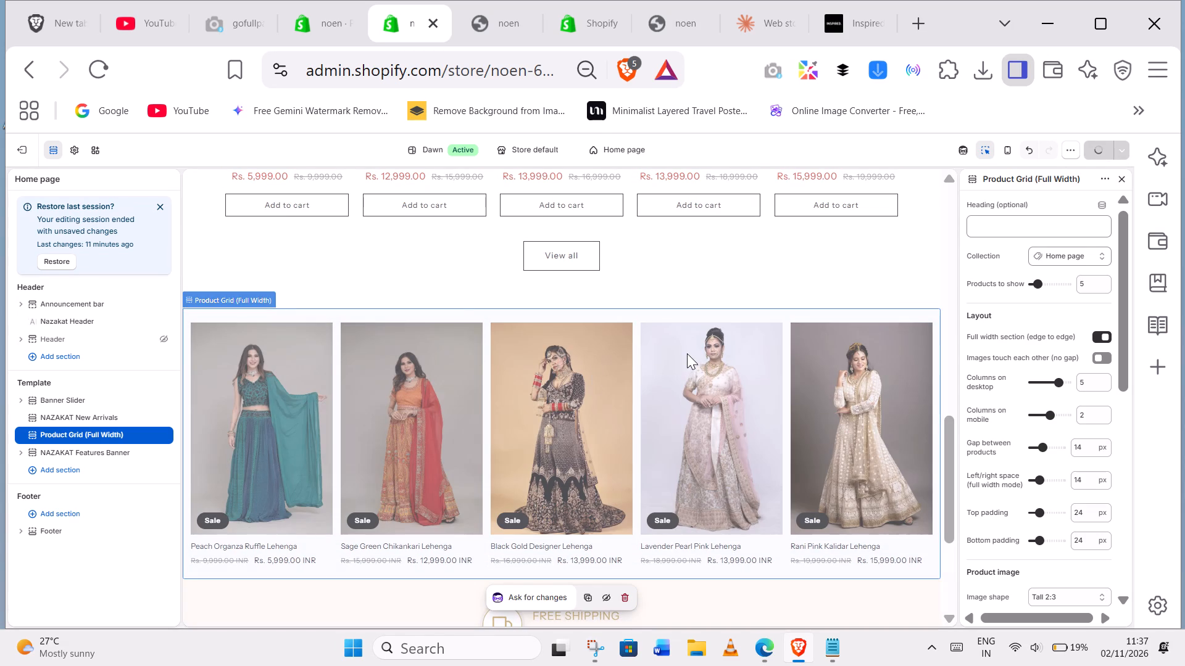
Examine how the banner slider, New Arrivals and product grid follow one another in the home page preview.
scroll(752, 384, up, 3)
scroll(678, 353, down, 3)
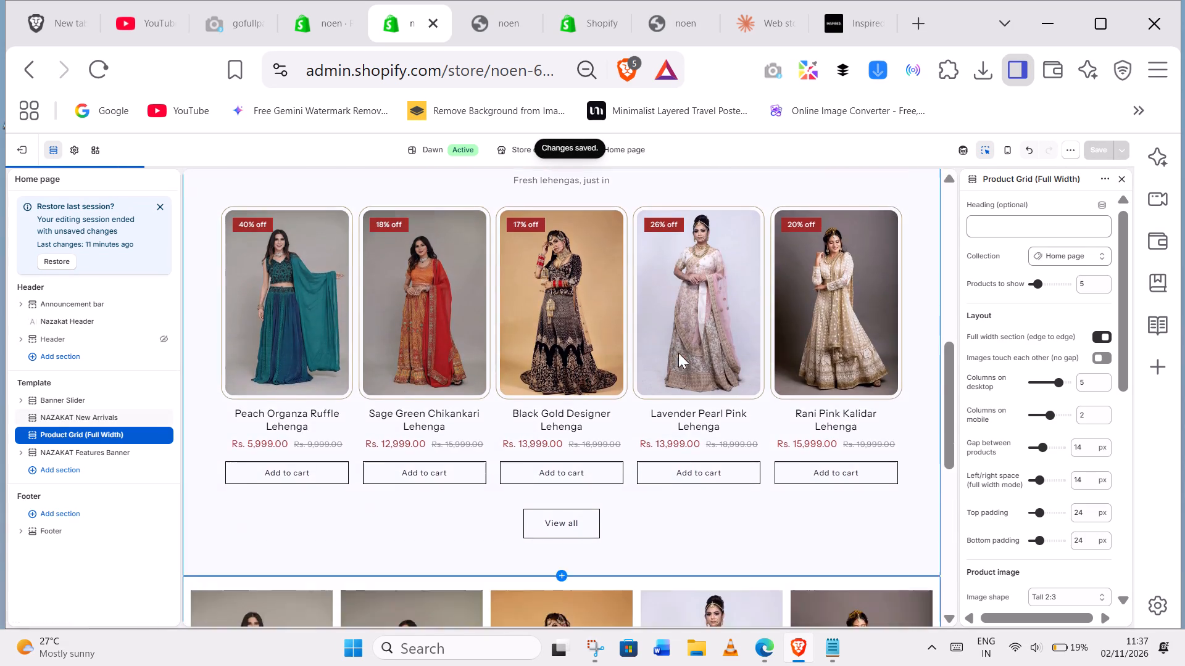
scroll(696, 380, up, 4)
scroll(736, 358, down, 3)
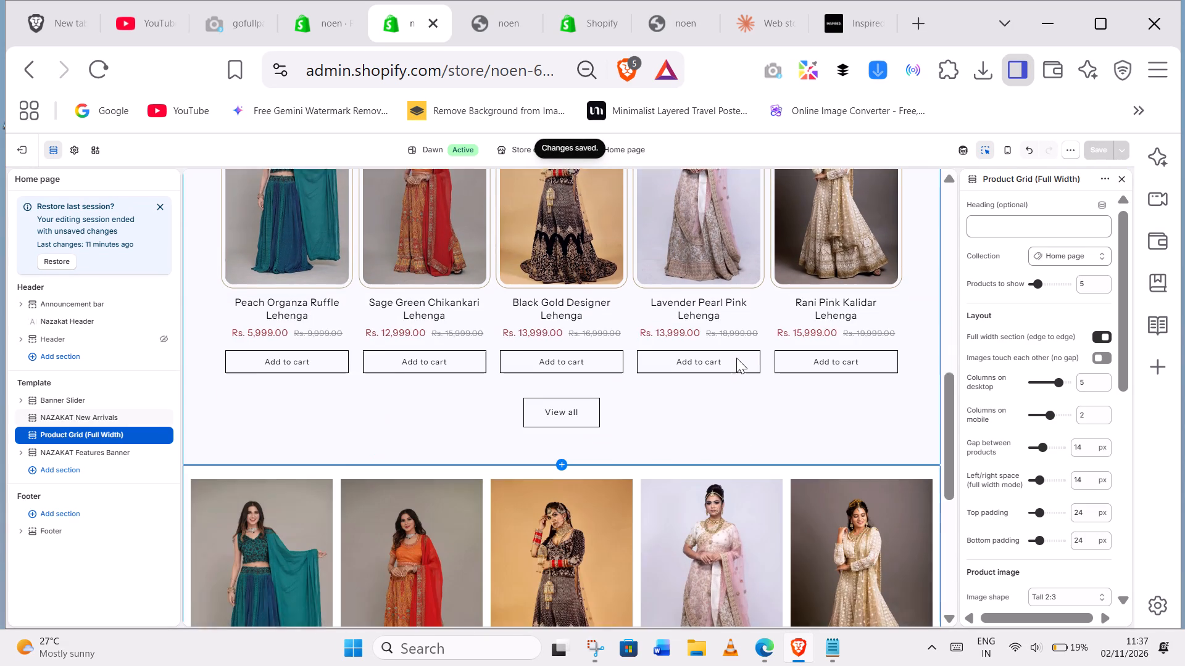
scroll(747, 394, up, 3)
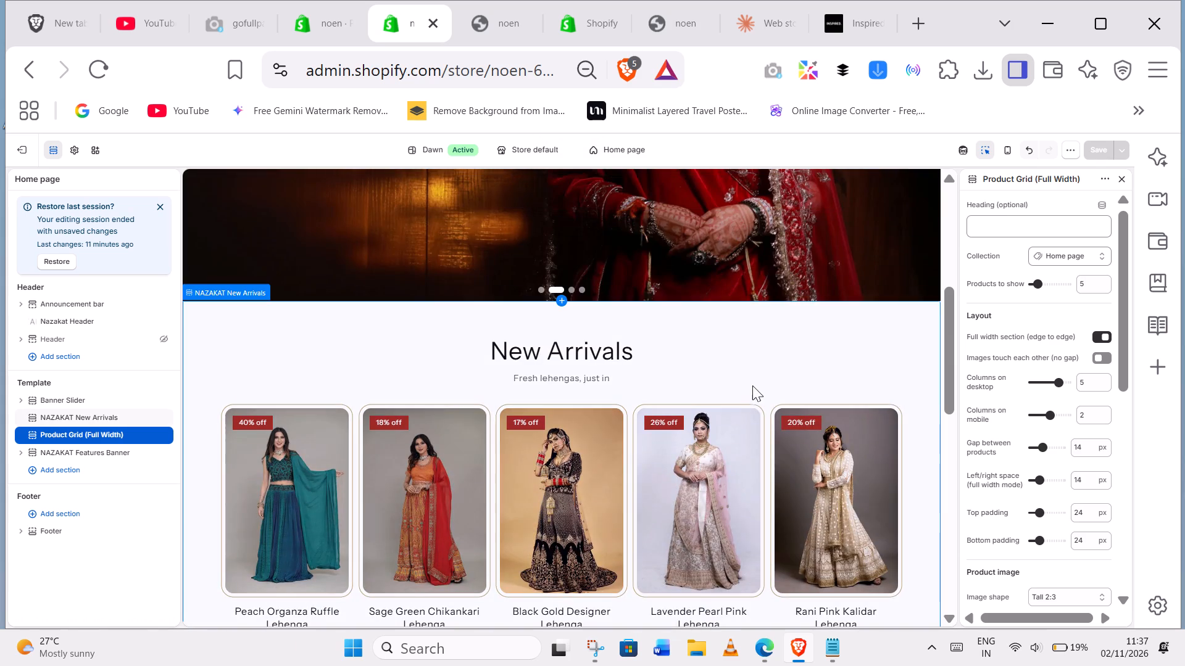
scroll(756, 382, up, 3)
scroll(756, 382, down, 6)
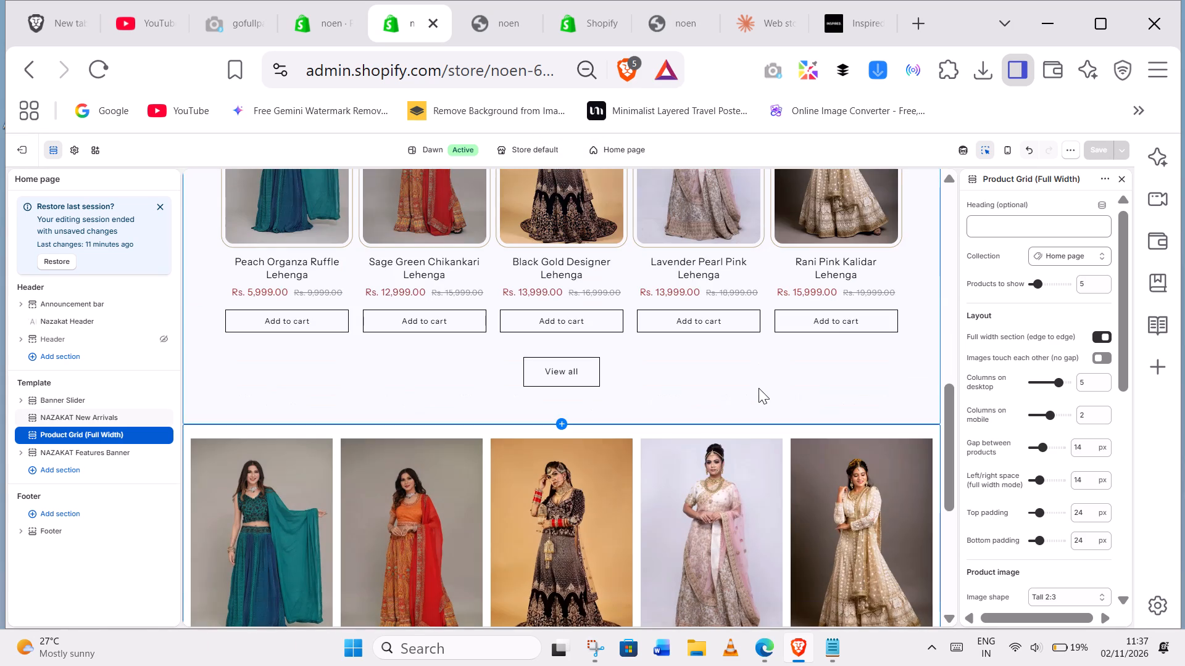
click(680, 427)
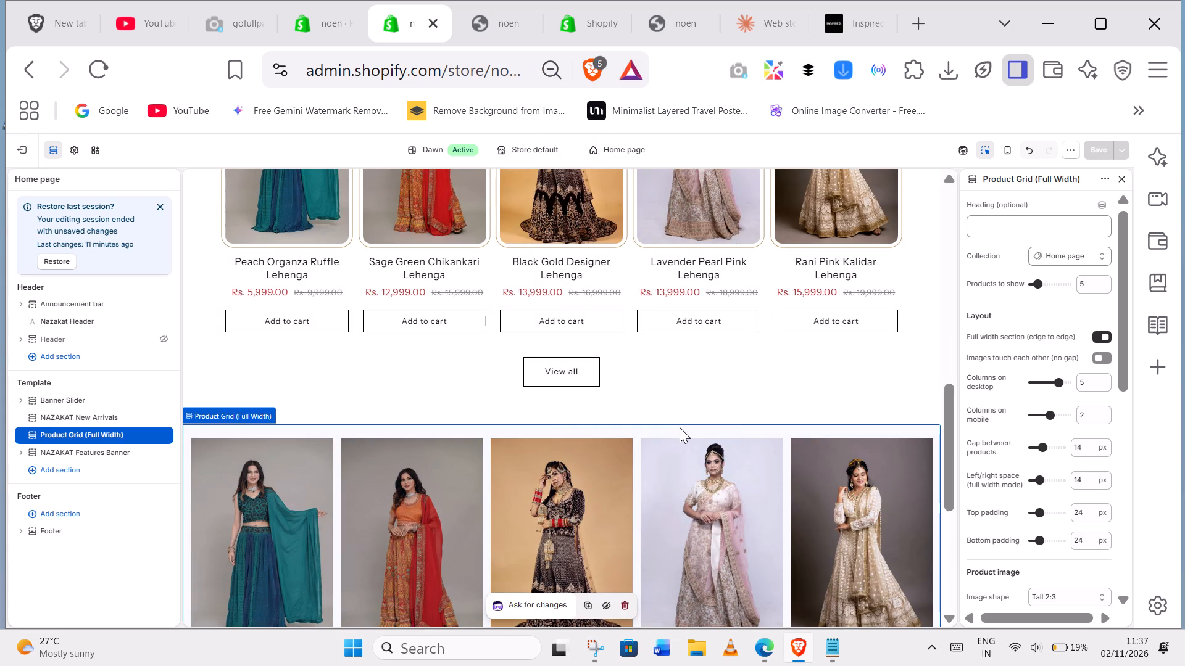
scroll(744, 371, up, 5)
scroll(744, 371, down, 2)
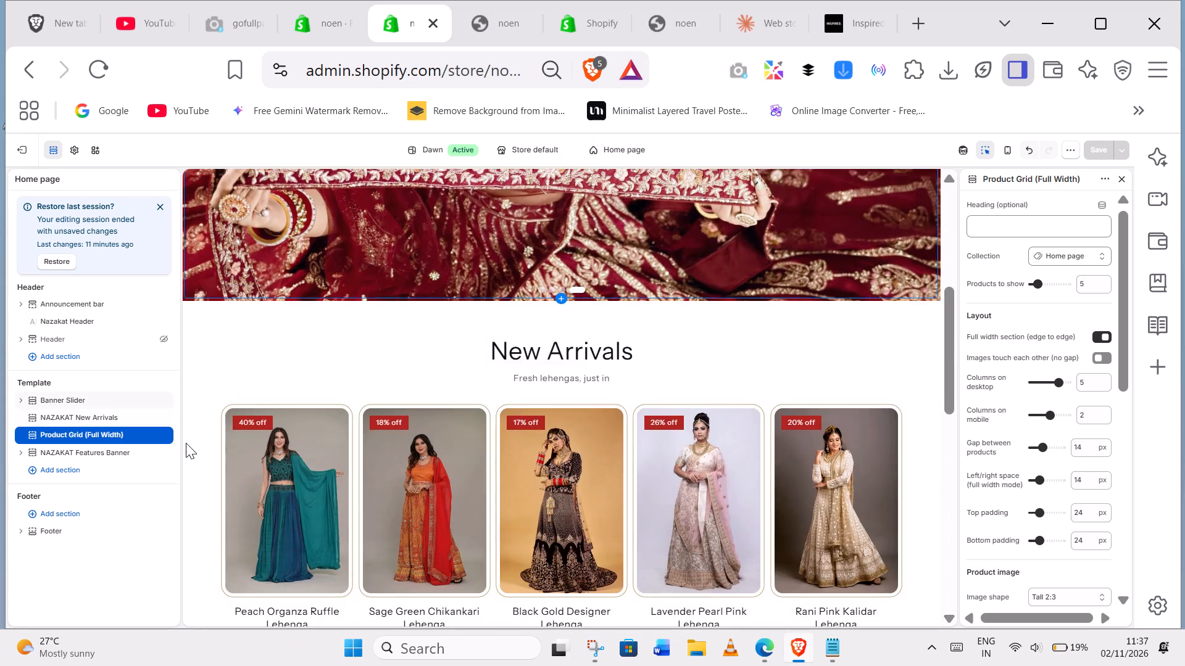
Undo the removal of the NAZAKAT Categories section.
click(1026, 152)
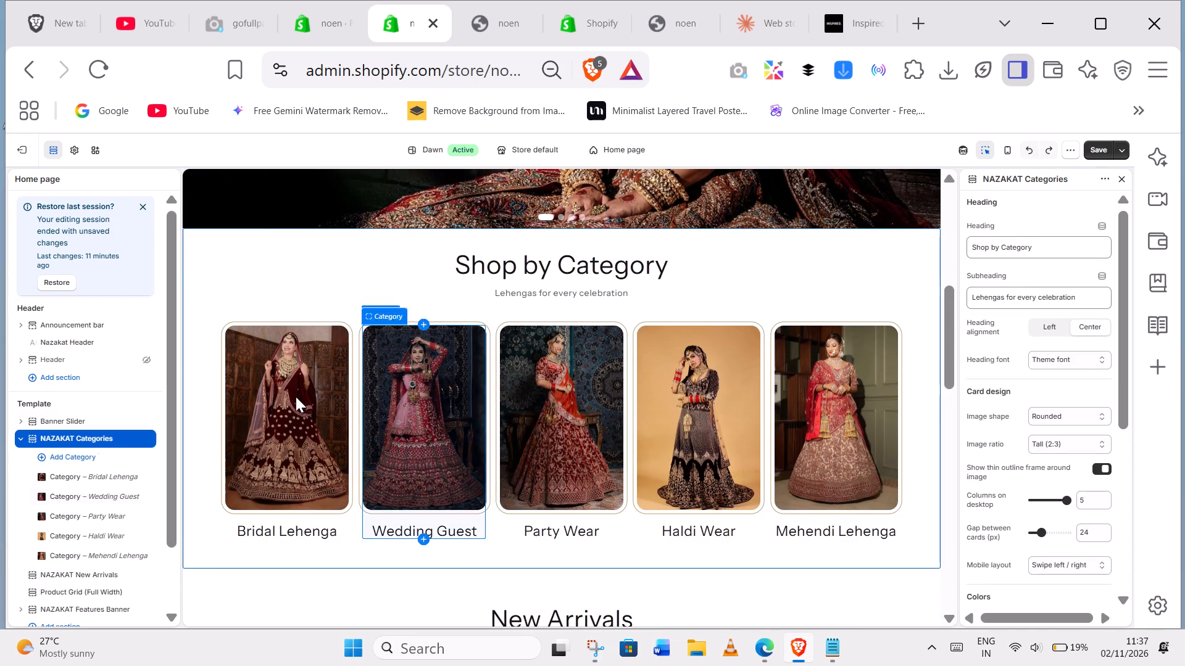
Hide the NAZAKAT New Arrivals section on the home page.
click(331, 278)
scroll(374, 331, down, 2)
click(299, 398)
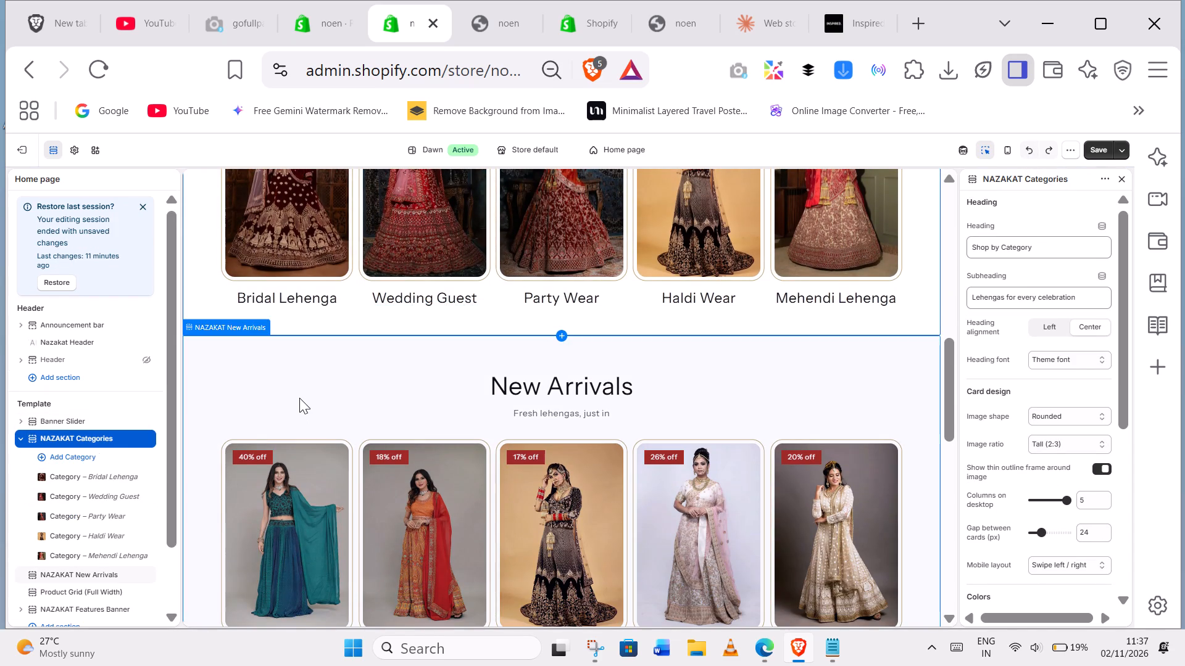
click(145, 577)
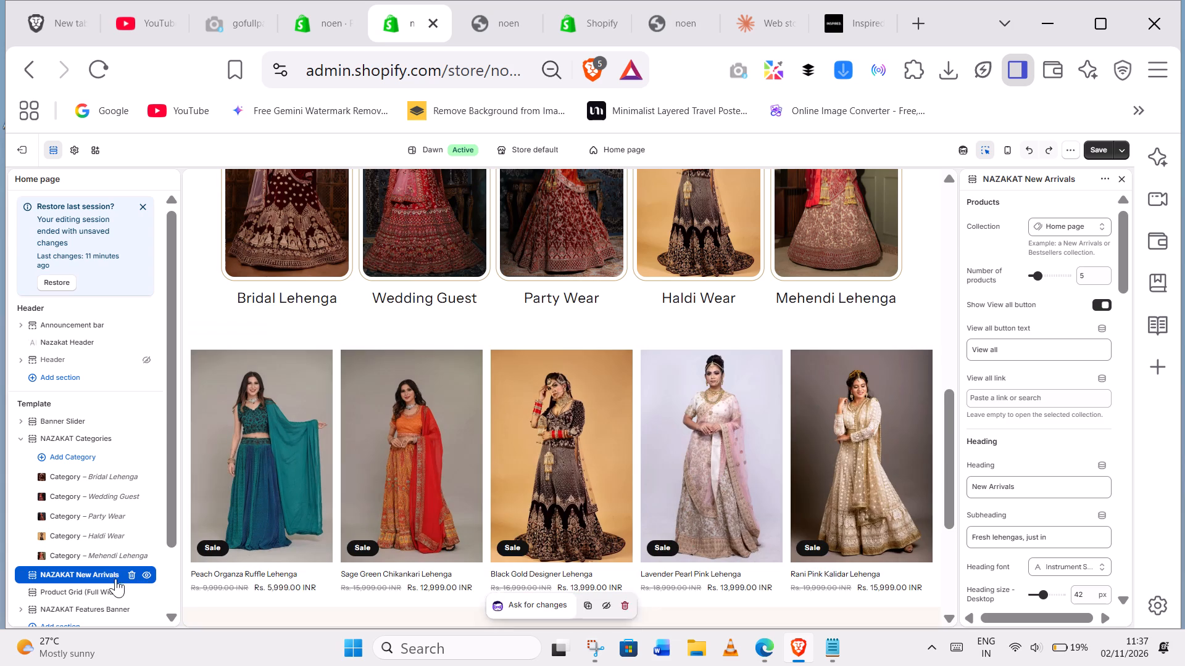
Move the Product Grid (Full Width) section above NAZAKAT New Arrivals, directly below NAZAKAT Categories, and save the theme.
drag(35, 591, 38, 556)
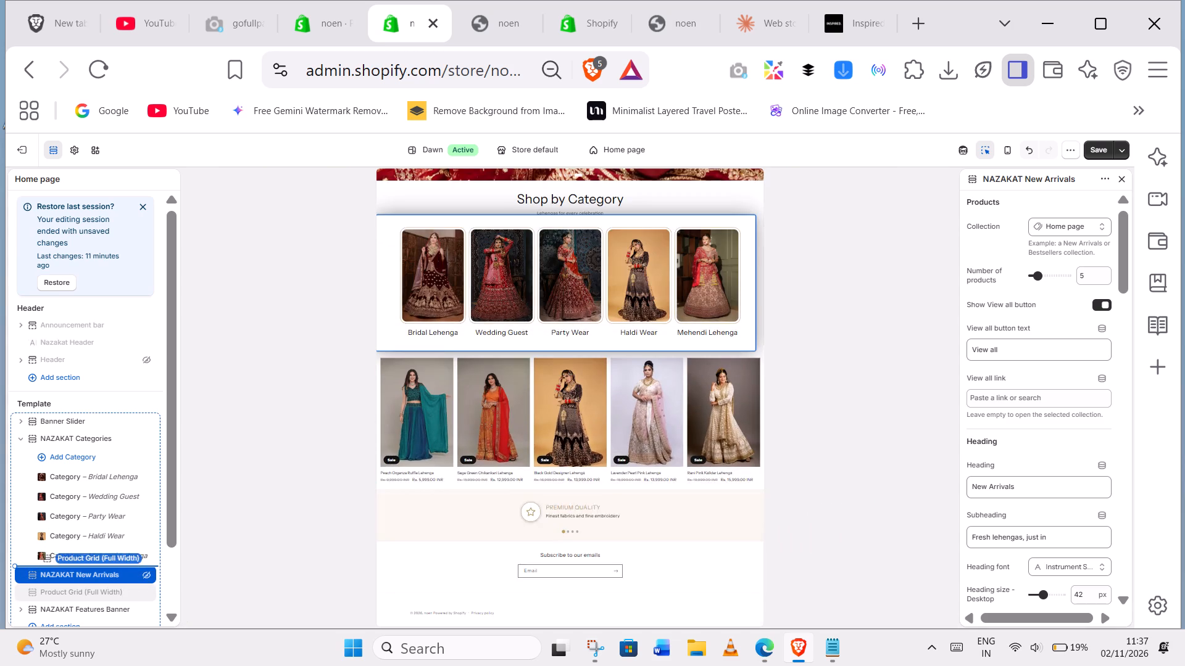
drag(38, 556, 39, 554)
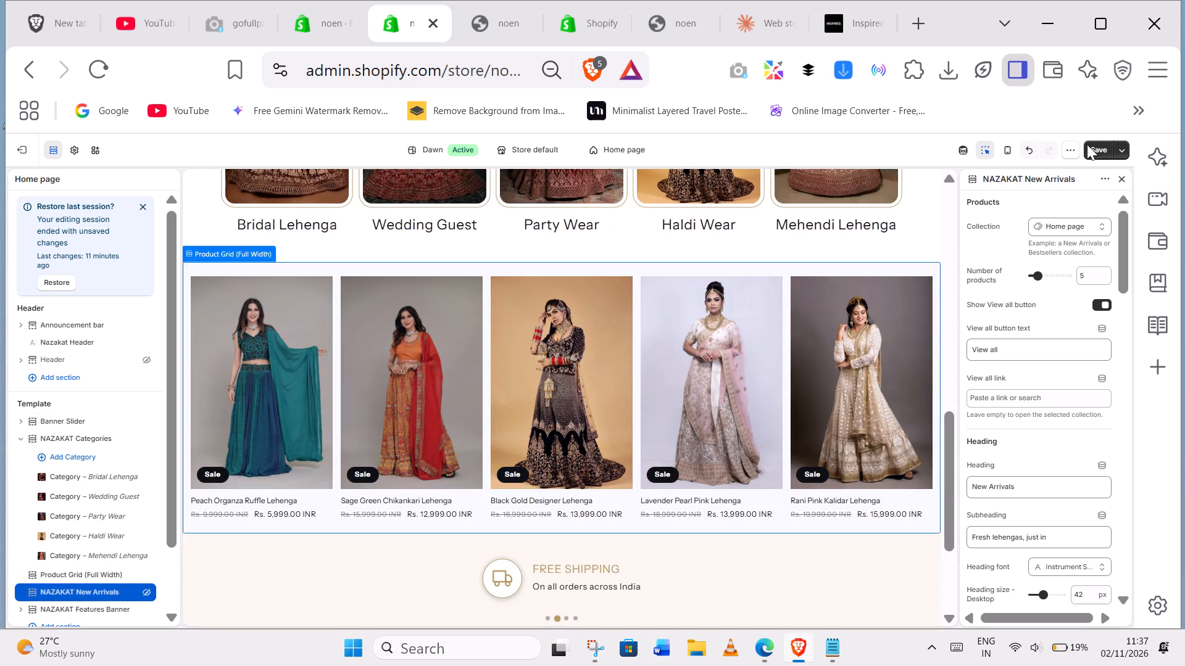
double_click(1097, 150)
Reload the home page on the storefront and hide the theme preview bar.
click(481, 21)
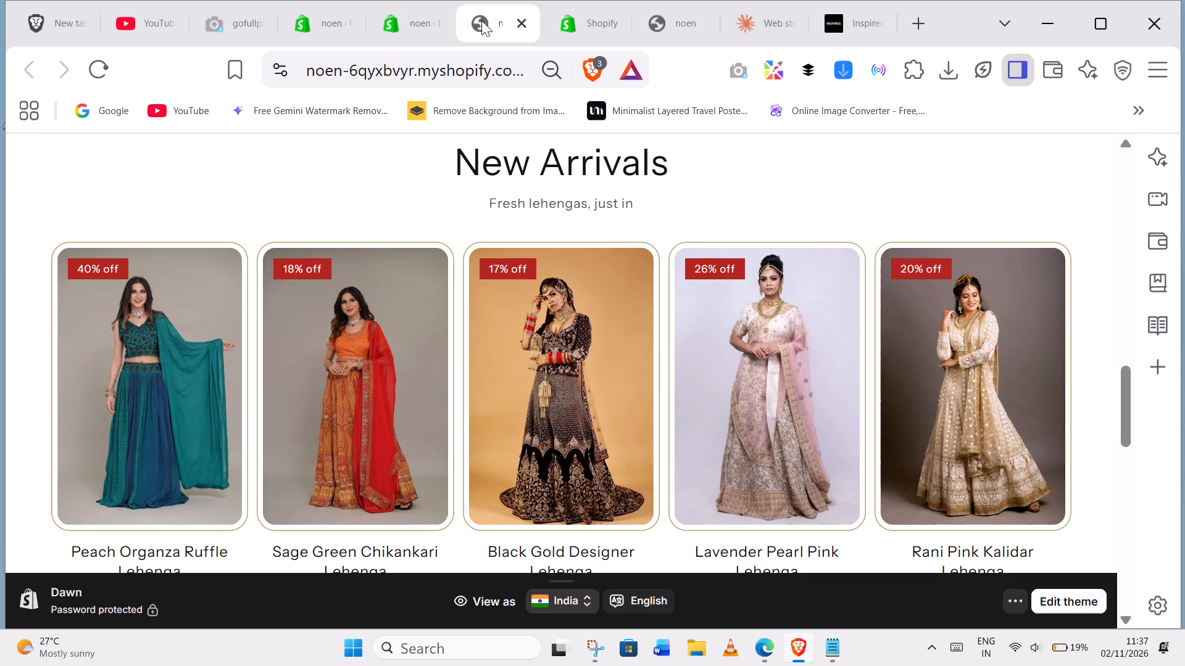
double_click(108, 72)
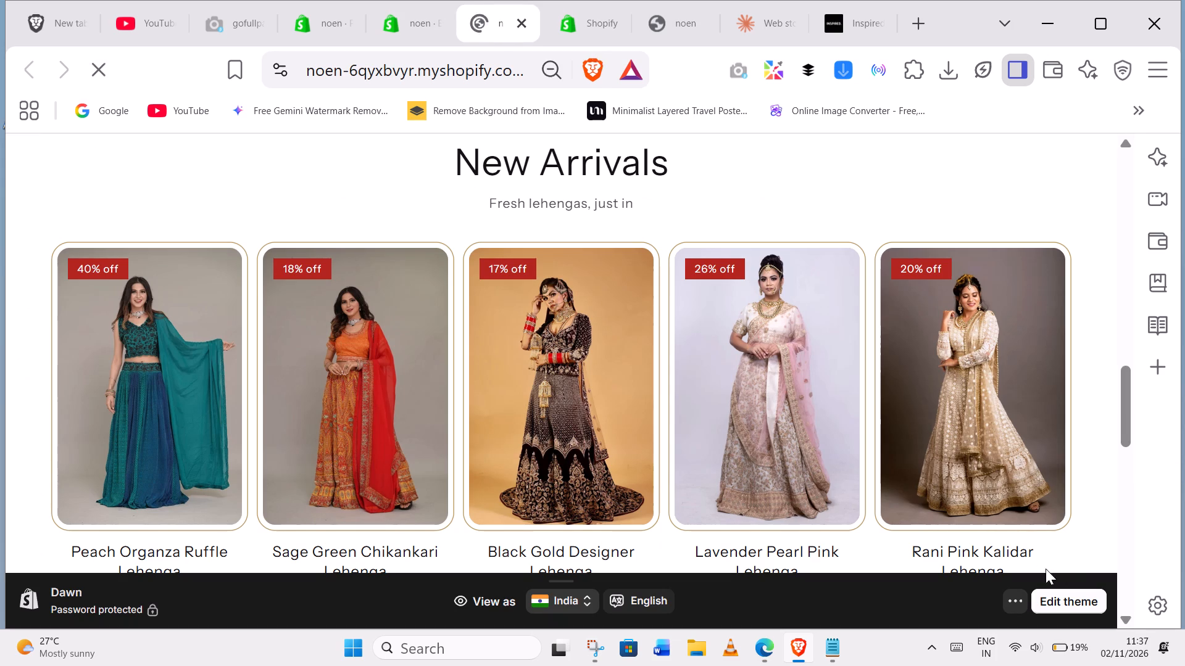
click(1023, 599)
click(1052, 544)
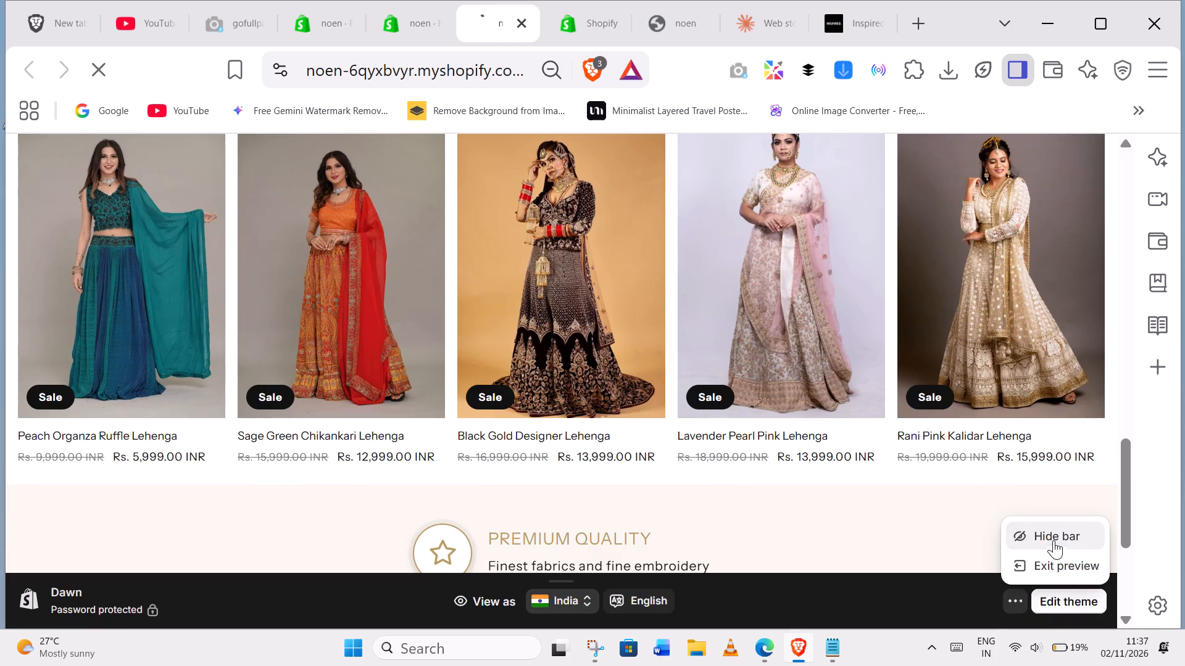
Examine the storefront home page from the banner through Shop by Category to the product grid.
scroll(695, 544, up, 1)
scroll(694, 543, down, 5)
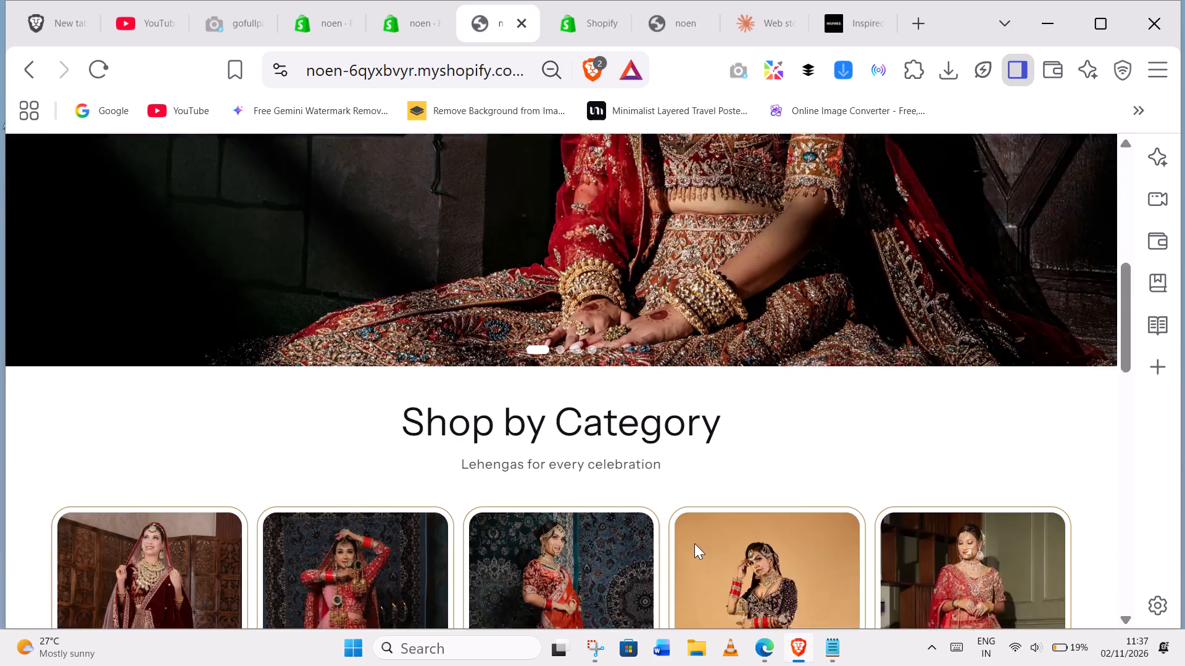
scroll(484, 371, down, 3)
scroll(560, 319, down, 3)
scroll(564, 335, up, 6)
scroll(564, 335, down, 3)
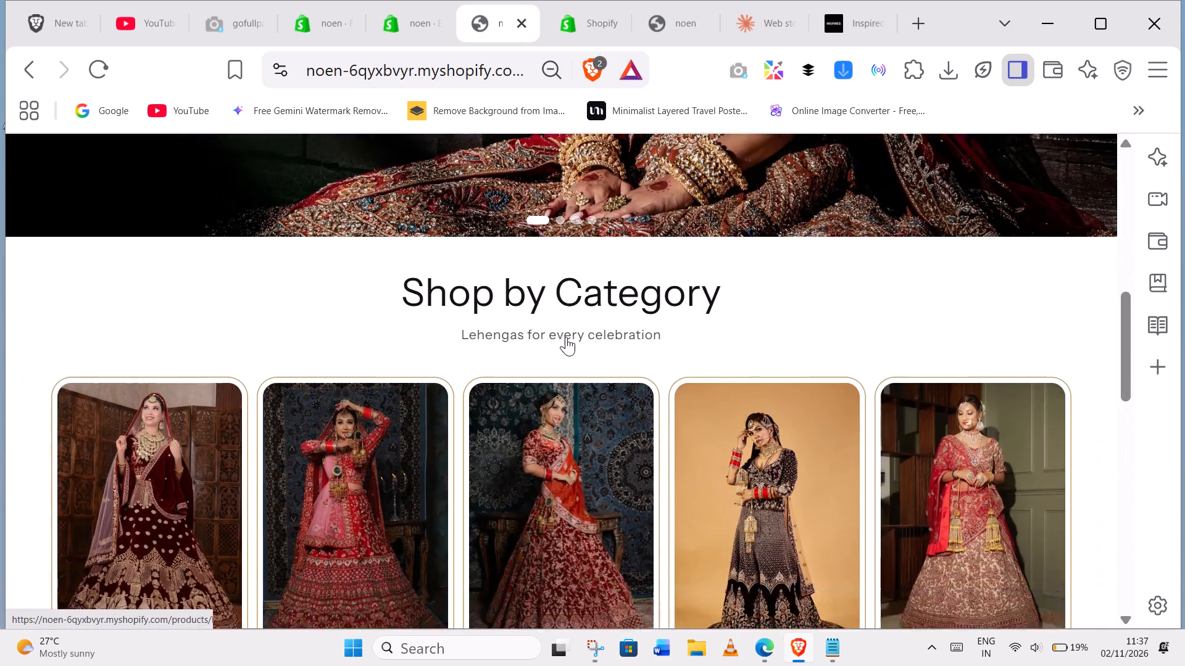
scroll(566, 337, down, 3)
scroll(586, 337, up, 1)
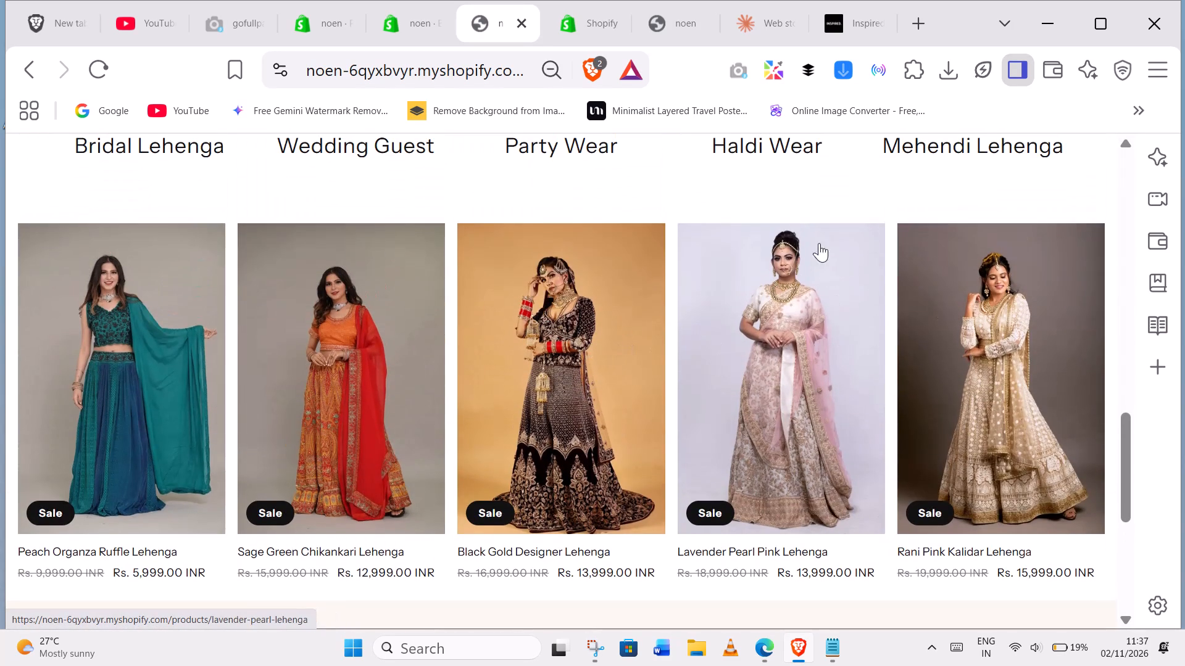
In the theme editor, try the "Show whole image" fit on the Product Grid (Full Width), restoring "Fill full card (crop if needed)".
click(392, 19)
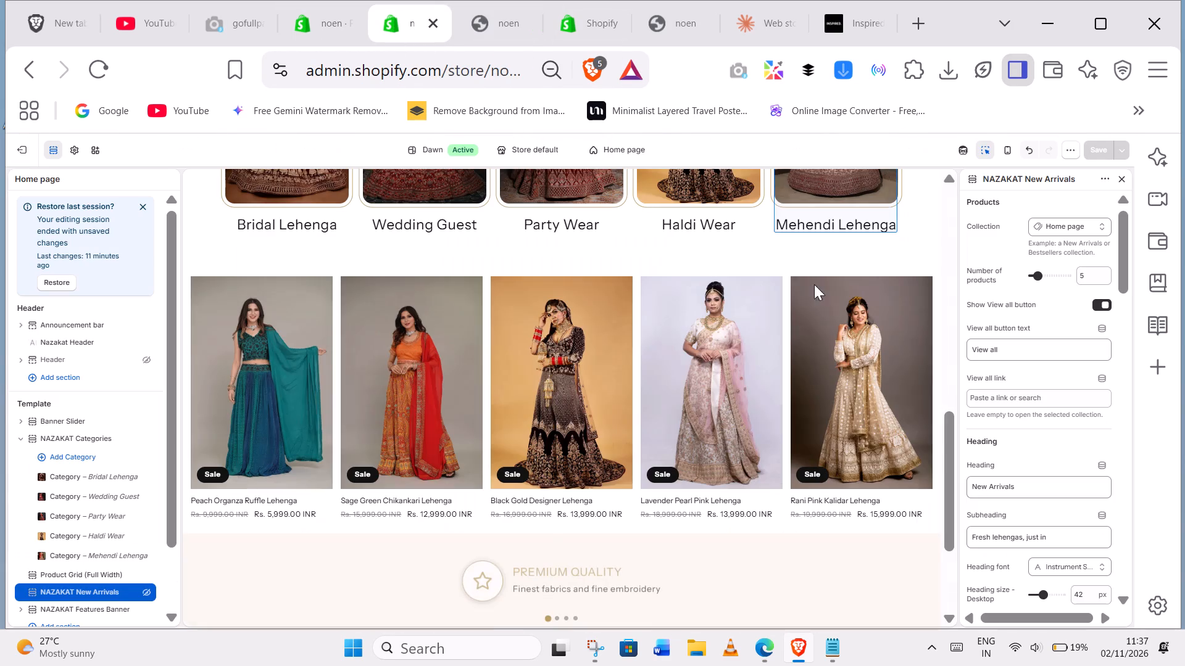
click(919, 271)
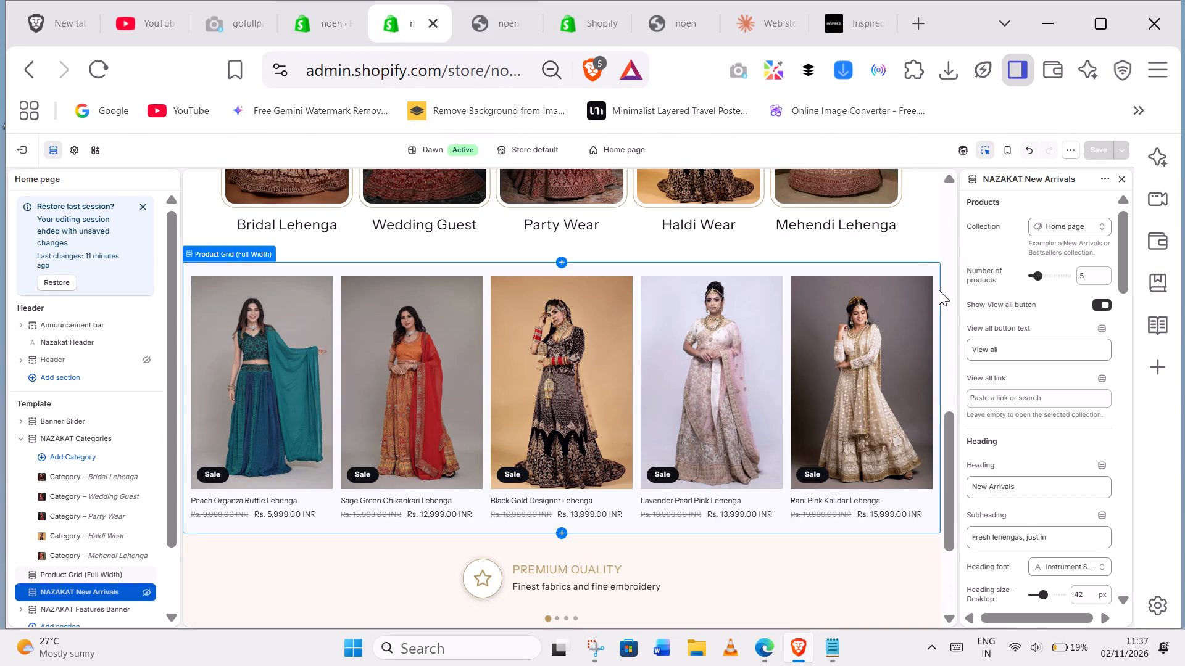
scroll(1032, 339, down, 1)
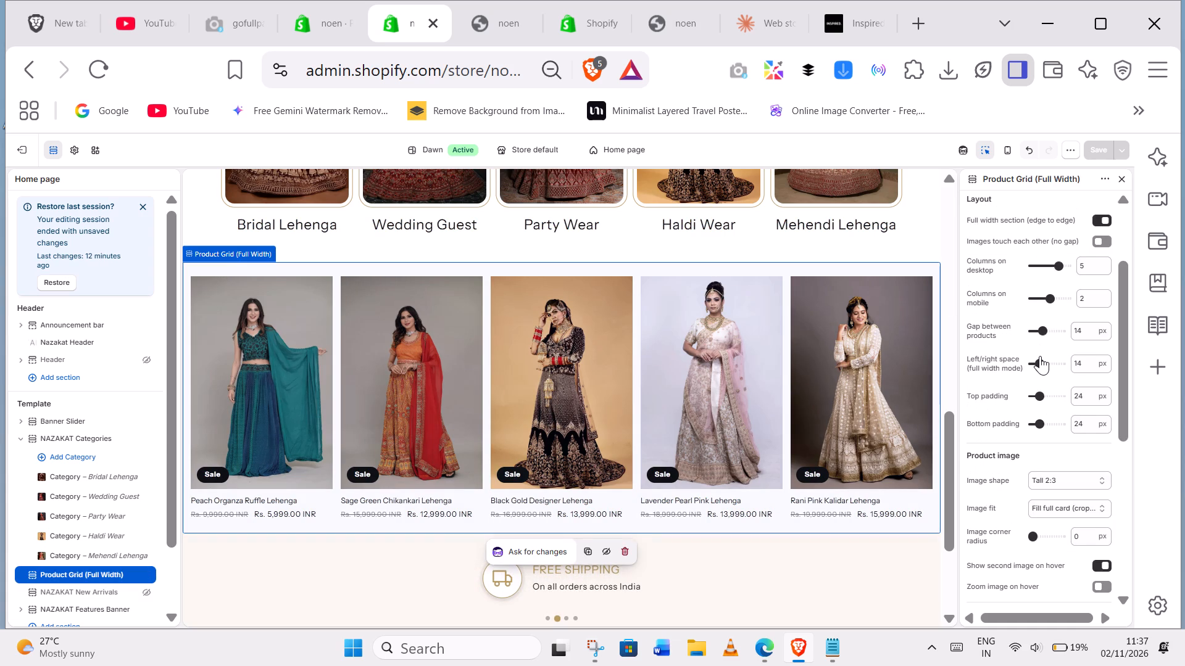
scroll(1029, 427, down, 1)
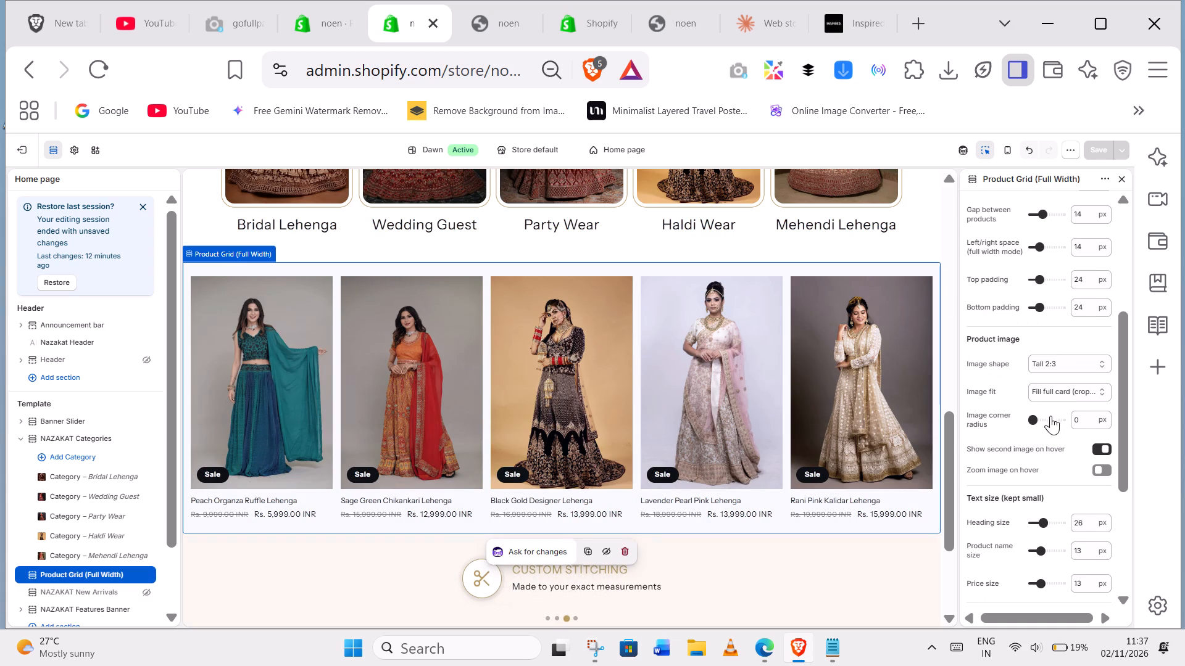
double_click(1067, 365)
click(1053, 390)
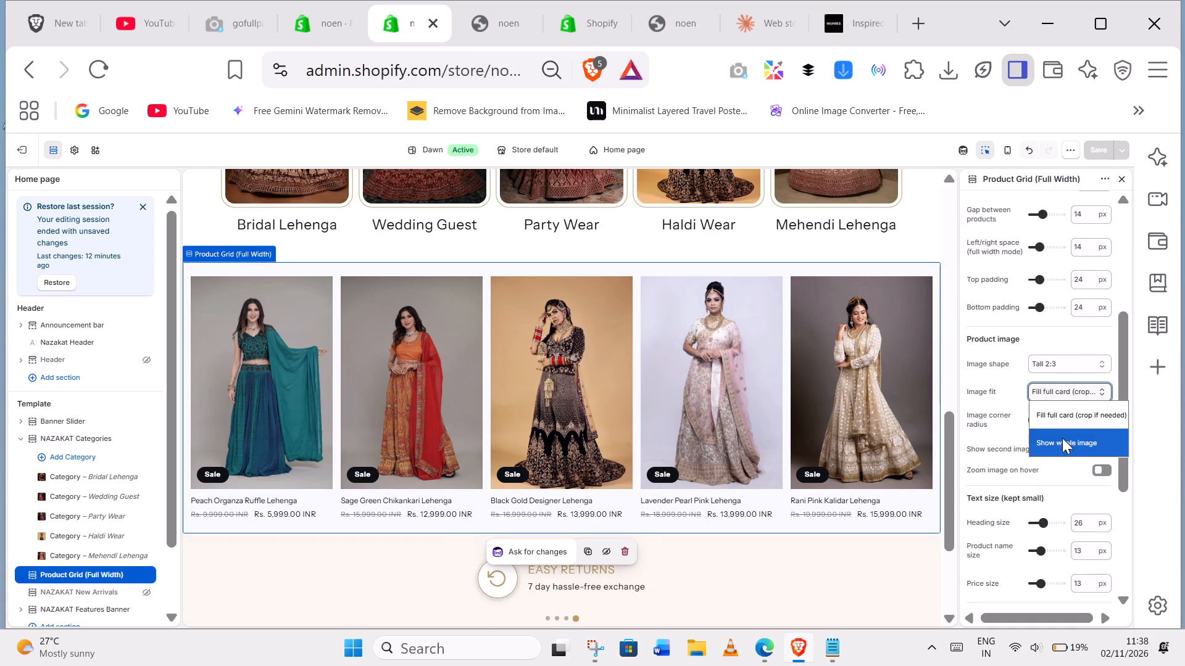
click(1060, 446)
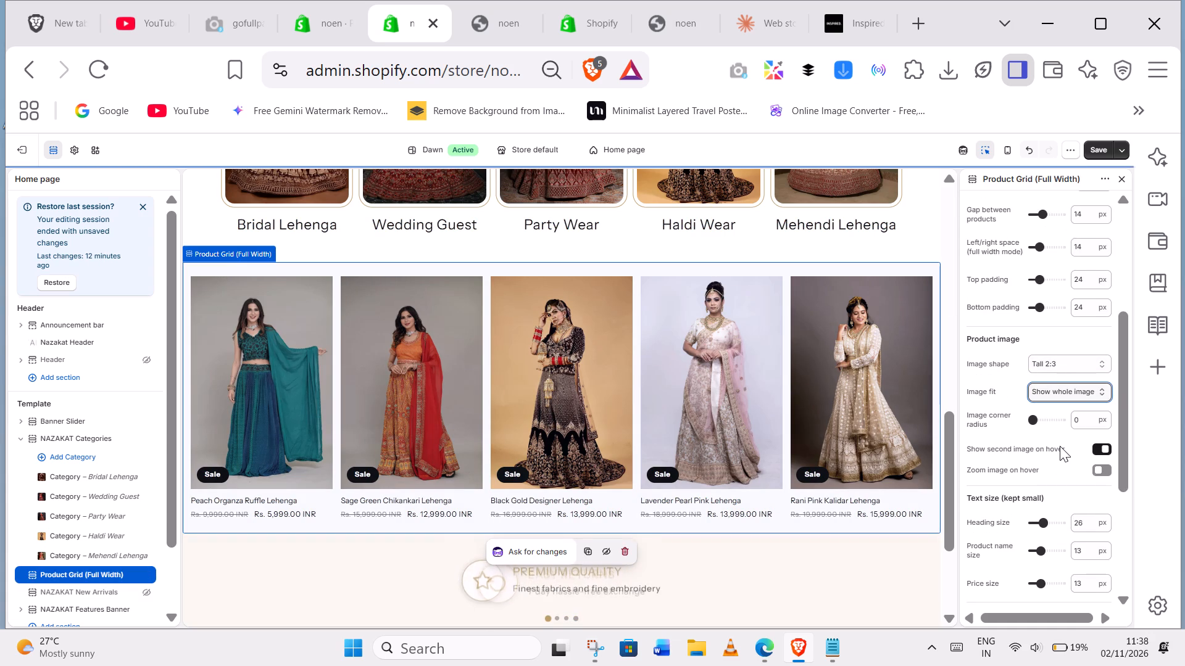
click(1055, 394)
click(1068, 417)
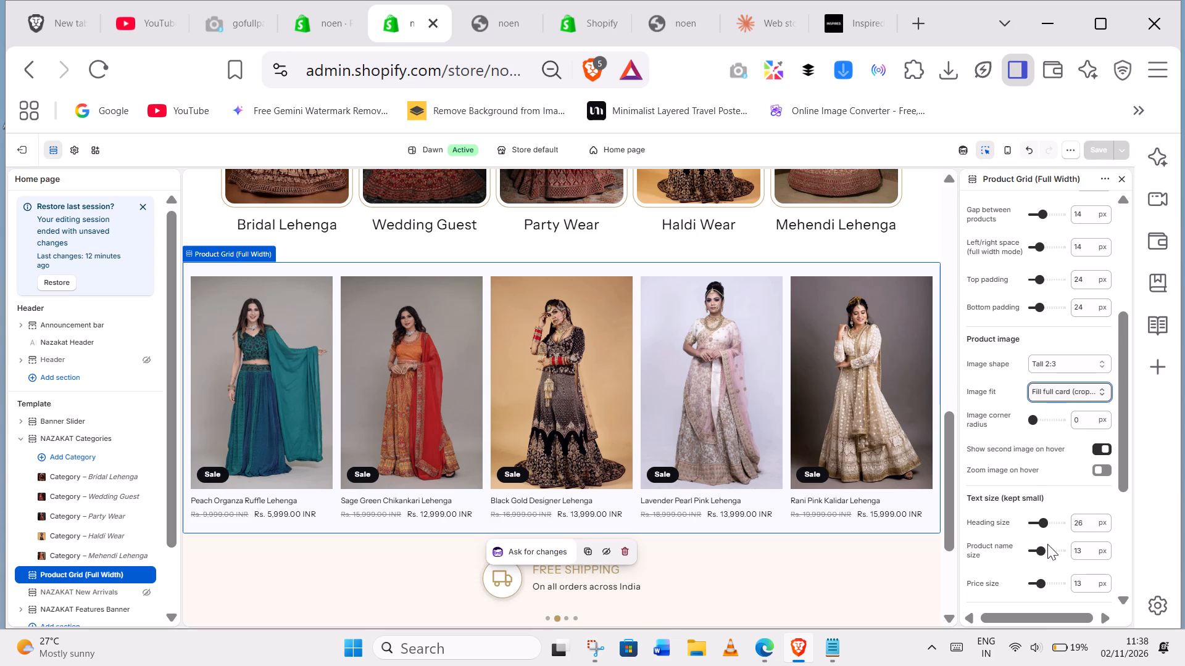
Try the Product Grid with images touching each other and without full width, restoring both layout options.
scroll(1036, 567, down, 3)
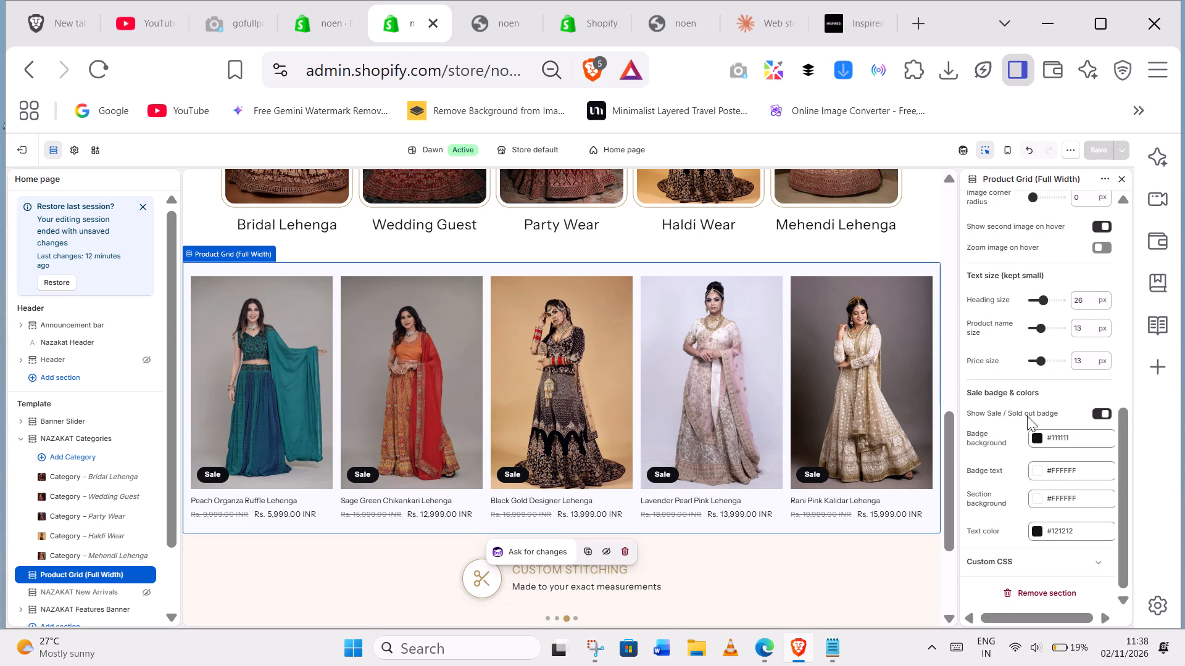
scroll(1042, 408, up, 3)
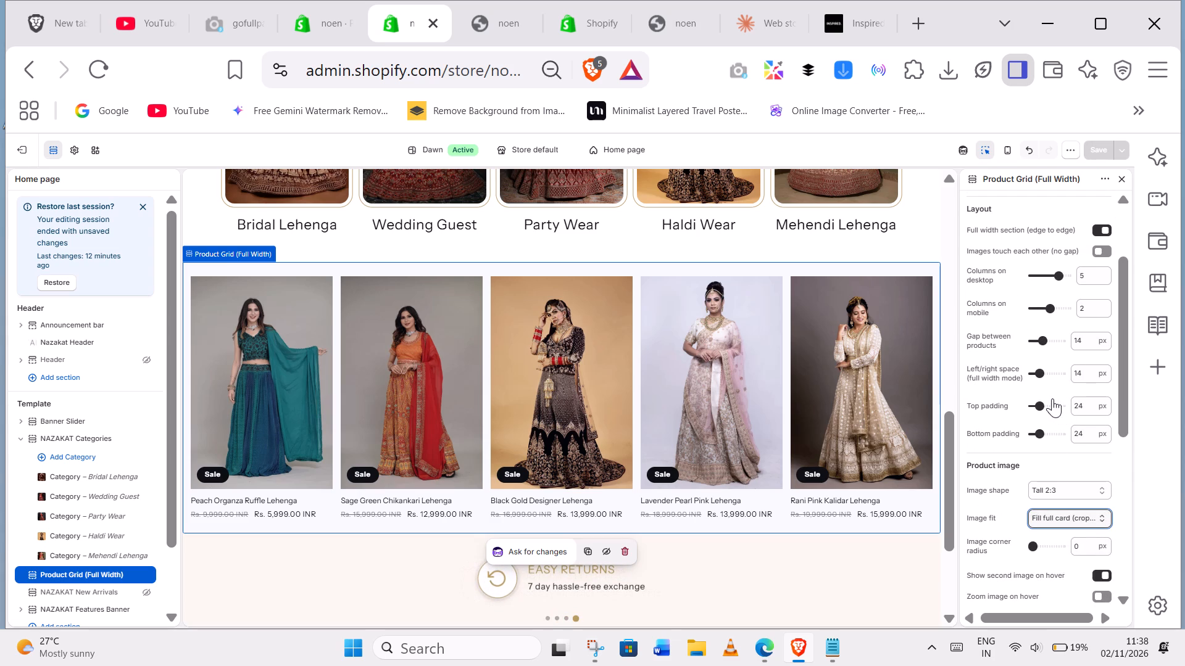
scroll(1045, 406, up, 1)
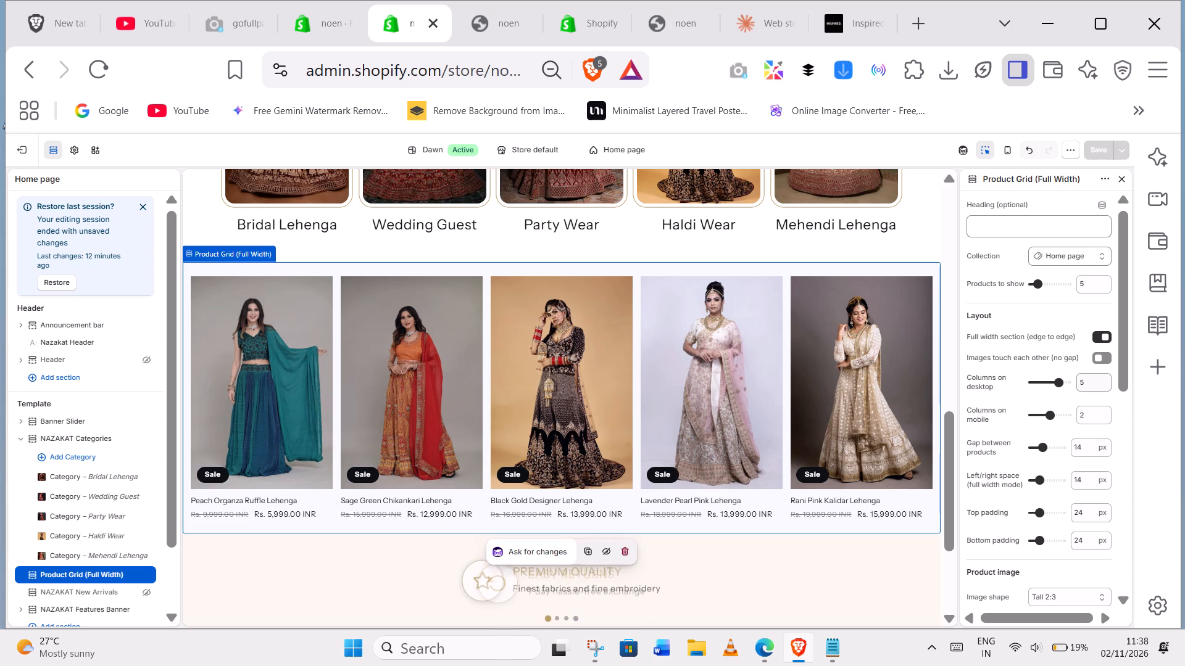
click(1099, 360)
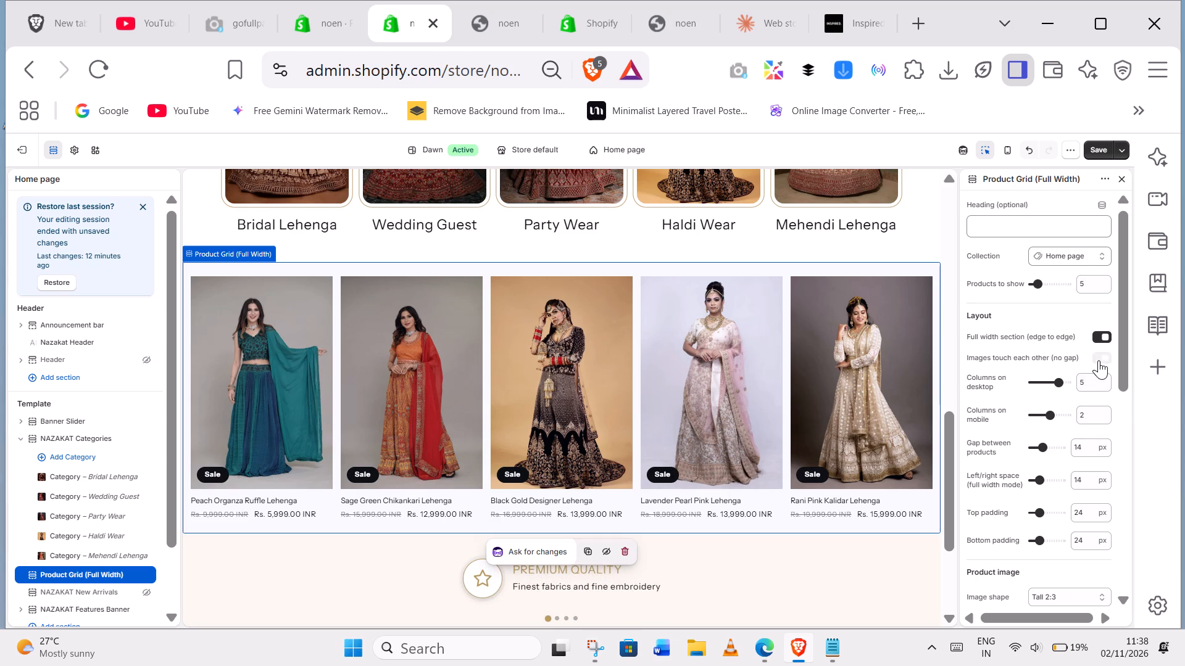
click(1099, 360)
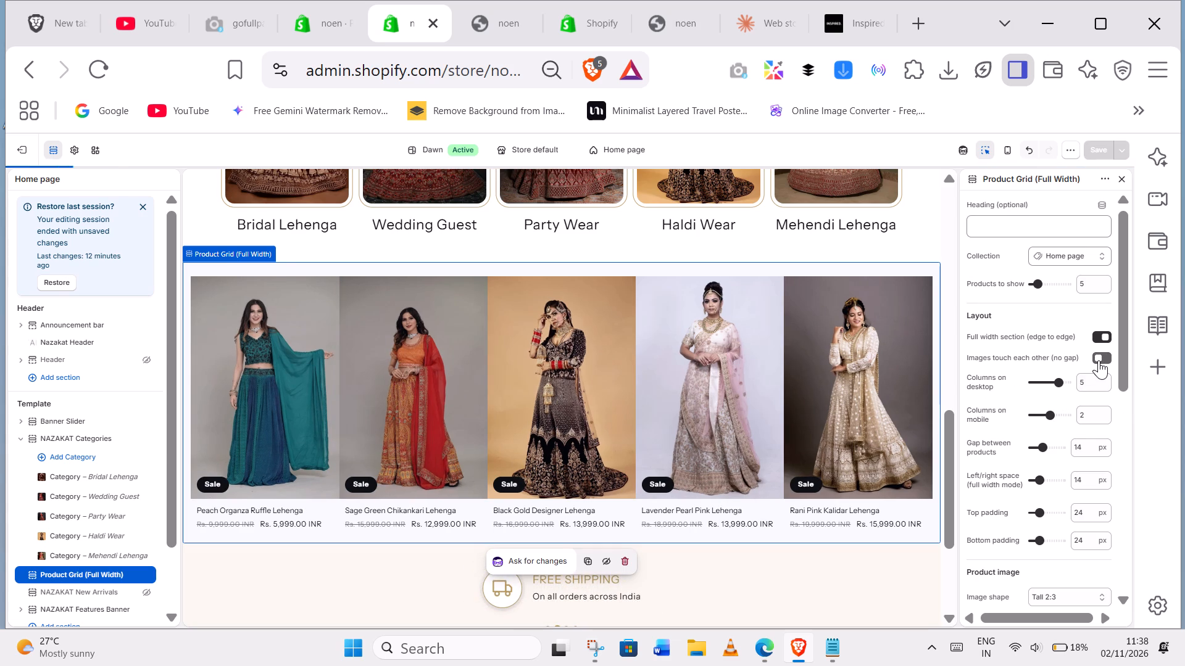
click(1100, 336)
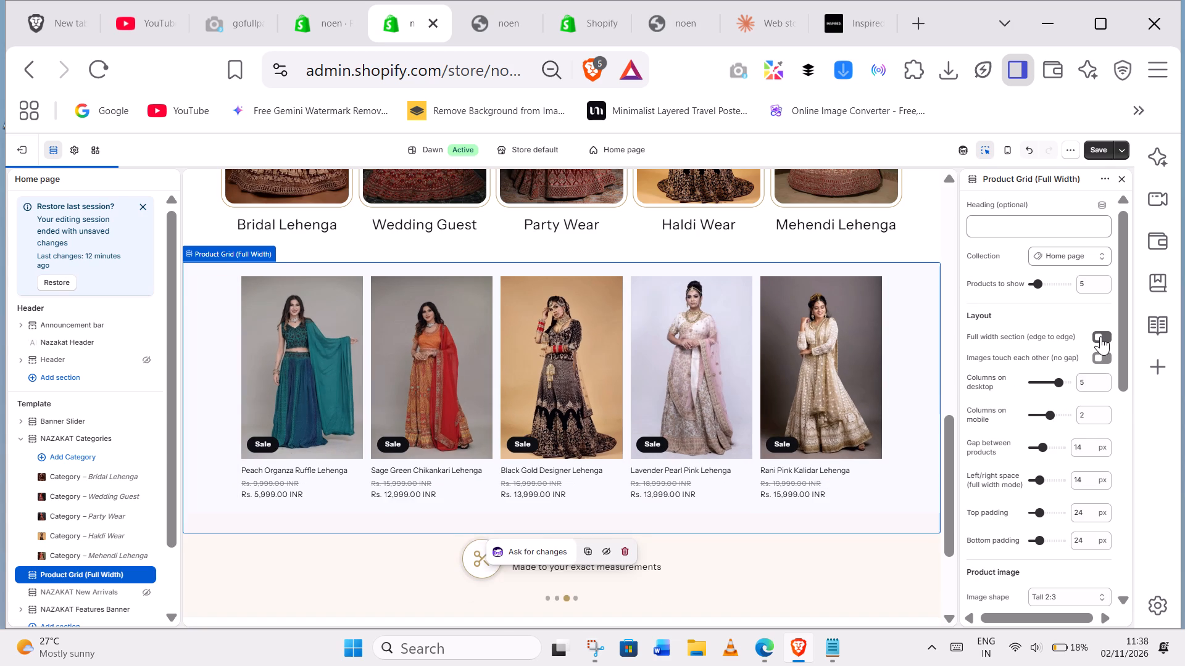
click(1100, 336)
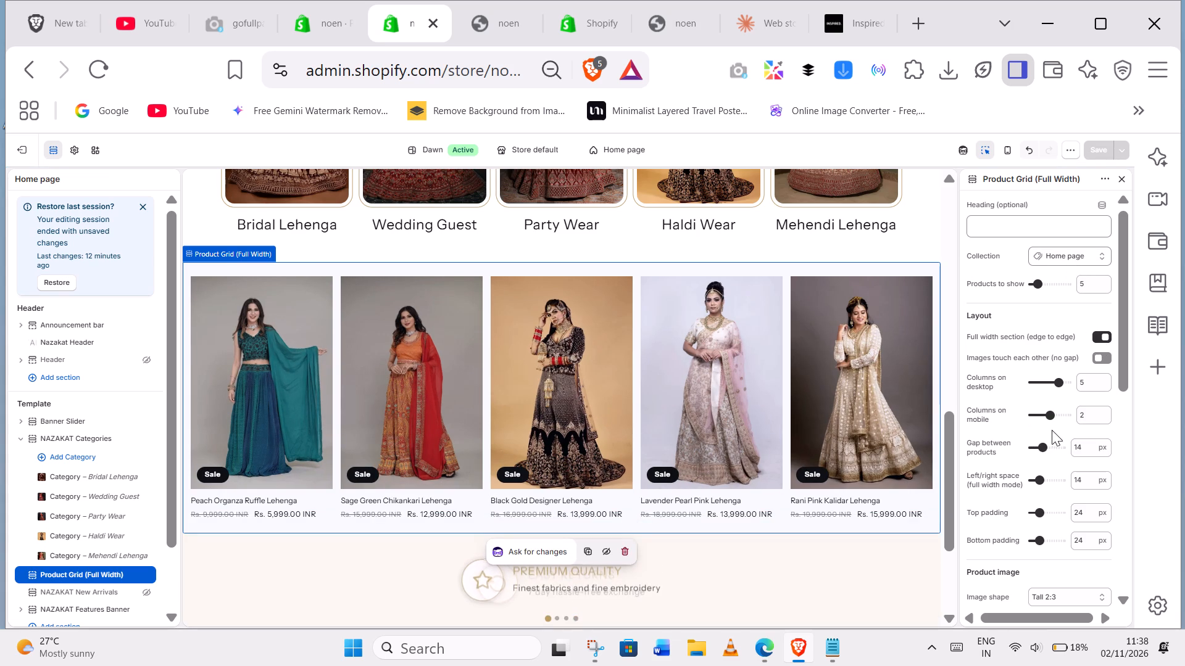
Examine the home page in mobile preview, from the banner through Shop by Category to the product grid.
click(1005, 155)
scroll(584, 434, down, 1)
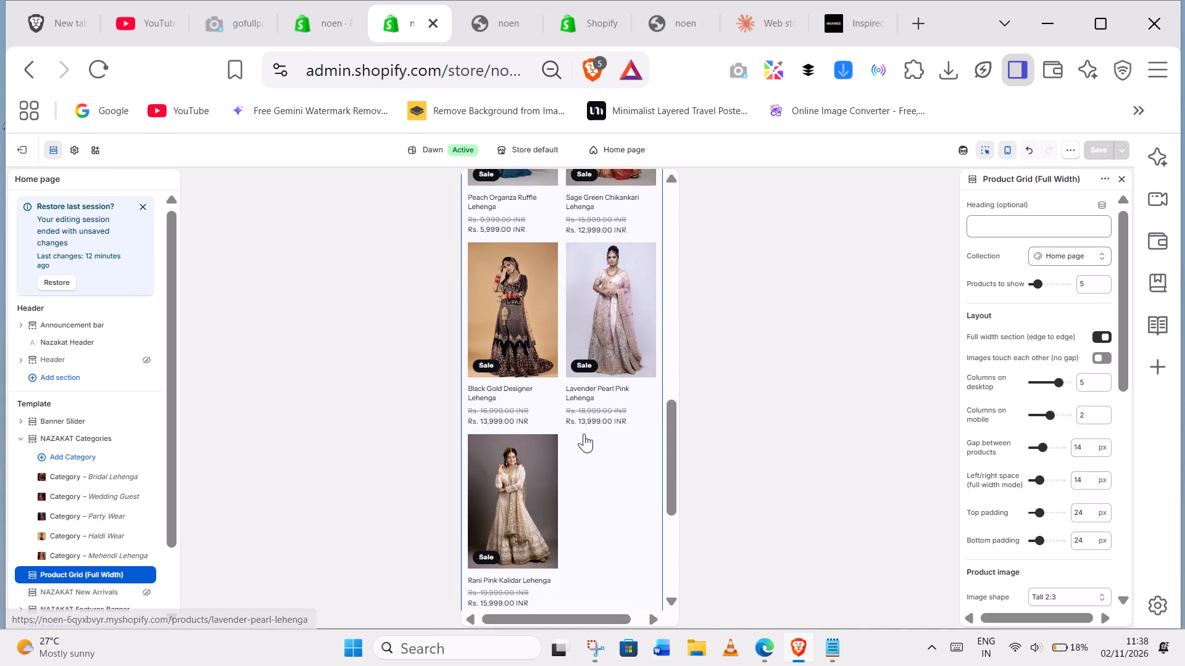
scroll(584, 434, down, 1)
scroll(591, 434, up, 7)
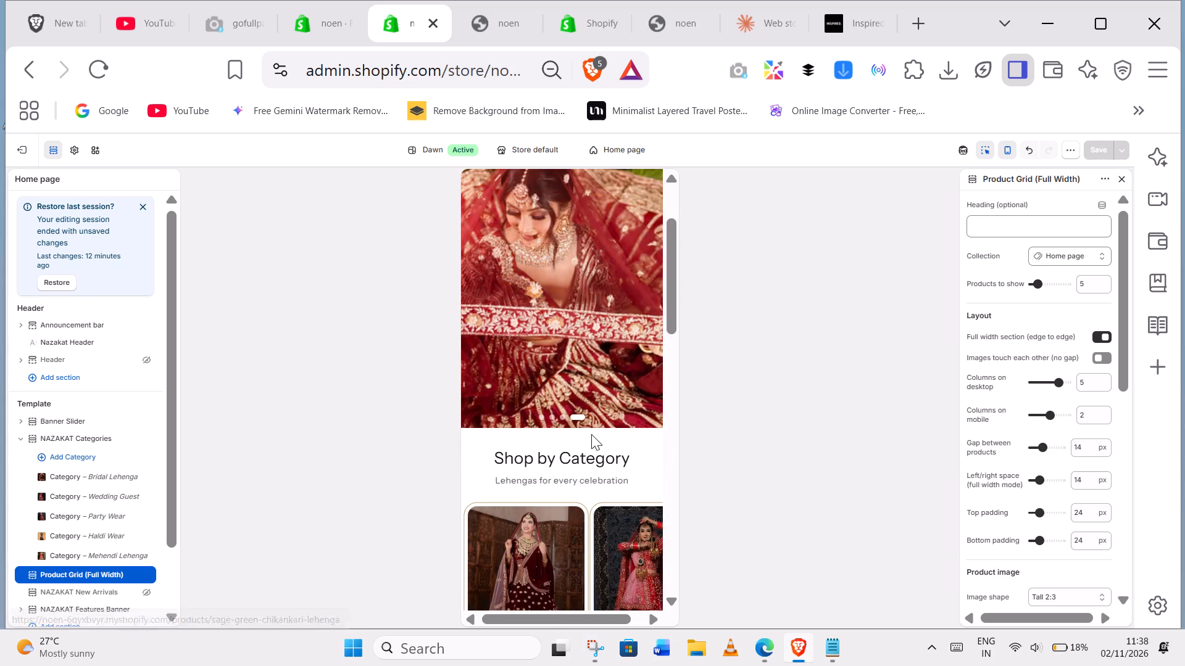
scroll(592, 434, down, 7)
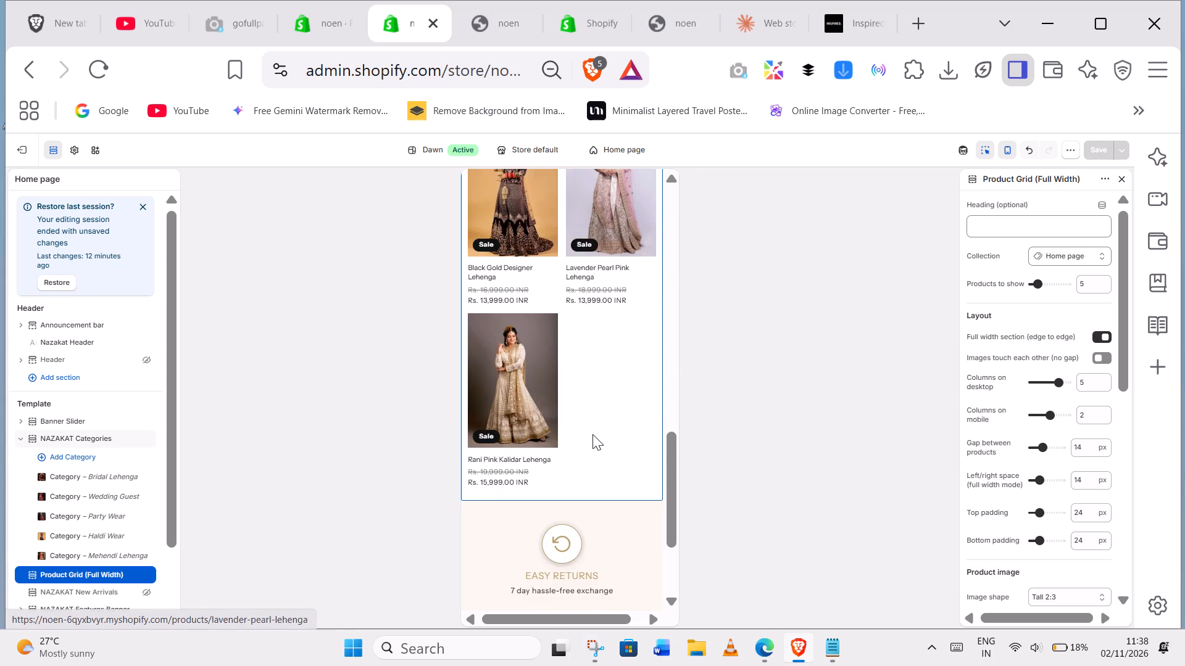
scroll(592, 434, up, 10)
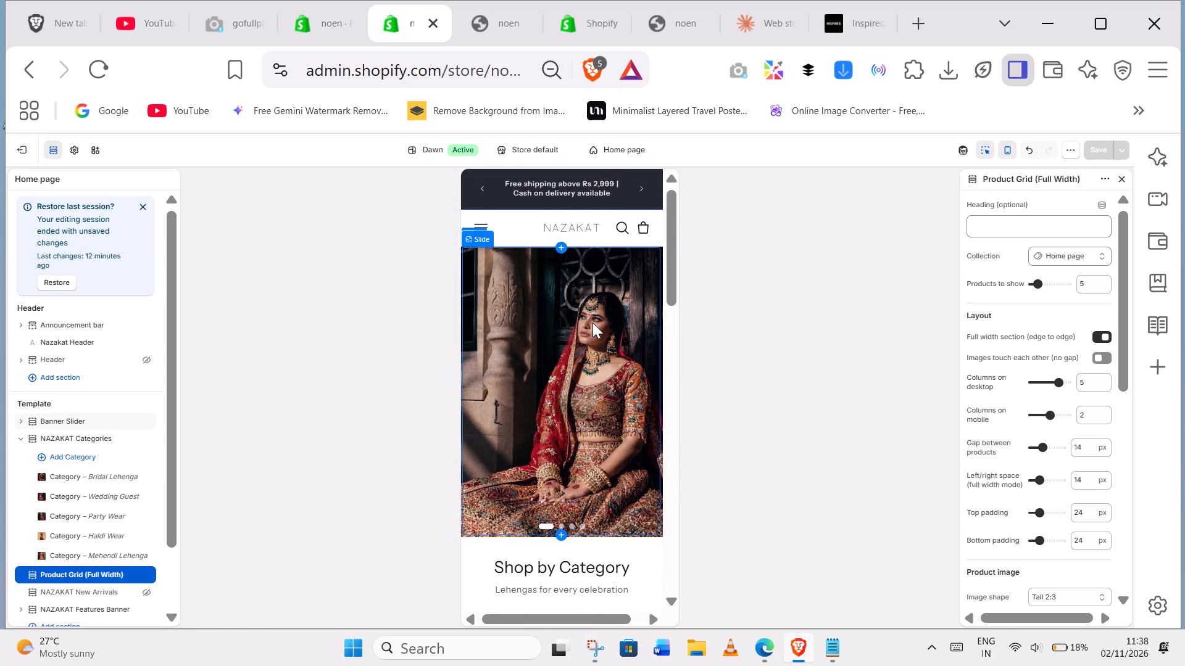
scroll(546, 339, down, 5)
scroll(559, 384, up, 3)
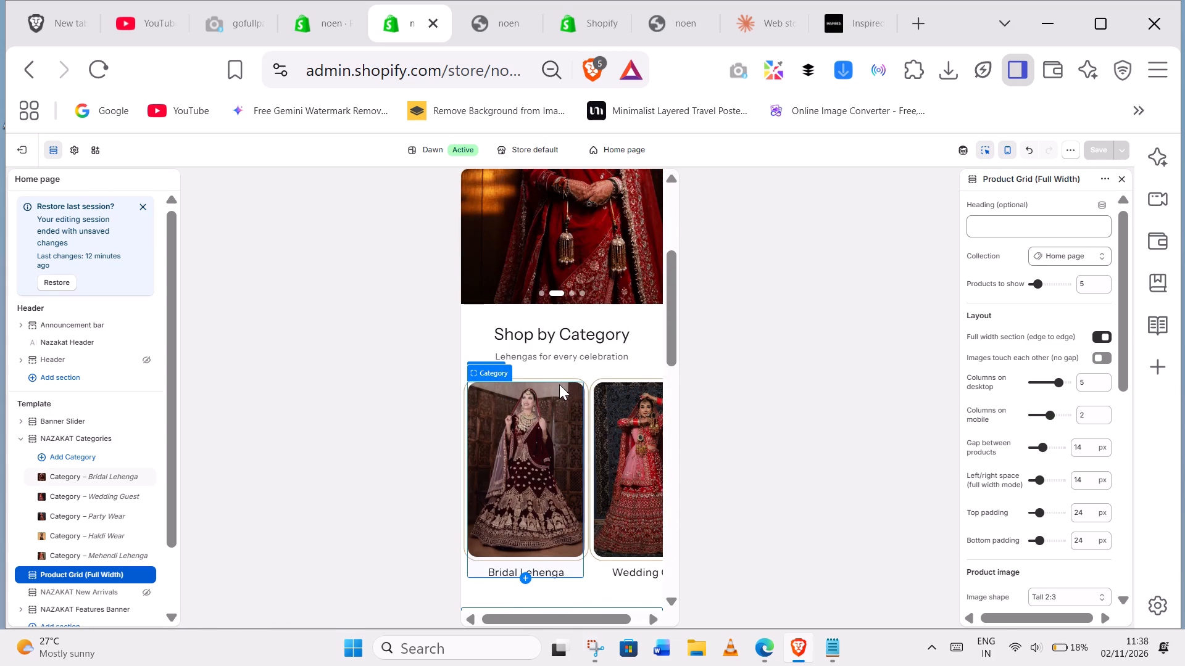
scroll(530, 371, down, 2)
scroll(554, 414, down, 1)
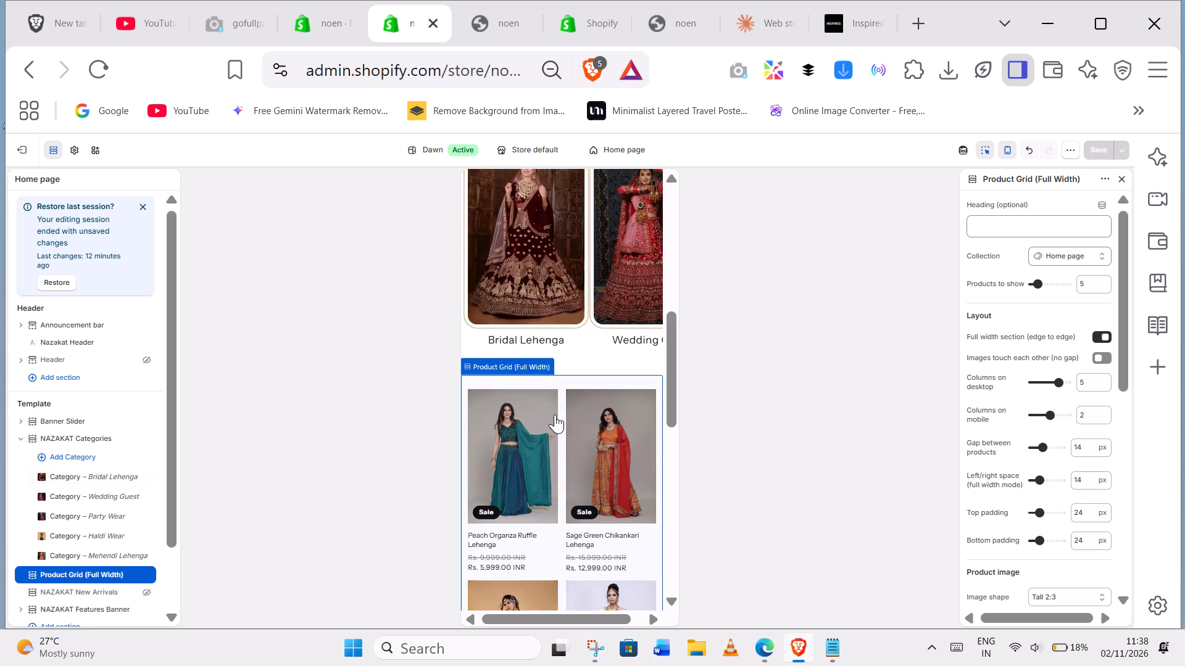
scroll(555, 414, down, 1)
Unhide the NAZAKAT New Arrivals section on the home page.
click(594, 569)
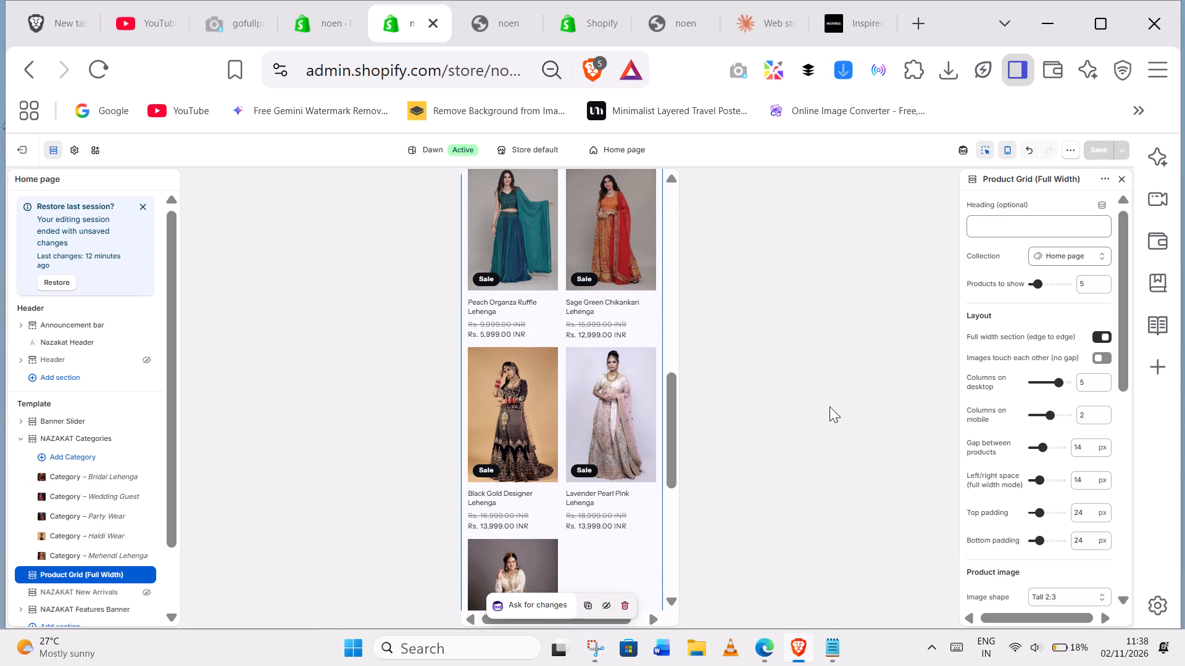
scroll(1018, 372, up, 2)
click(1004, 223)
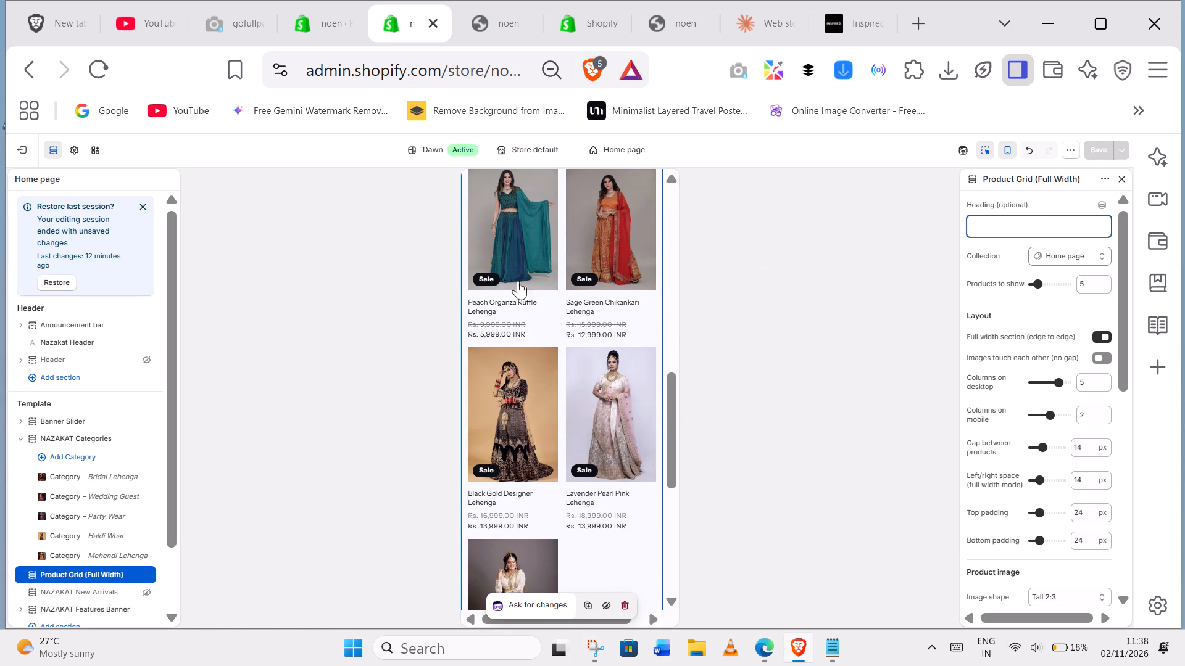
click(64, 590)
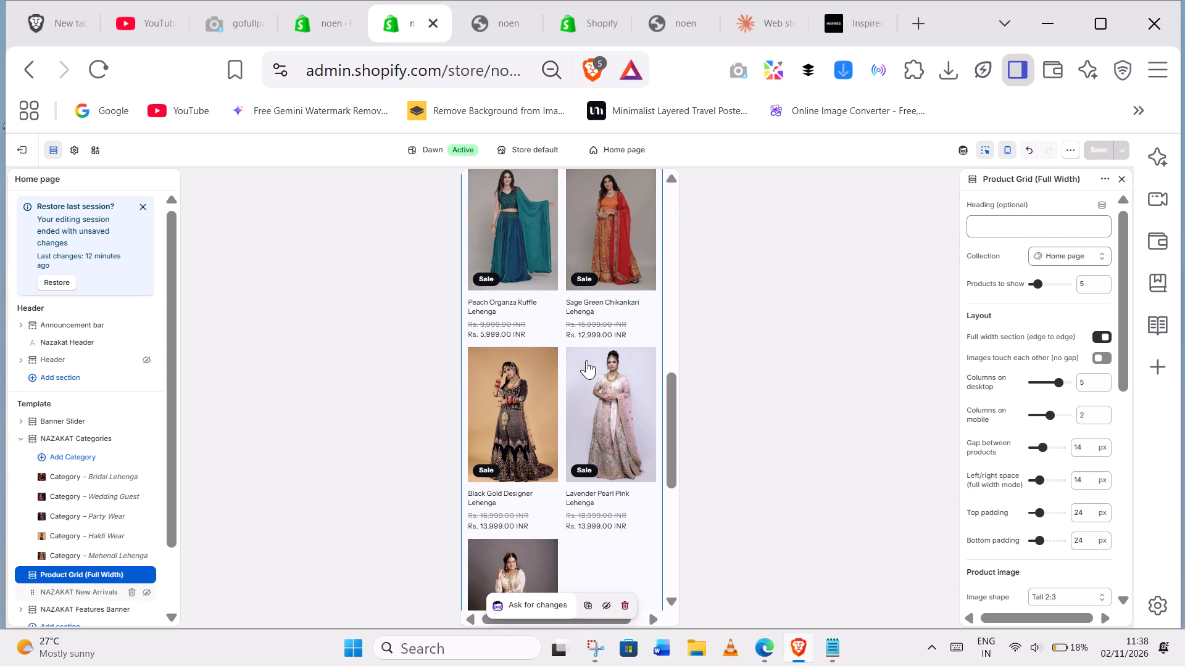
click(144, 591)
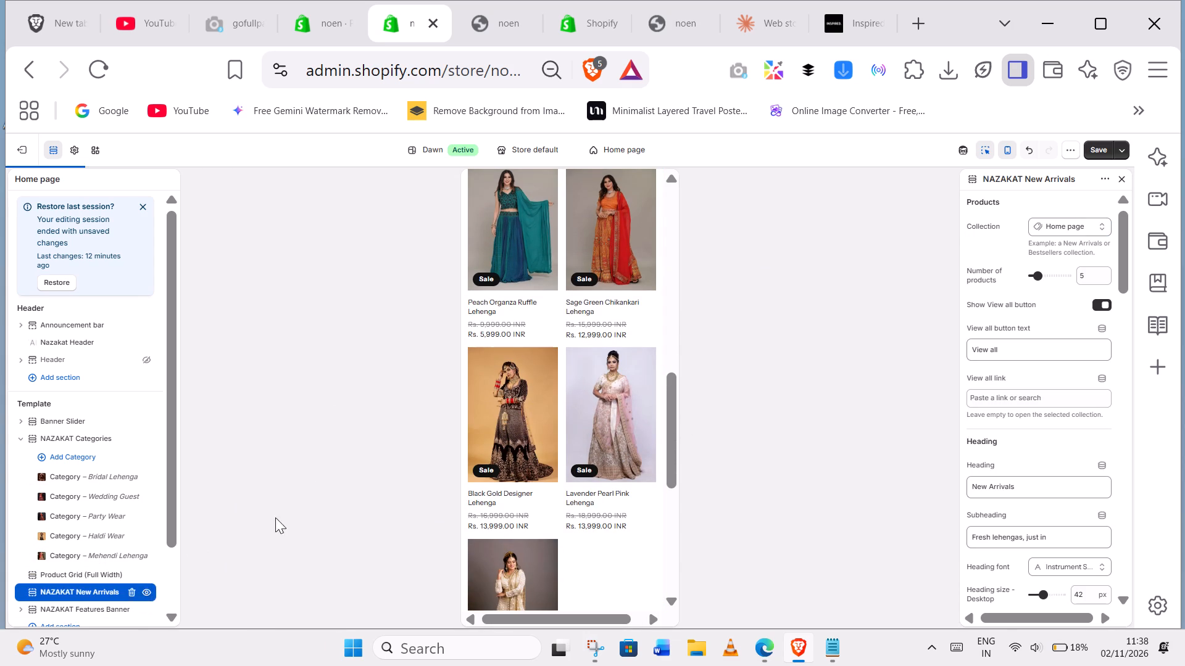
Copy the "New Arrivals" heading from NAZAKAT New Arrivals into the Product Grid (Full Width) heading and save the theme.
scroll(557, 255, up, 1)
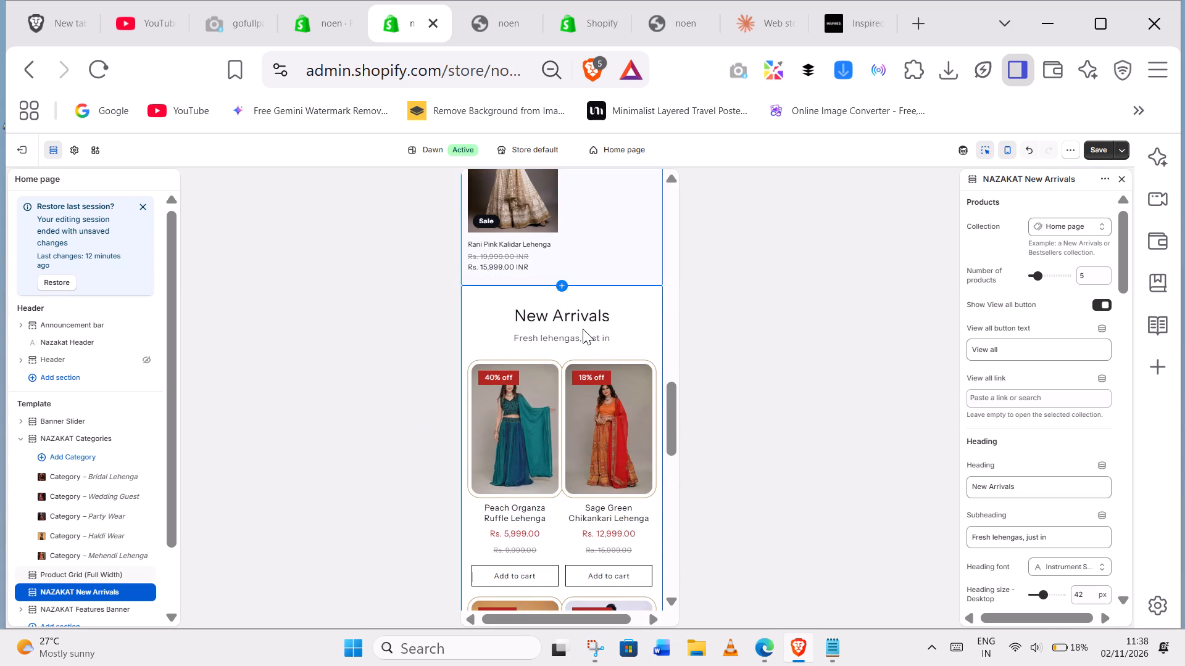
click(583, 329)
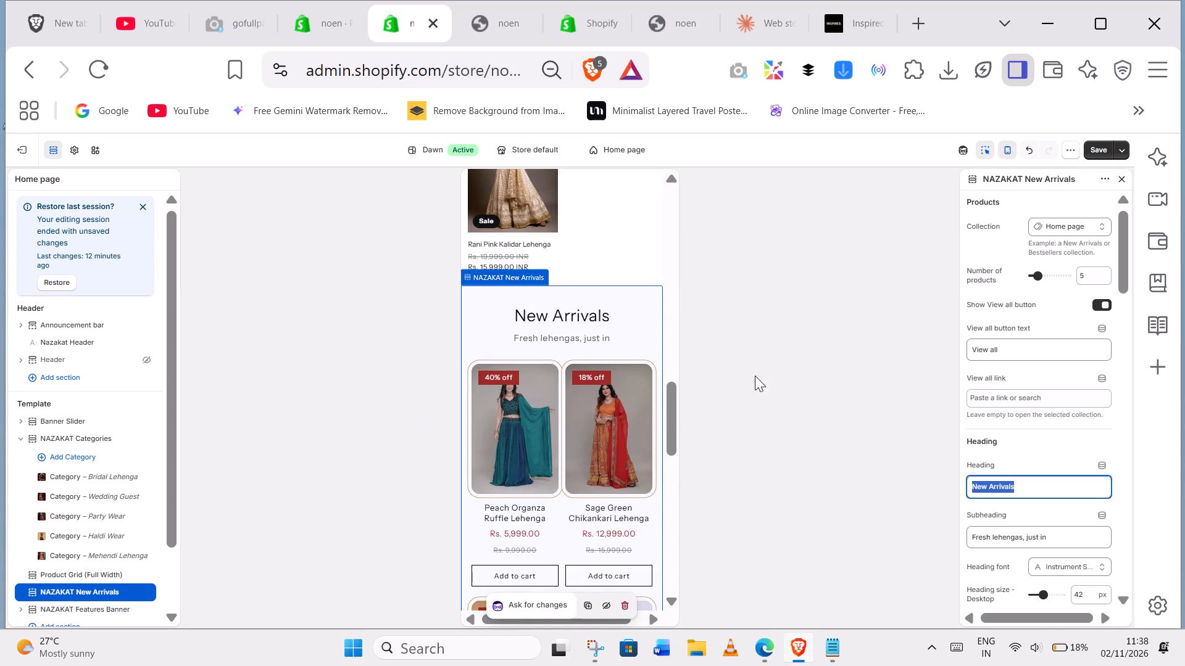
right_click(982, 495)
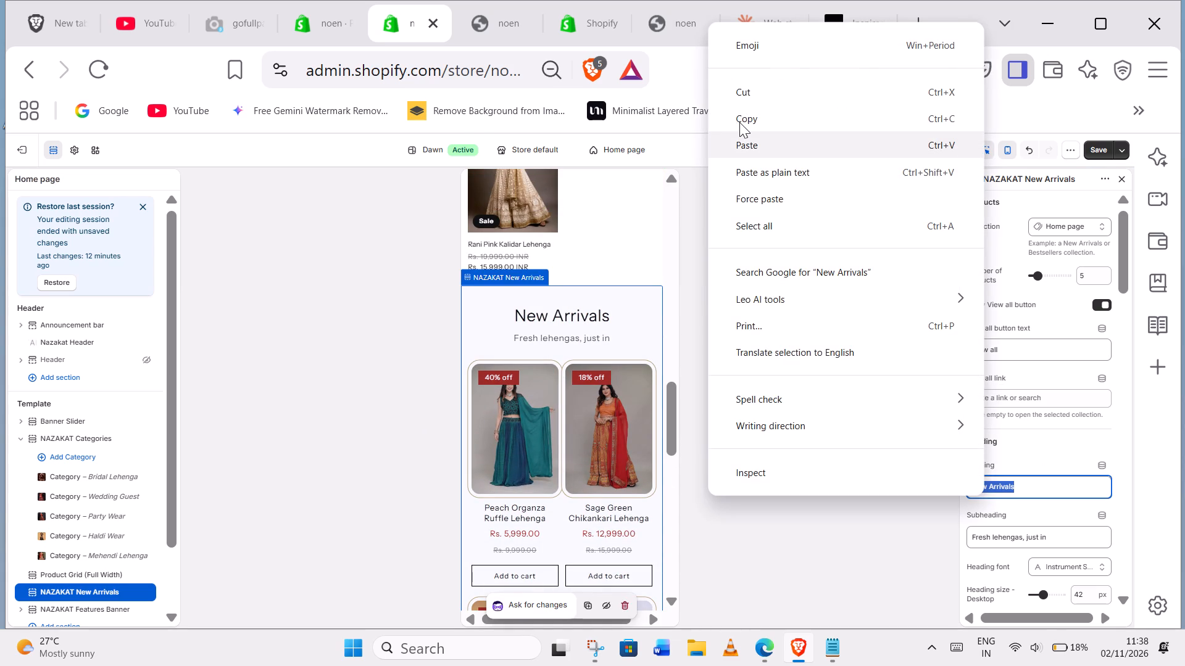
click(741, 122)
click(595, 249)
scroll(1012, 230, up, 3)
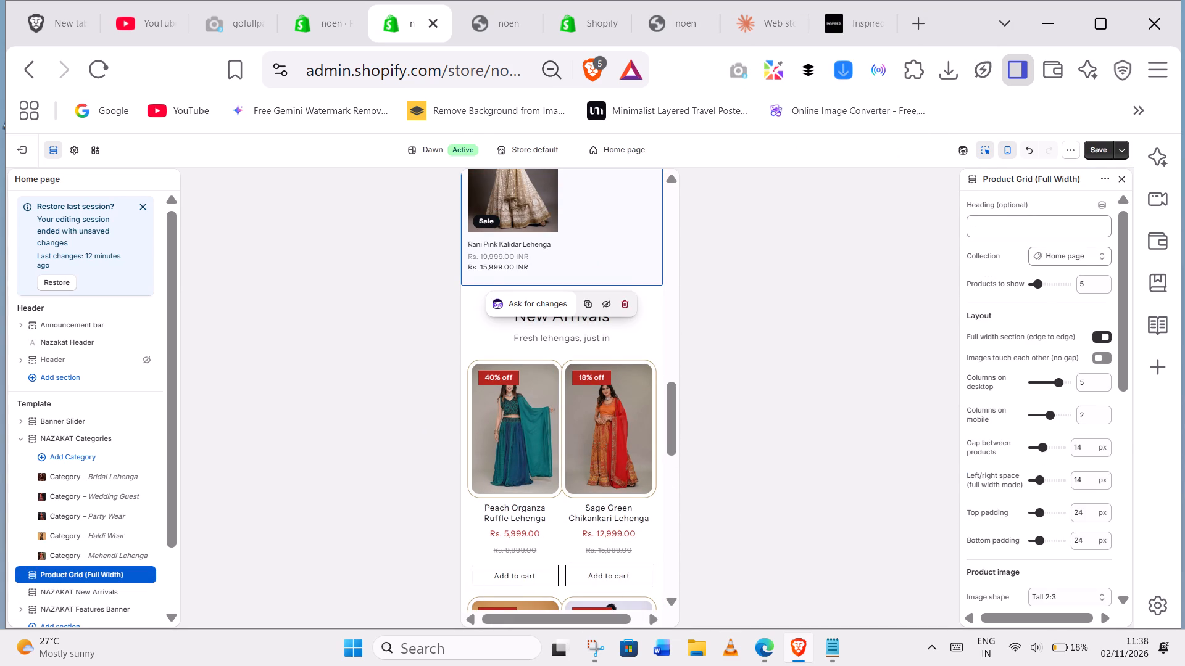
click(1012, 229)
right_click(1012, 224)
click(844, 380)
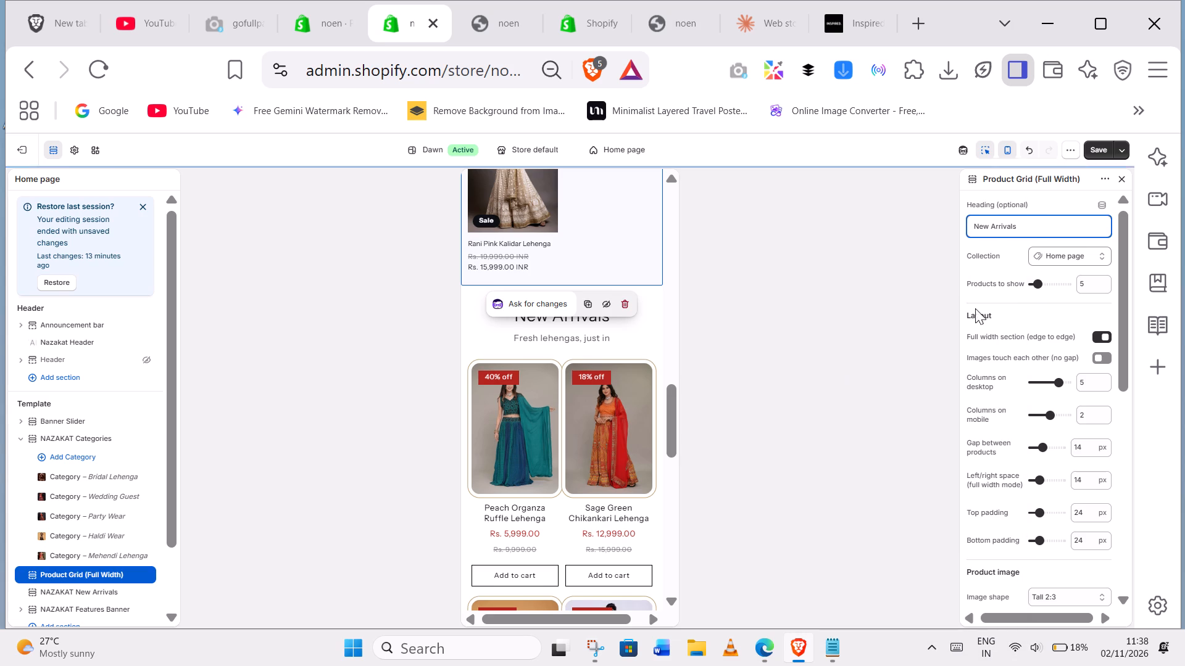
click(1100, 152)
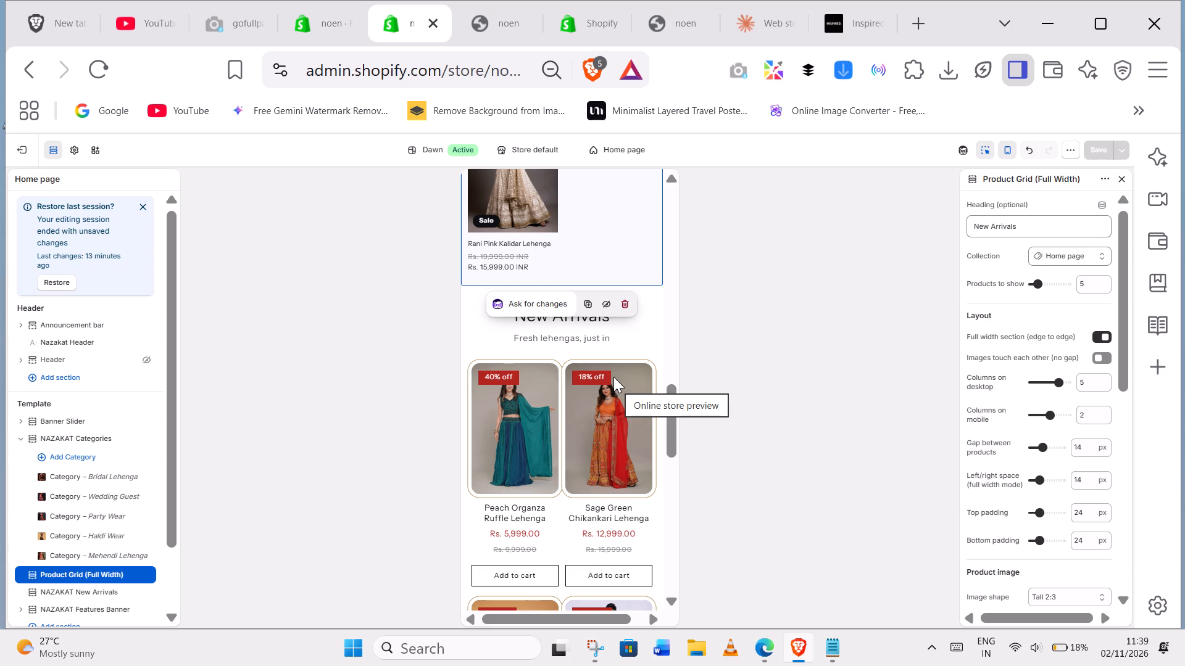
Examine the lower home page in mobile preview, from NAZAKAT New Arrivals to the footer, and return to desktop preview.
scroll(562, 344, down, 10)
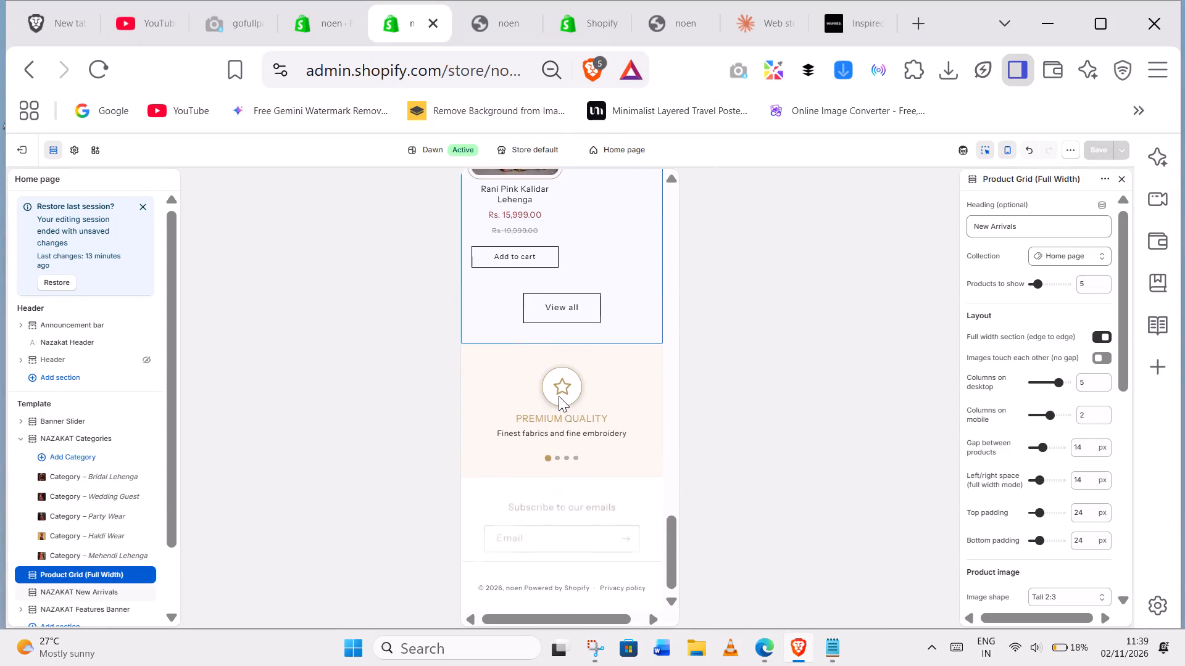
scroll(559, 396, up, 2)
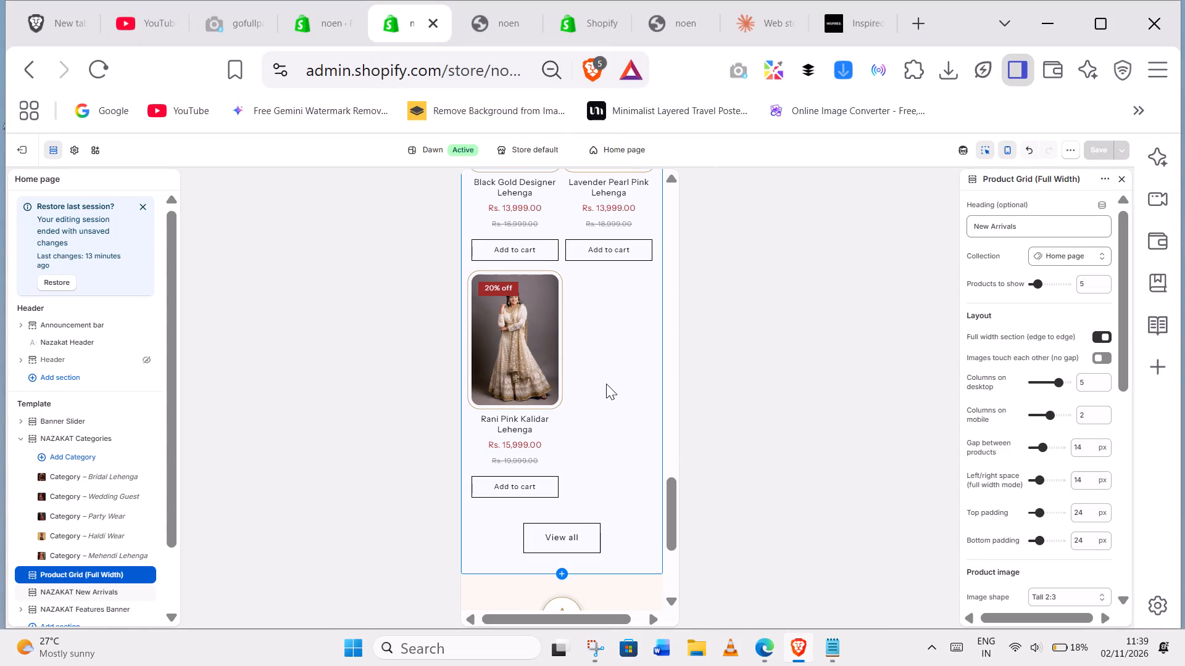
scroll(602, 386, down, 1)
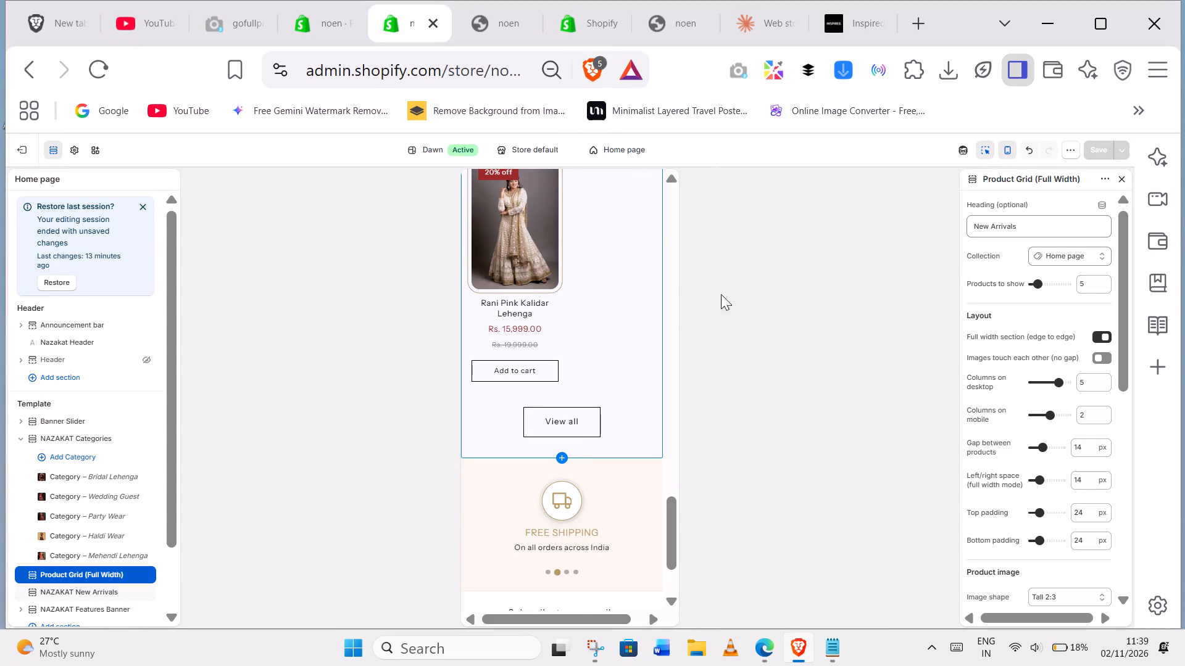
click(1005, 148)
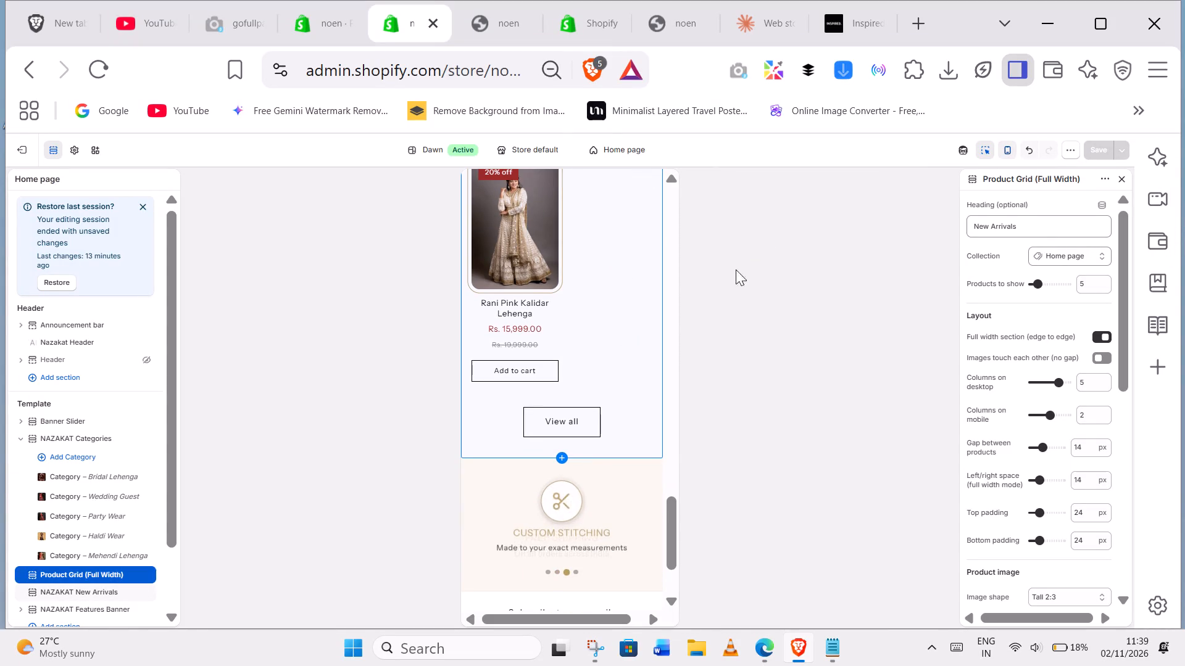
scroll(104, 569, down, 2)
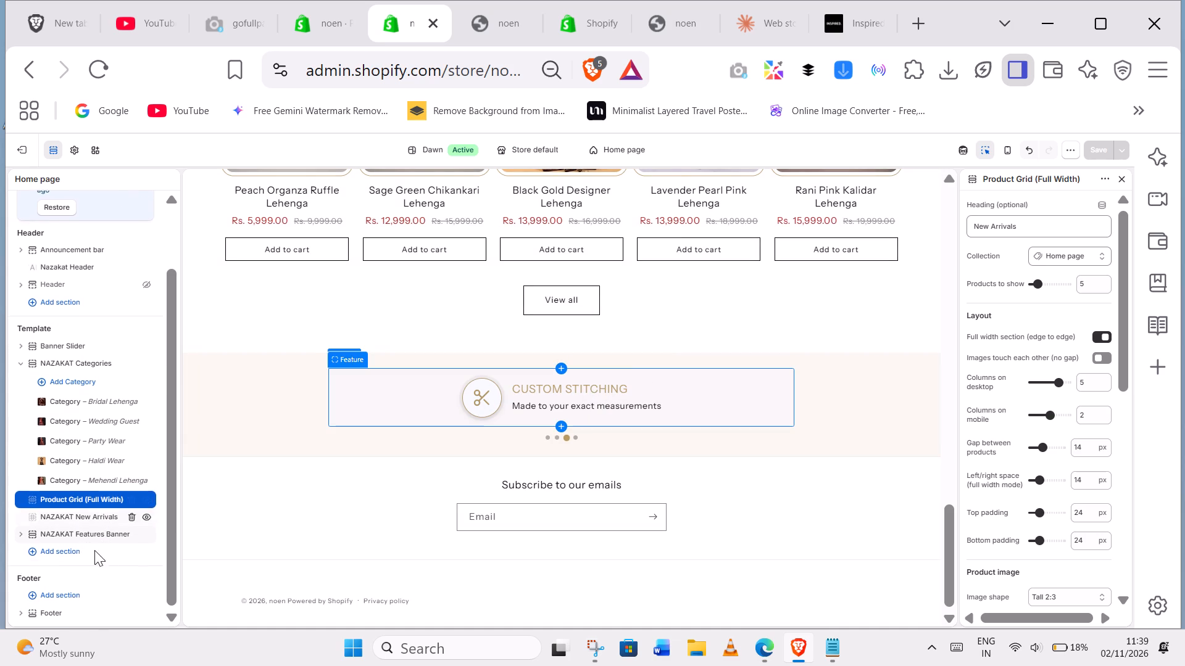
Remove the NAZAKAT Features Banner section from the home page template.
click(127, 536)
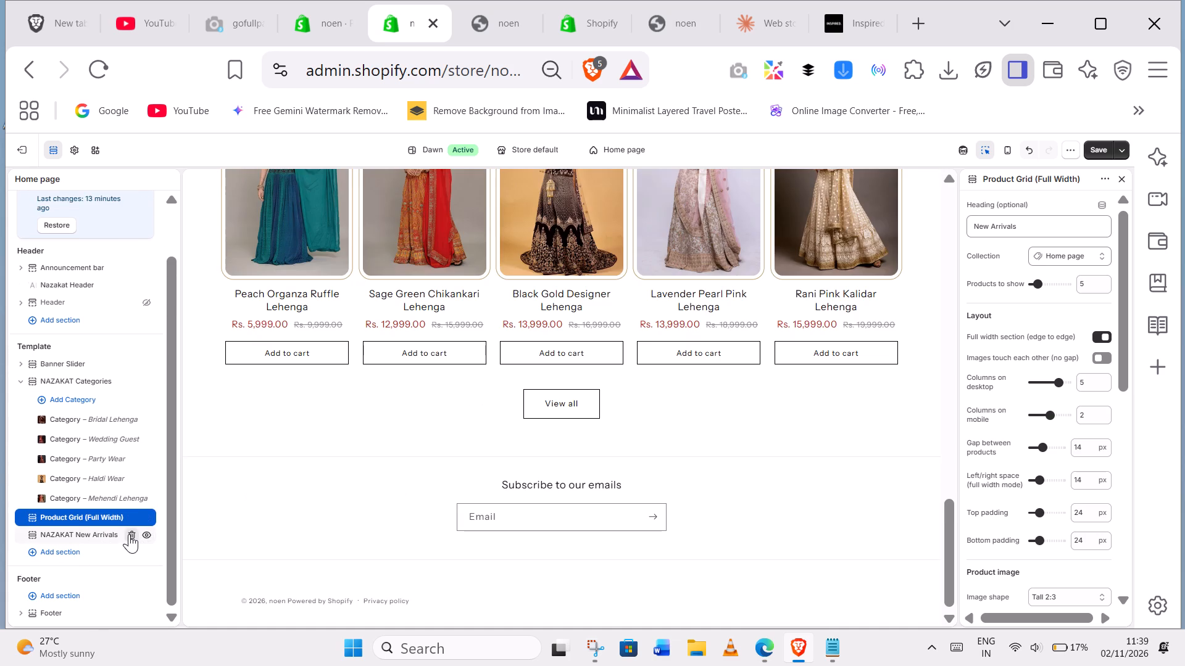
scroll(474, 459, up, 4)
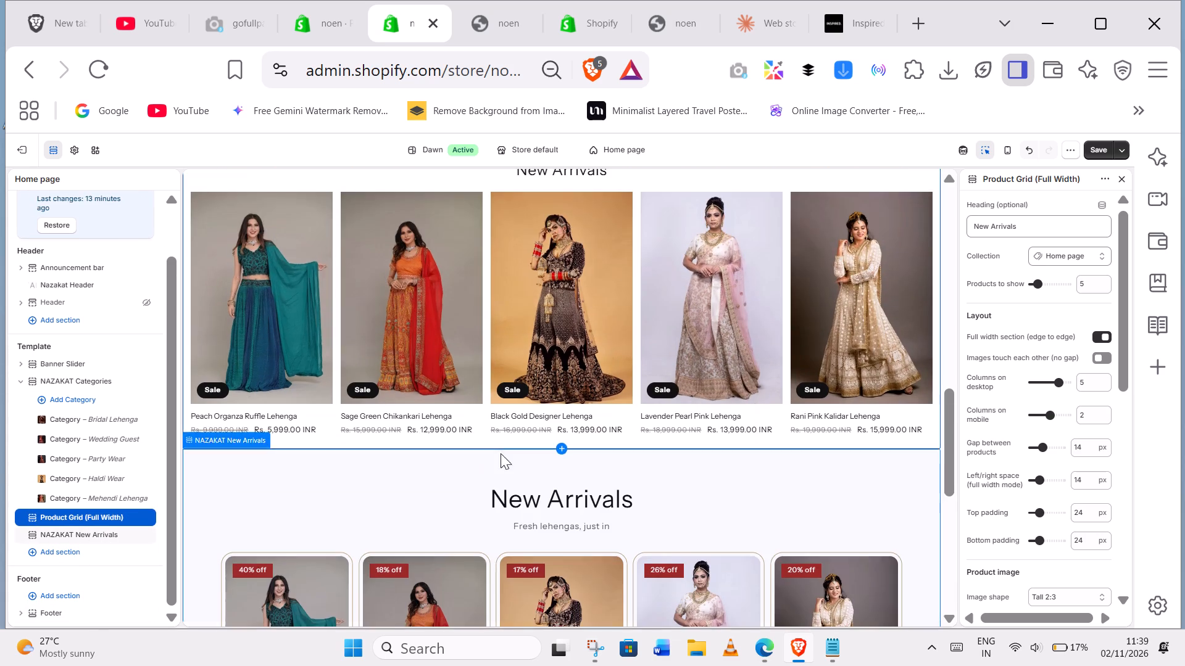
scroll(552, 443, down, 1)
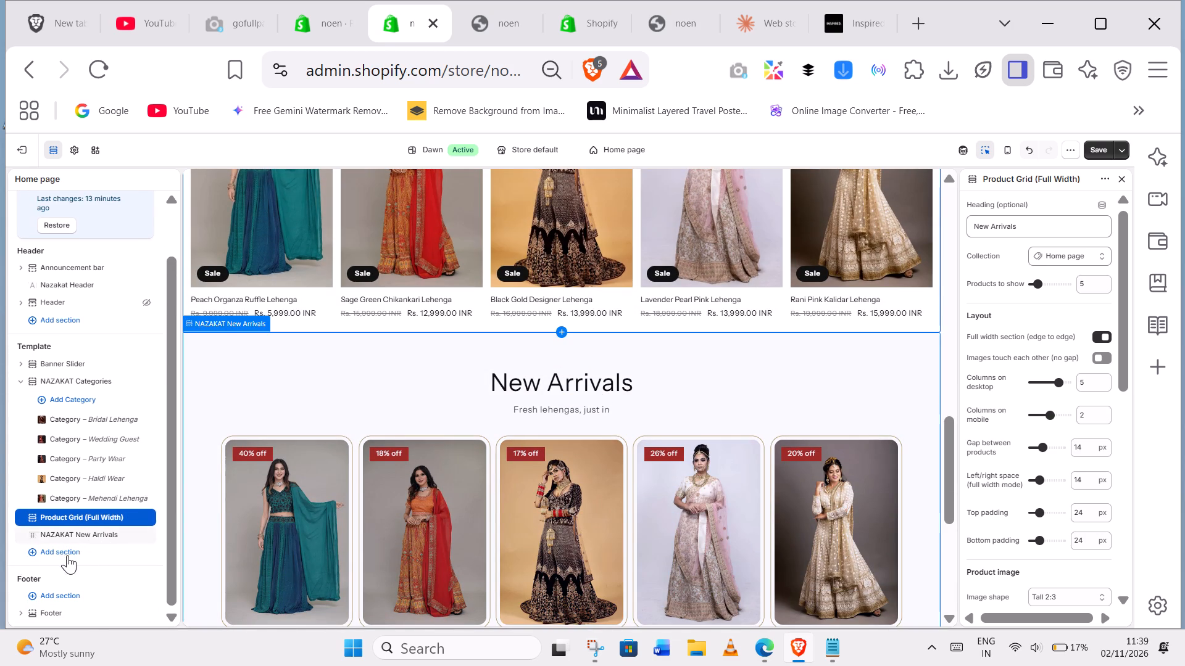
scroll(639, 472, up, 4)
scroll(644, 468, down, 1)
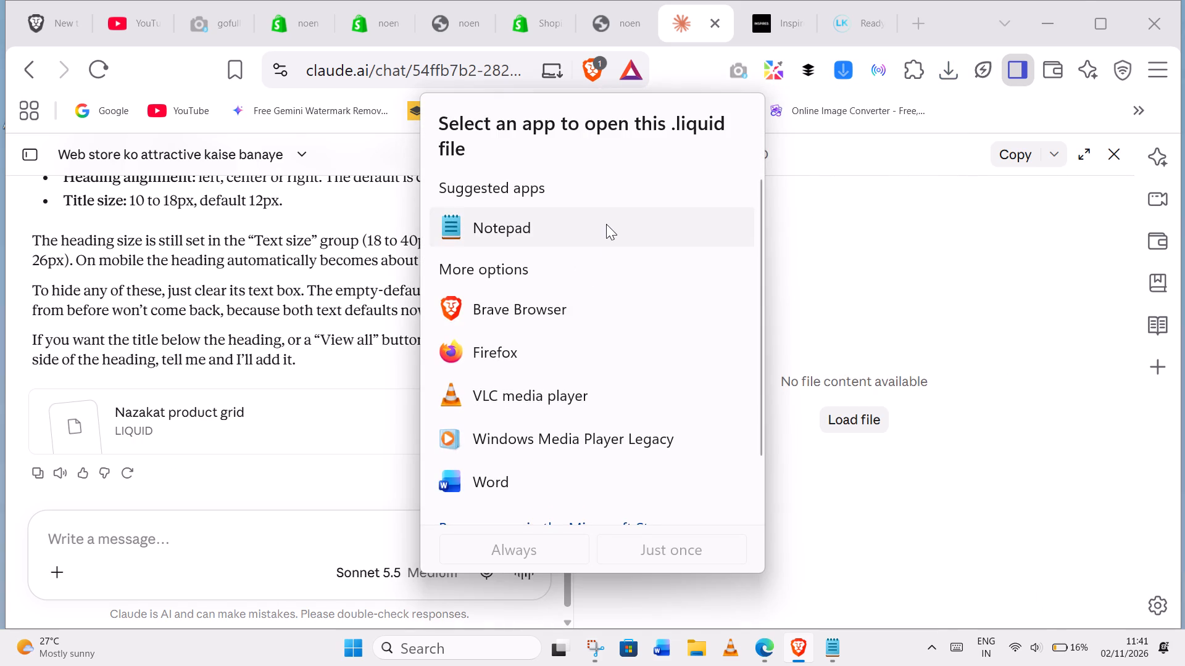
click(606, 224)
click(668, 547)
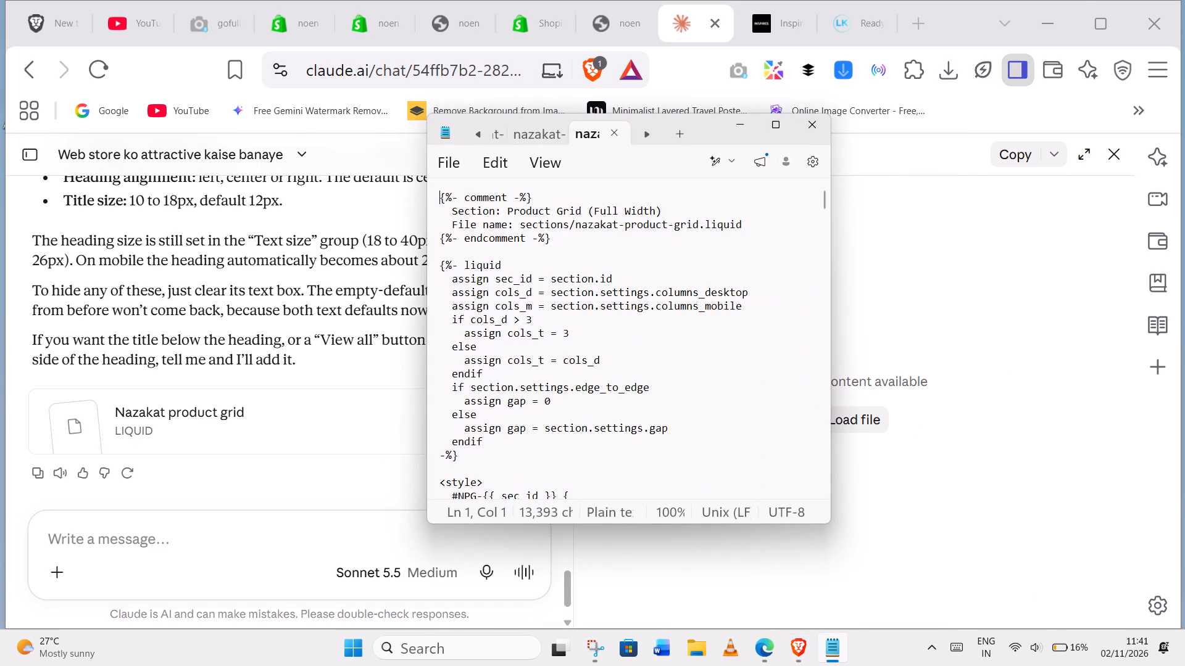
click(651, 408)
key(ctrl+a)
key(ctrl+c)
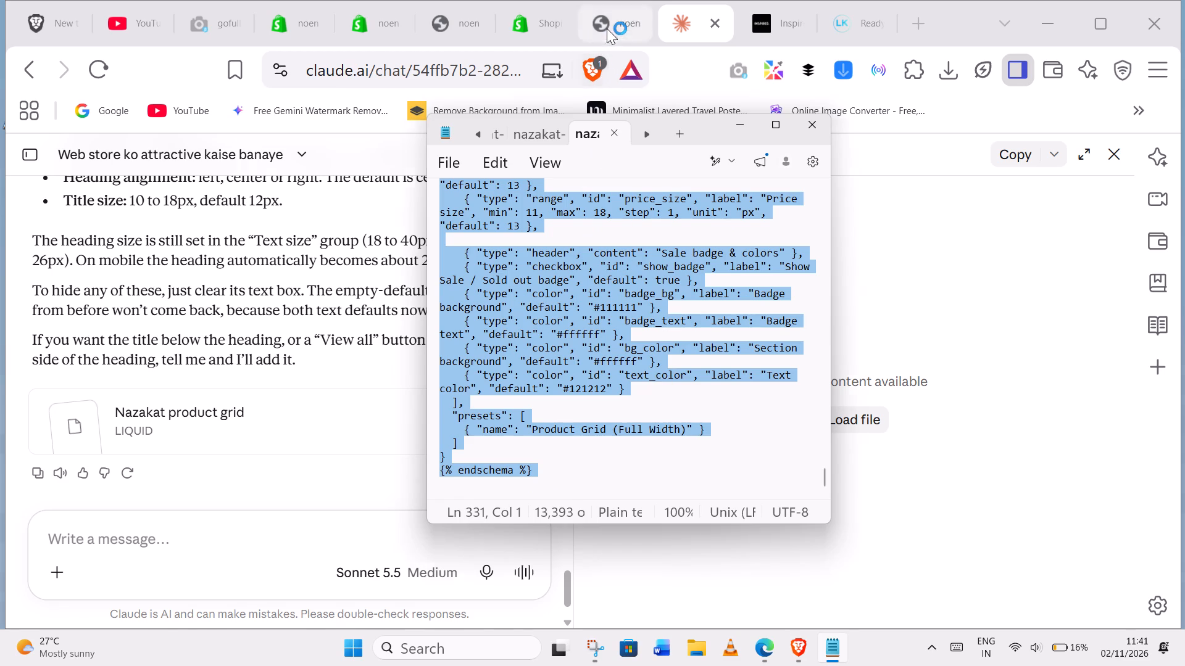
Replace the entire code of nazakat-product-grid.liquid in the Dawn code editor with the copied code and save the file.
click(607, 28)
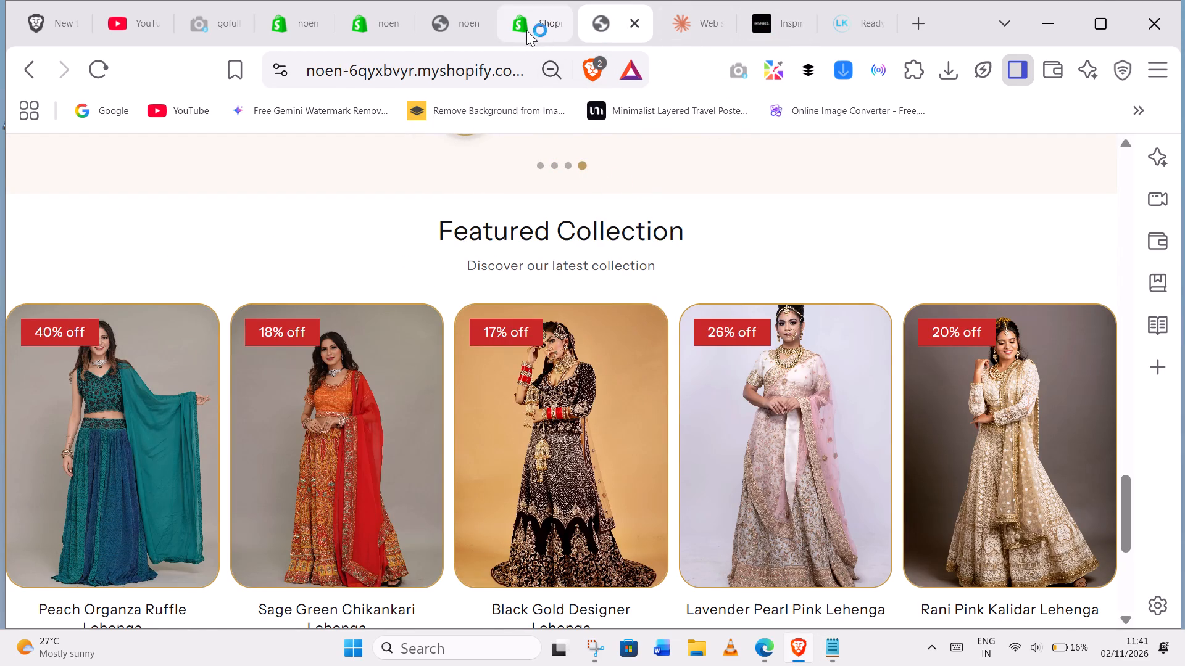
click(528, 29)
click(408, 282)
key(ctrl+a)
key(ctrl+v)
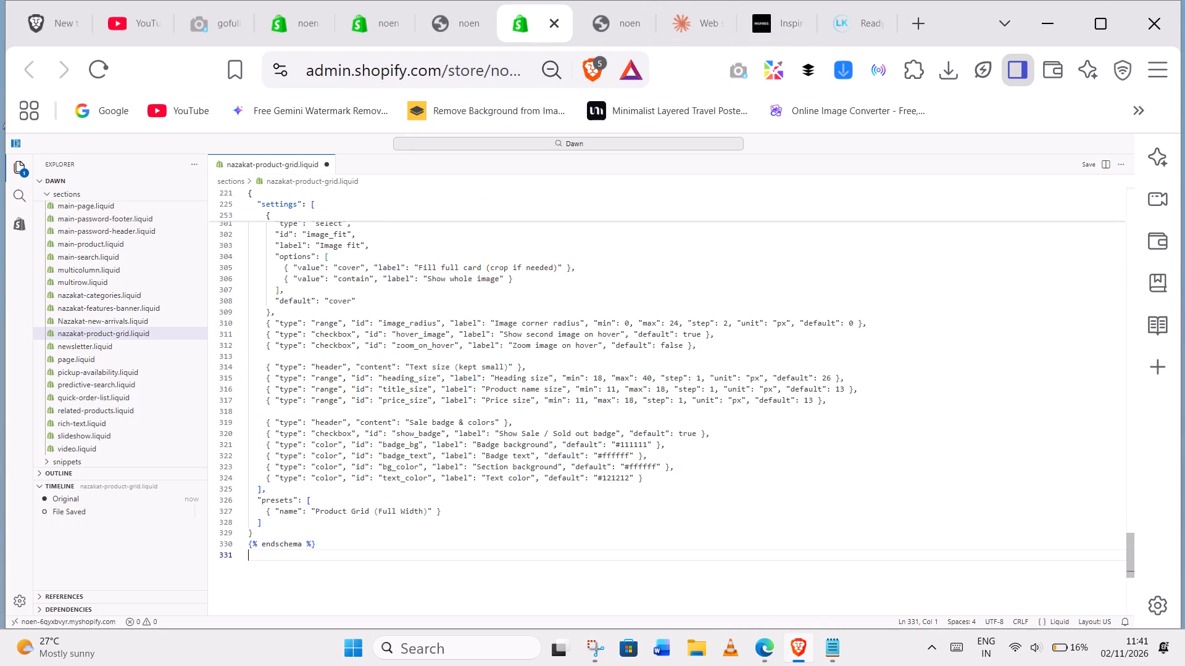
triple_click(1086, 165)
triple_click(1086, 165)
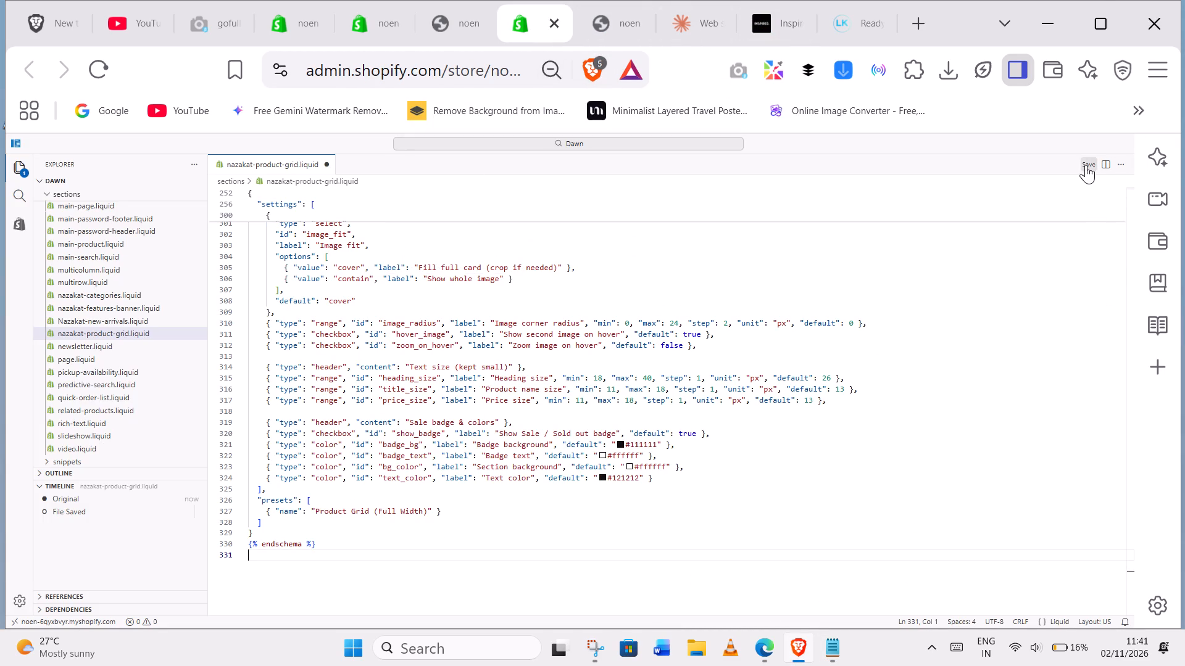
click(1086, 165)
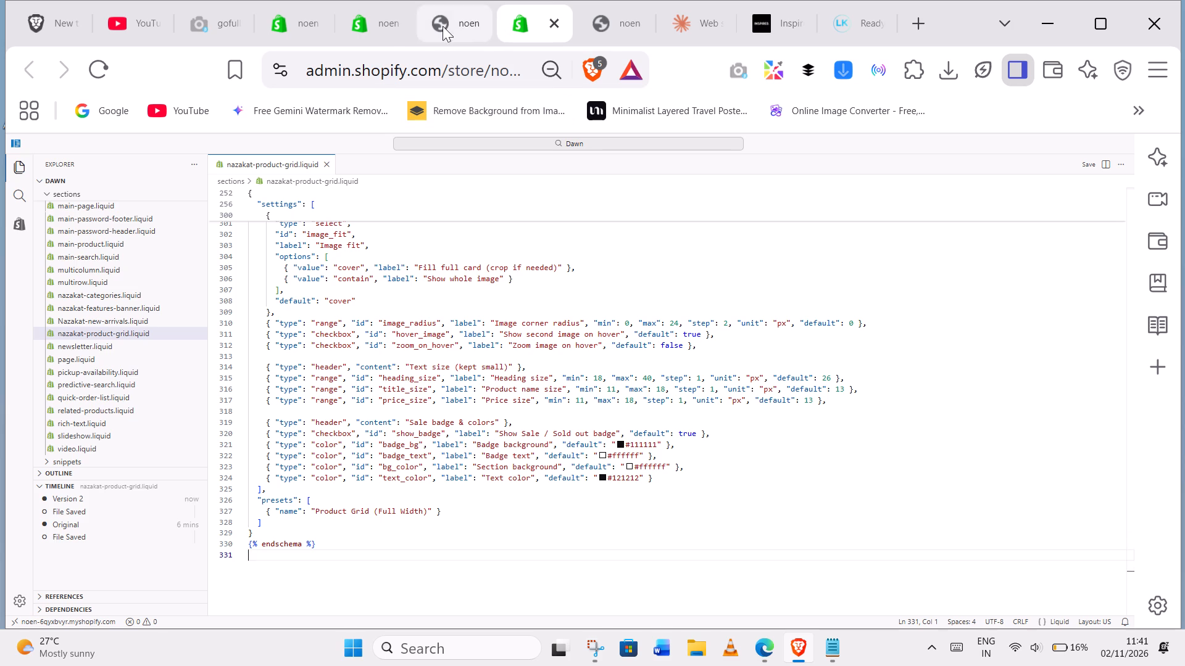
Return to the Dawn theme editor and save the pending home page changes.
click(373, 33)
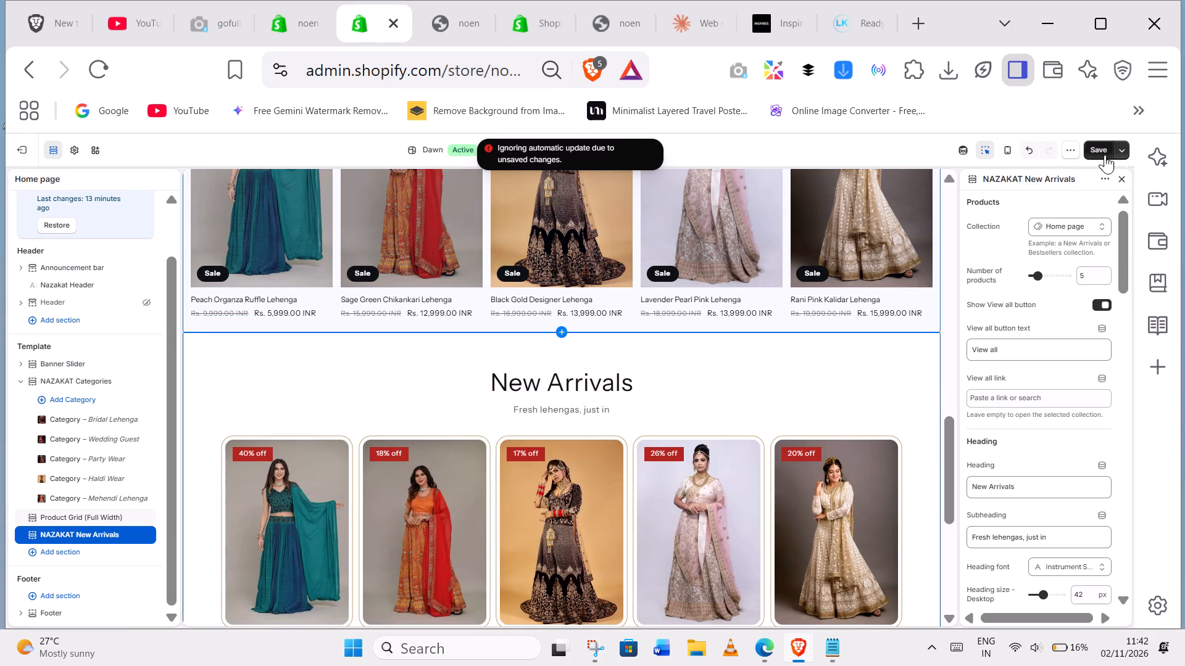
click(1092, 150)
Examine the NAZAKAT New Arrivals section and the product grid above it in the home page preview.
scroll(459, 372, down, 4)
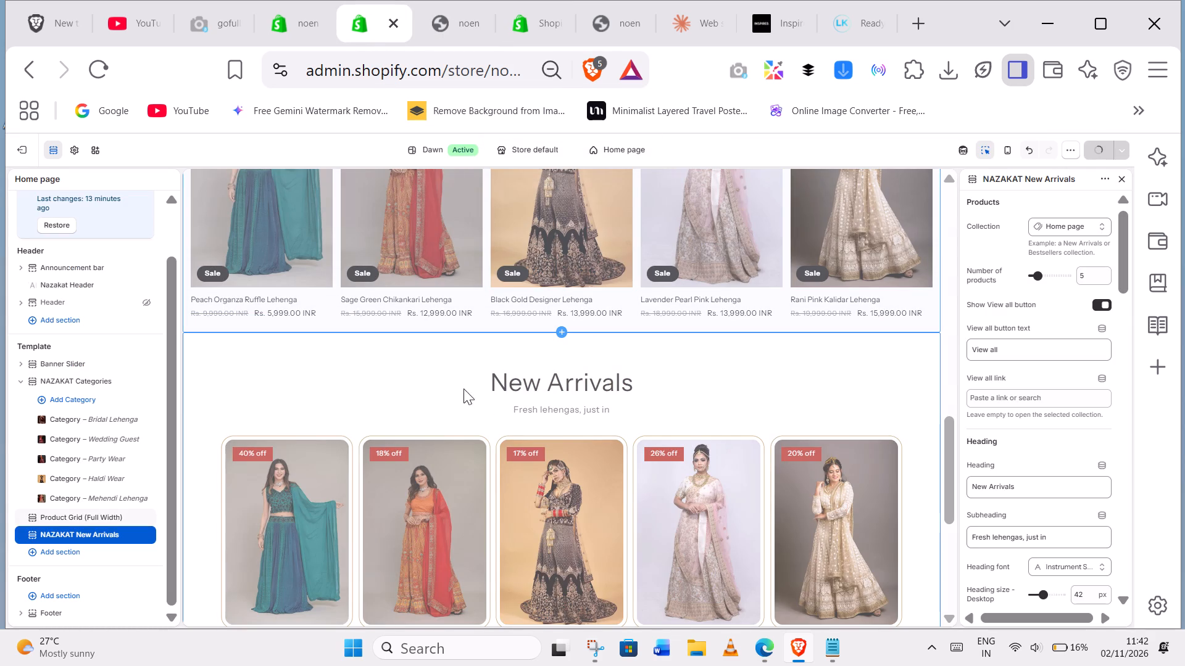
scroll(464, 388, down, 1)
scroll(531, 327, up, 3)
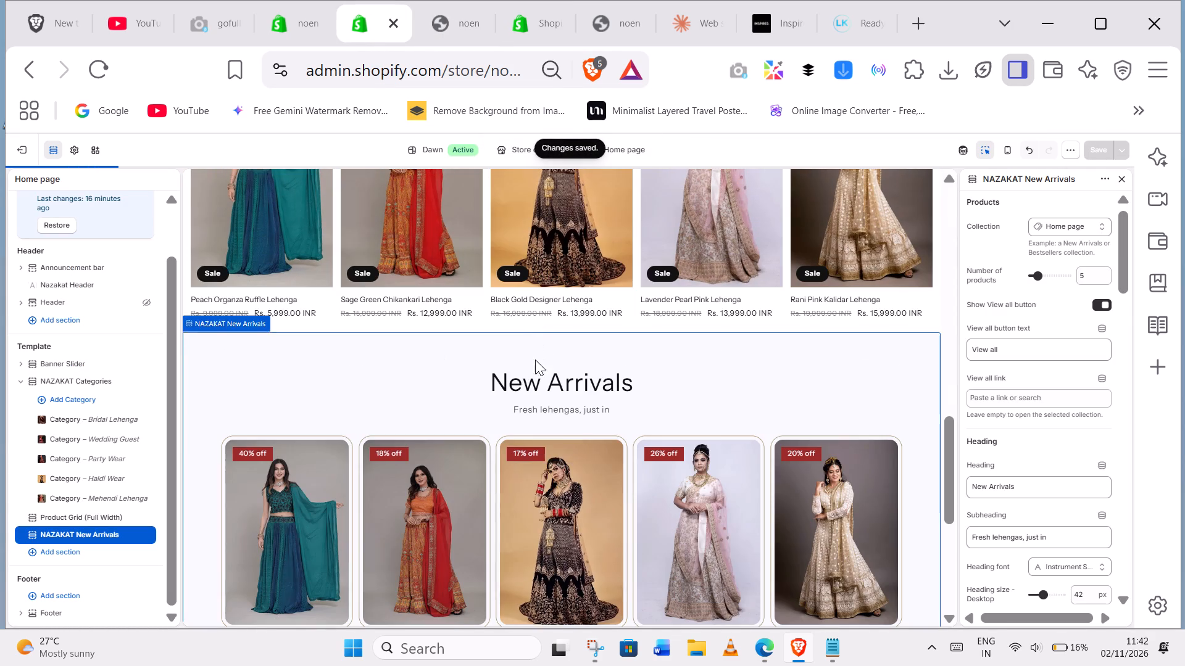
scroll(979, 397, down, 4)
scroll(665, 400, down, 2)
scroll(473, 387, up, 2)
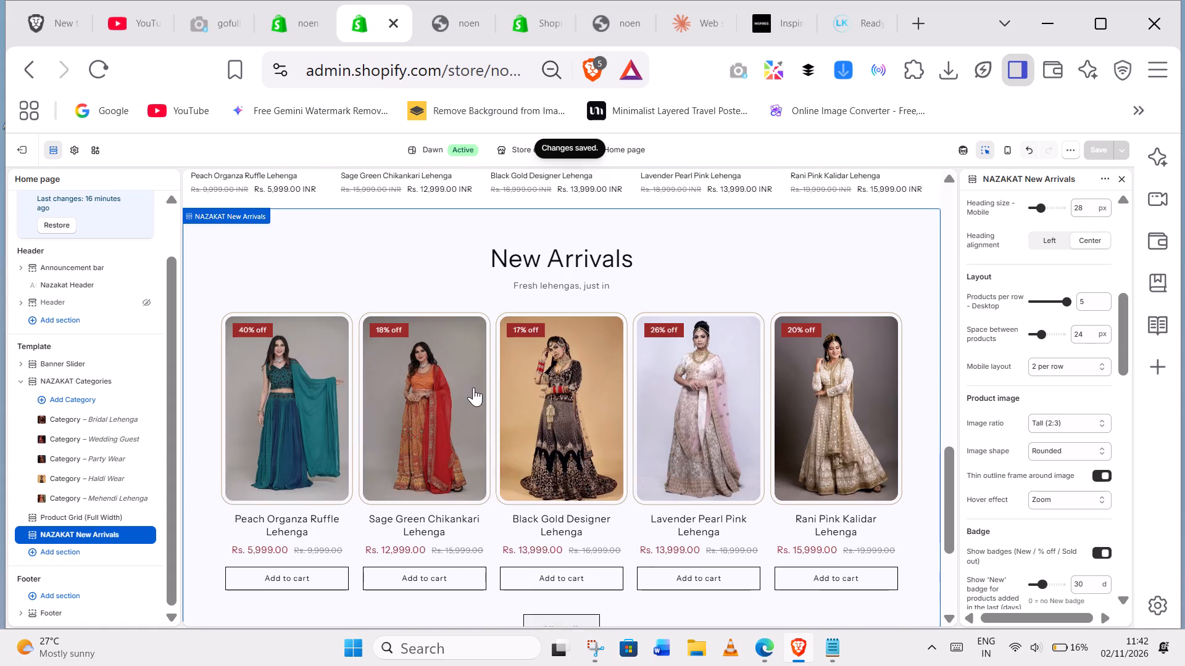
scroll(473, 387, up, 1)
scroll(752, 373, up, 3)
Select the Product Grid (Full Width) section and review its heading, layout, image, text size and badge settings against the preview.
click(692, 374)
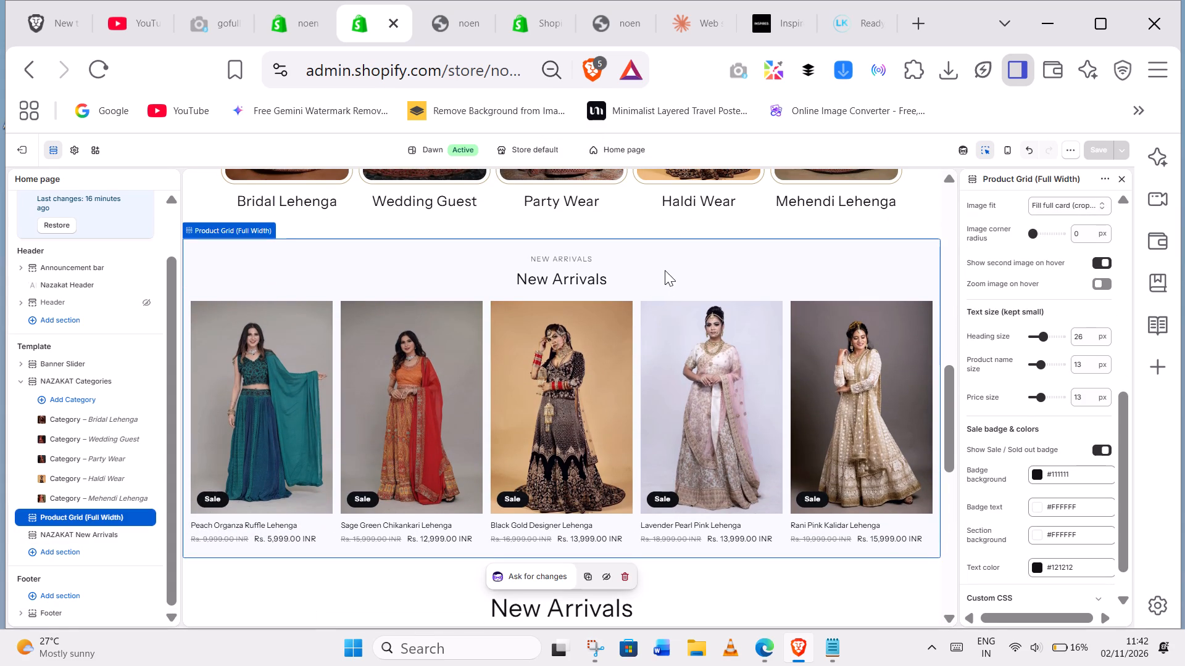
scroll(918, 333, up, 3)
scroll(994, 297, up, 5)
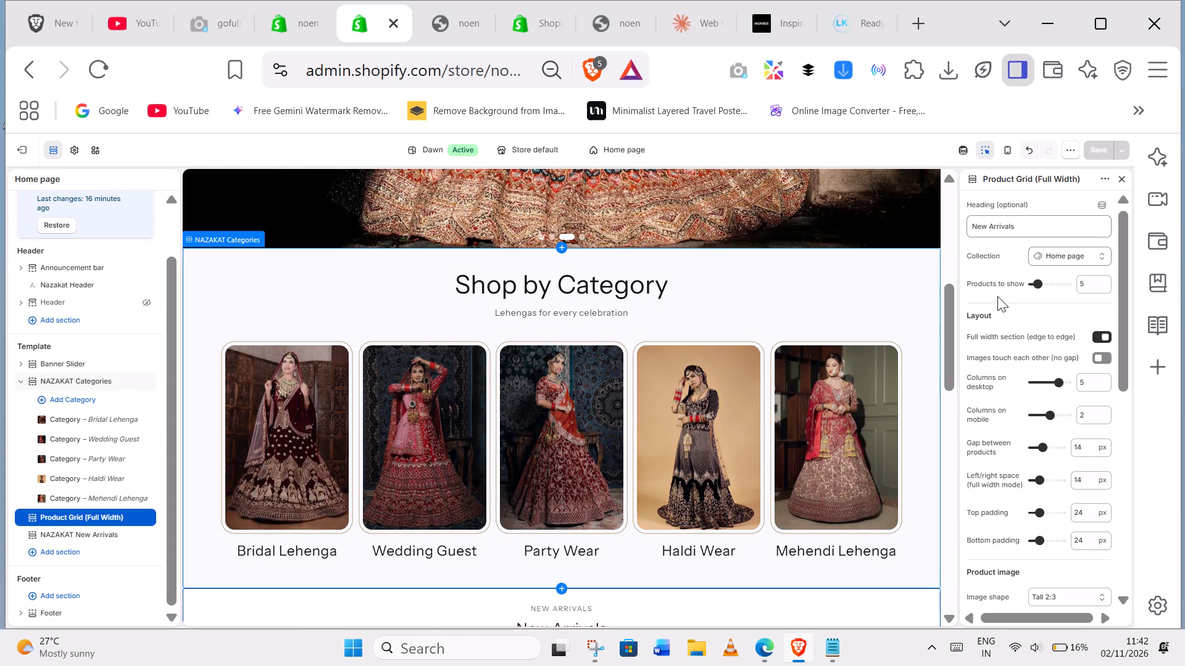
scroll(983, 318, up, 5)
scroll(842, 366, down, 2)
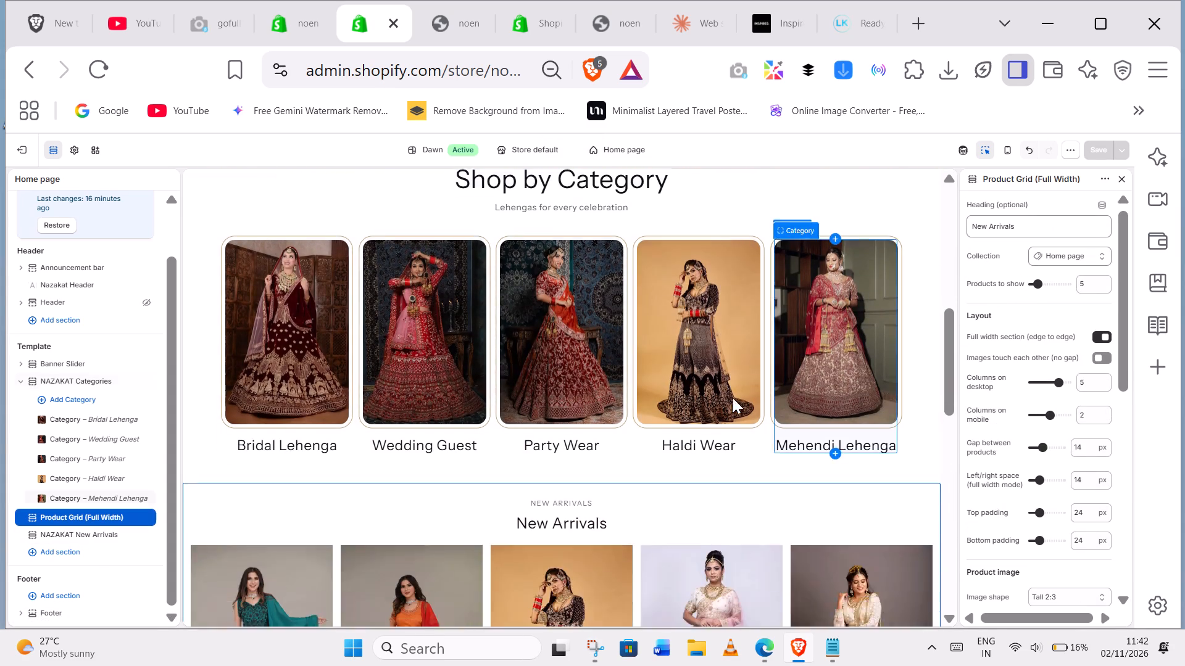
scroll(646, 408, up, 3)
scroll(422, 503, down, 2)
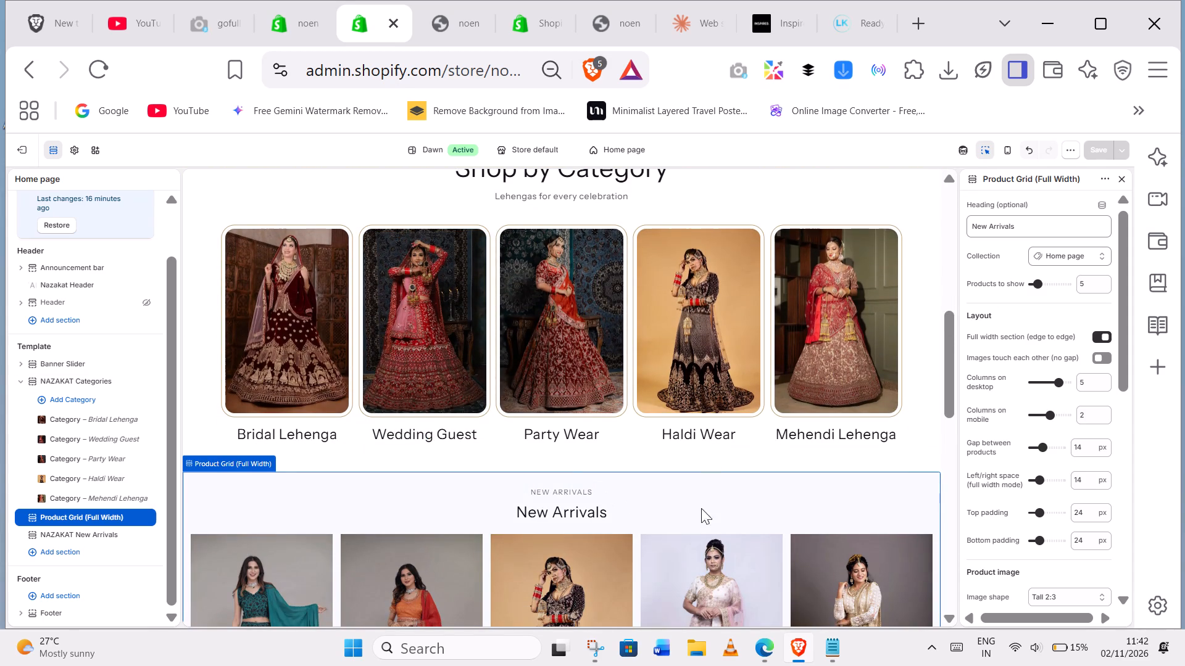
click(706, 502)
scroll(1001, 386, up, 4)
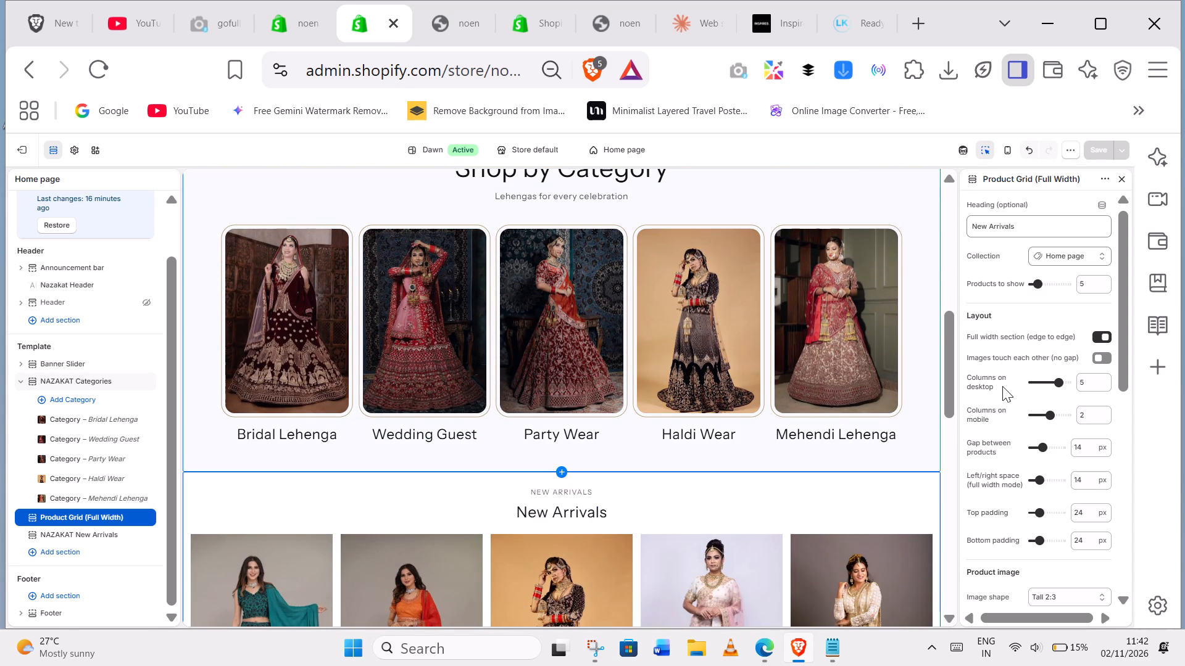
scroll(955, 390, down, 1)
scroll(1023, 436, down, 2)
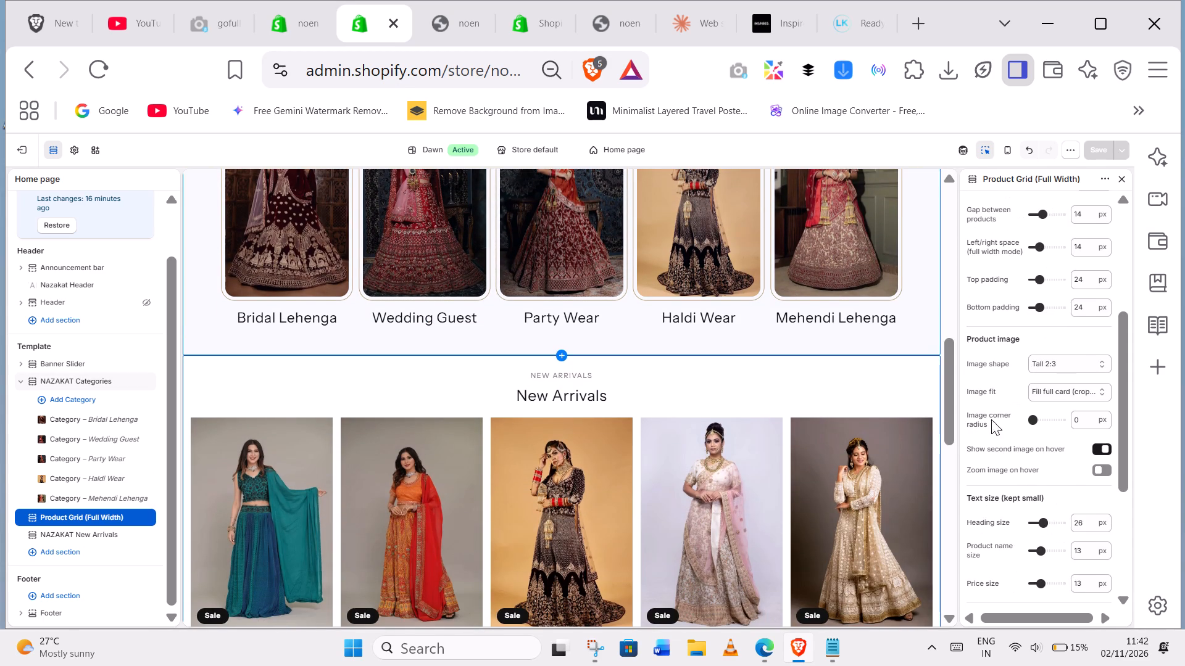
scroll(1018, 391, down, 4)
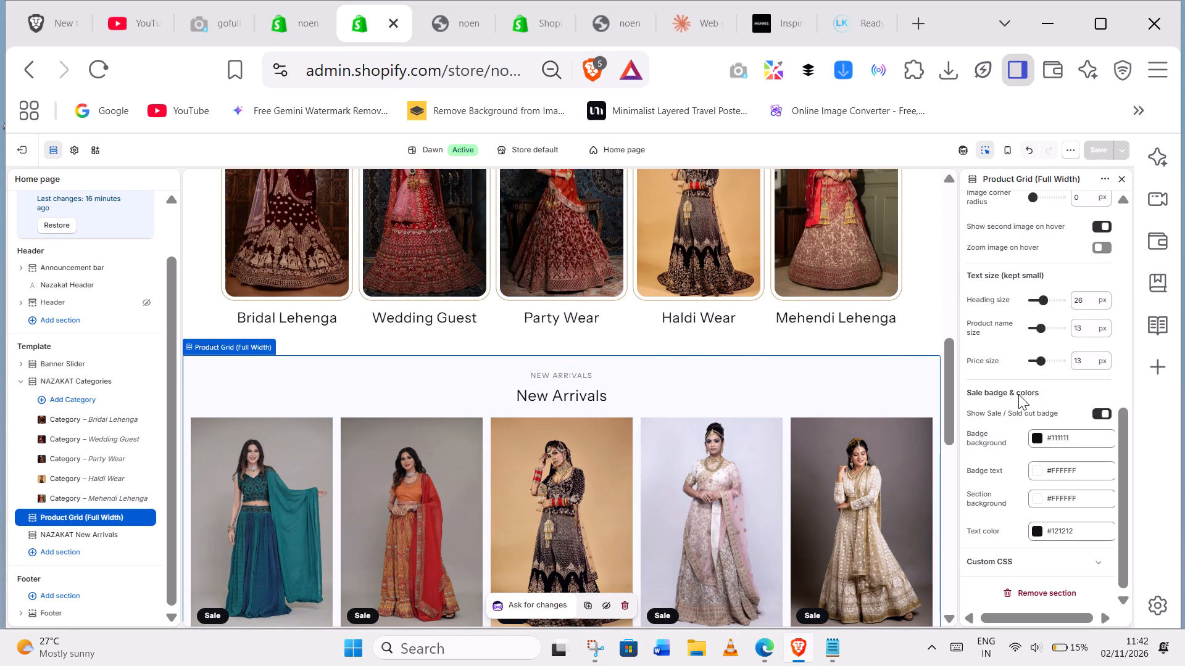
scroll(1042, 479, up, 13)
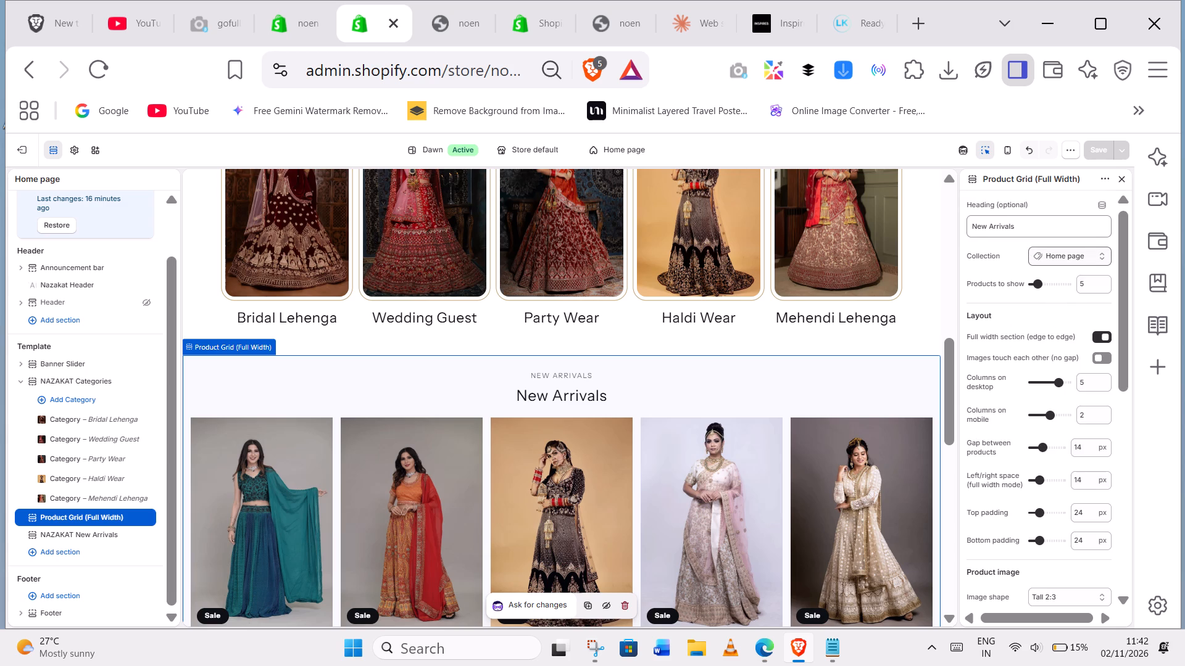
Clear the heading text of the Product Grid (Full Width) section.
click(1011, 229)
triple_click(1043, 225)
click(1043, 225)
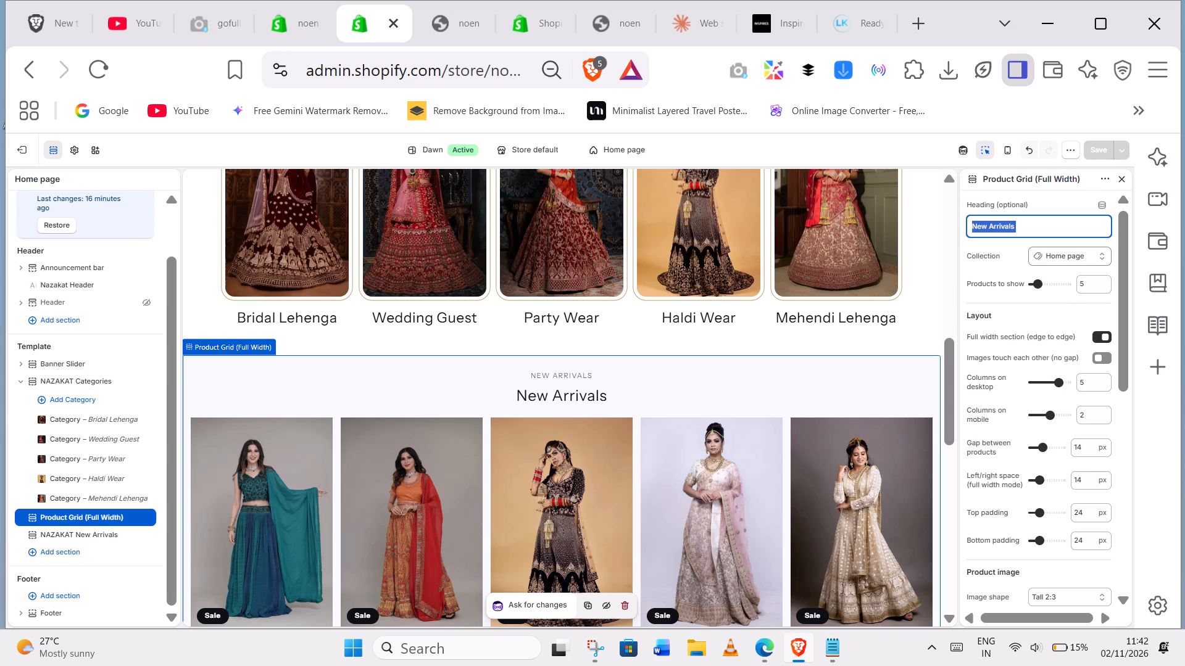
key(ctrl+x)
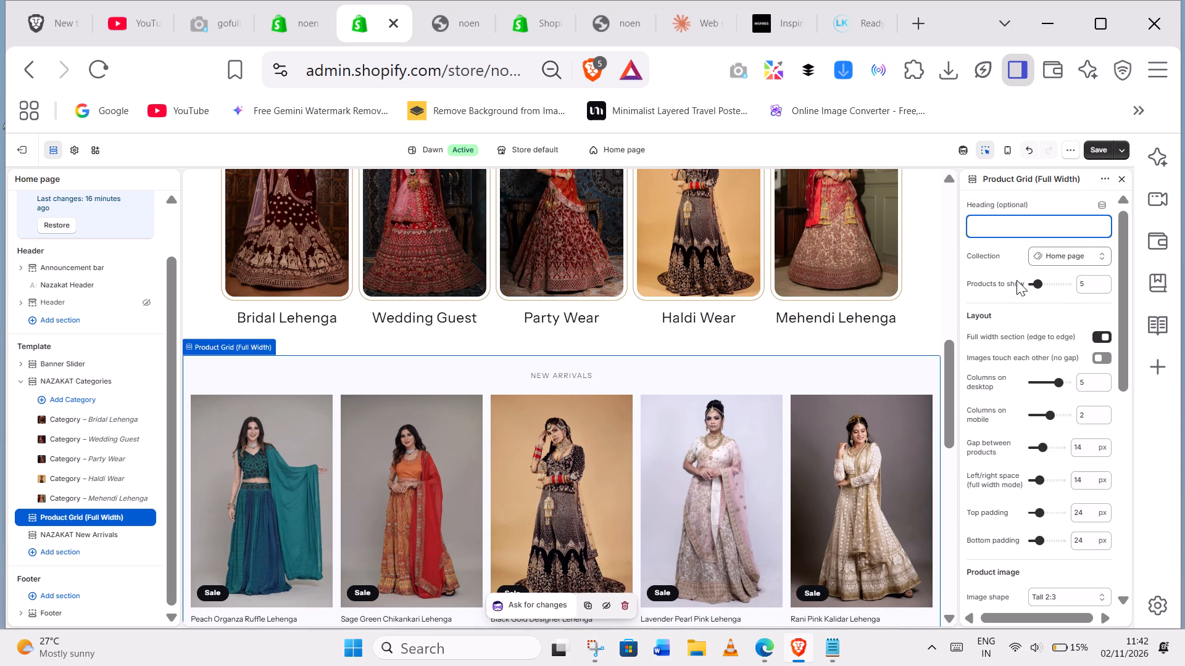
Copy the NAZAKAT New Arrivals subheading "Fresh lehengas, just in" into the Product Grid (Full Width) heading and save the page.
scroll(555, 463, down, 3)
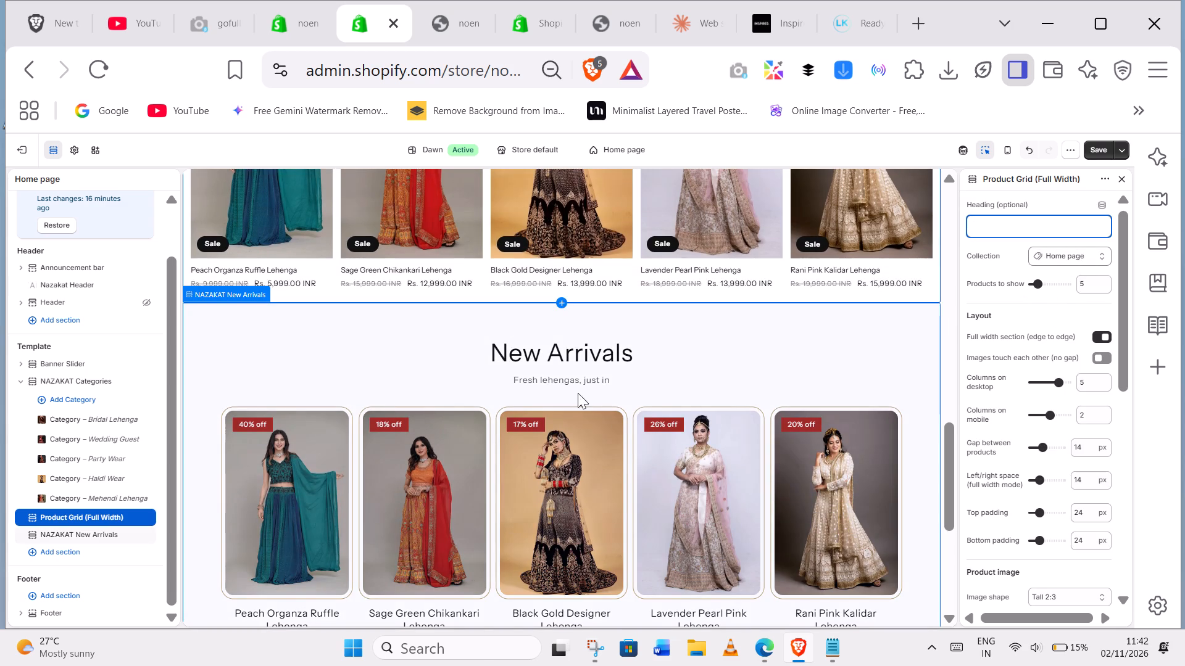
click(705, 381)
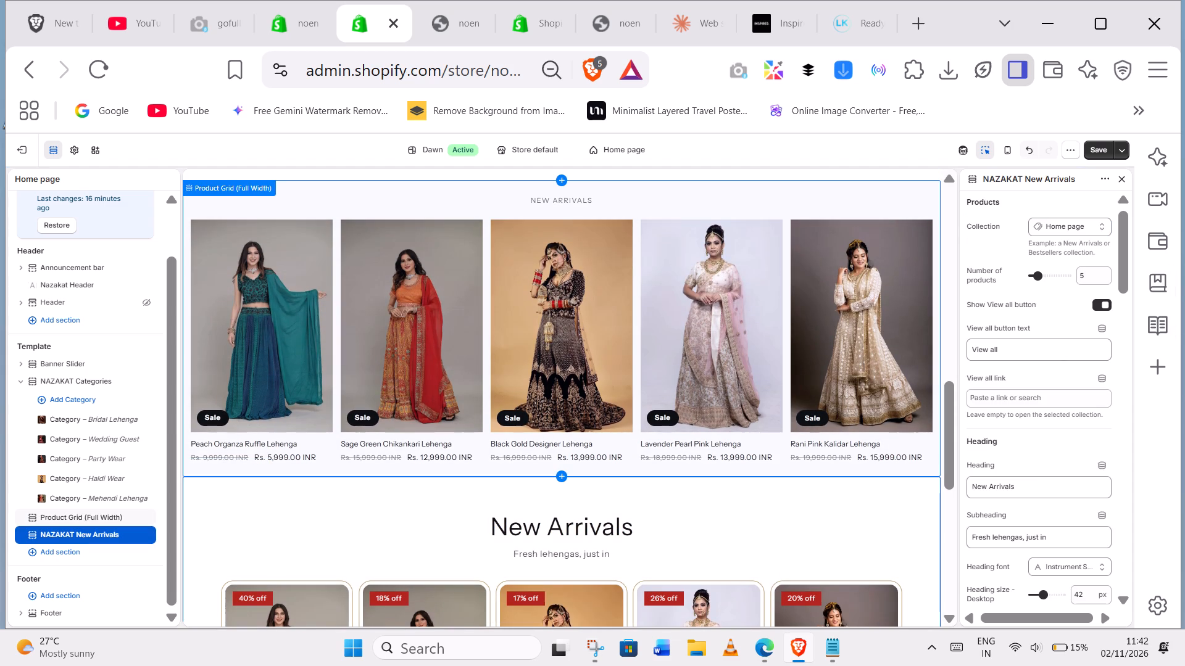
scroll(1022, 482, down, 2)
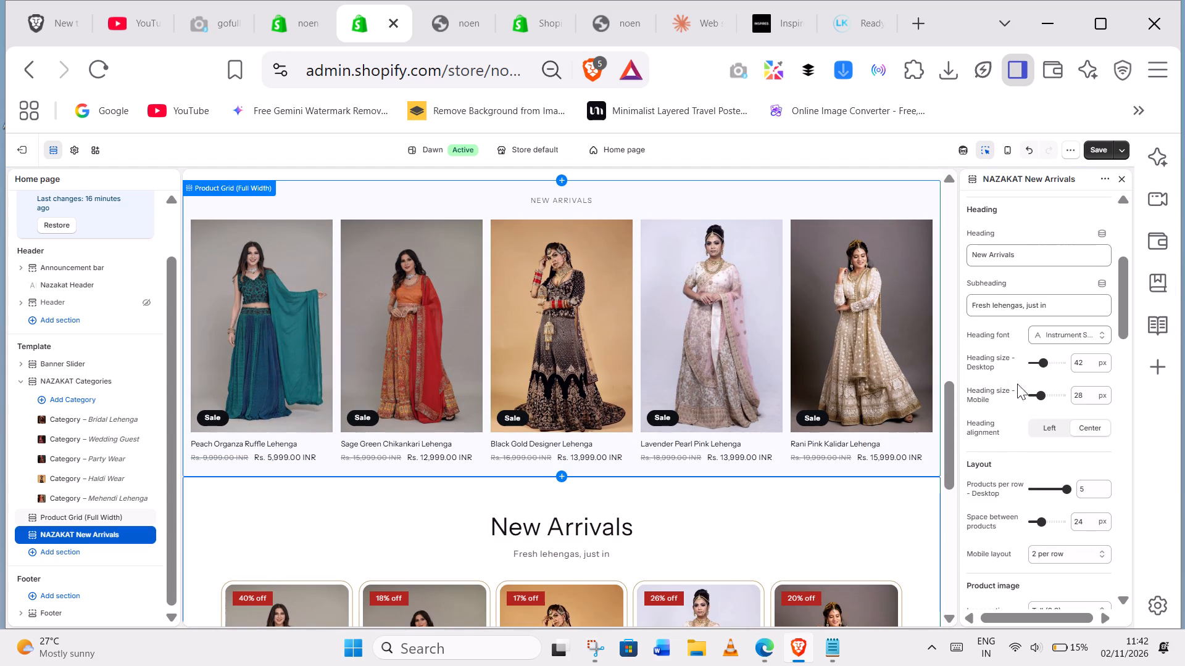
triple_click(1012, 304)
key(ctrl+c)
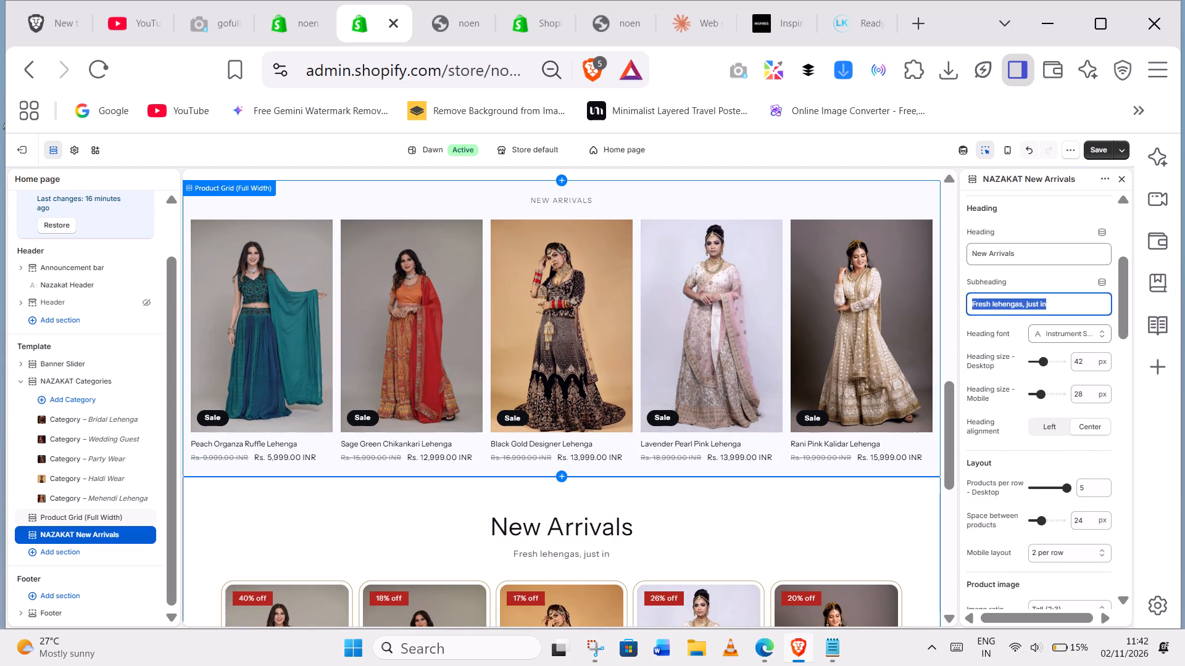
scroll(623, 435, up, 2)
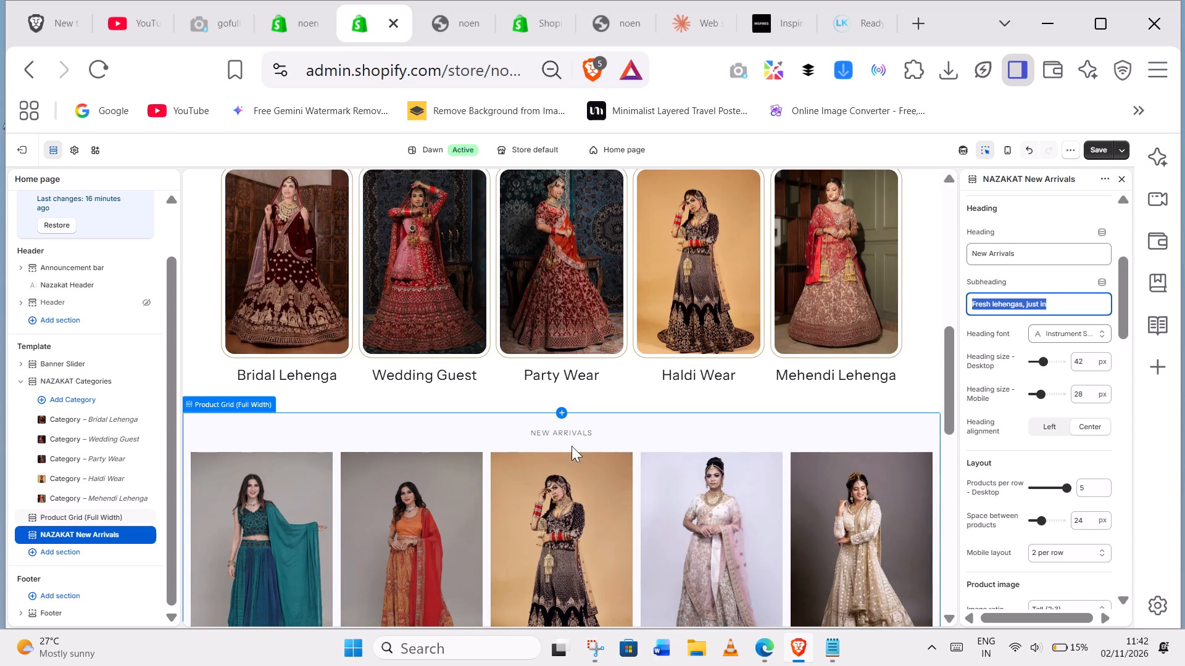
click(679, 437)
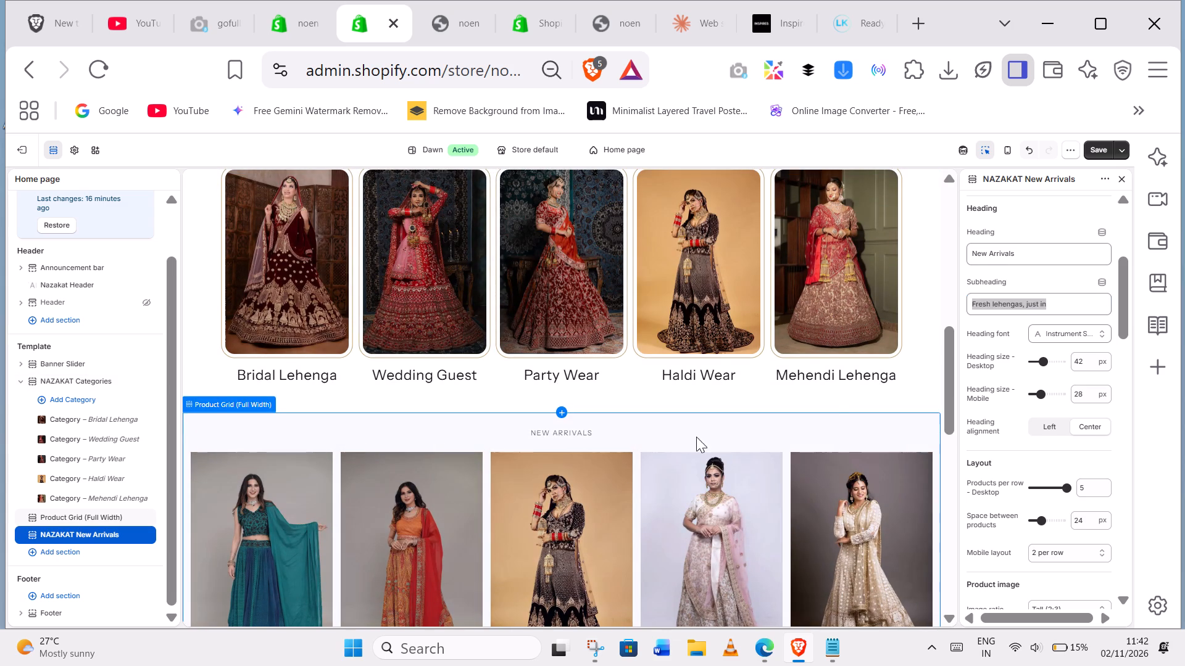
scroll(992, 314, up, 11)
click(1029, 226)
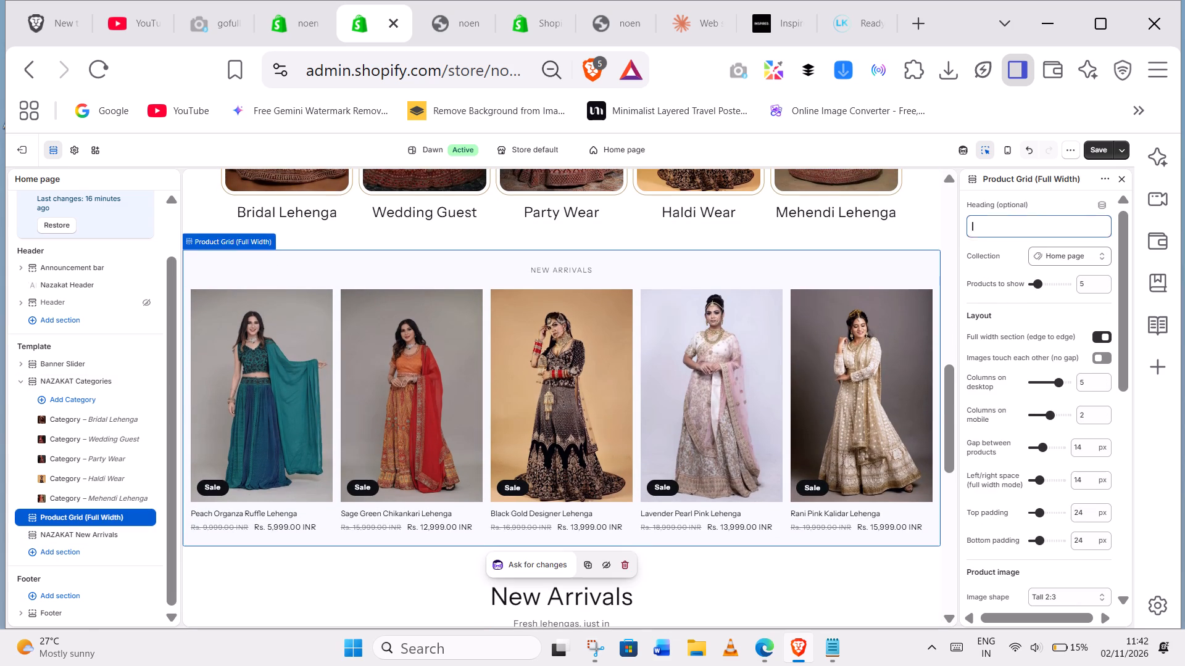
key(ctrl+v)
scroll(583, 446, up, 2)
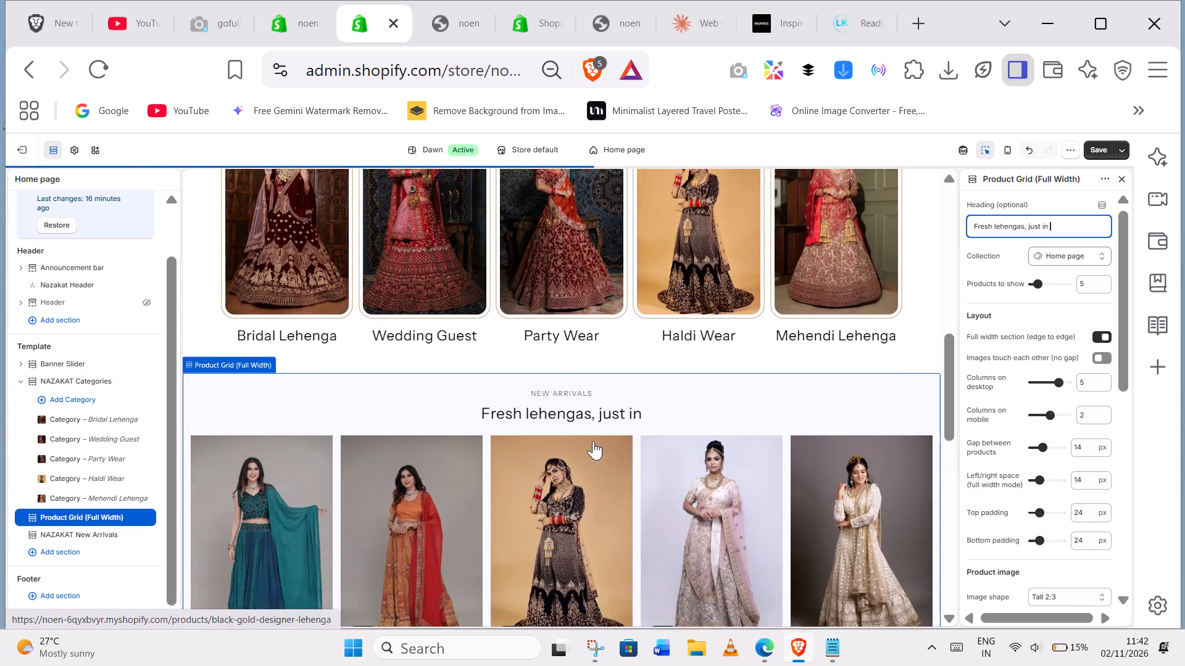
scroll(970, 387, up, 2)
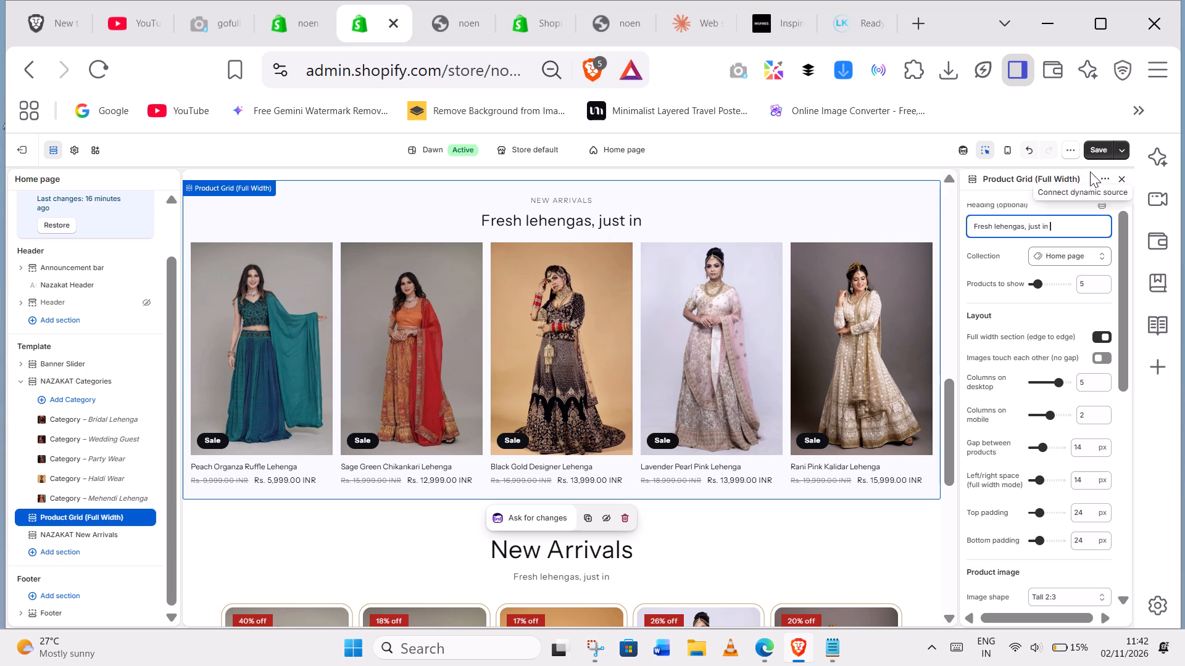
click(1096, 147)
Delete the NAZAKAT New Arrivals section from the home page template.
scroll(688, 409, down, 3)
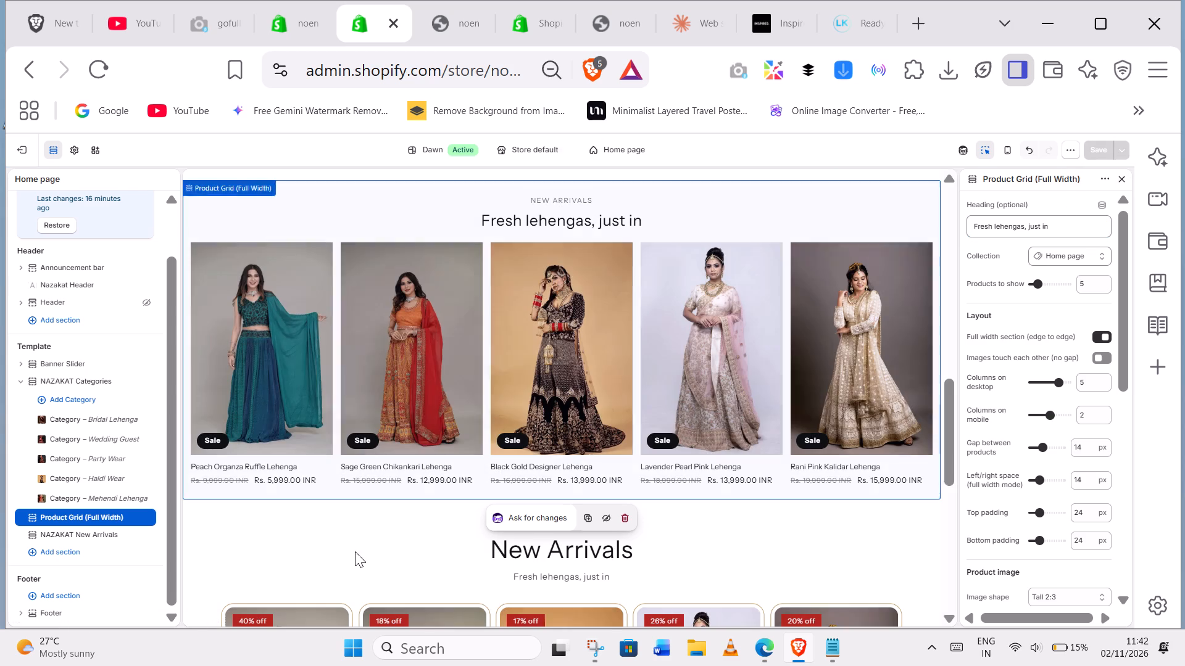
click(346, 553)
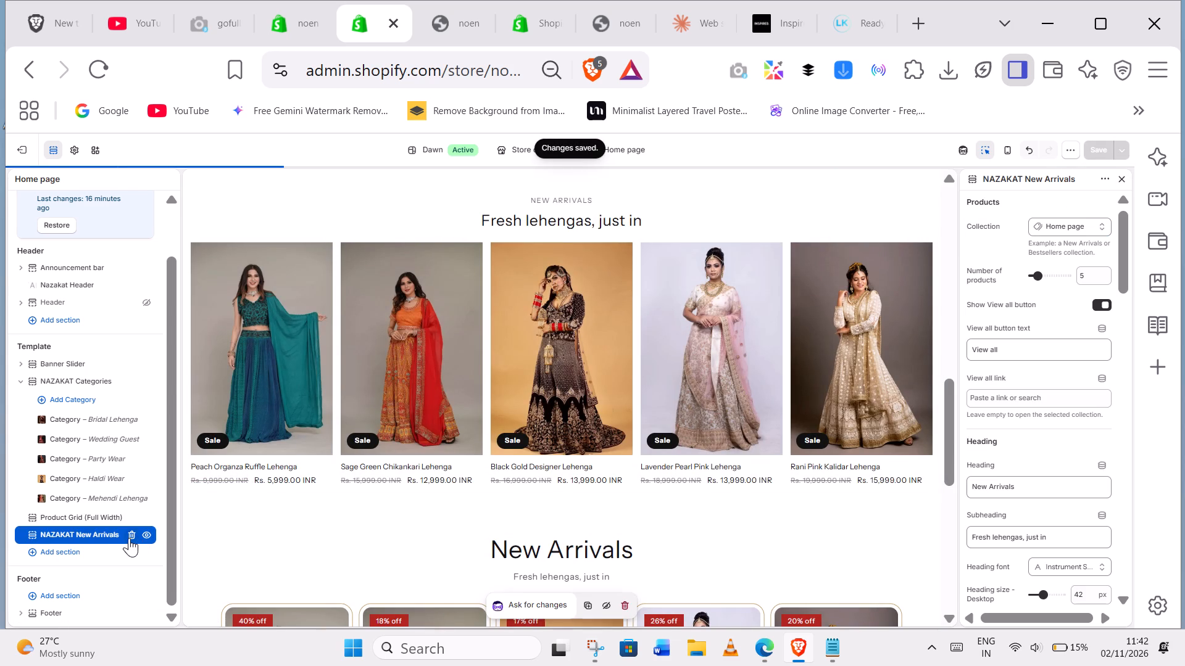
click(130, 538)
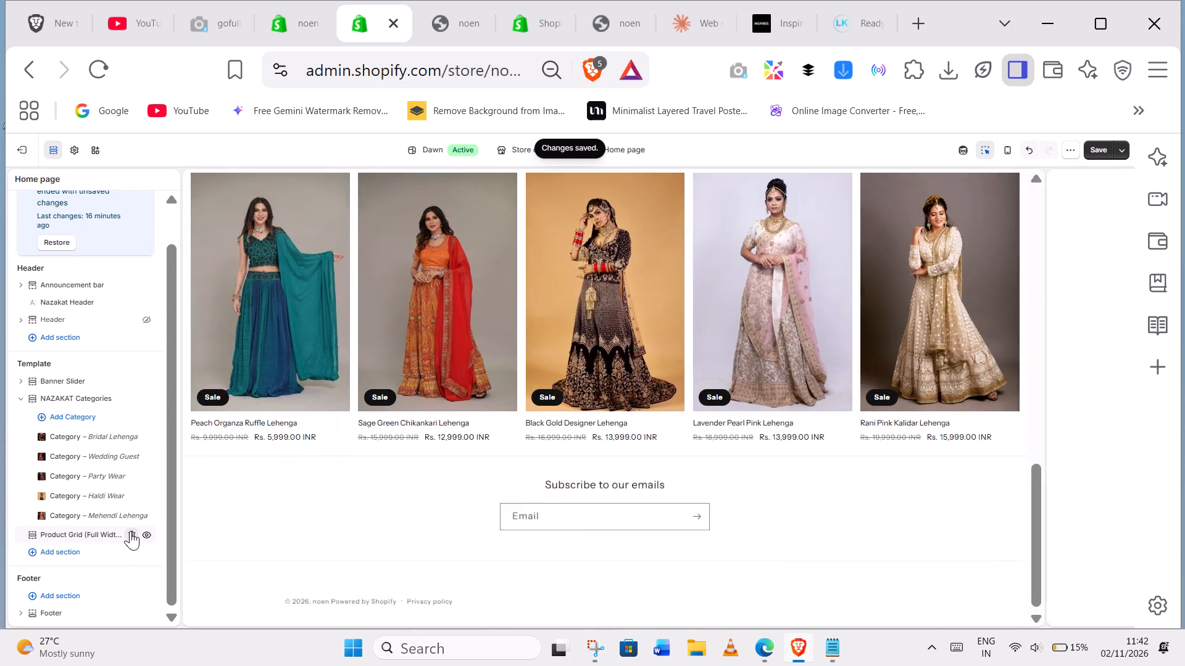
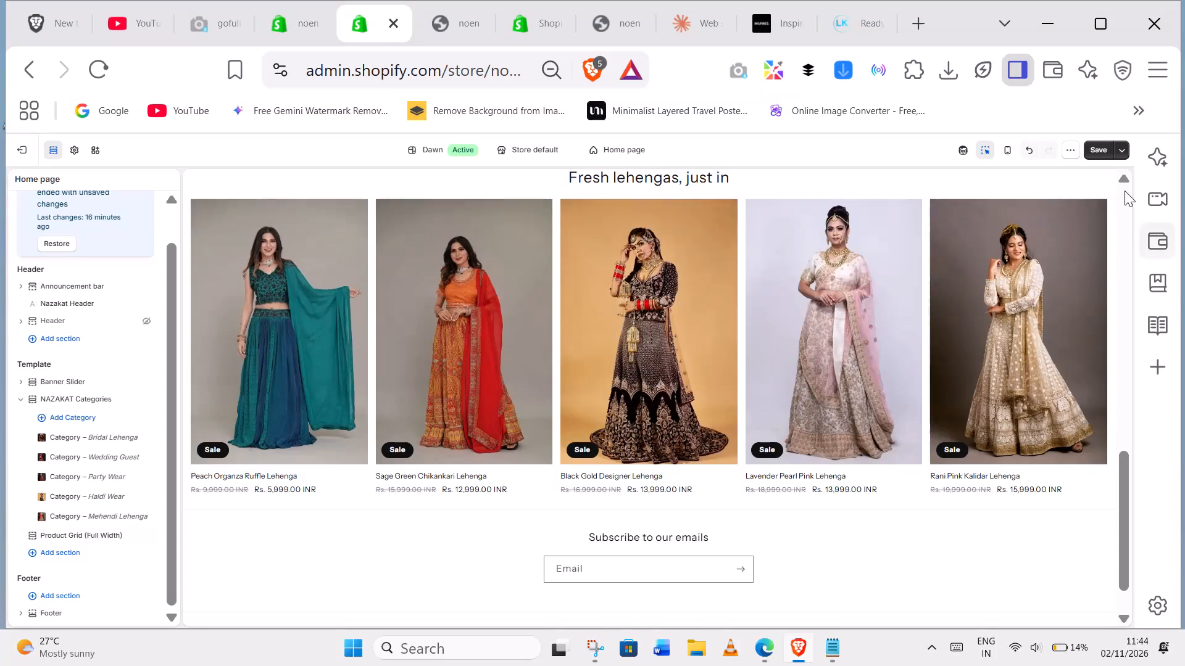
Save the home page template with the NAZAKAT New Arrivals section removed.
click(1089, 145)
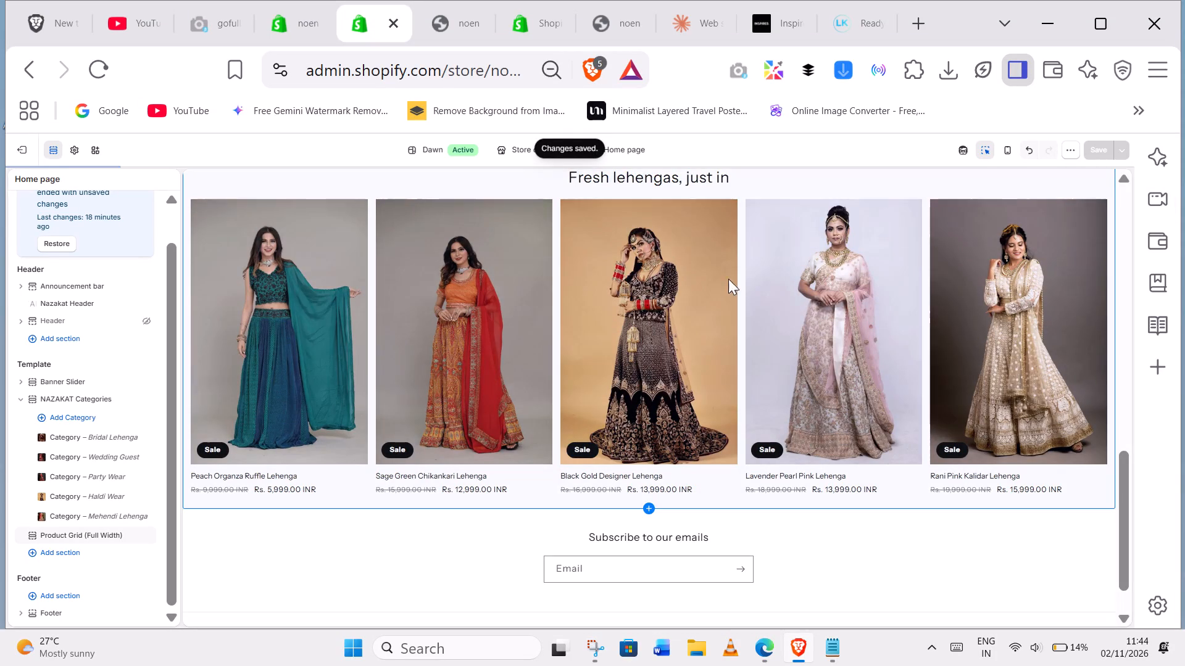
Review the home page in the editor preview, then reload the live storefront and examine its New Arrivals product grid below the categories.
scroll(559, 349, down, 1)
scroll(467, 328, down, 7)
scroll(499, 355, up, 12)
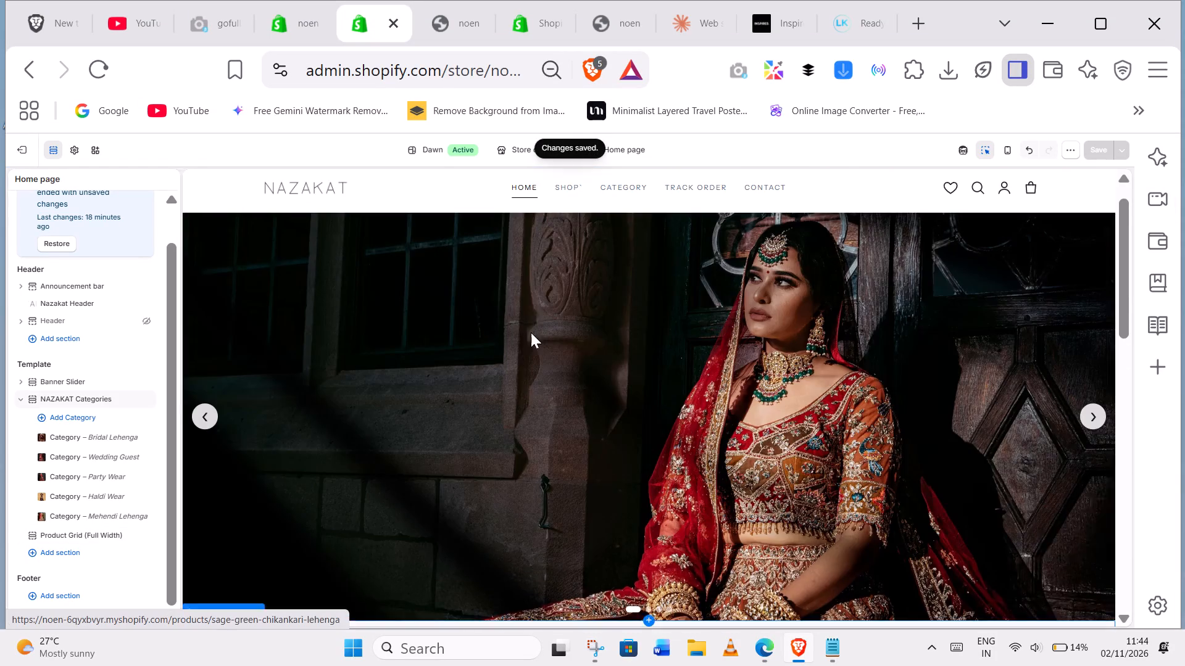
scroll(594, 337, down, 4)
scroll(688, 434, down, 3)
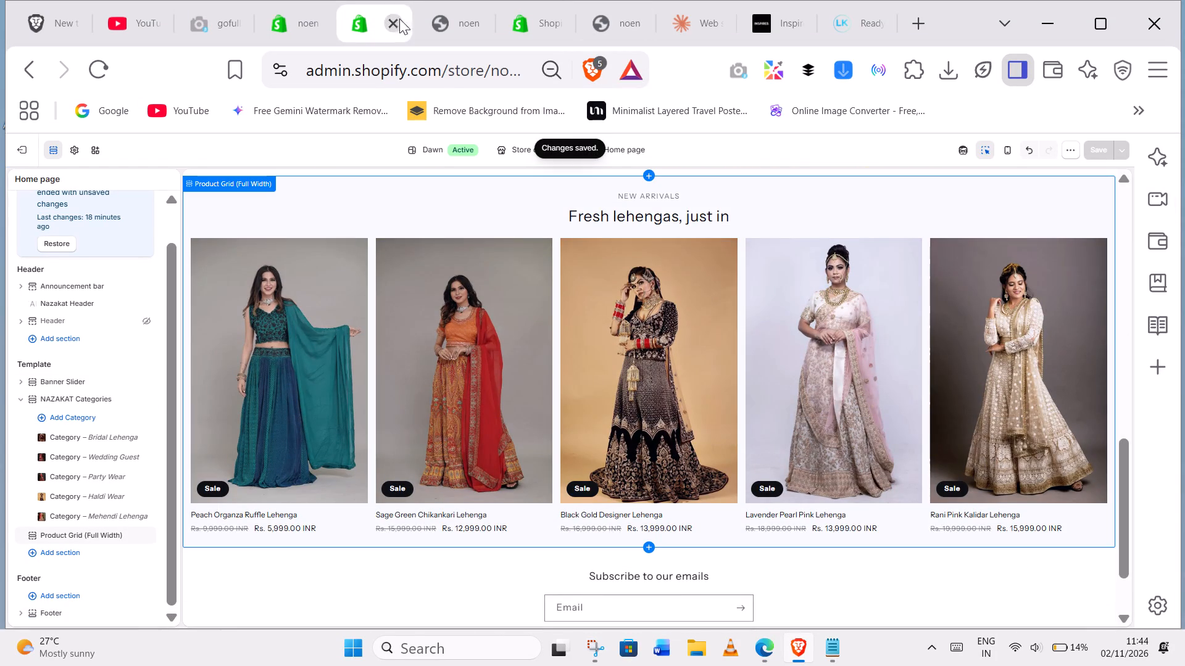
click(455, 20)
click(107, 69)
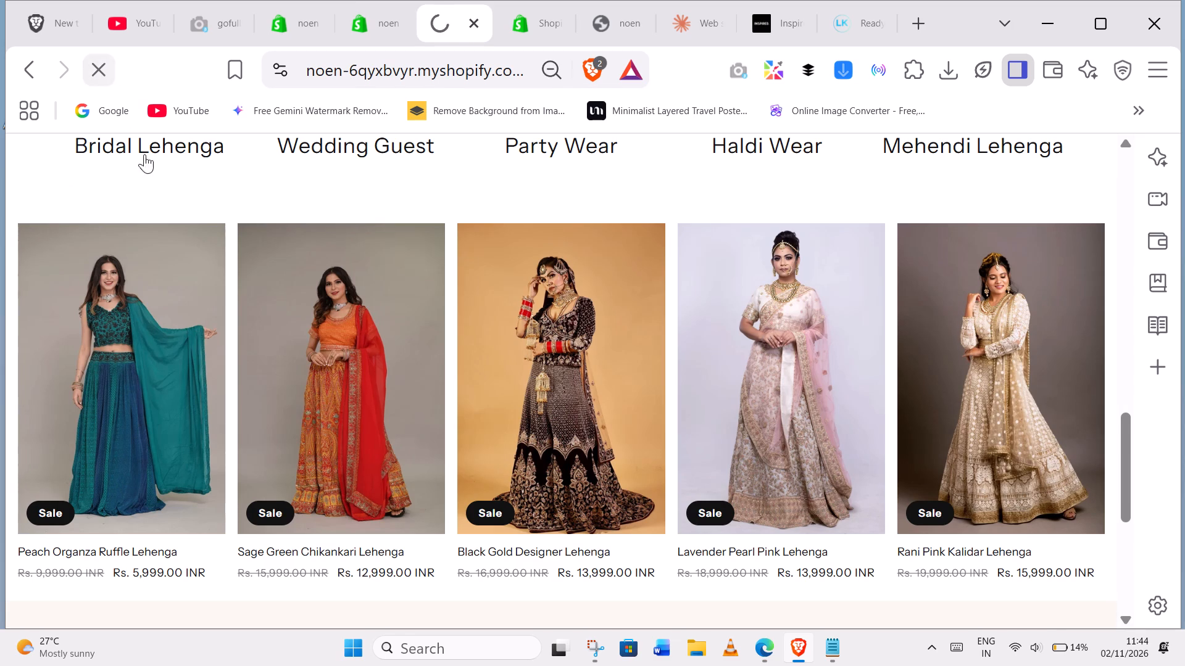
scroll(733, 226, up, 3)
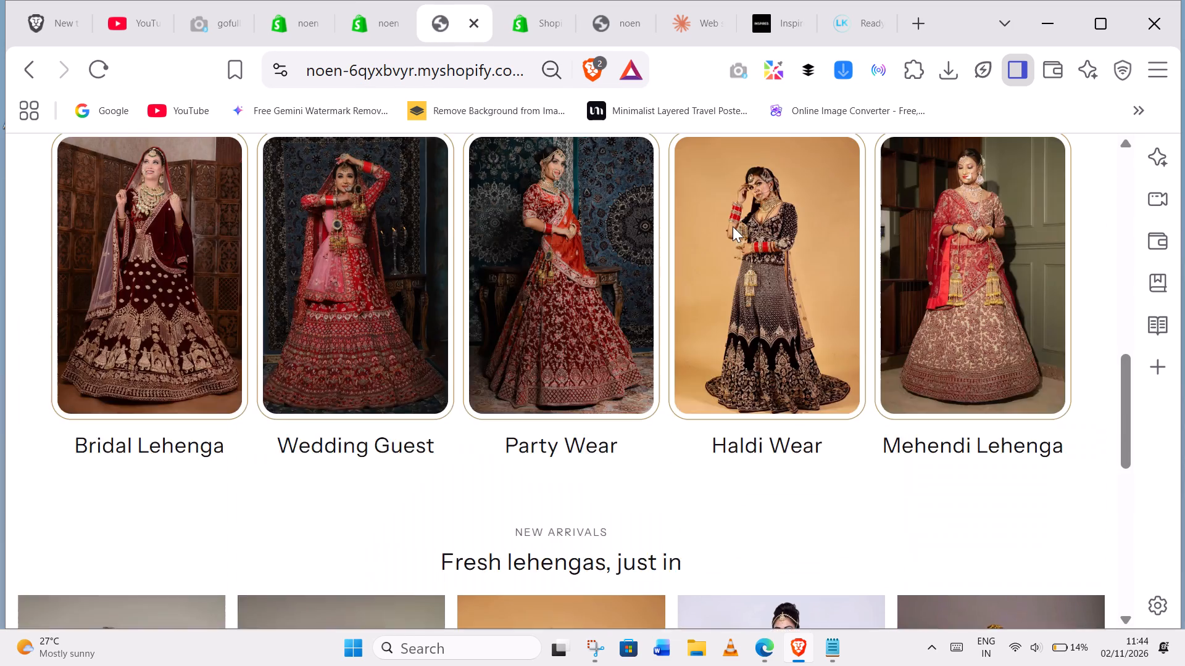
scroll(755, 235, up, 8)
scroll(766, 235, down, 10)
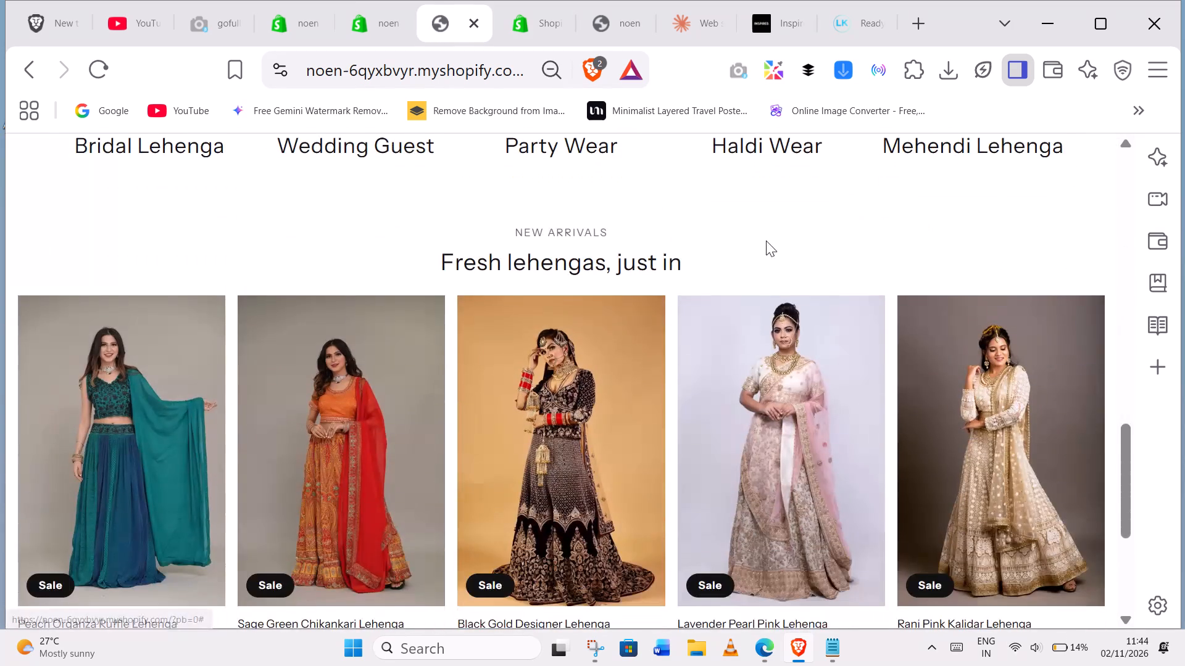
scroll(766, 240, down, 1)
scroll(537, 294, up, 1)
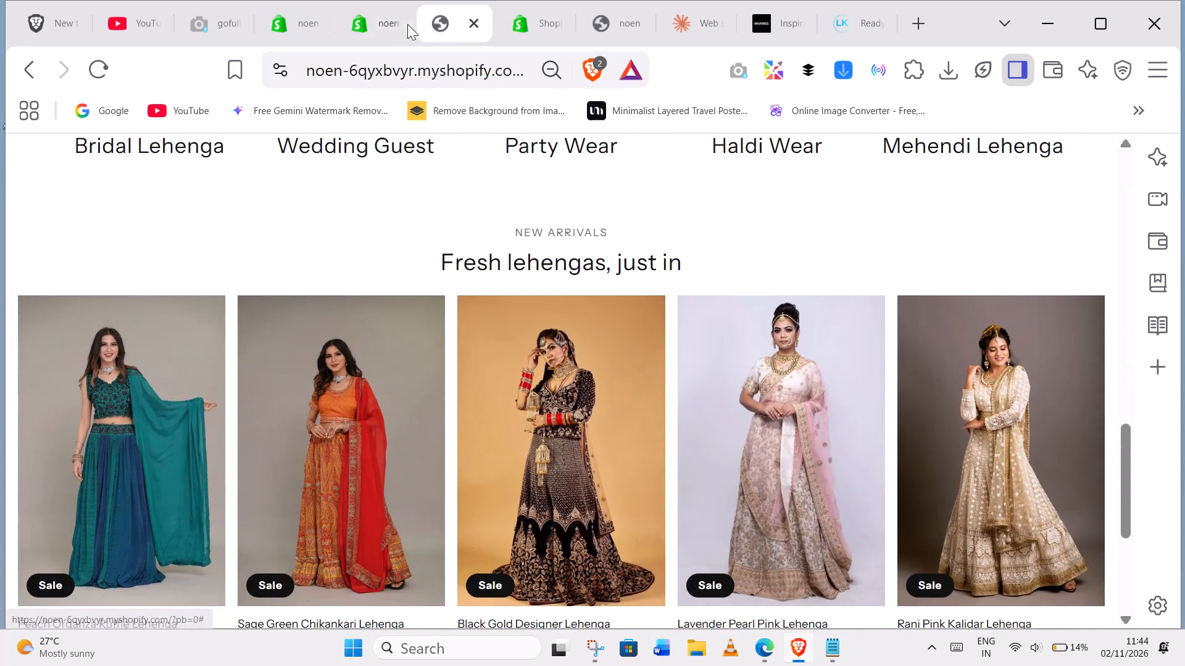
Select the Product Grid (Full Width) section in the theme editor and review it together with the Shop by Category section.
click(376, 26)
click(742, 222)
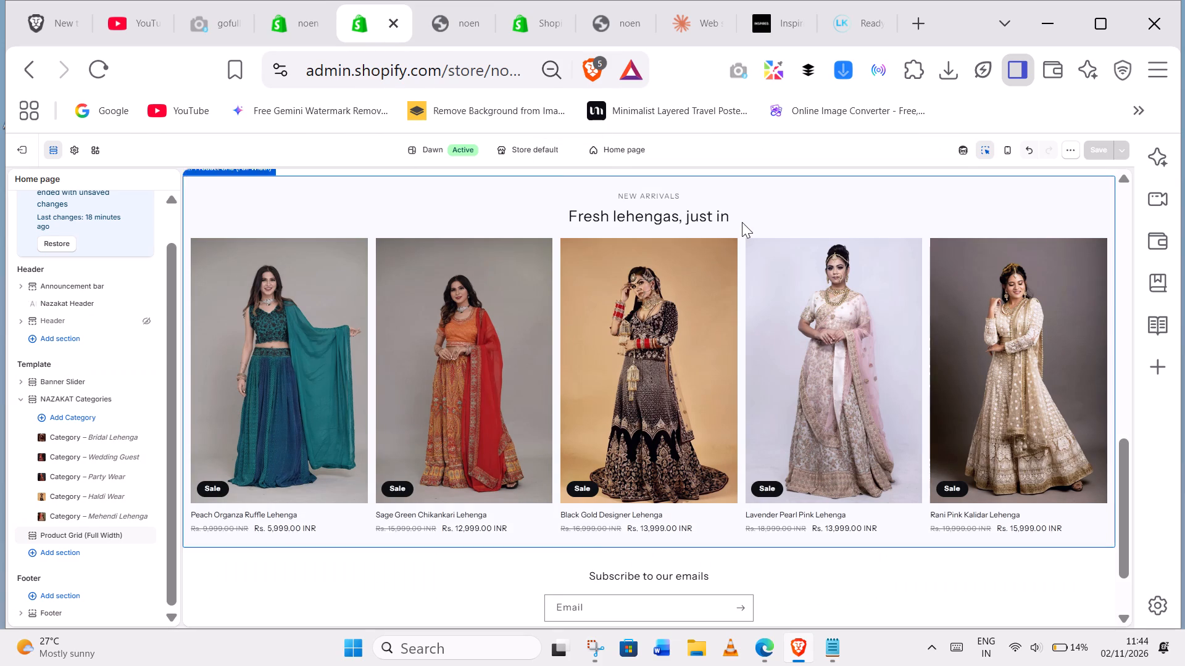
scroll(761, 263, up, 3)
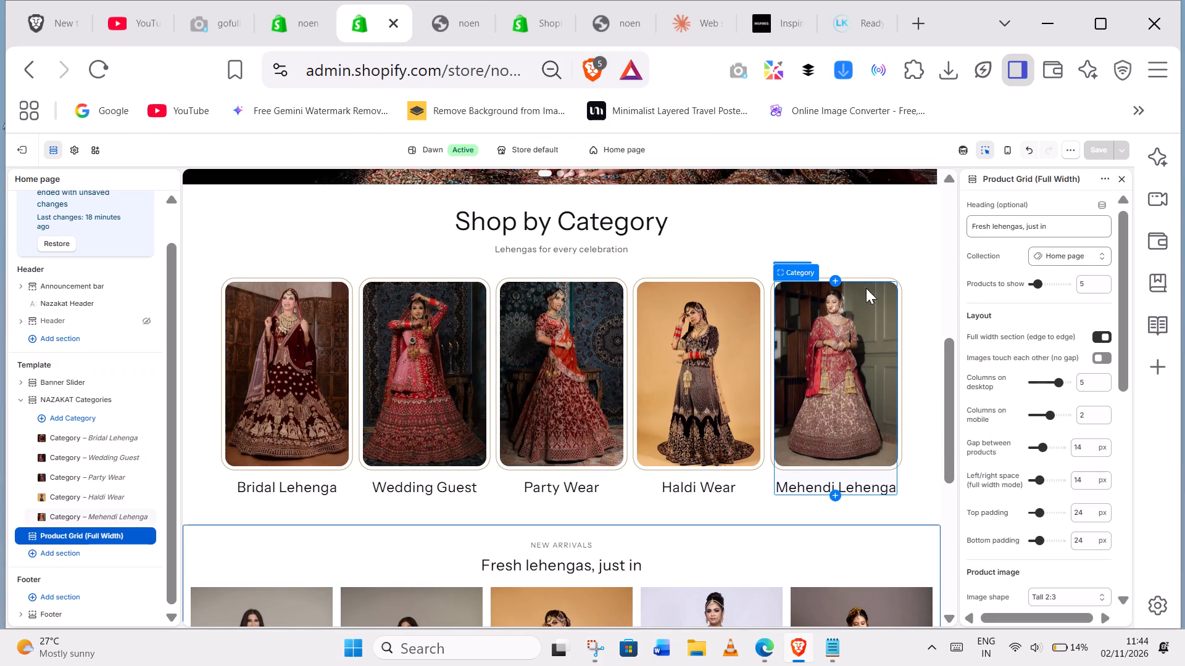
scroll(867, 319, down, 3)
scroll(588, 363, up, 3)
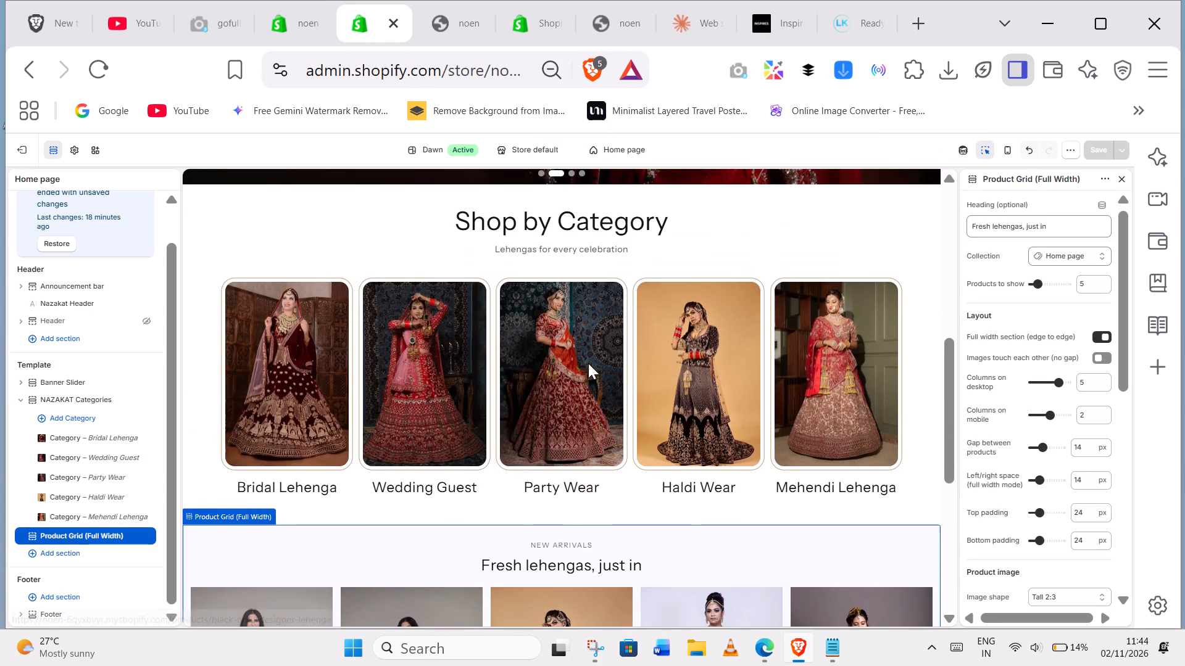
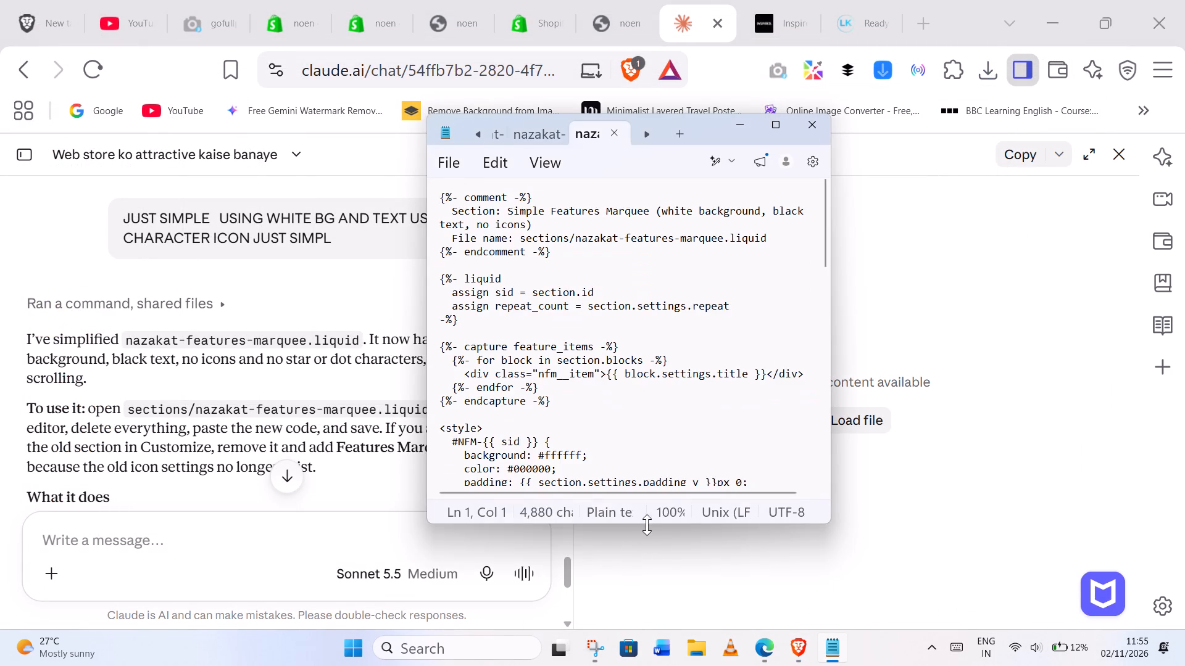
Replace all code in Dawn's nazakat-features-marquee.liquid with the simplified marquee code copied from Notepad, and save the file.
click(552, 406)
key(ctrl+a)
key(ctrl+c)
click(267, 358)
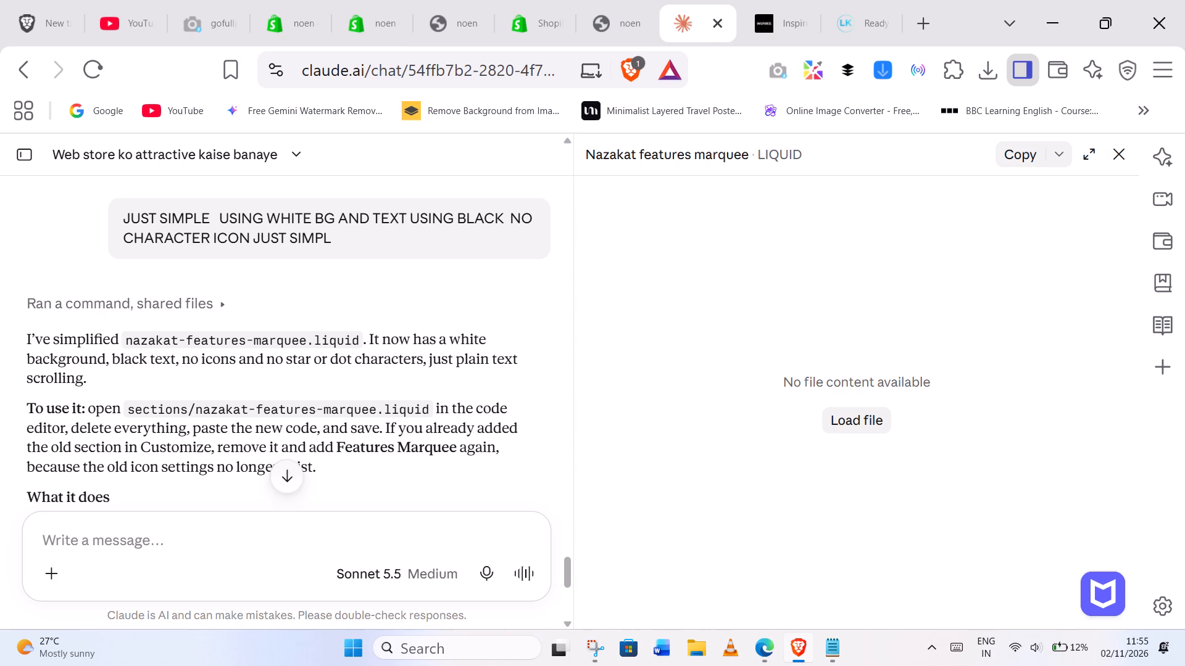
click(106, 27)
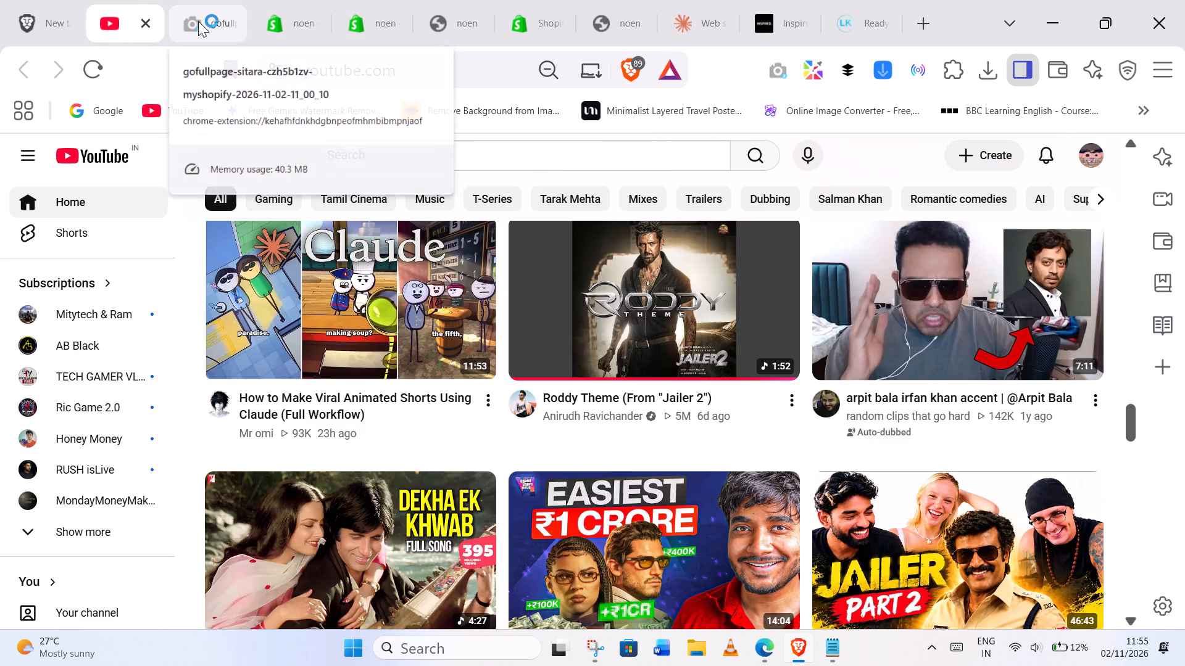
click(198, 21)
click(123, 20)
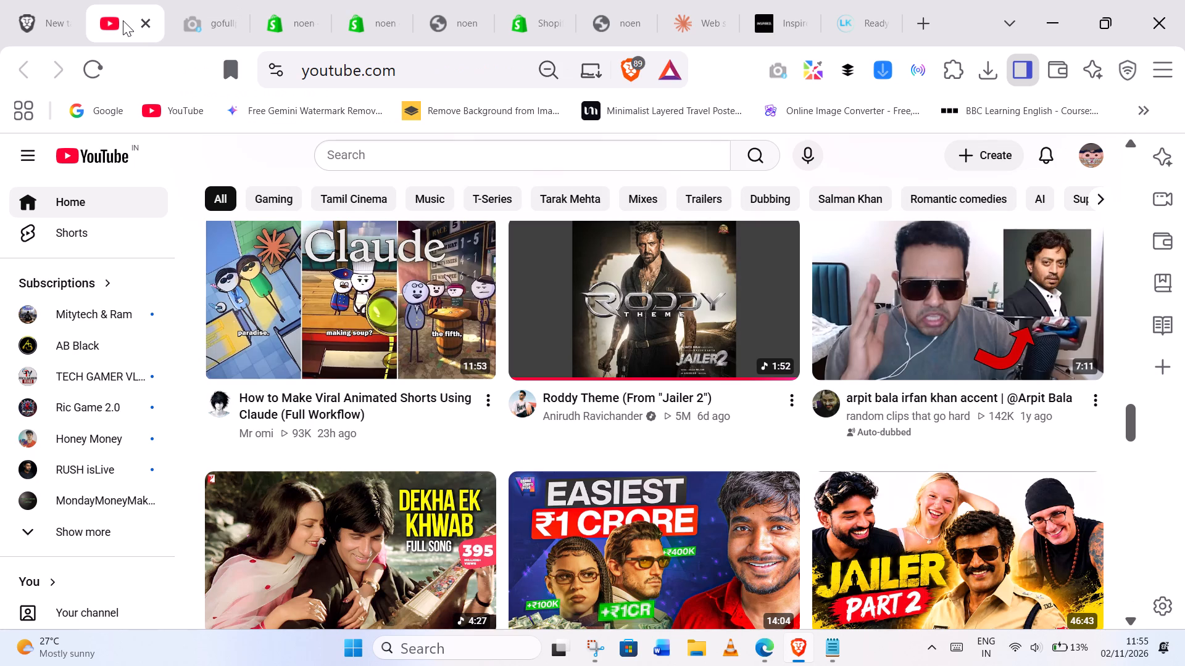
click(565, 26)
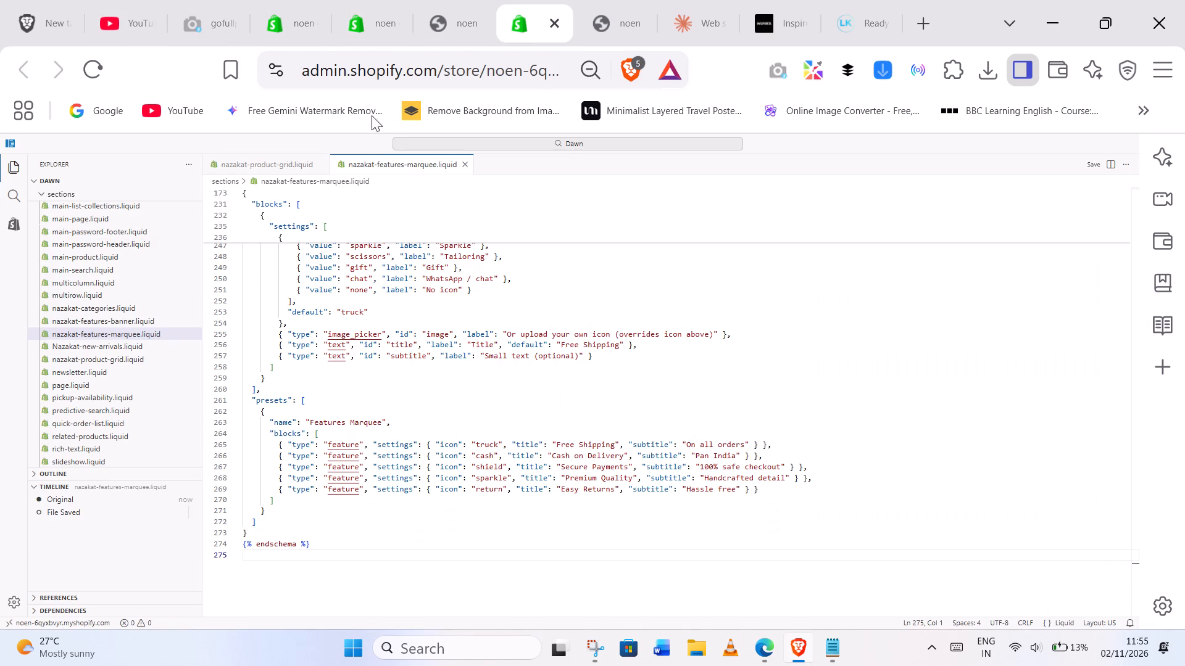
click(346, 372)
key(ctrl+a)
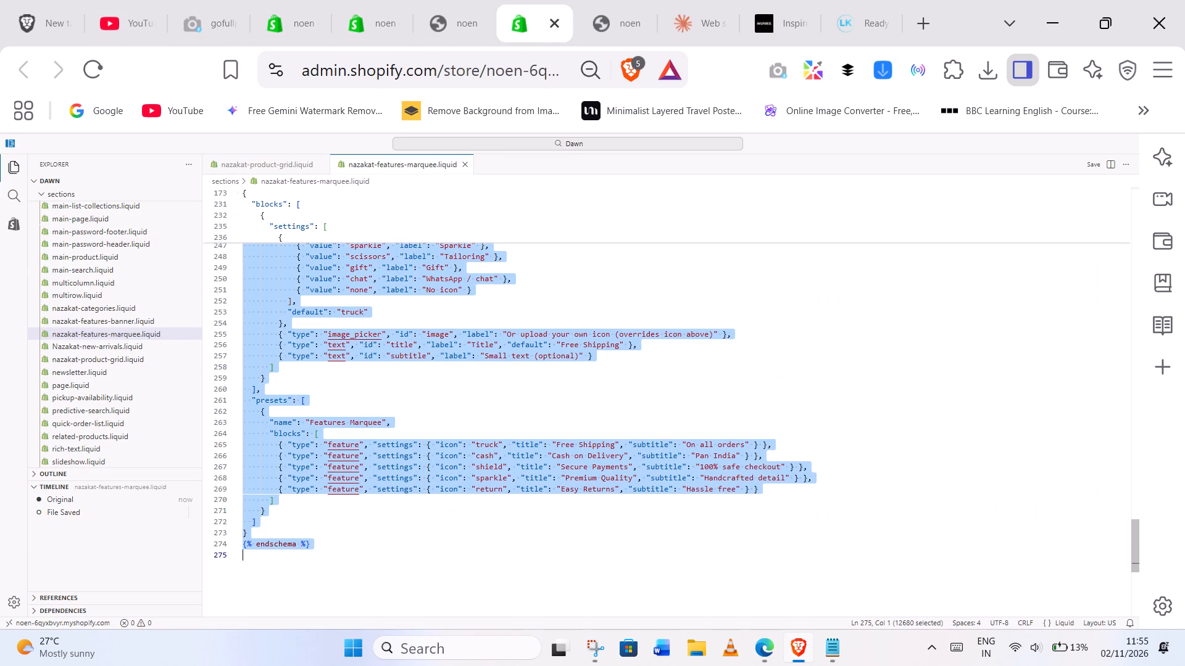
key(ctrl+v)
triple_click(1090, 168)
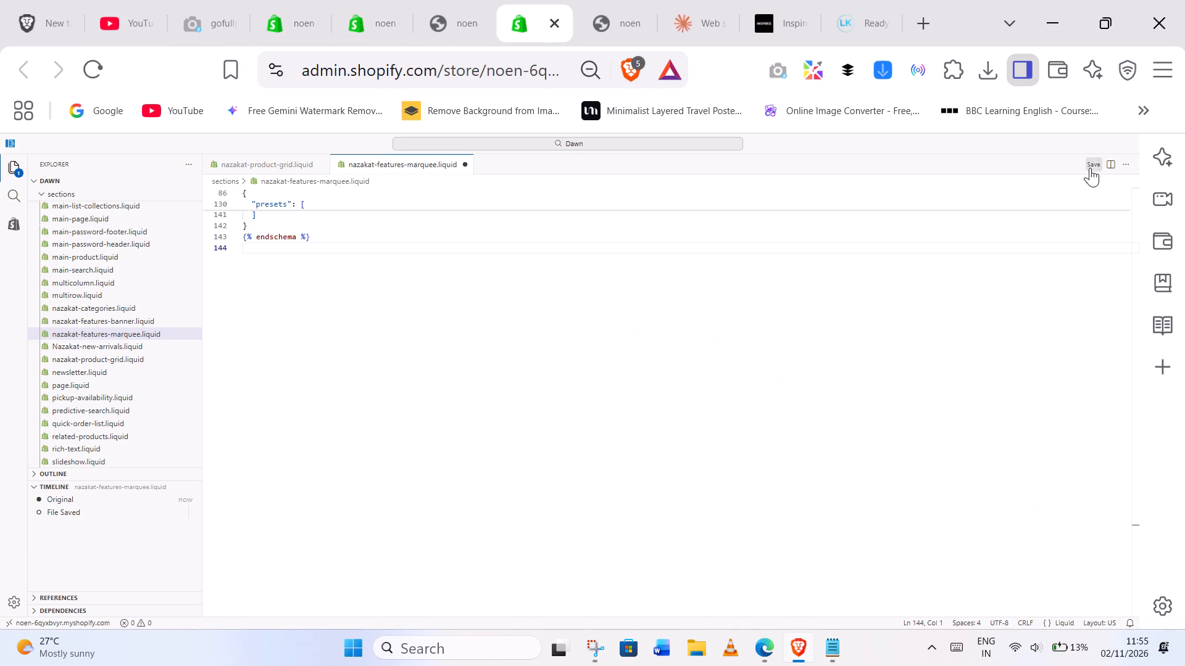
double_click(1090, 168)
Return to the Dawn theme editor and save the pending home page changes containing the Features Marquee section.
click(354, 20)
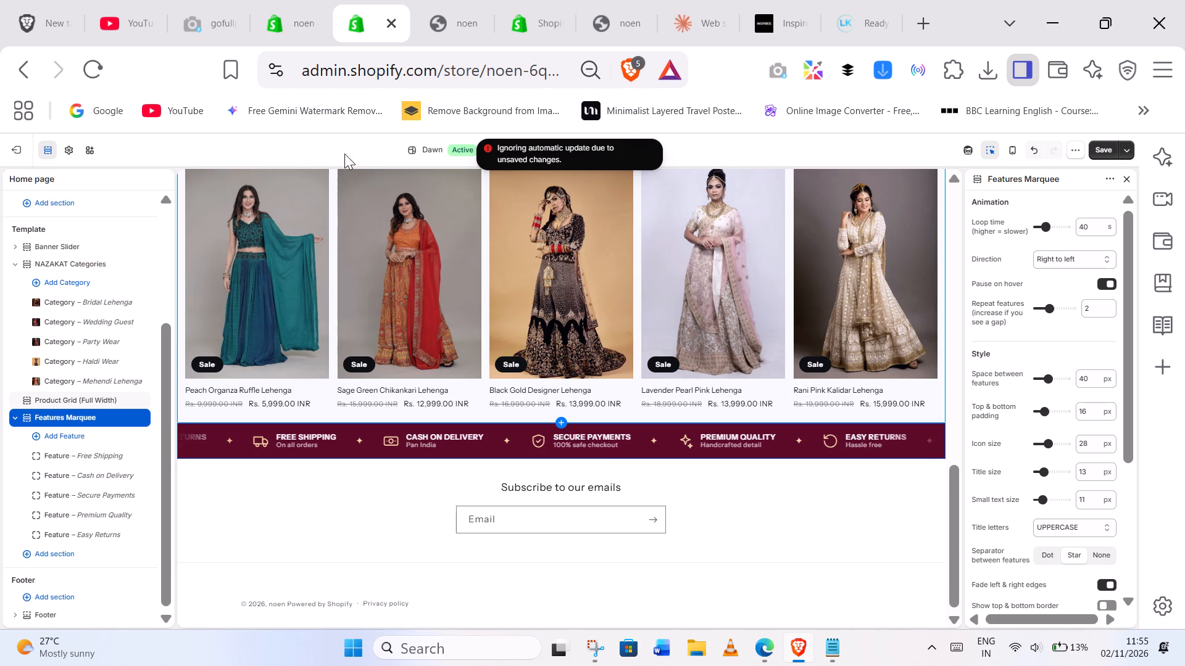
click(1104, 154)
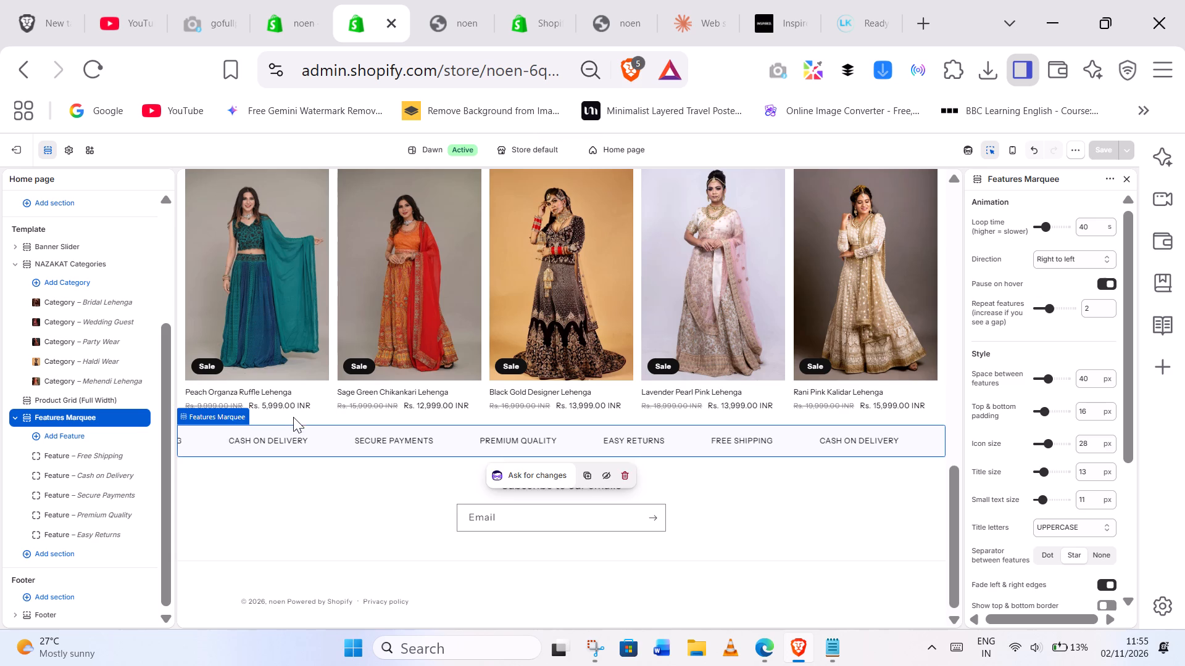
Move the Features Marquee section between Banner Slider and NAZAKAT Categories in the home page template and save.
drag(28, 417, 31, 385)
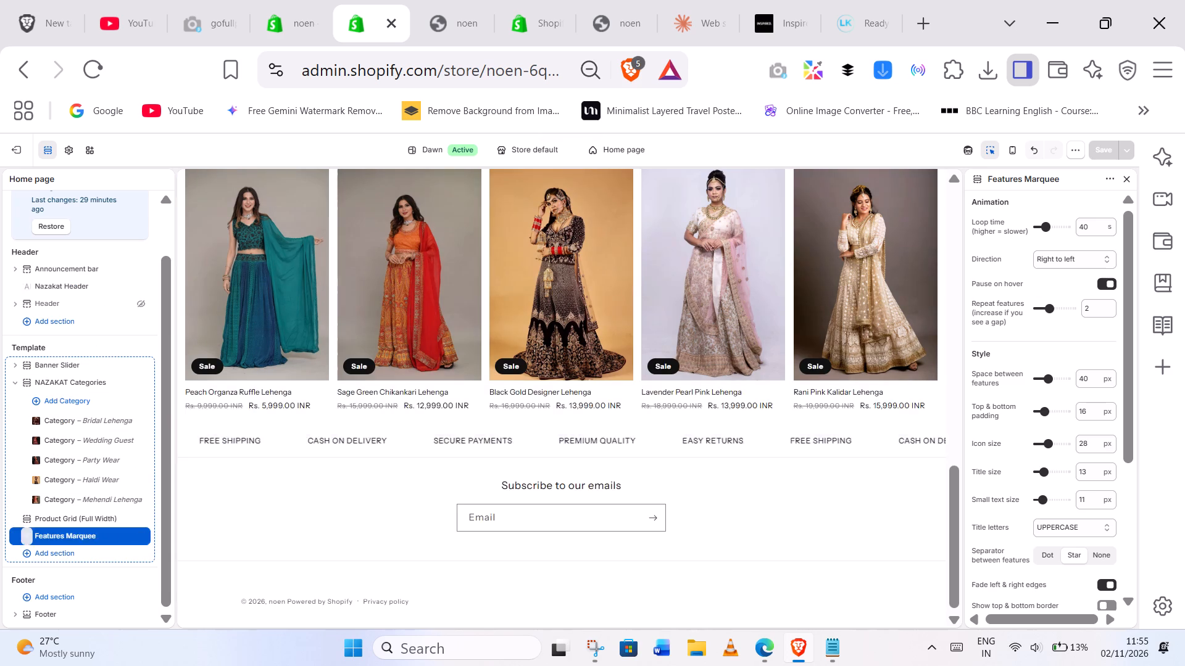
drag(31, 385, 37, 376)
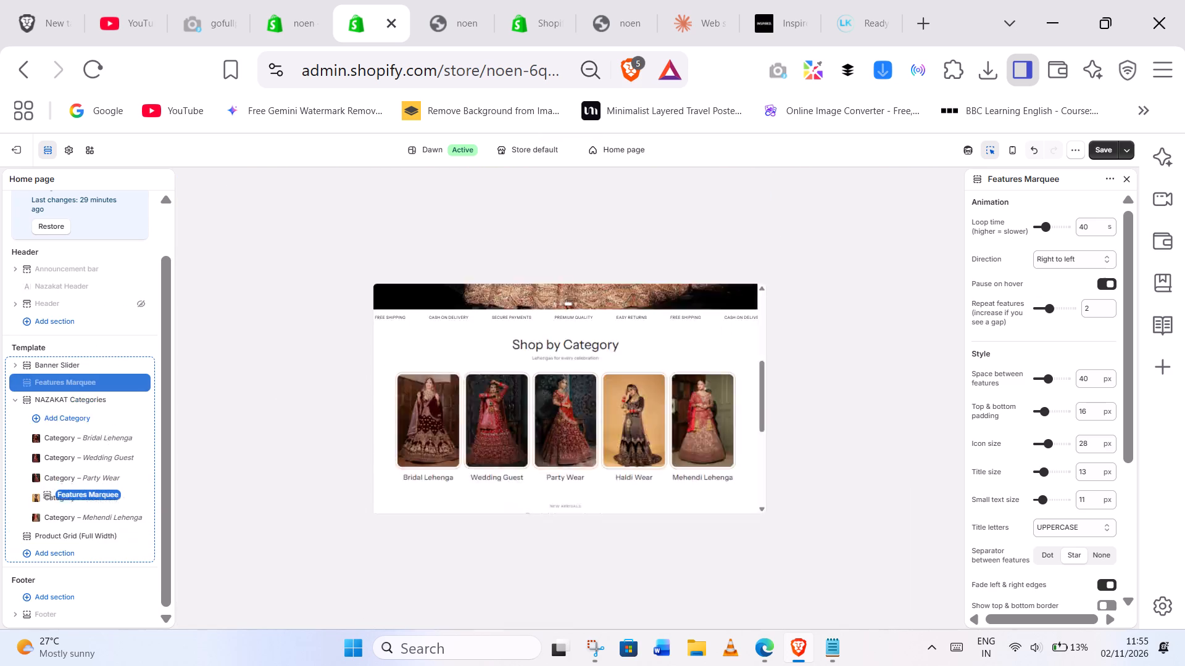
scroll(709, 311, up, 1)
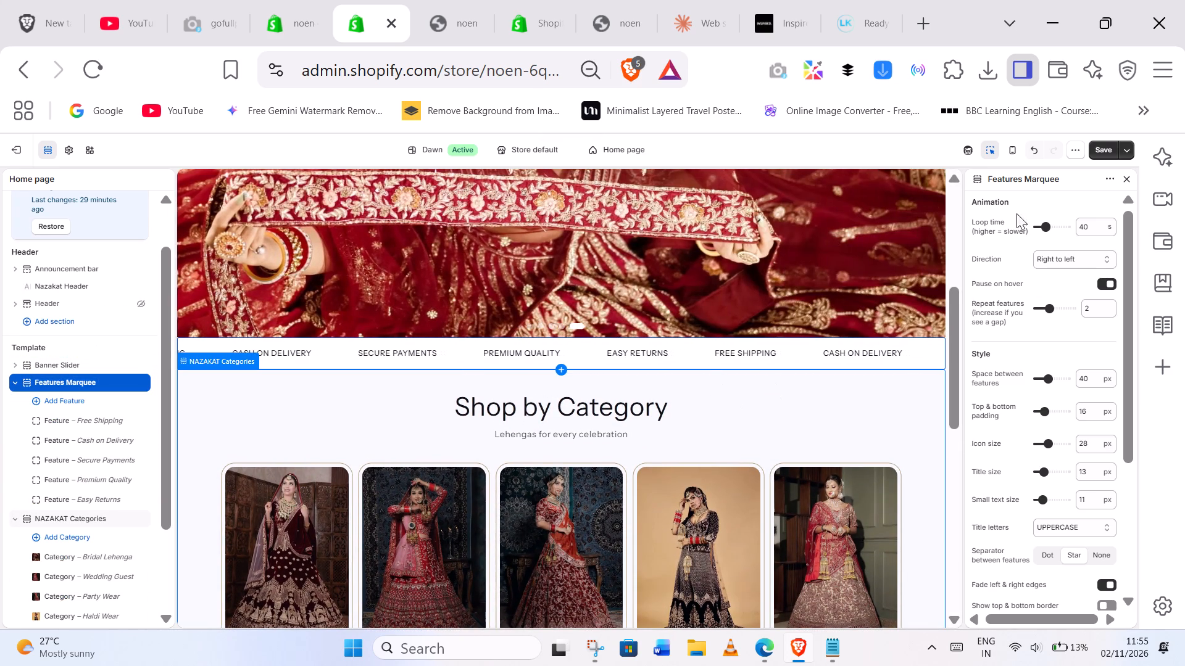
click(1105, 148)
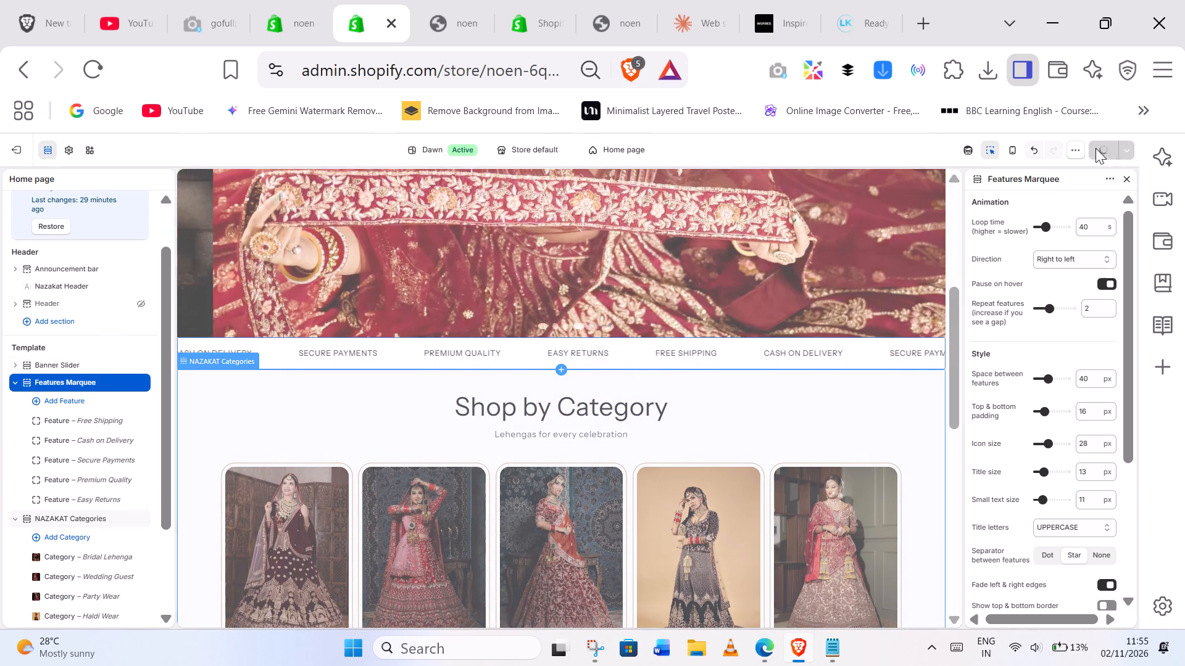
Examine the home page in the editor preview and on the reloaded live storefront, checking the marquee, category and new arrivals sections.
scroll(467, 347, up, 7)
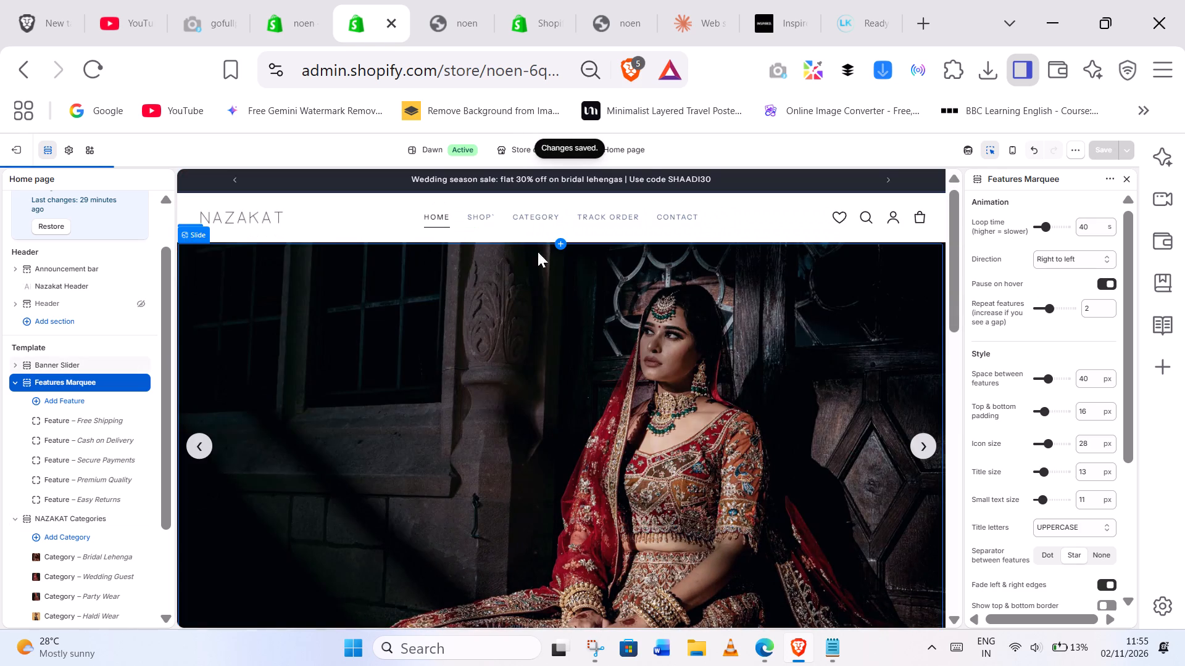
scroll(473, 218, down, 5)
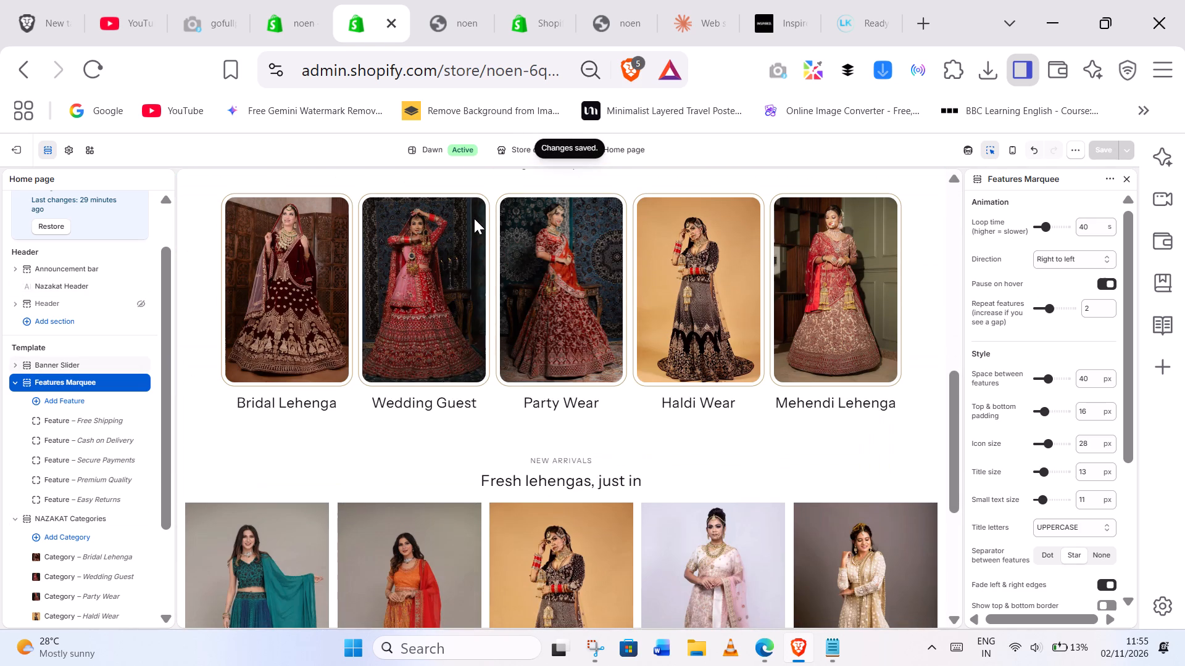
scroll(474, 218, down, 1)
scroll(474, 218, up, 5)
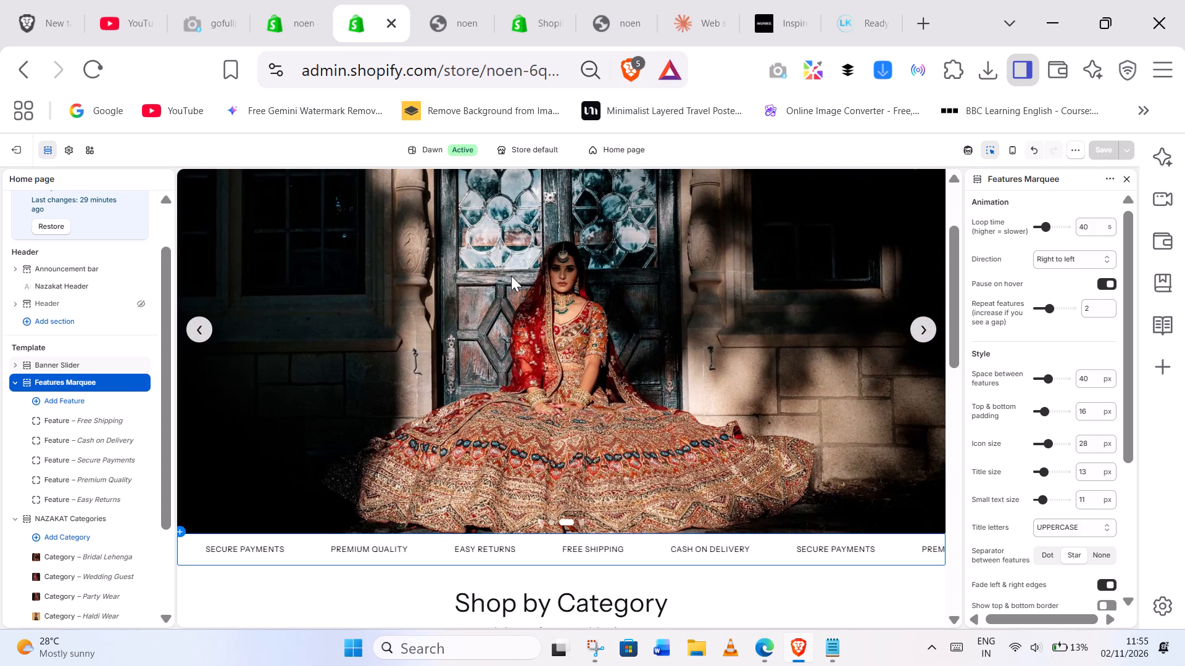
click(615, 6)
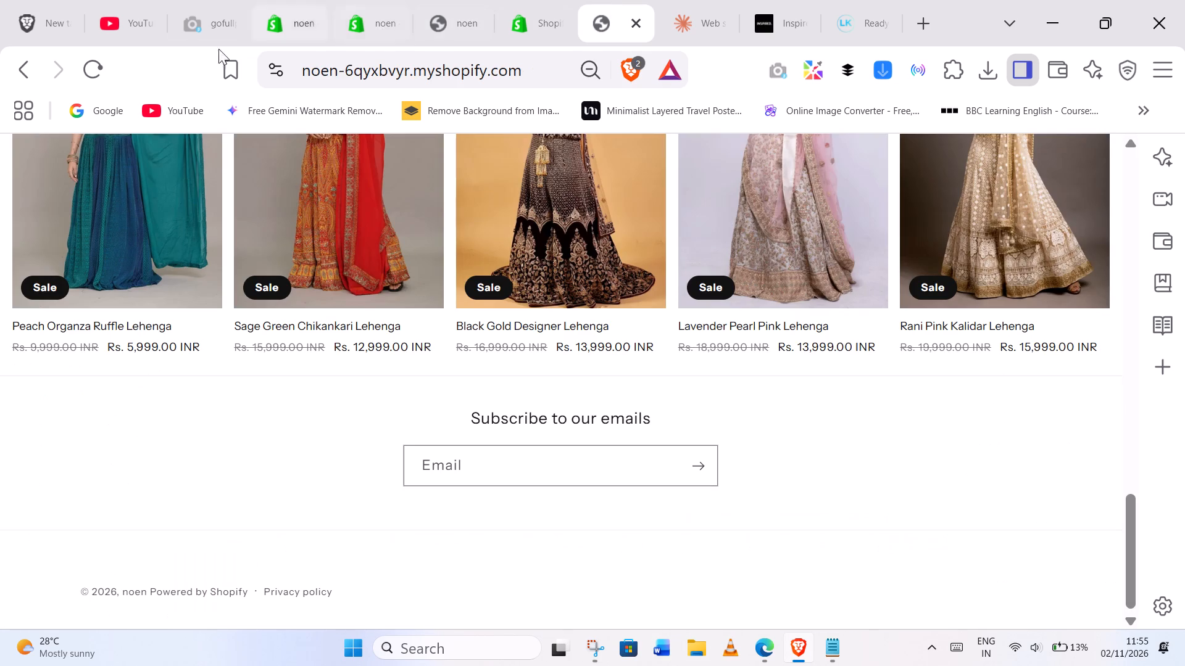
click(99, 68)
scroll(207, 225, up, 16)
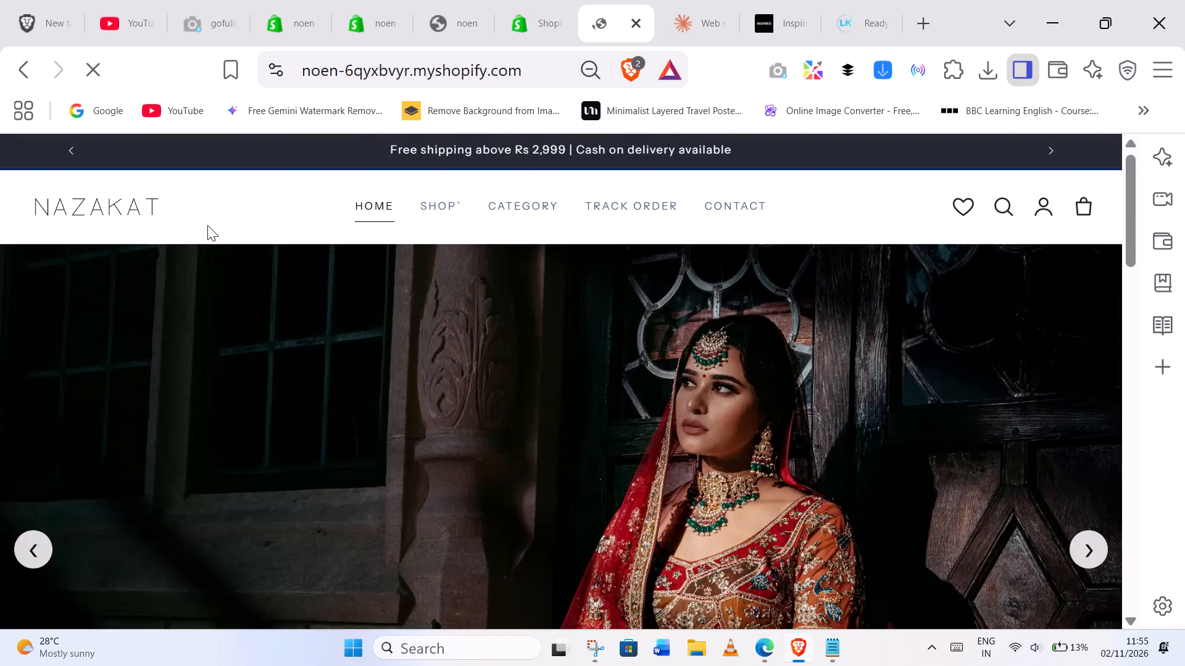
scroll(241, 183, down, 4)
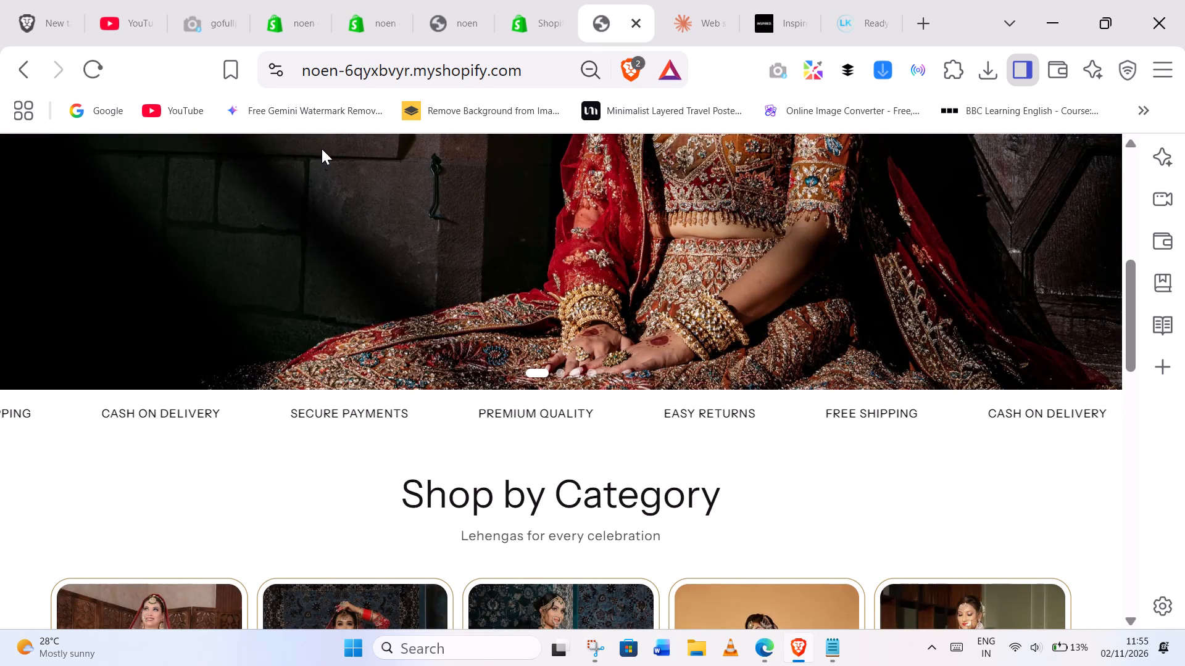
scroll(322, 149, up, 2)
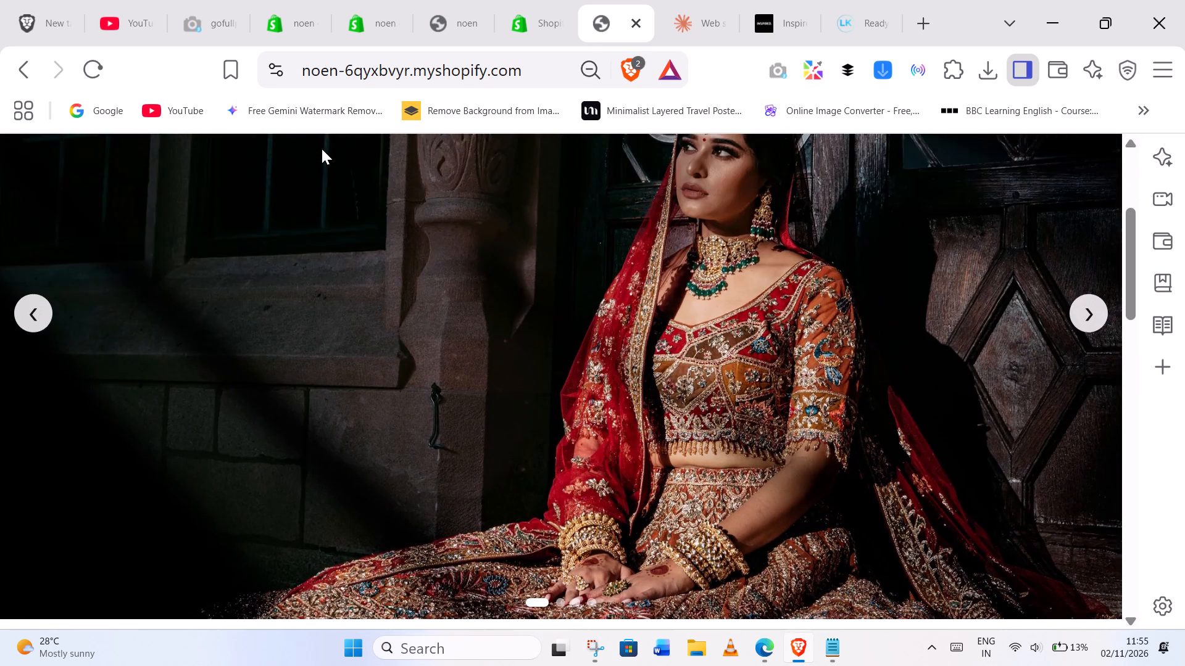
scroll(322, 149, down, 5)
scroll(322, 149, up, 1)
scroll(322, 149, down, 4)
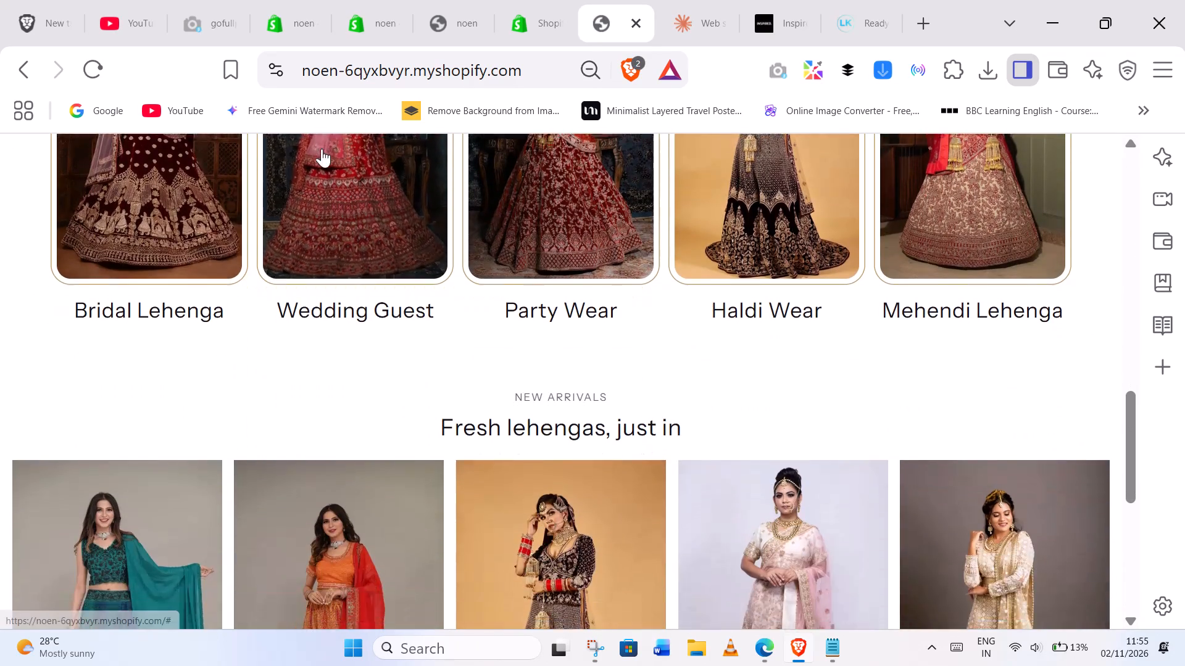
scroll(322, 149, down, 2)
scroll(322, 149, up, 4)
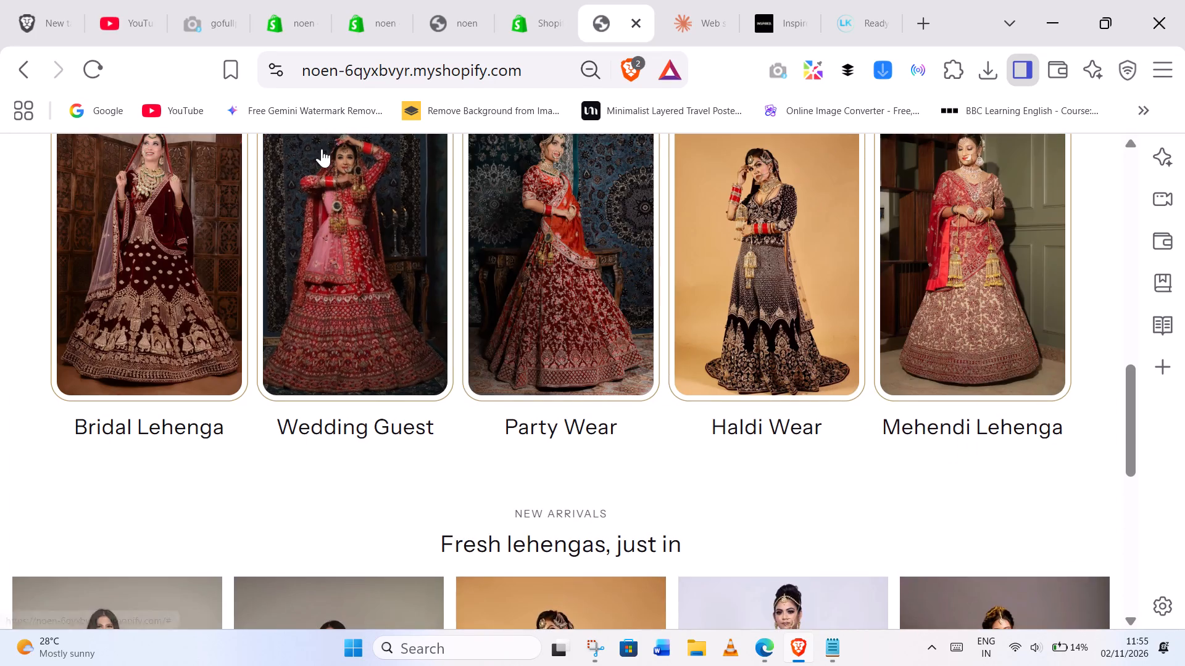
scroll(322, 149, down, 3)
scroll(322, 149, up, 5)
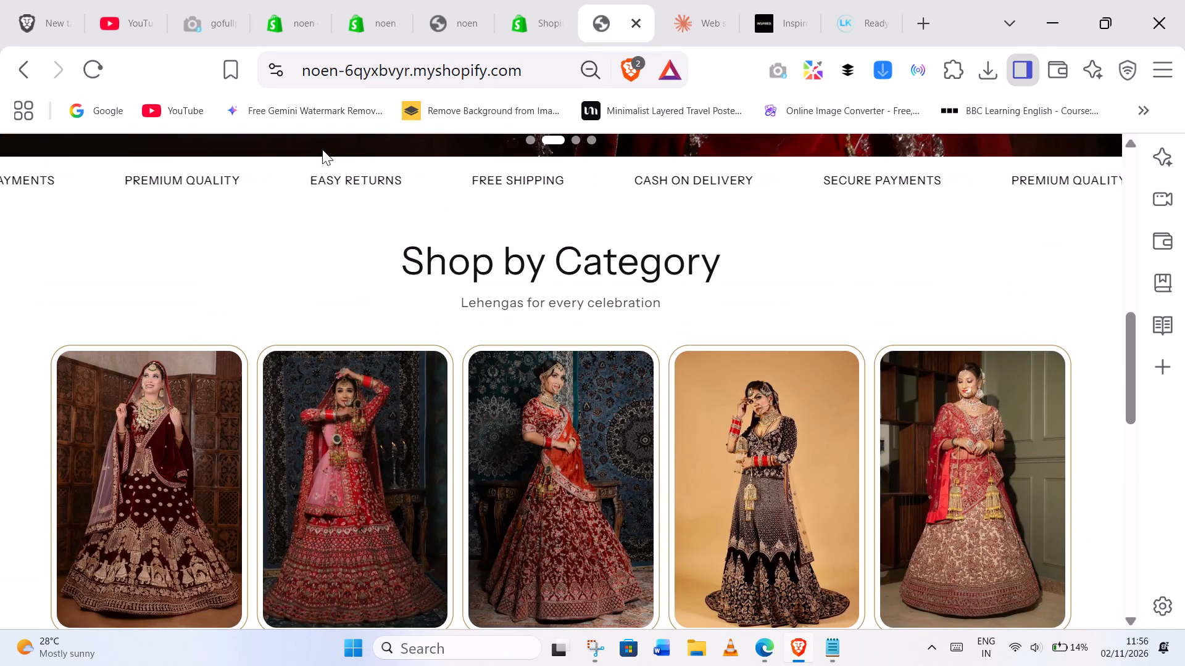
scroll(322, 149, down, 5)
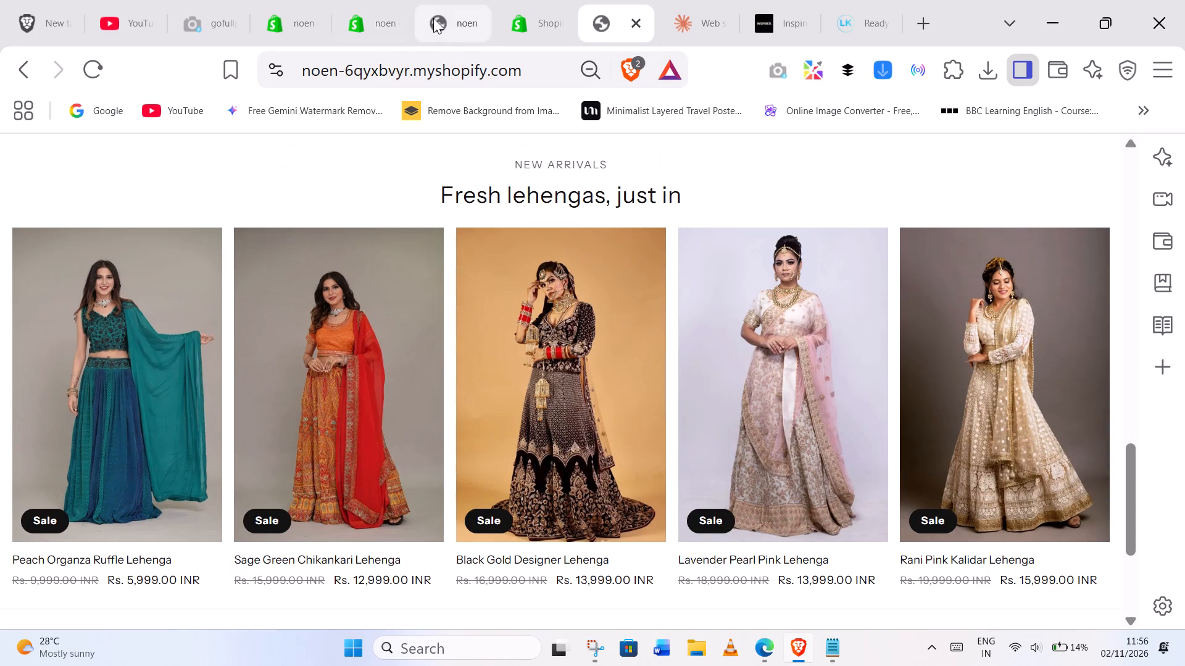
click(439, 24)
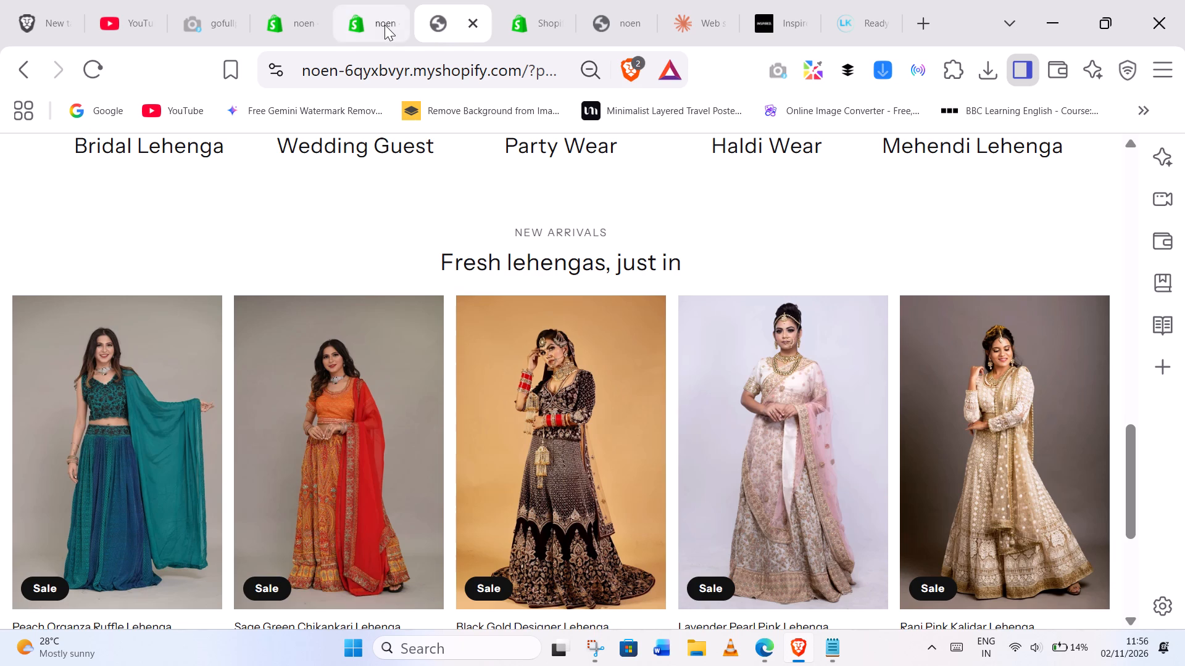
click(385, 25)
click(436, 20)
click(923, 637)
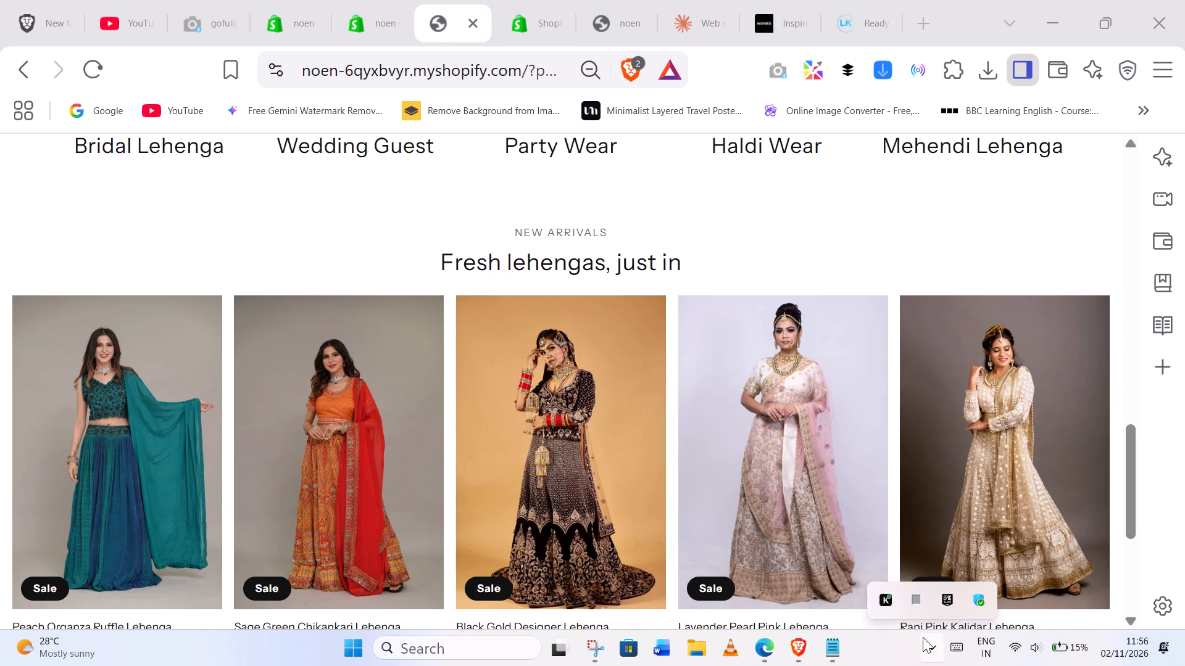
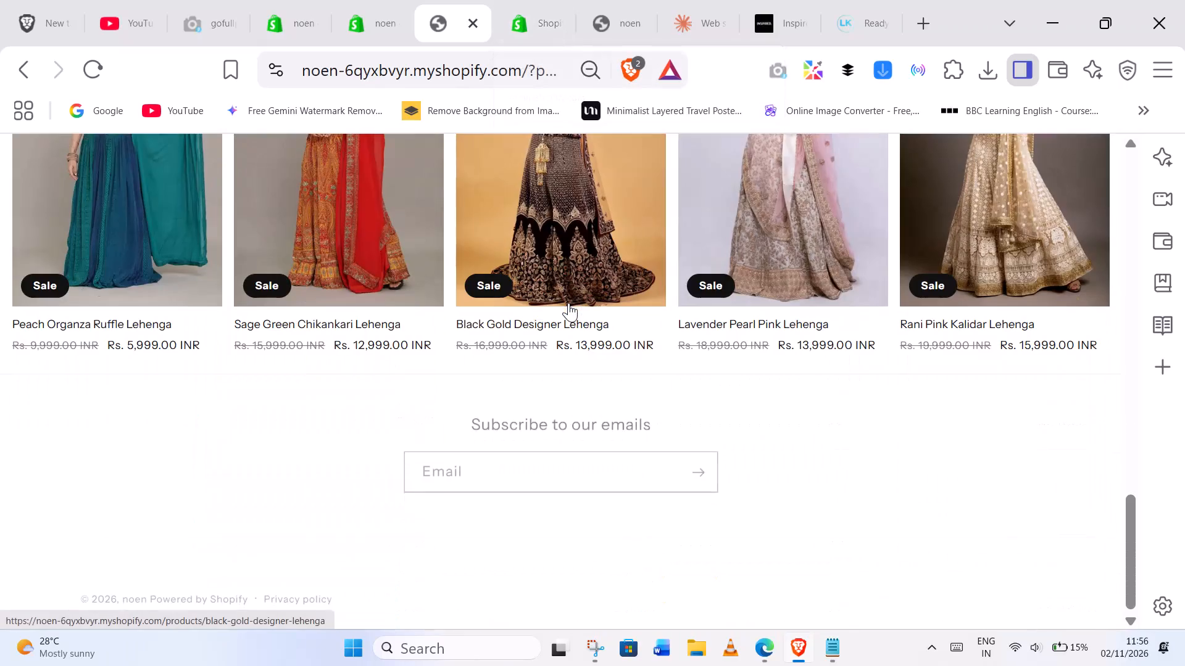
Reload the live storefront home page and examine the marquee, Shop by Category, New Arrivals and email signup sections.
scroll(634, 332, down, 2)
scroll(641, 332, up, 3)
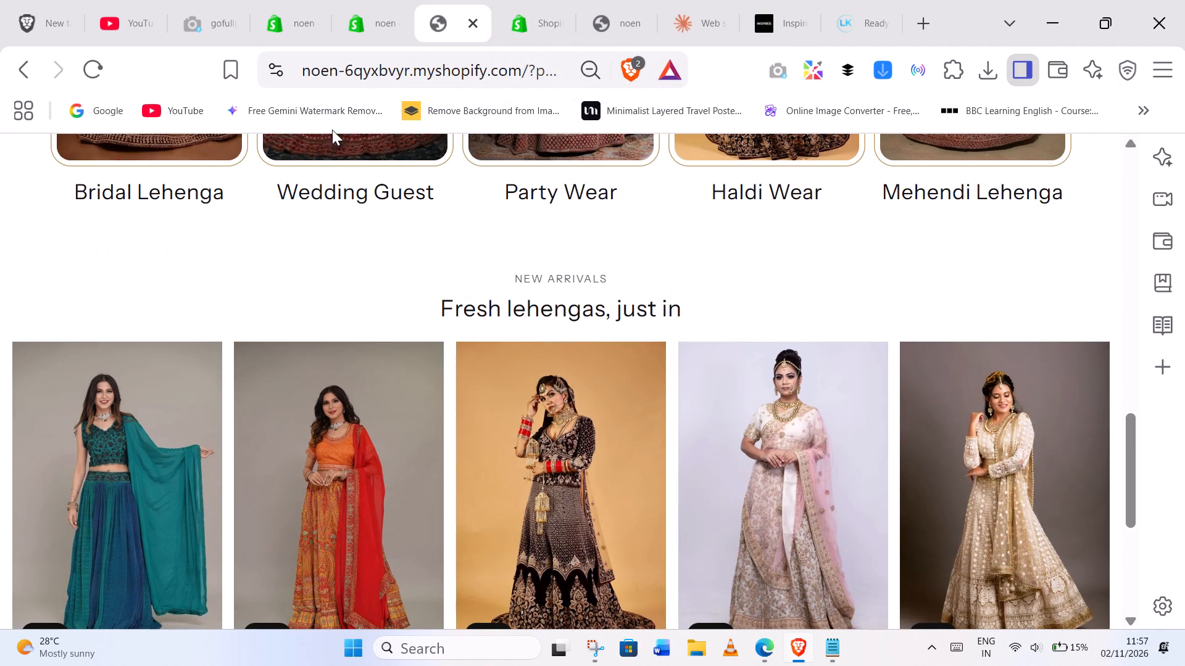
click(99, 64)
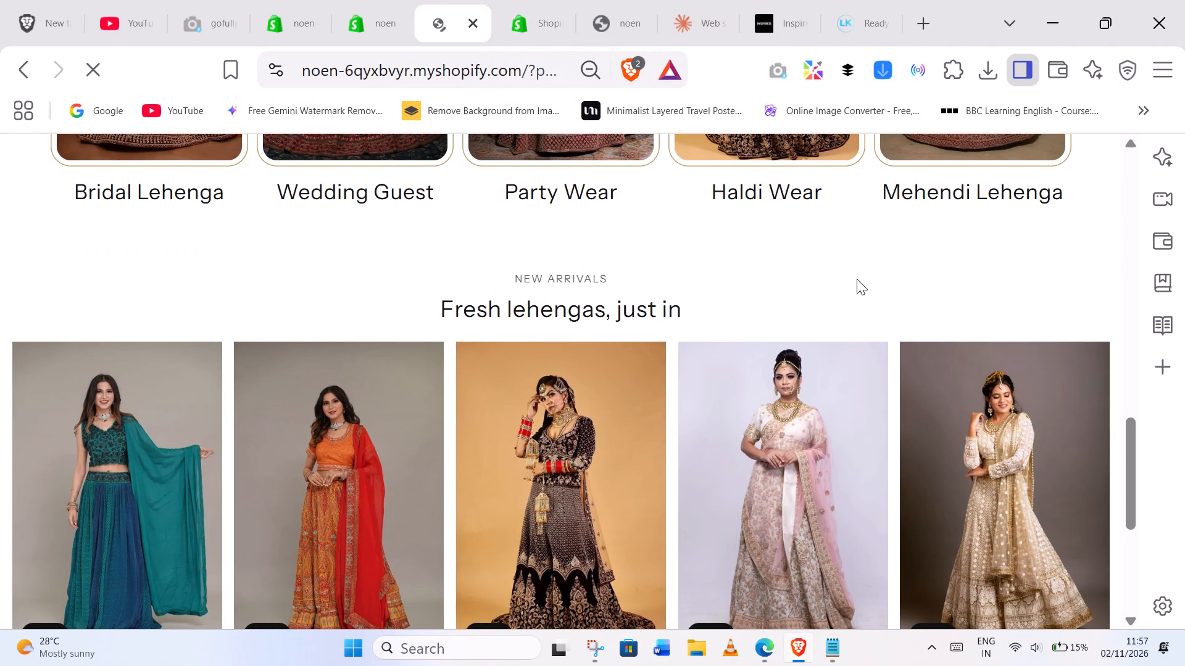
scroll(857, 279, down, 1)
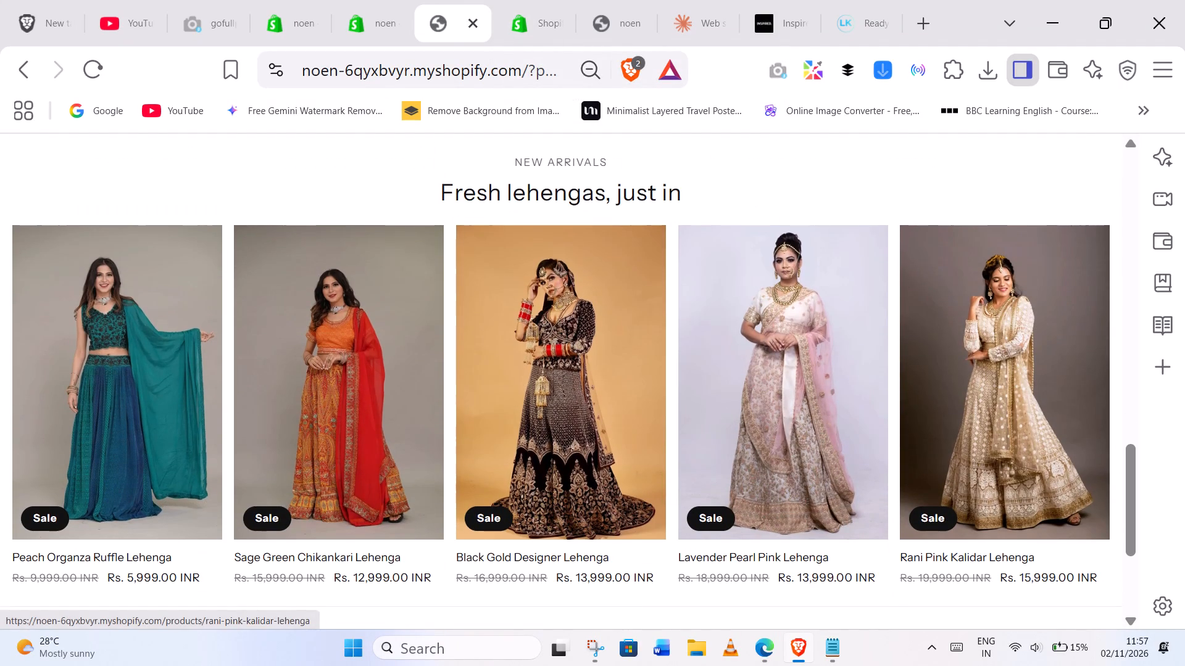
click(540, 159)
triple_click(557, 155)
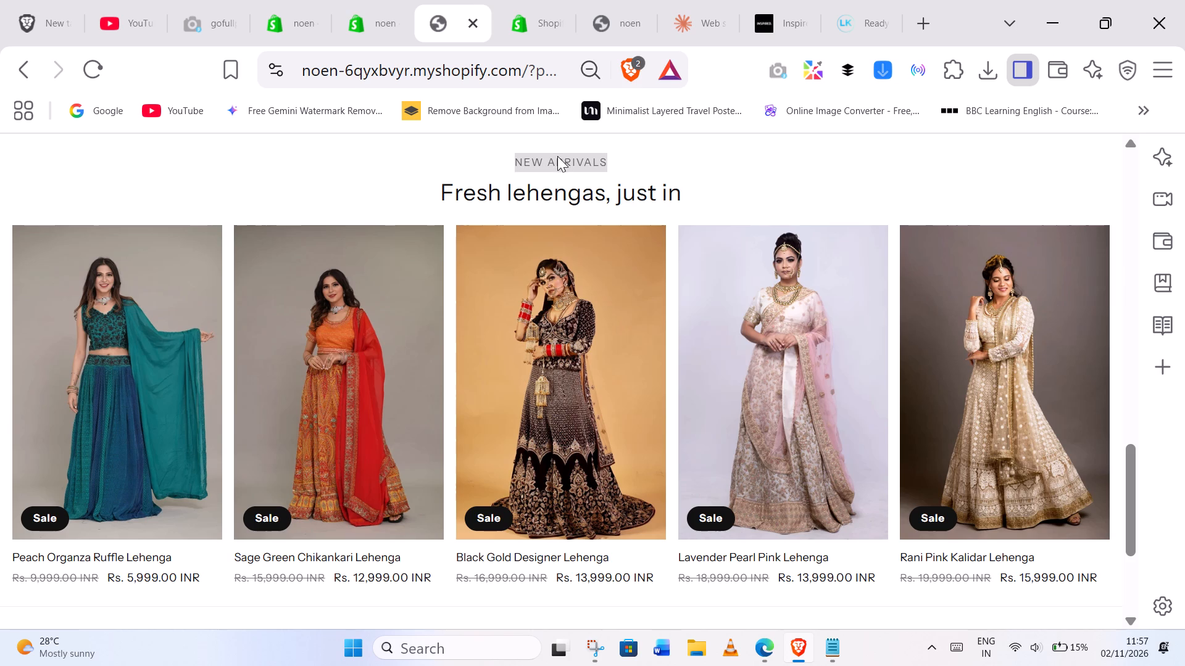
click(720, 192)
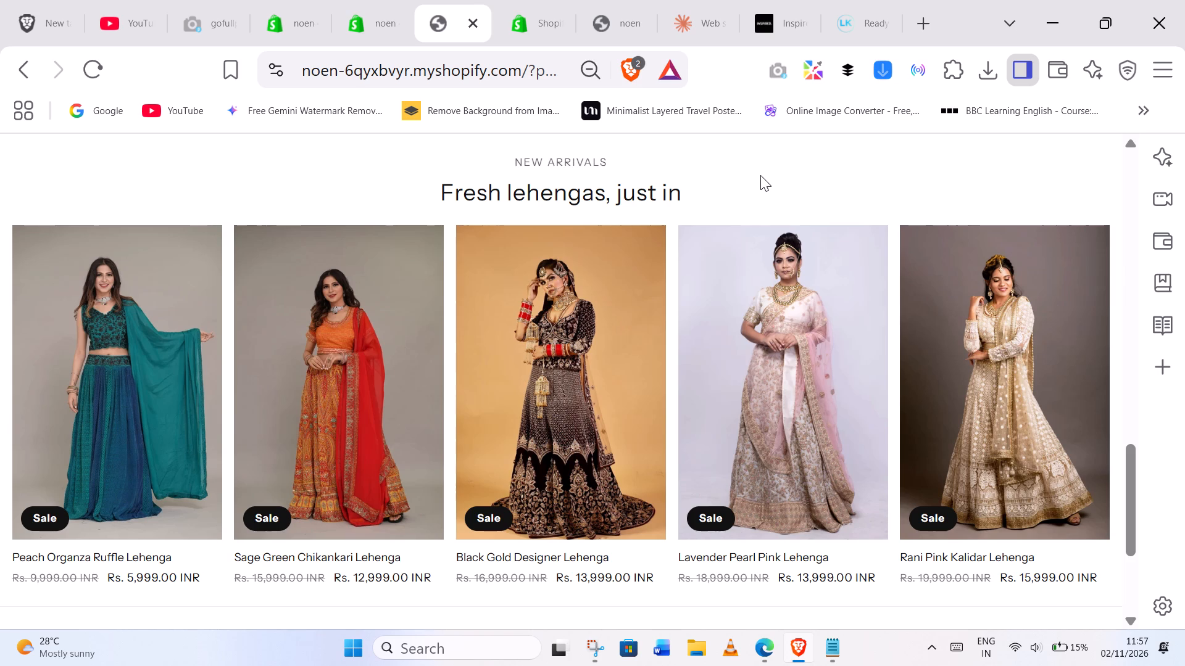
scroll(656, 282, up, 5)
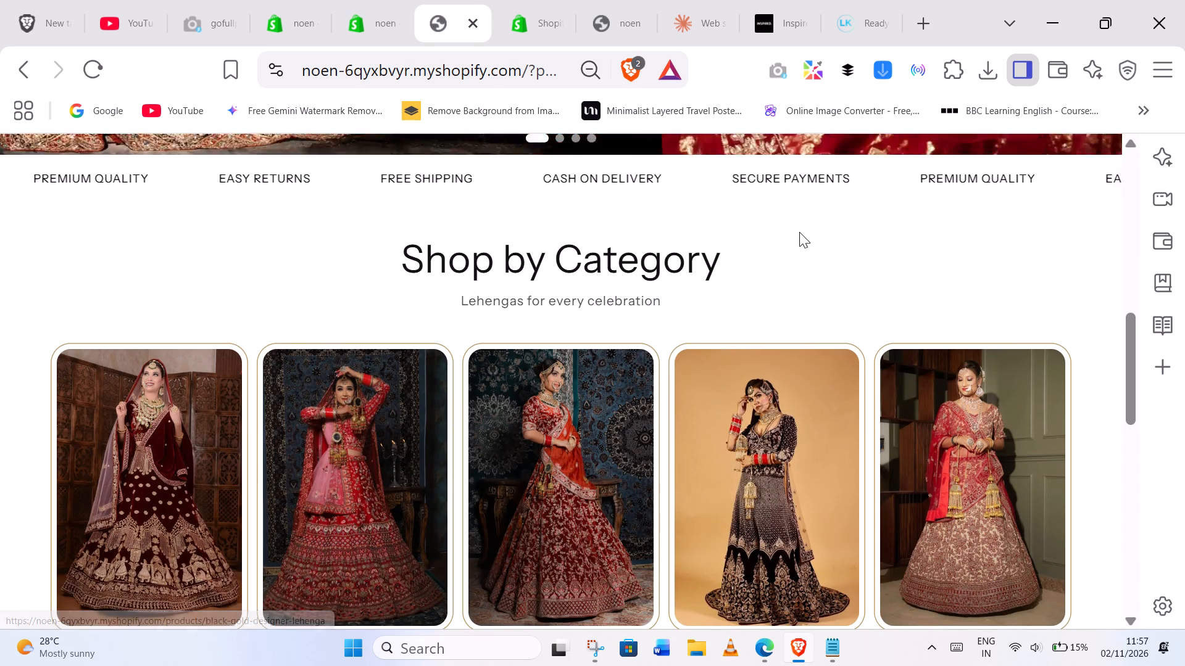
scroll(149, 446, down, 2)
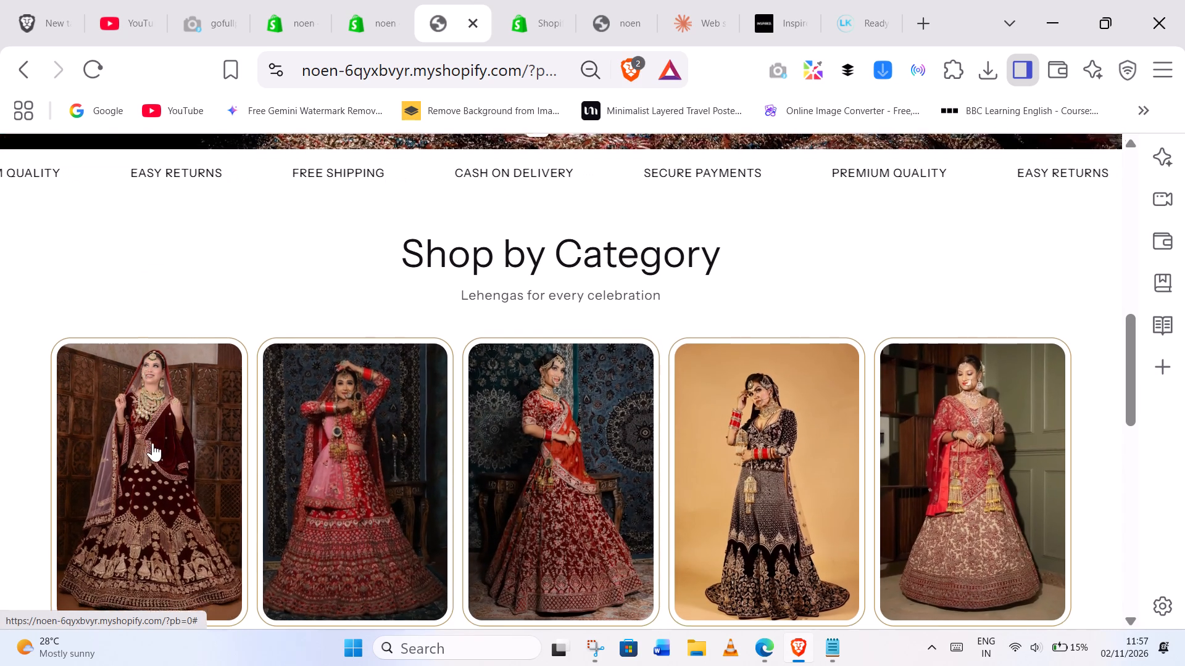
scroll(152, 443, down, 2)
scroll(183, 489, down, 4)
scroll(578, 446, up, 3)
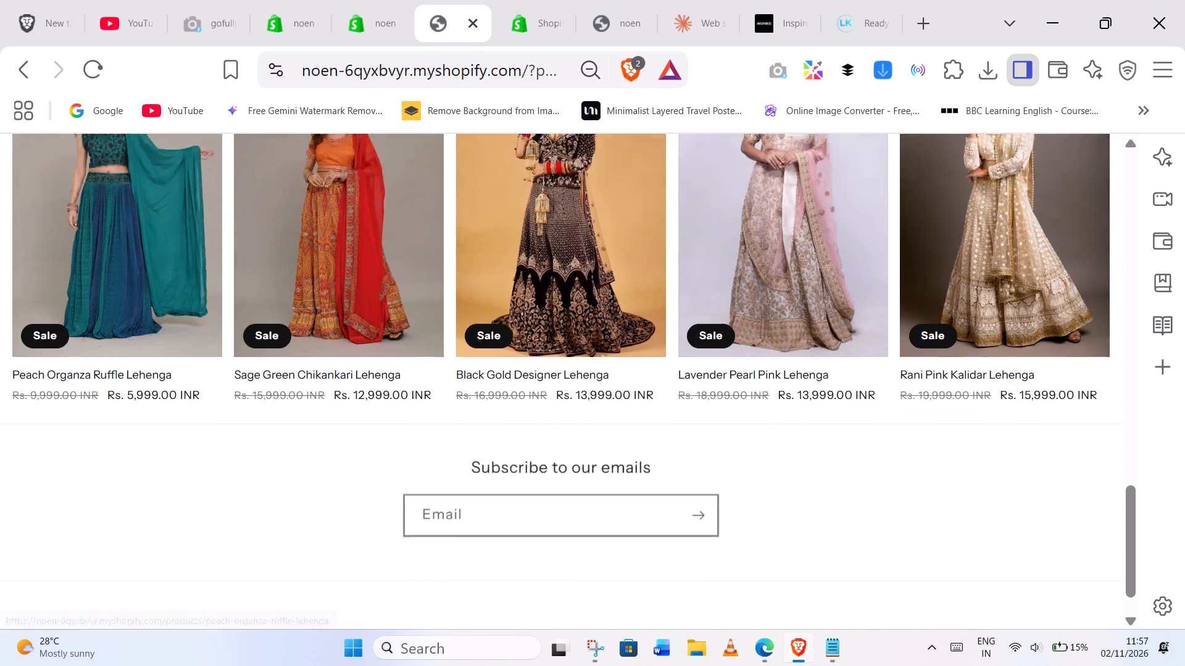
scroll(579, 446, up, 3)
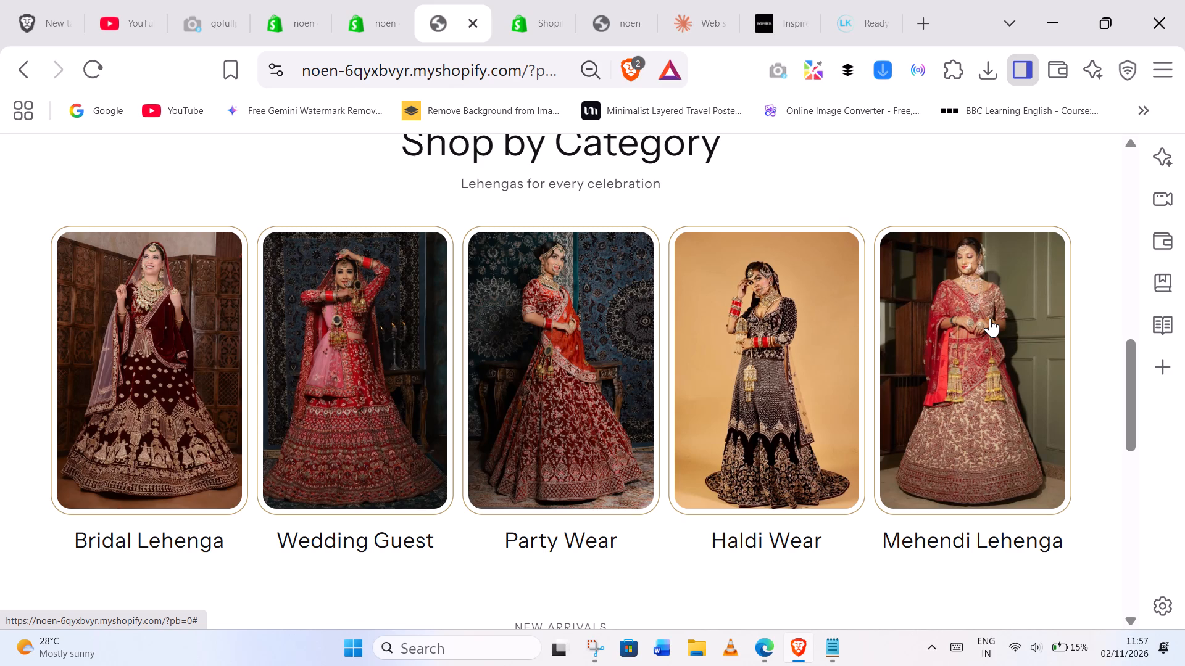
scroll(402, 462, down, 4)
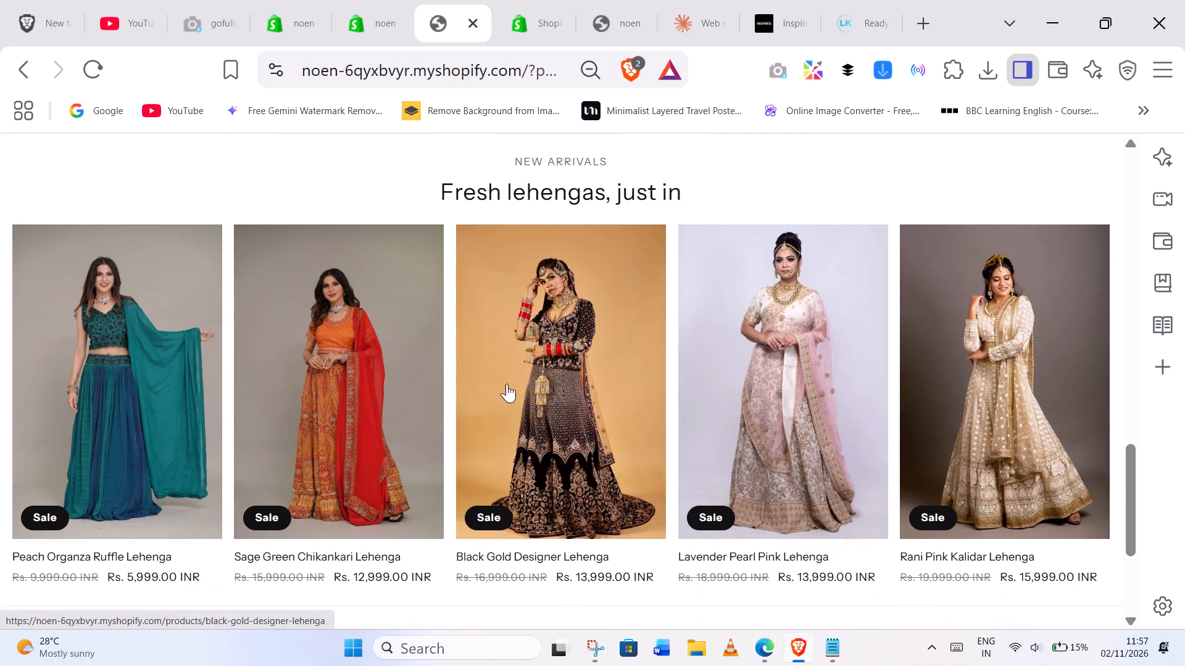
scroll(480, 334, down, 1)
scroll(419, 360, up, 4)
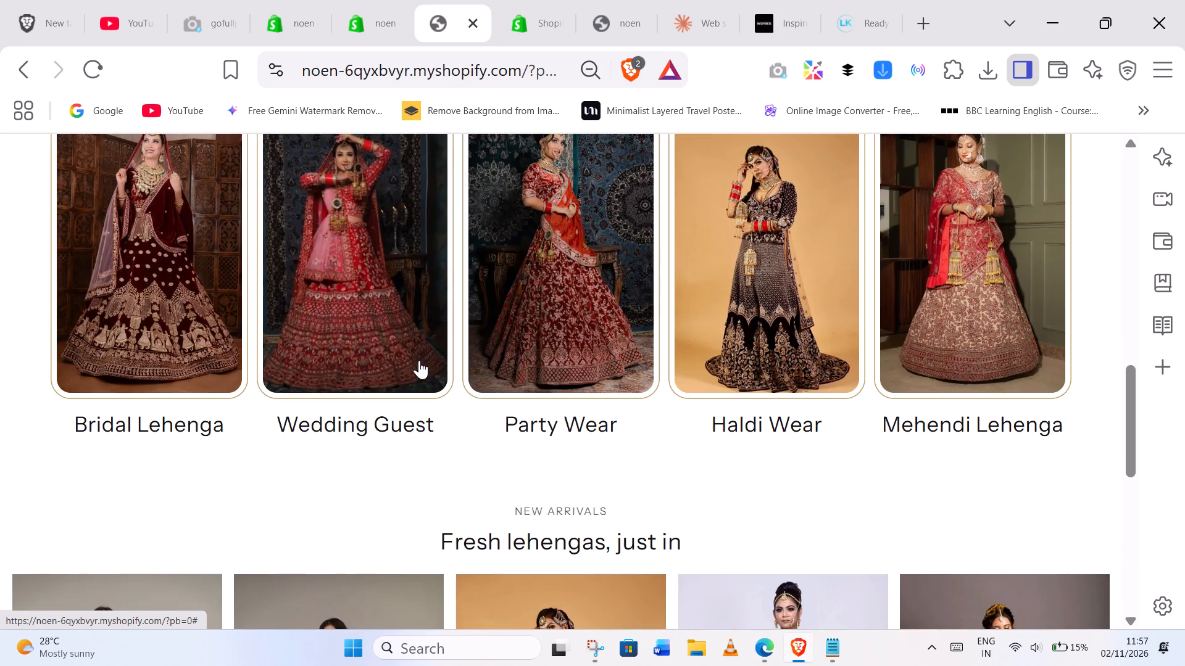
scroll(705, 269, up, 2)
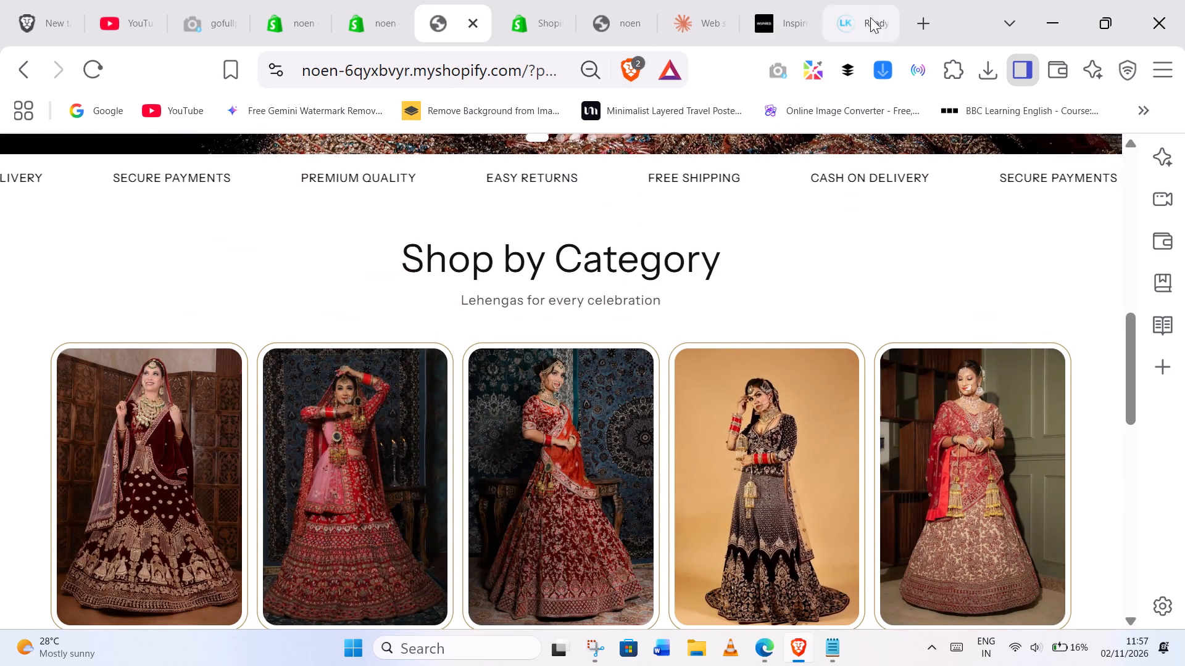
Open the Pexels stock photo site in a new browser tab.
click(923, 26)
click(422, 78)
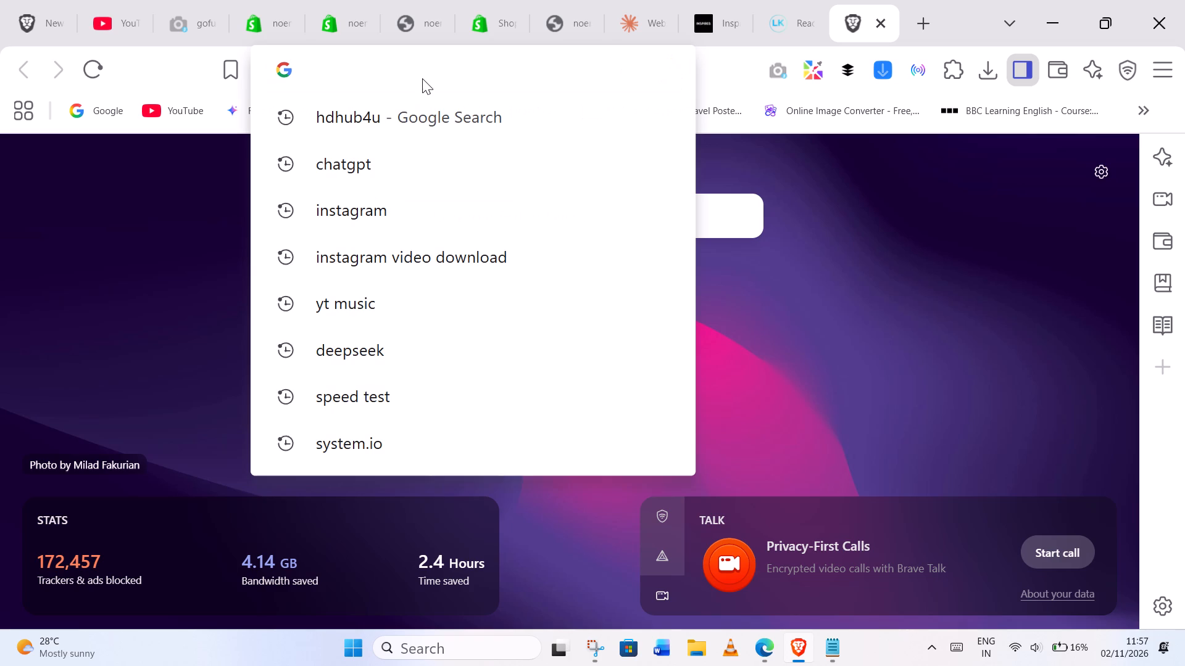
key(r)
key(BackSpace)
text(PE)
key(BackSpace)
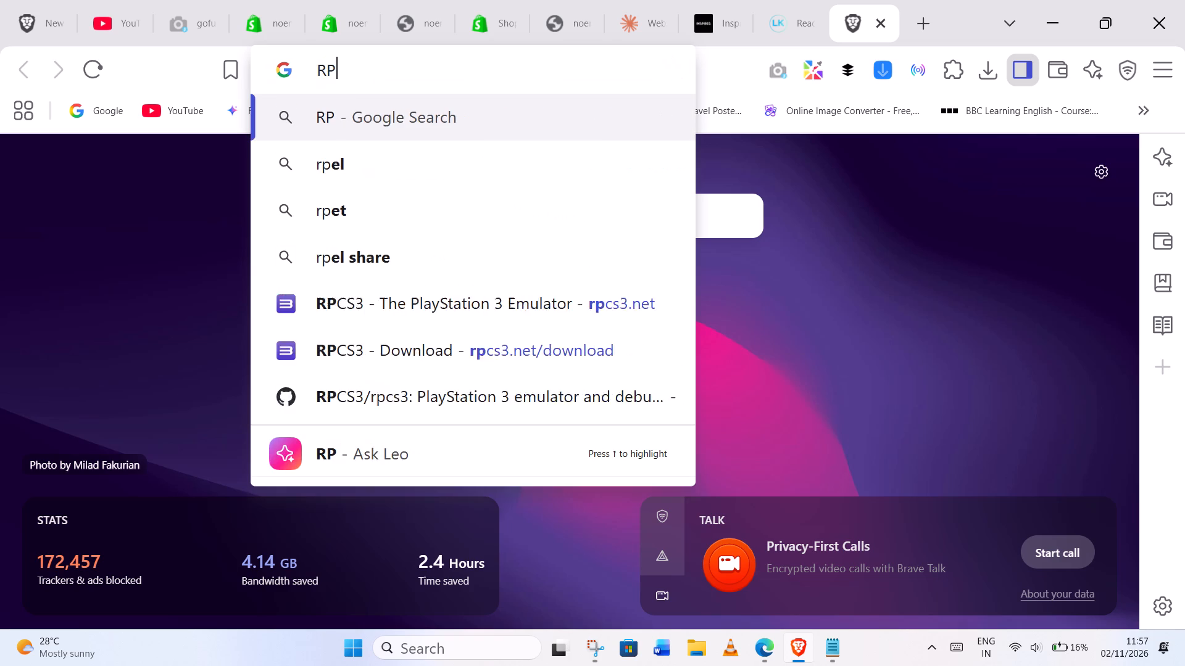
key(BackSpace)
key(BackSpace)
key(BackSpace)
text(PEXEL)
key(Return)
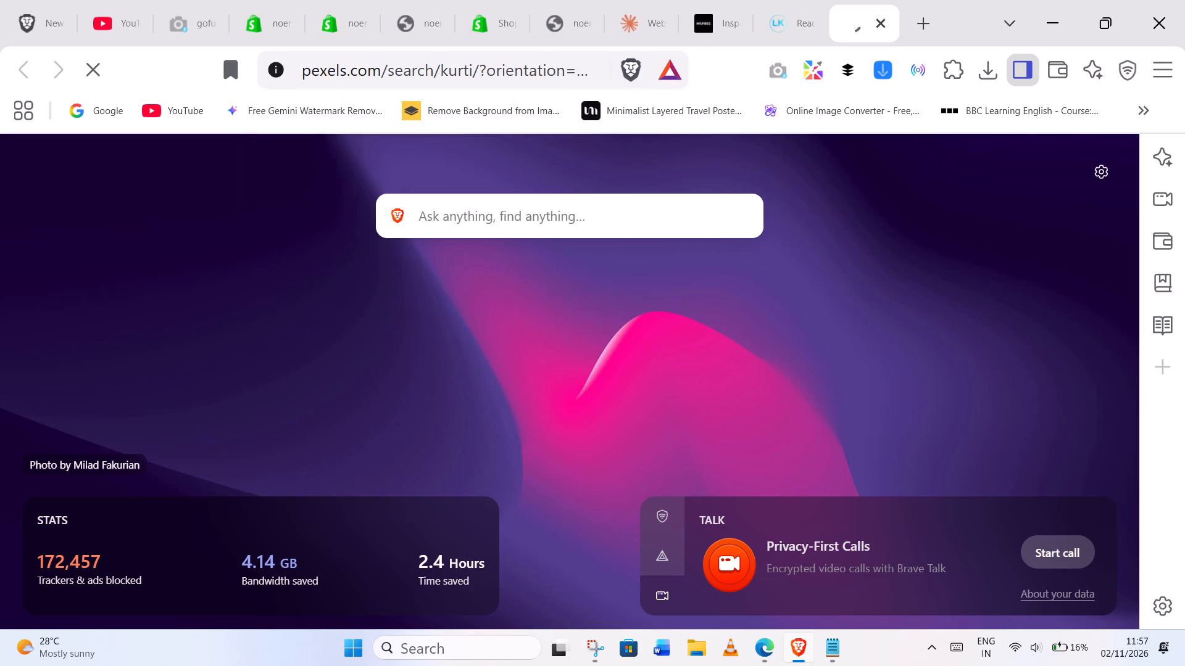
Search Pexels photos for lehenga in place of the kurti search.
scroll(666, 286, down, 2)
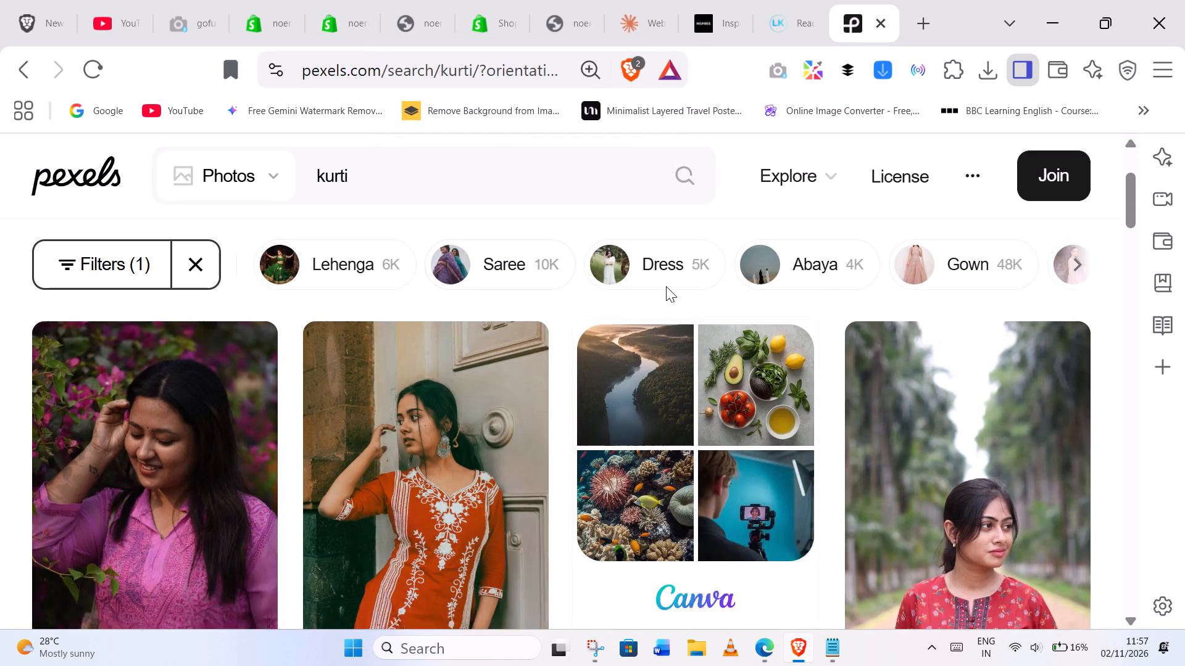
click(451, 187)
key(ctrl+a)
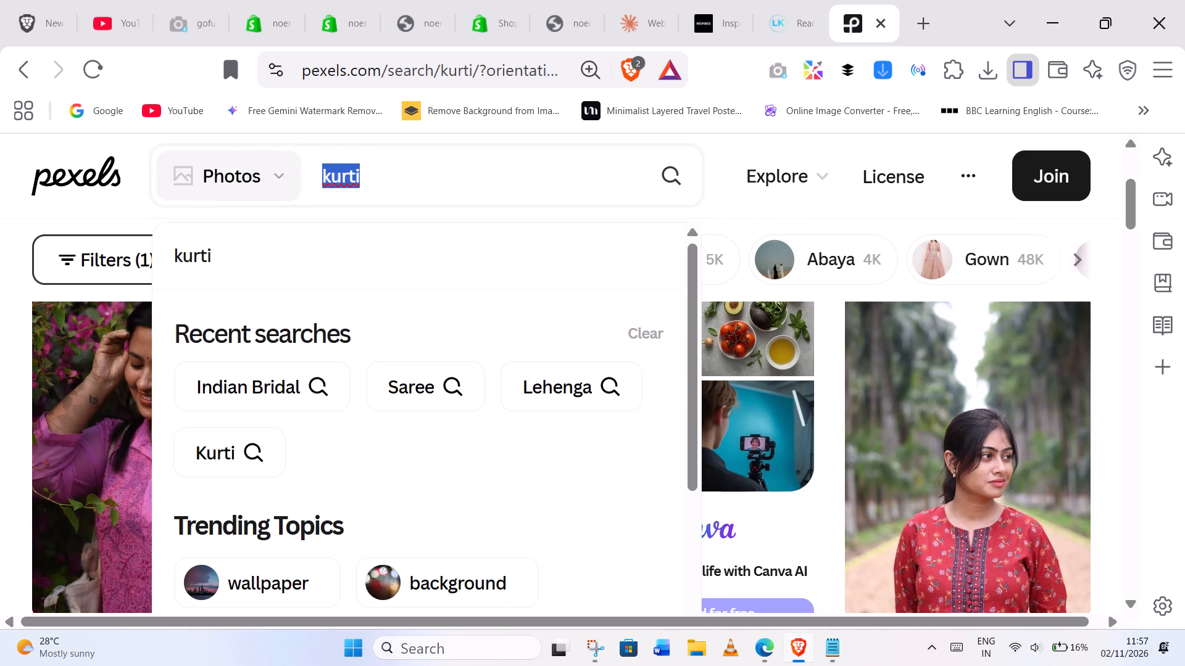
text(LENGE)
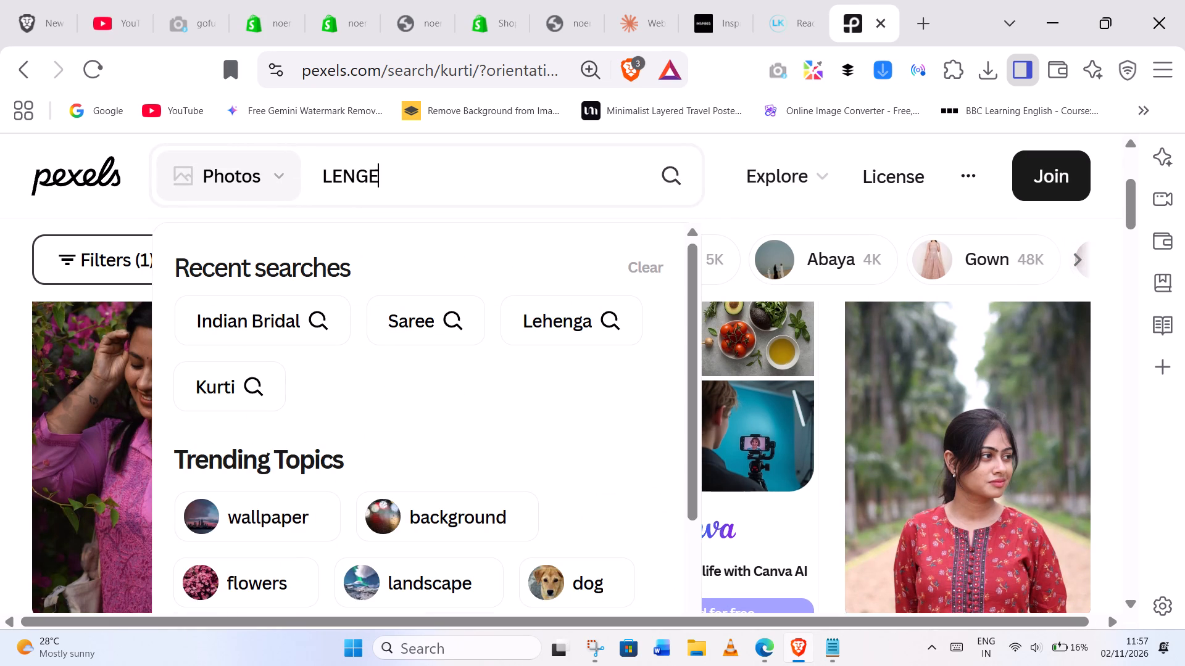
click(531, 327)
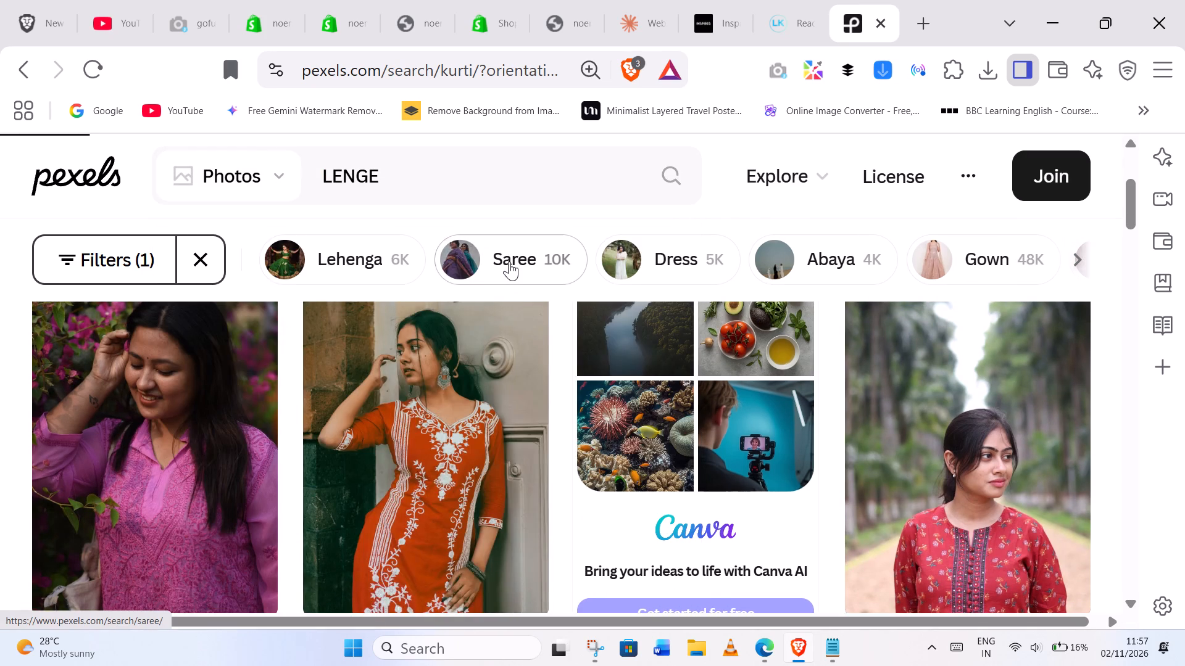
scroll(75, 364, down, 2)
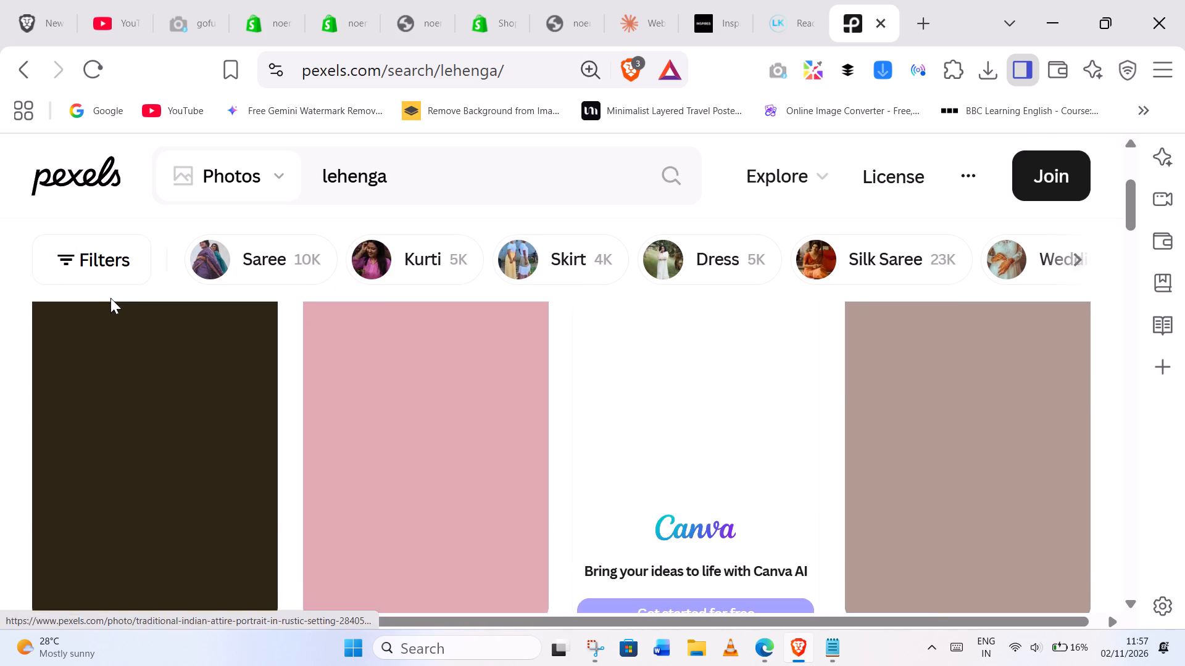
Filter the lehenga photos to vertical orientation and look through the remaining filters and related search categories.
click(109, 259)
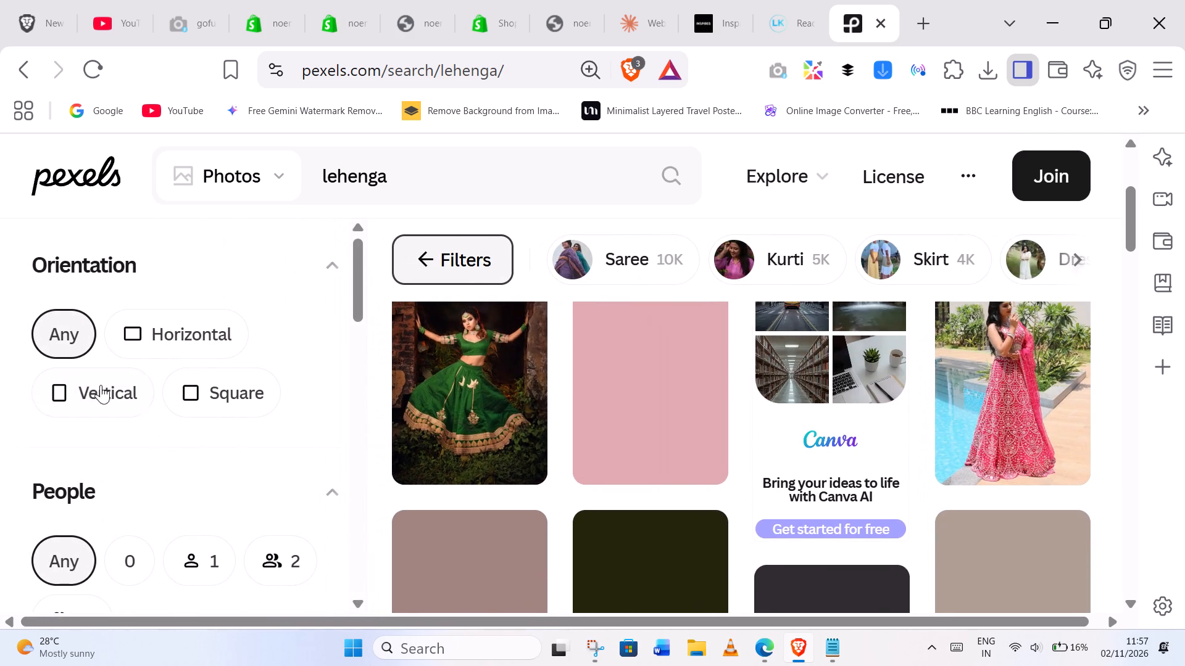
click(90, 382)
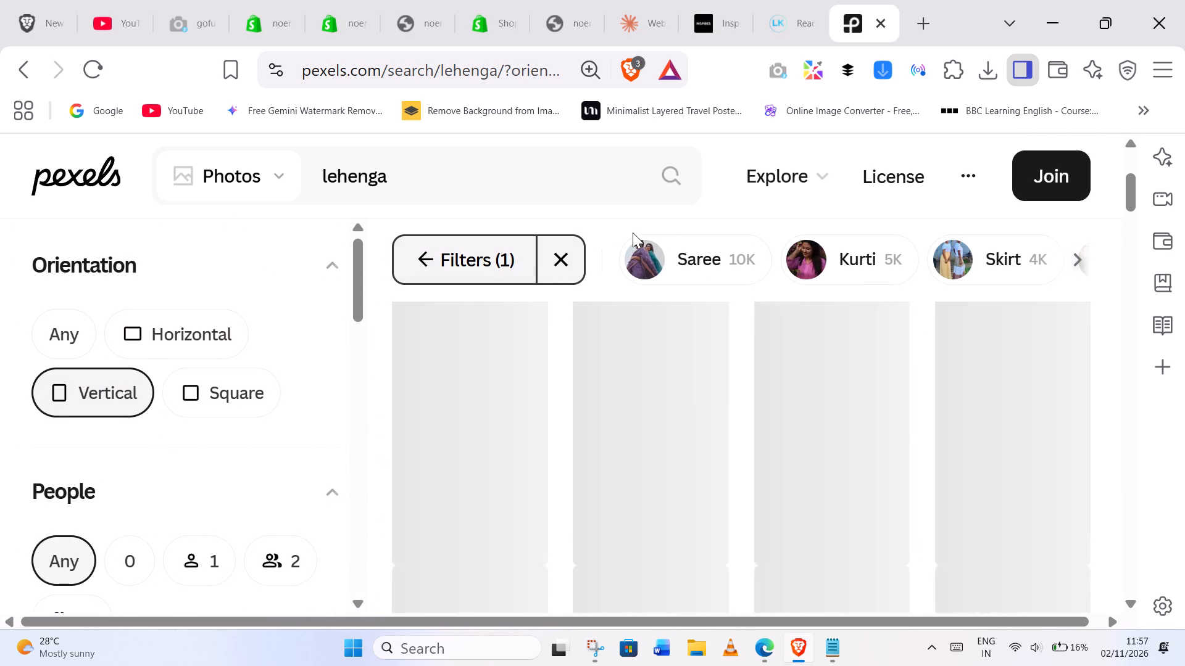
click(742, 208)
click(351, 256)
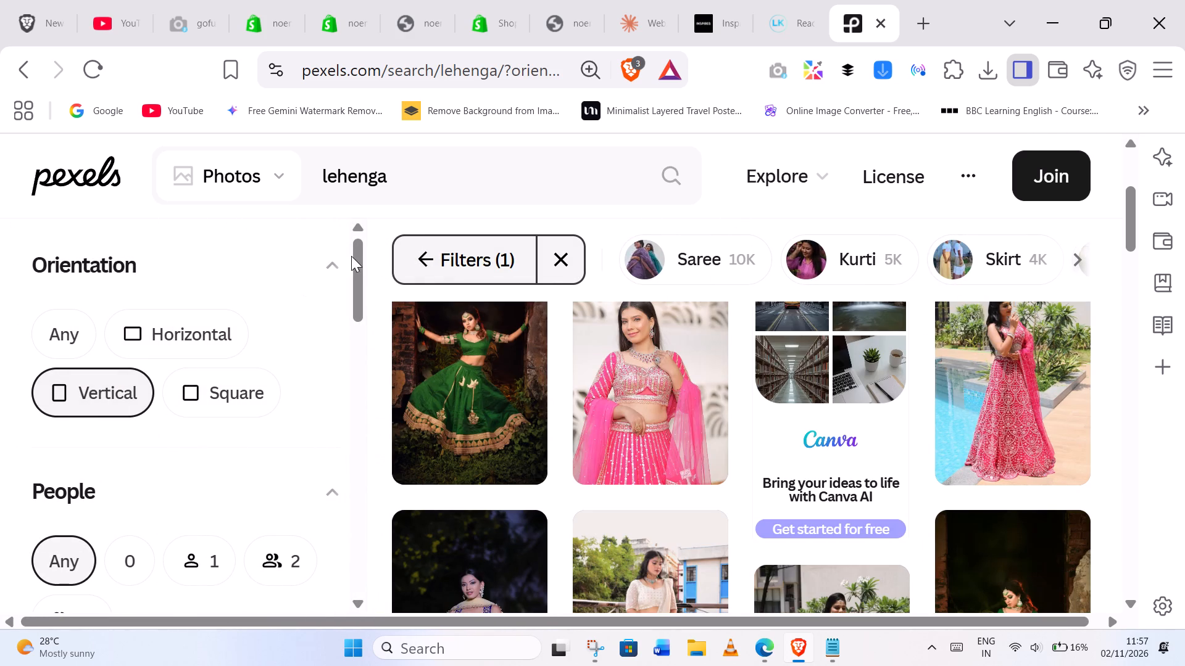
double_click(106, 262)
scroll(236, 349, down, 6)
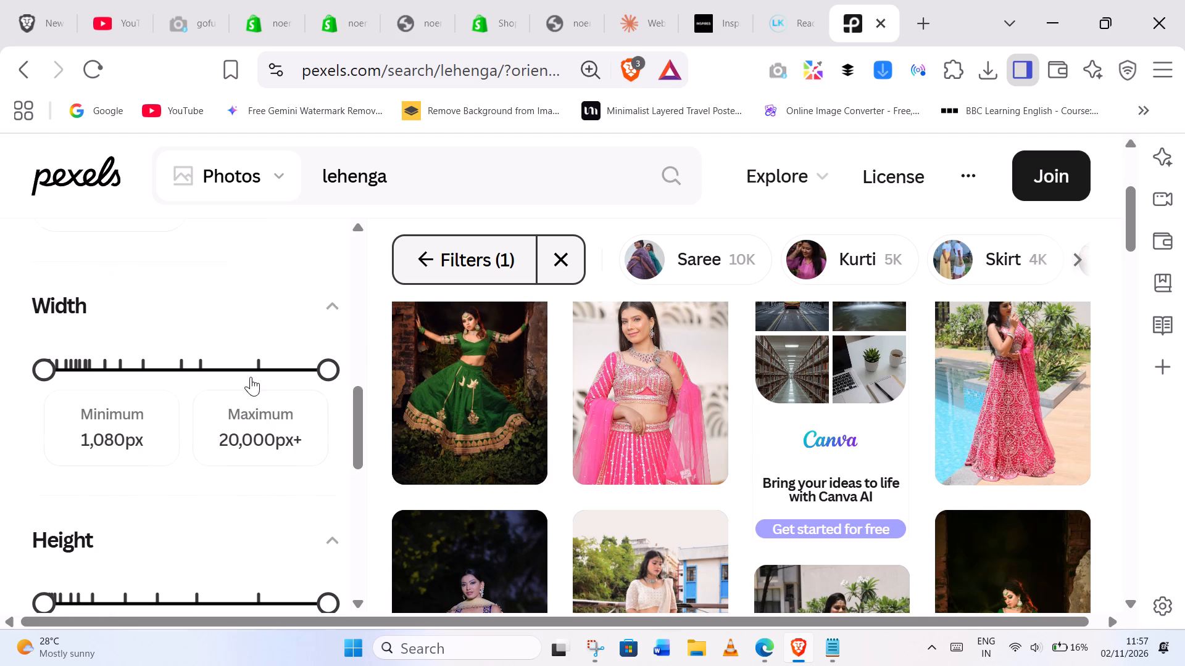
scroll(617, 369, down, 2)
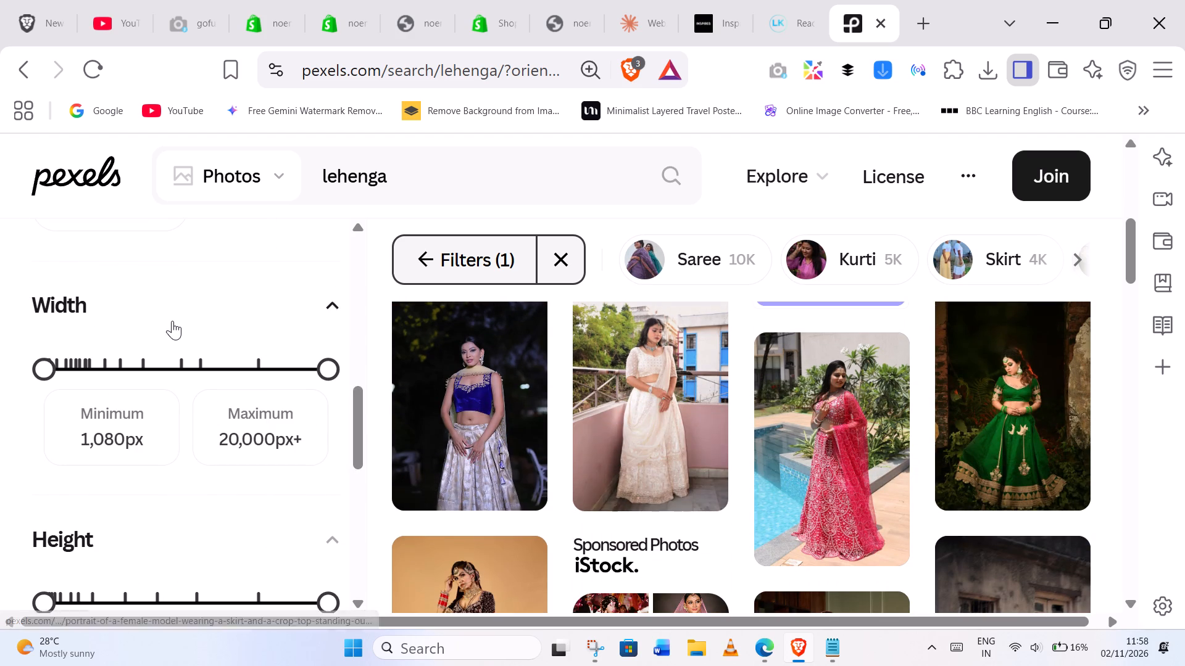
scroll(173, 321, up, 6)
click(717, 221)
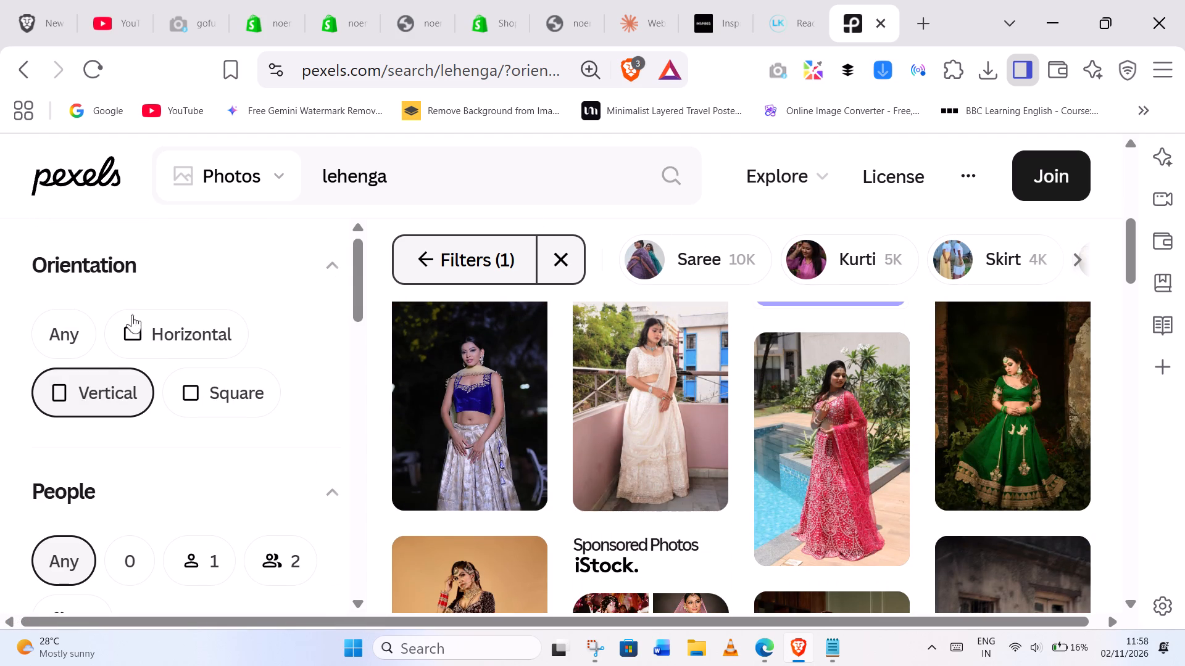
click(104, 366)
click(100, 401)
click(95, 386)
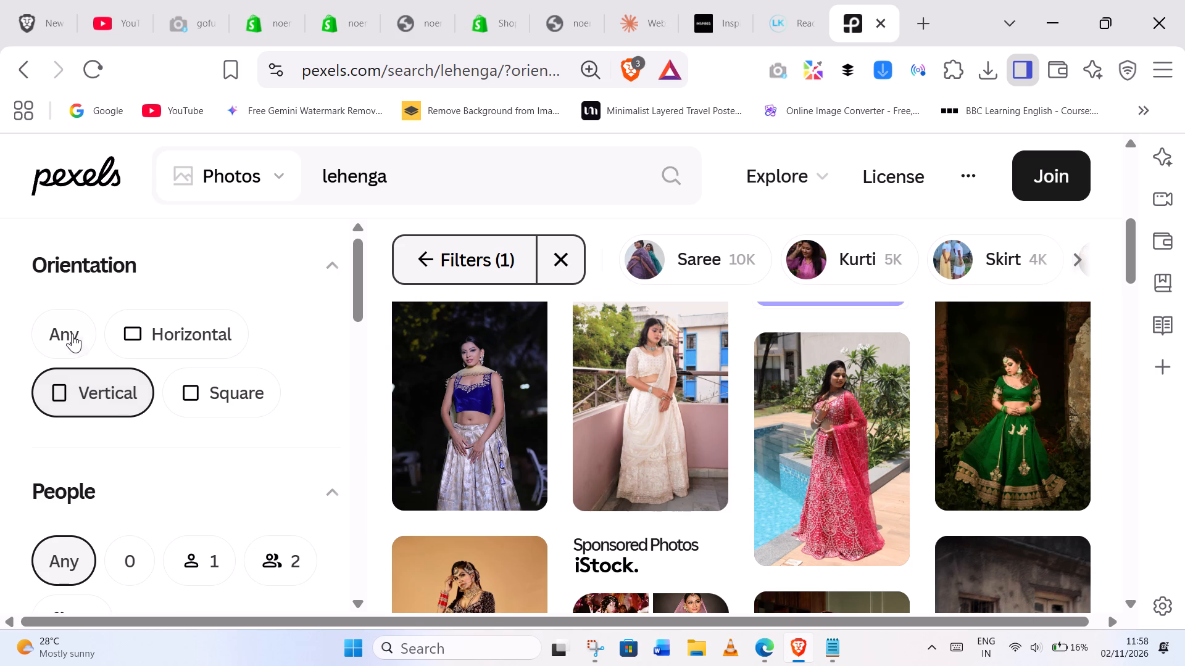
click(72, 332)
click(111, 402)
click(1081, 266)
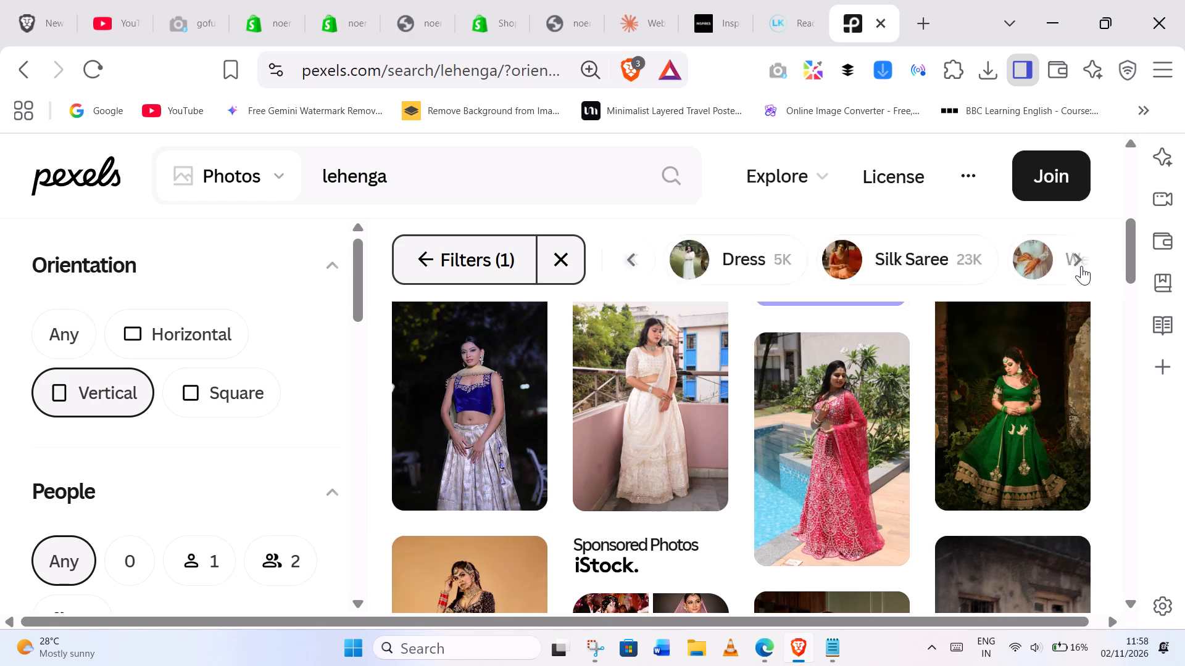
Return to the Pexels home page and rerun the recent Lehenga search without the vertical orientation filter.
click(87, 163)
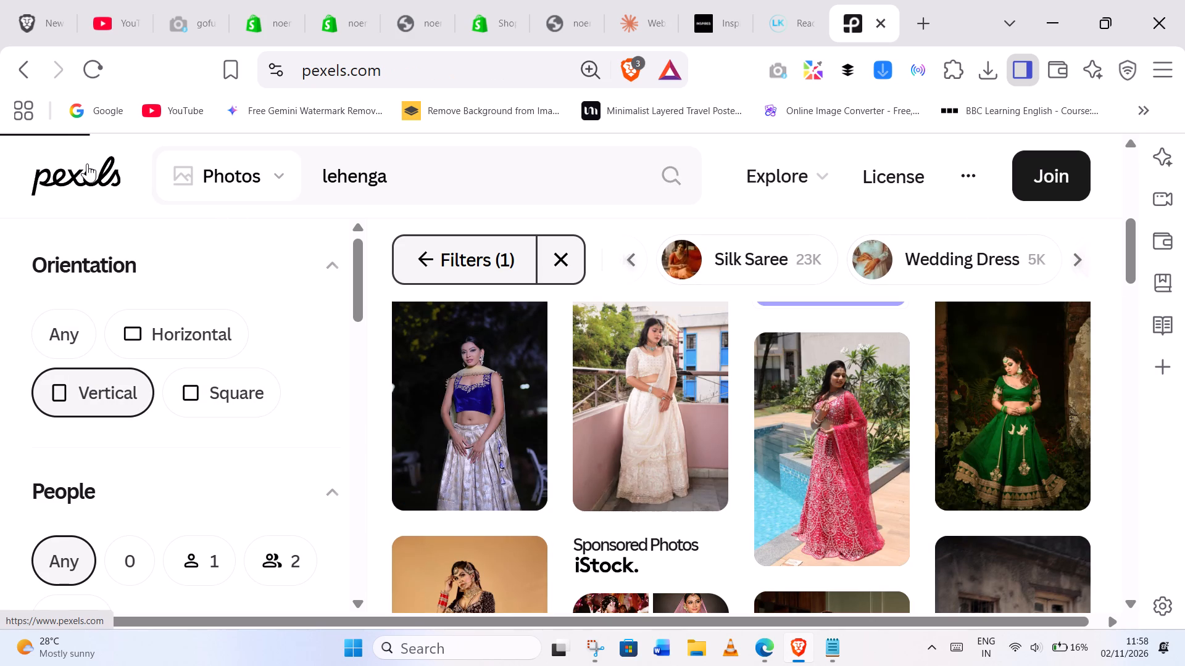
click(275, 507)
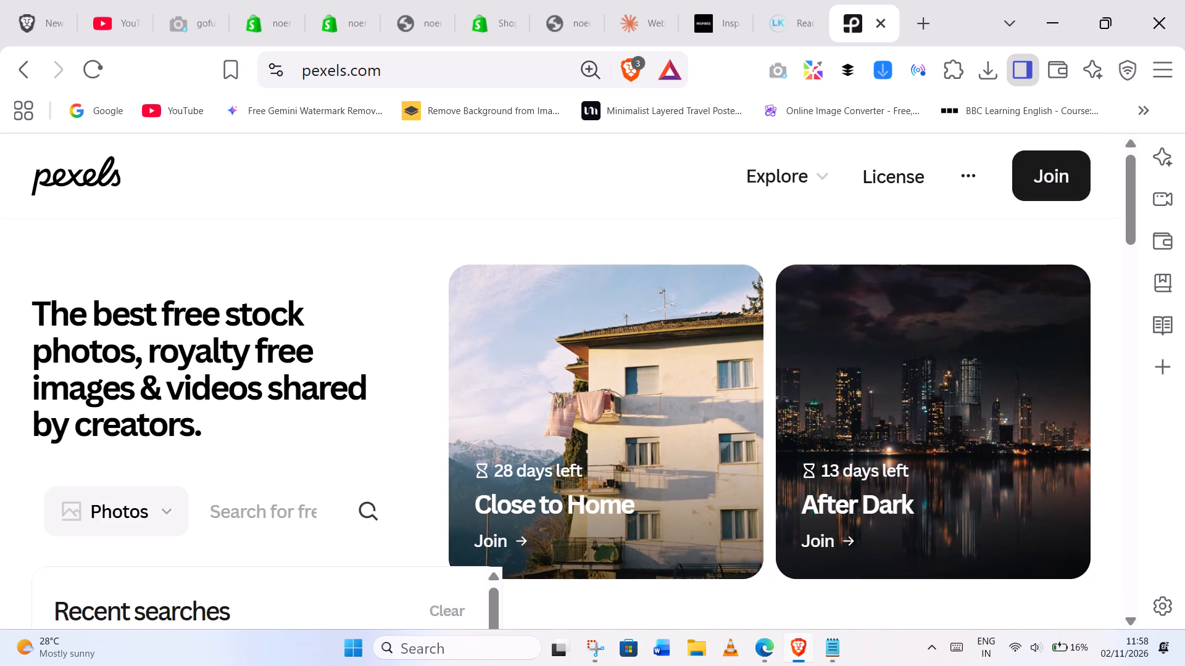
scroll(246, 456, down, 2)
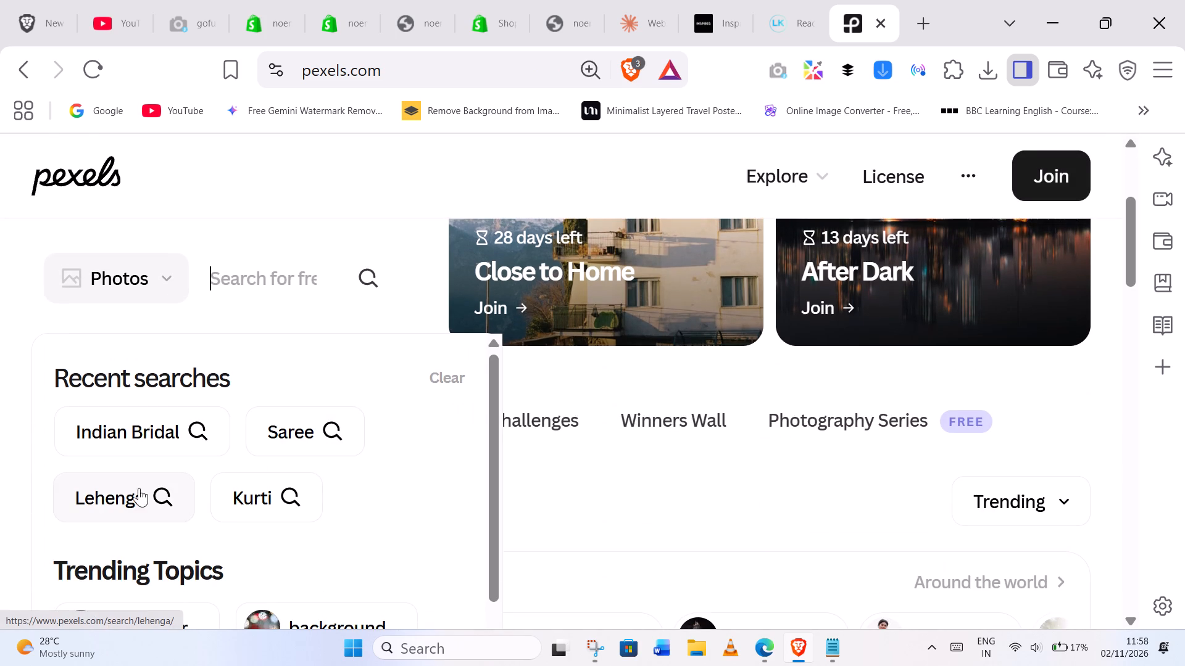
click(139, 488)
Look through the unfiltered lehenga photo results for images suitable for the store.
scroll(547, 421, down, 2)
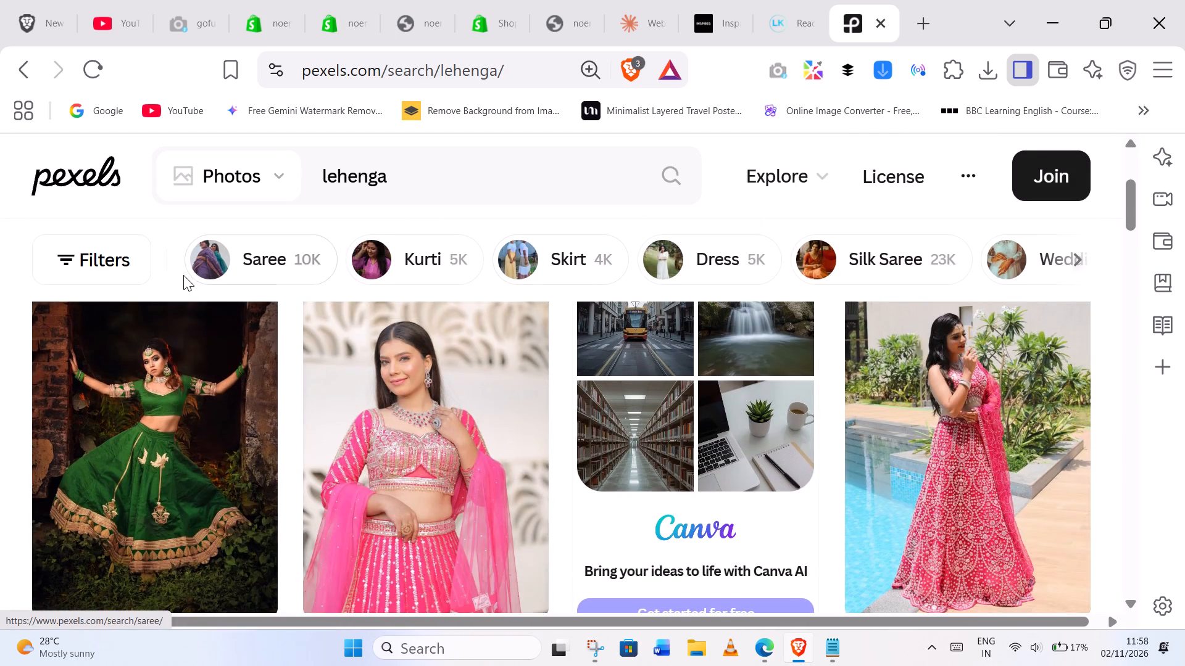
scroll(444, 393, down, 6)
scroll(497, 430, up, 4)
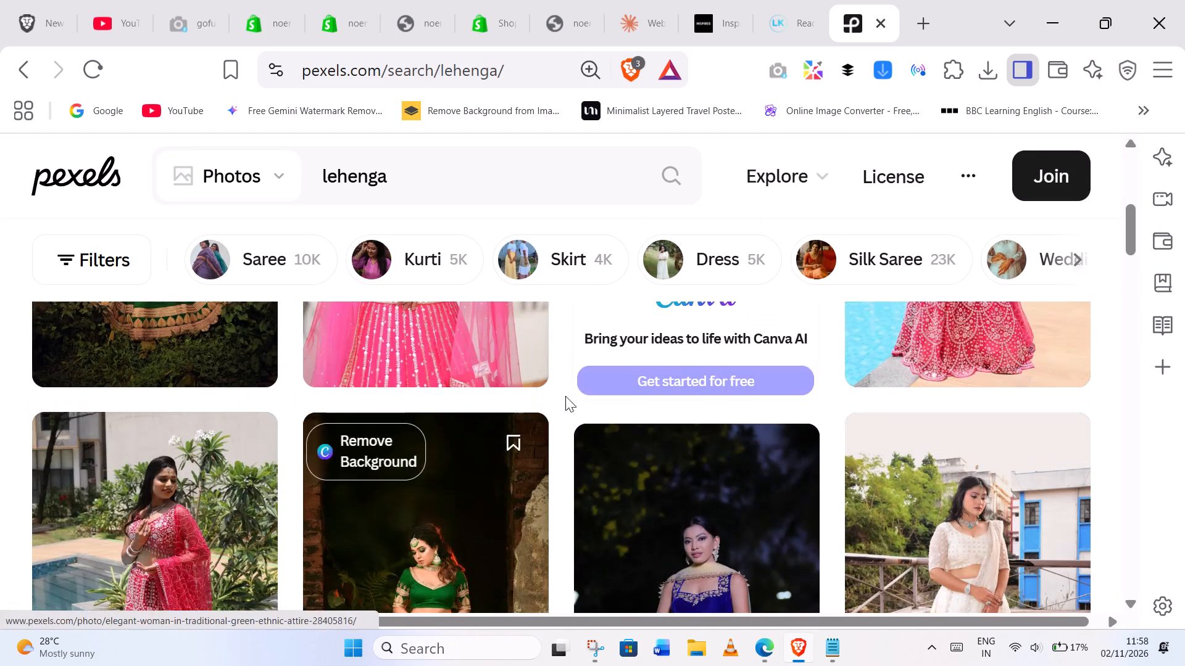
scroll(797, 371, down, 2)
scroll(433, 381, down, 1)
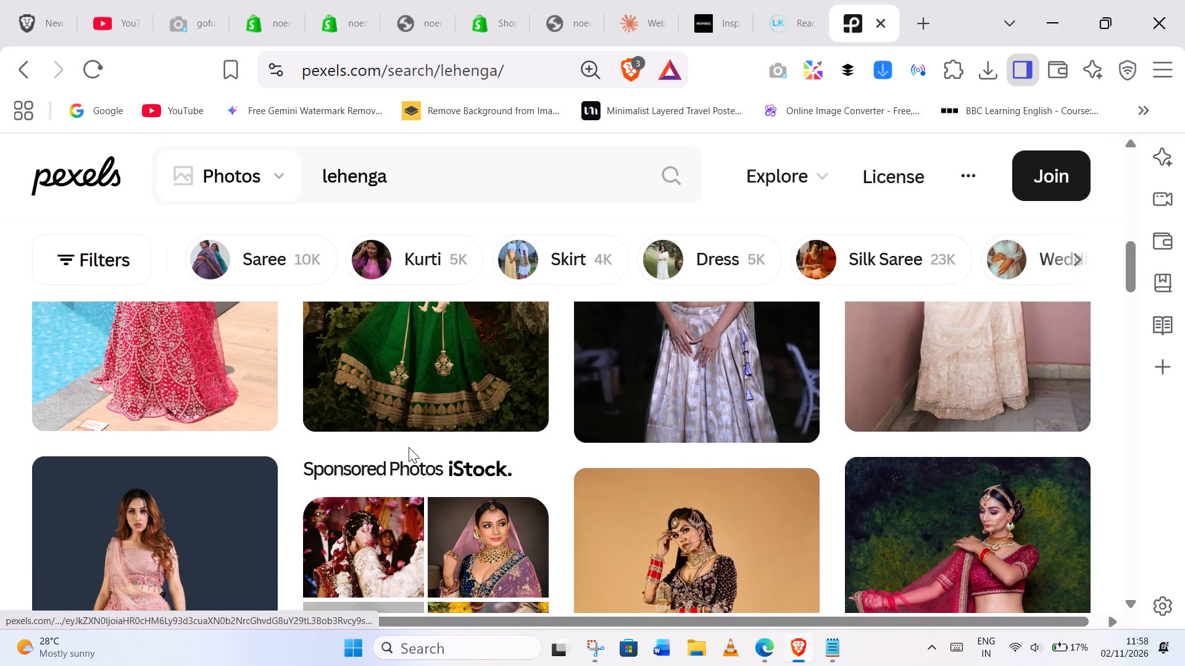
scroll(455, 446, down, 2)
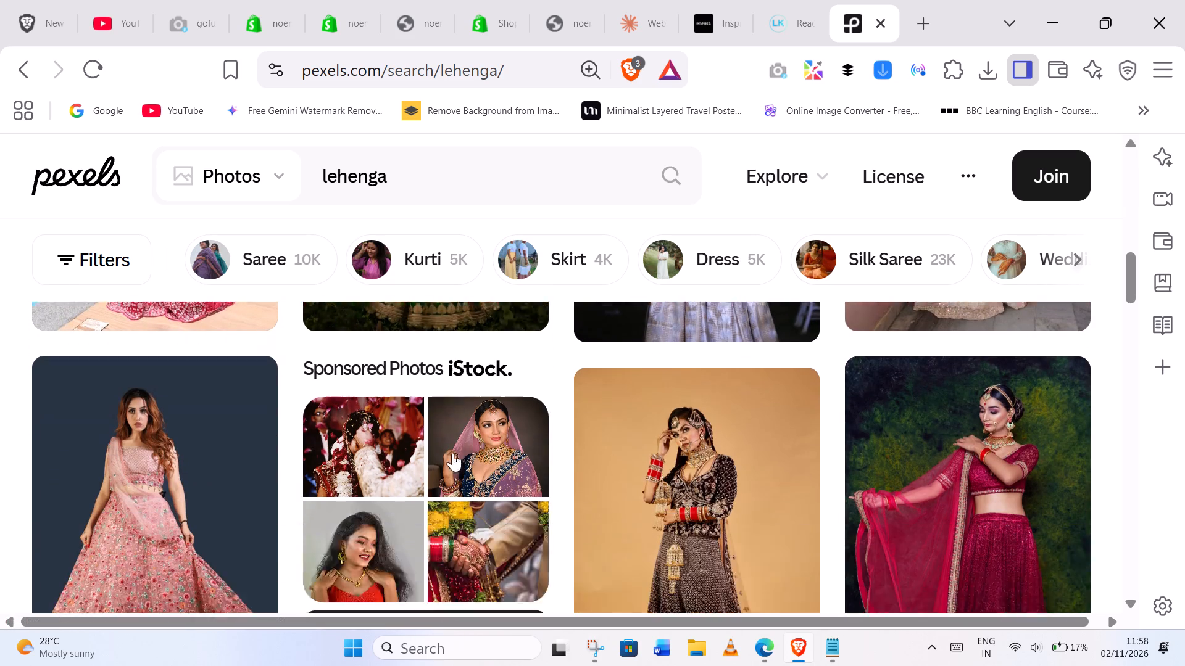
scroll(470, 464, up, 2)
scroll(470, 464, down, 1)
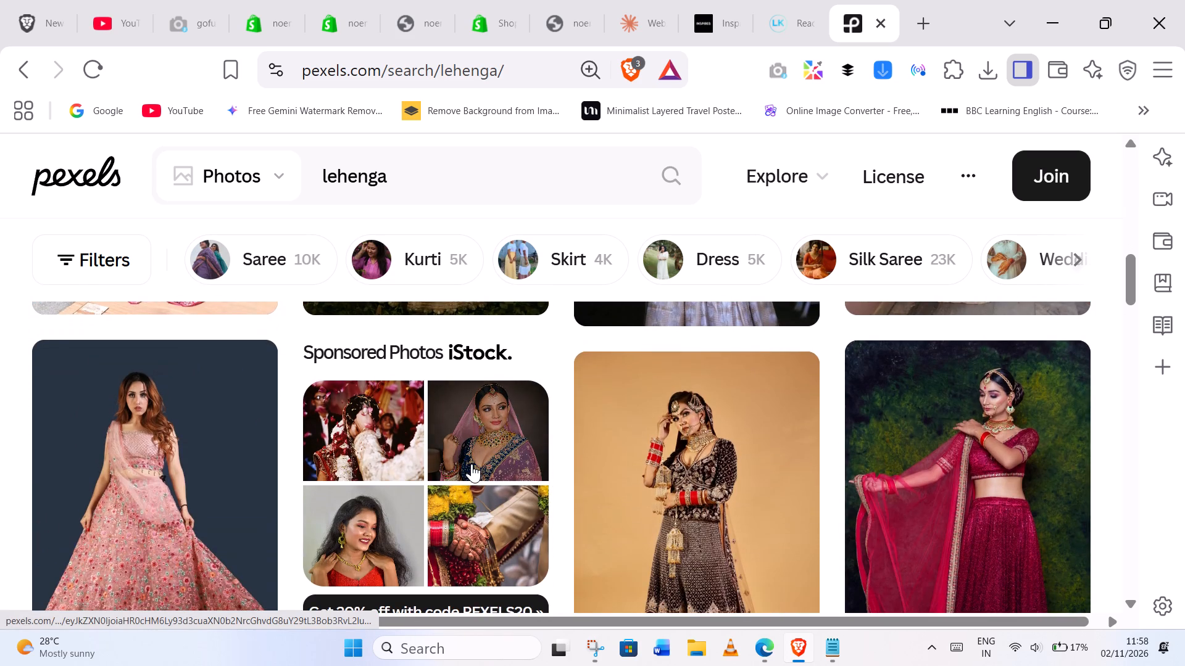
scroll(472, 464, down, 5)
scroll(472, 464, up, 2)
scroll(472, 464, down, 2)
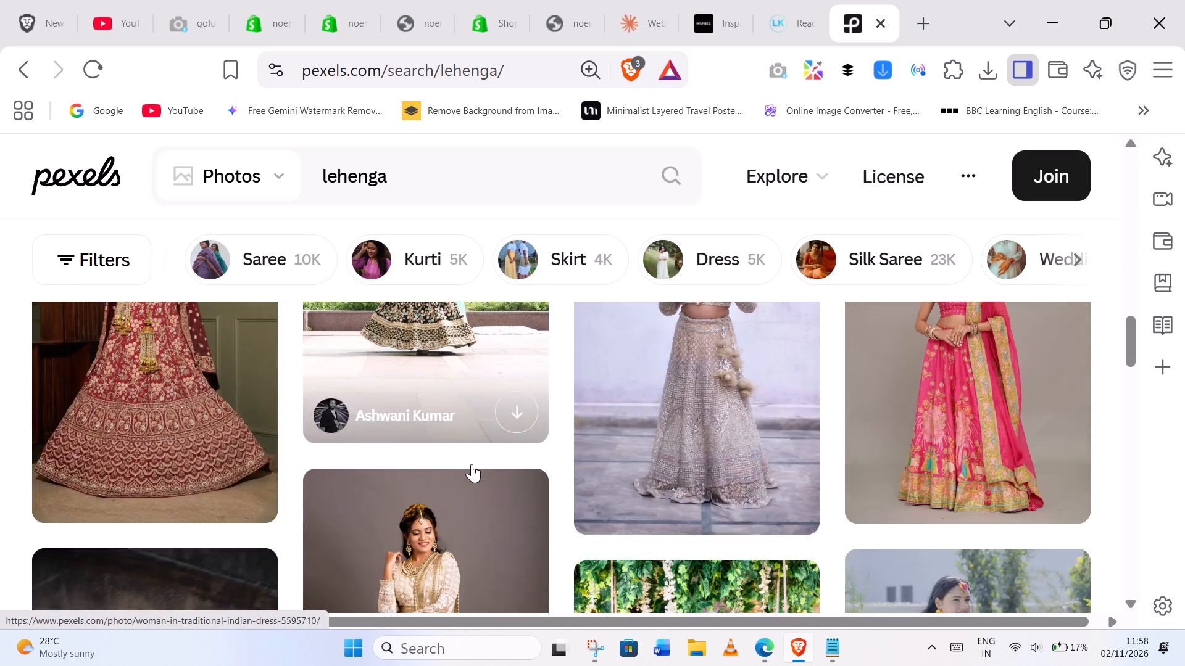
scroll(472, 464, up, 2)
scroll(472, 464, down, 5)
scroll(472, 464, up, 1)
scroll(472, 464, down, 1)
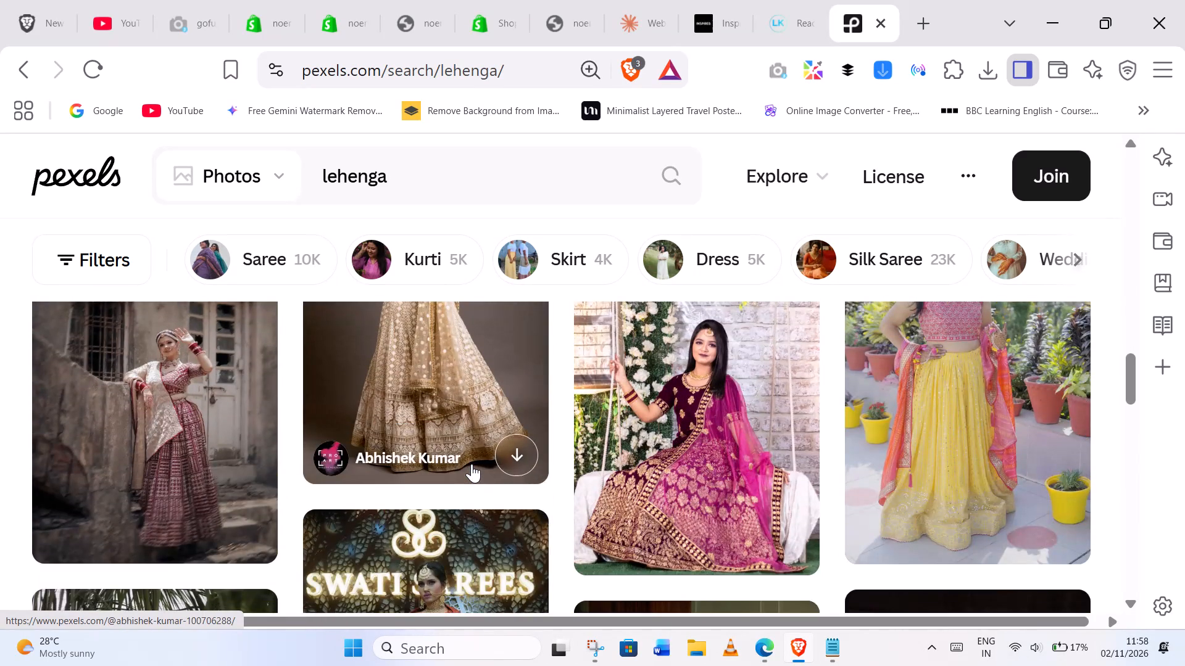
scroll(472, 464, up, 2)
scroll(472, 464, down, 1)
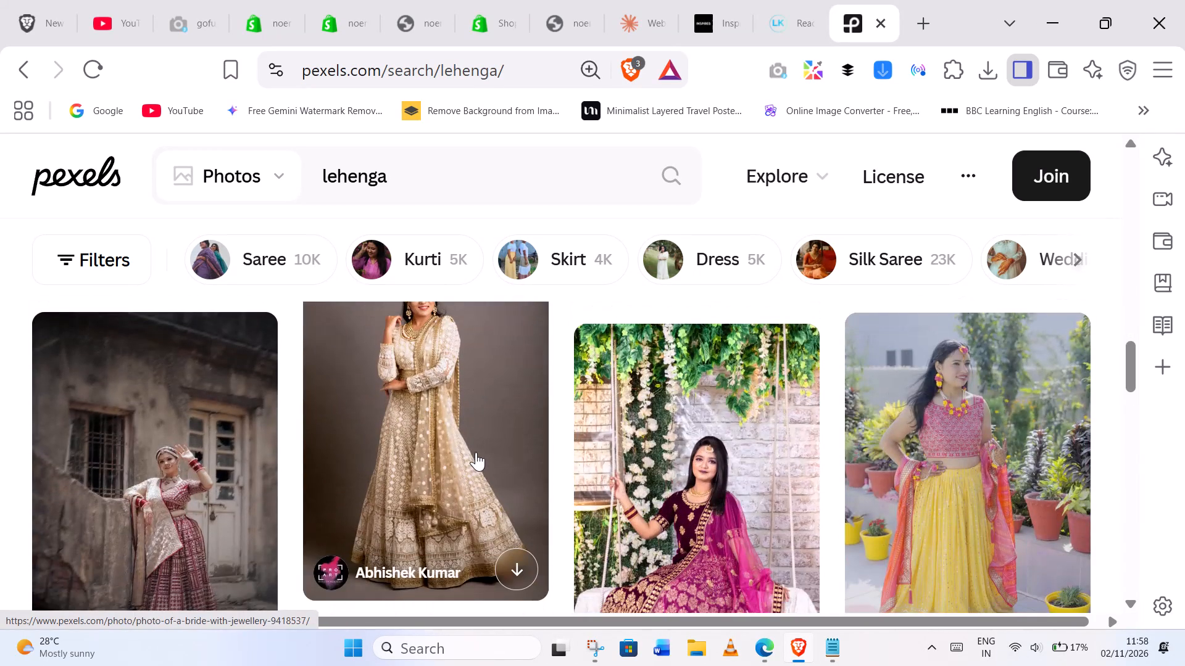
scroll(476, 452, down, 5)
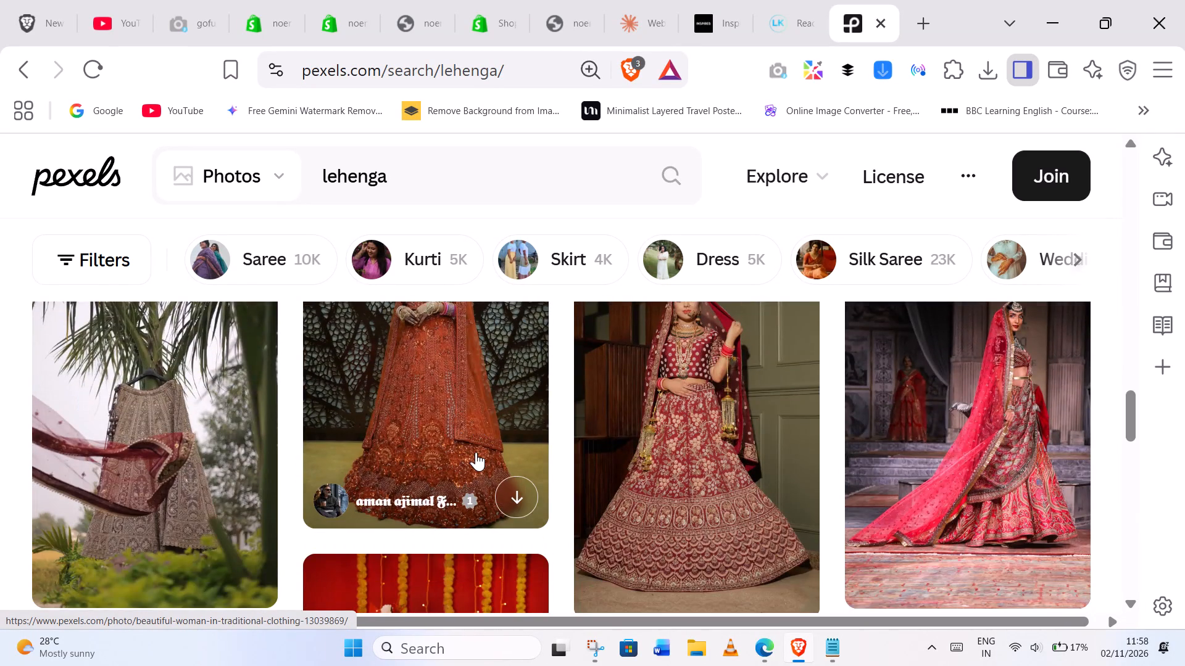
scroll(476, 452, down, 3)
scroll(476, 452, up, 1)
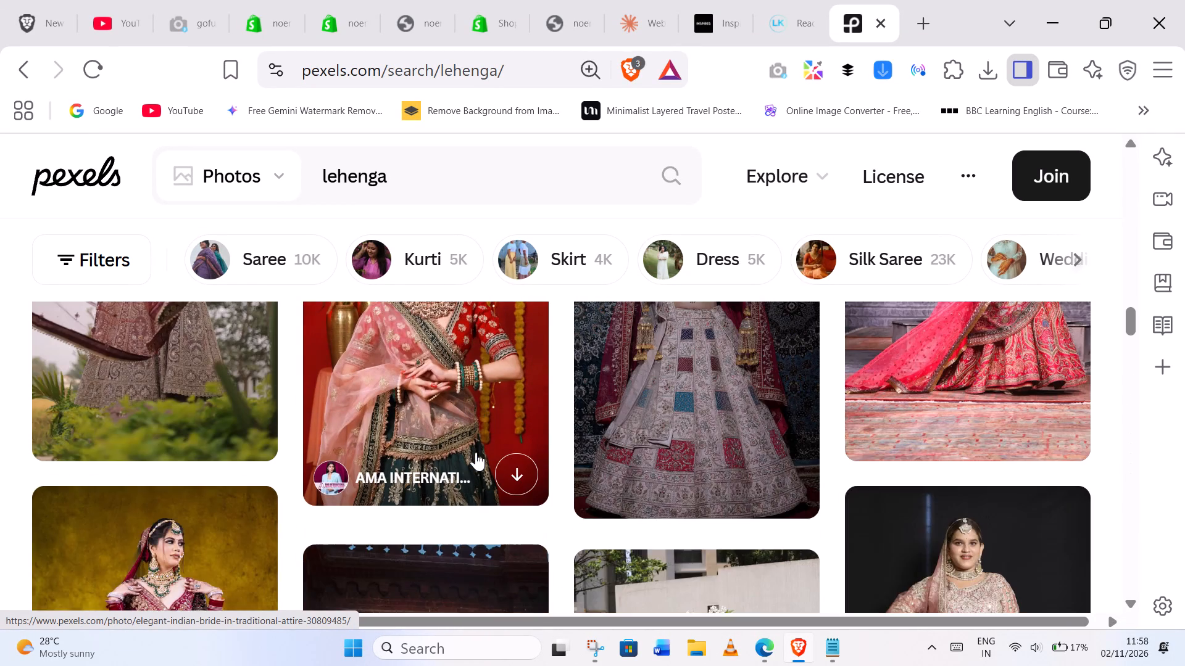
scroll(476, 452, up, 2)
scroll(476, 452, down, 1)
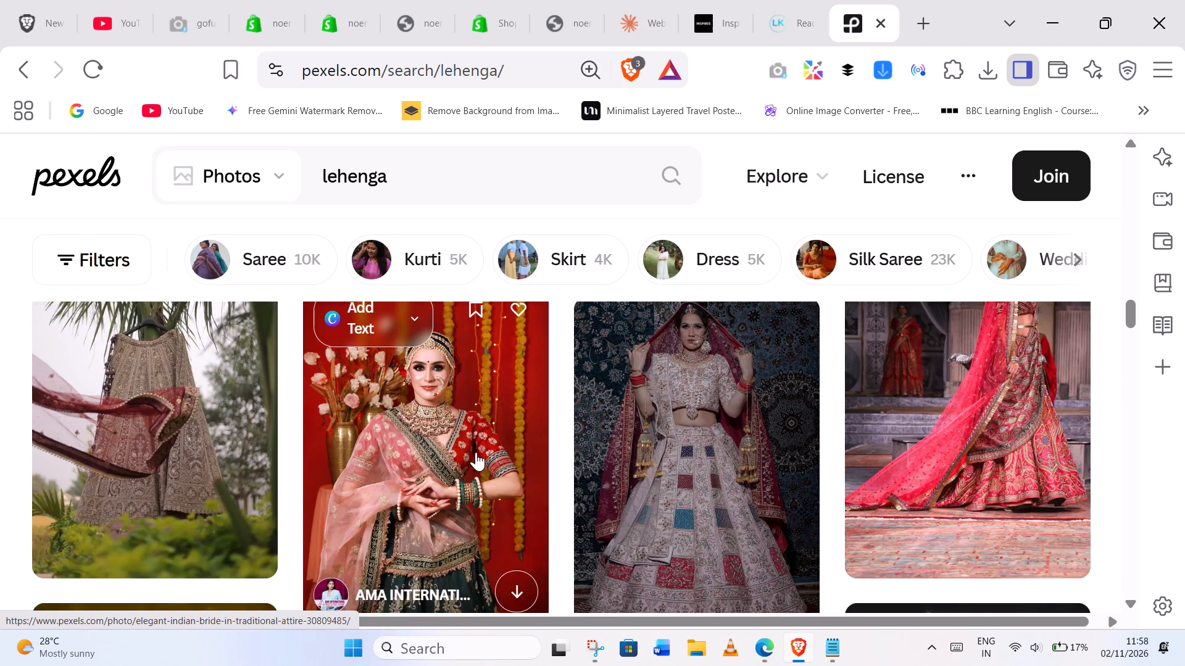
scroll(666, 438, up, 1)
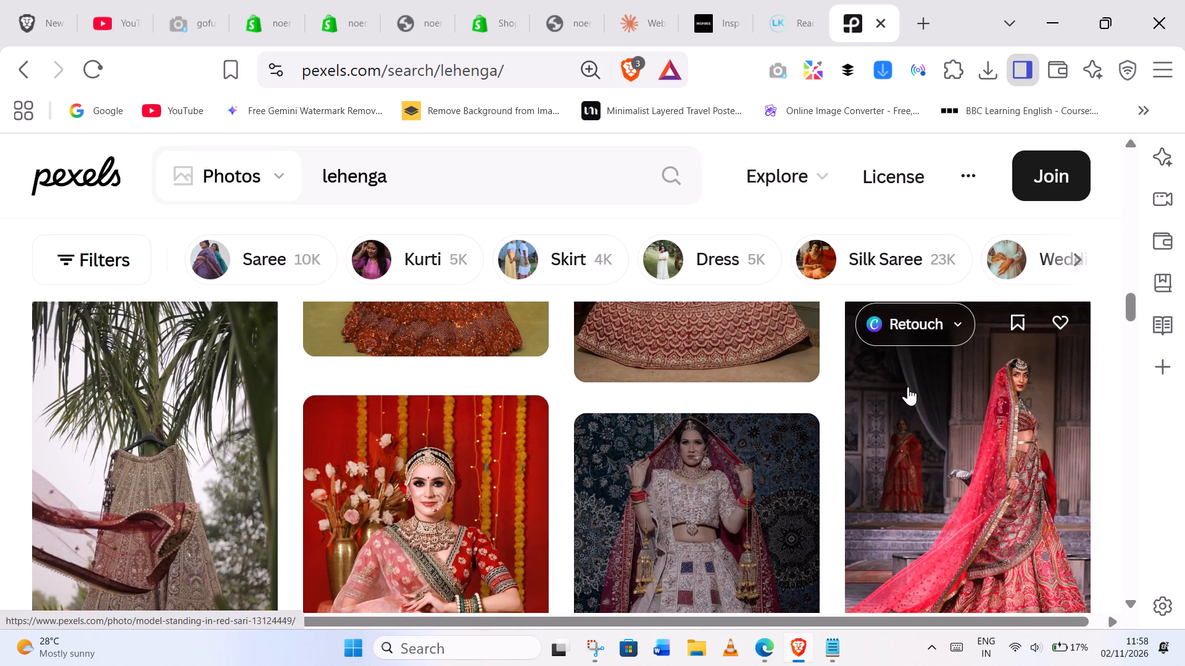
Examine the details of the red sari catwalk model photo and browse its More like this runway photos.
scroll(572, 394, down, 4)
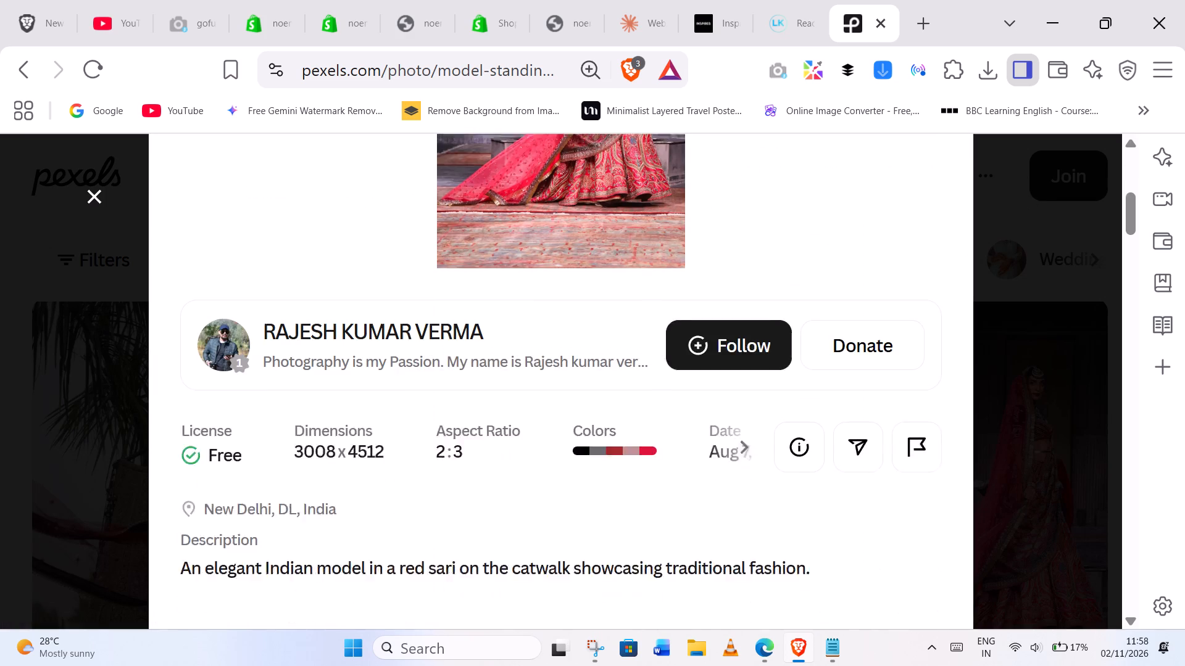
scroll(521, 416, down, 6)
scroll(589, 390, down, 1)
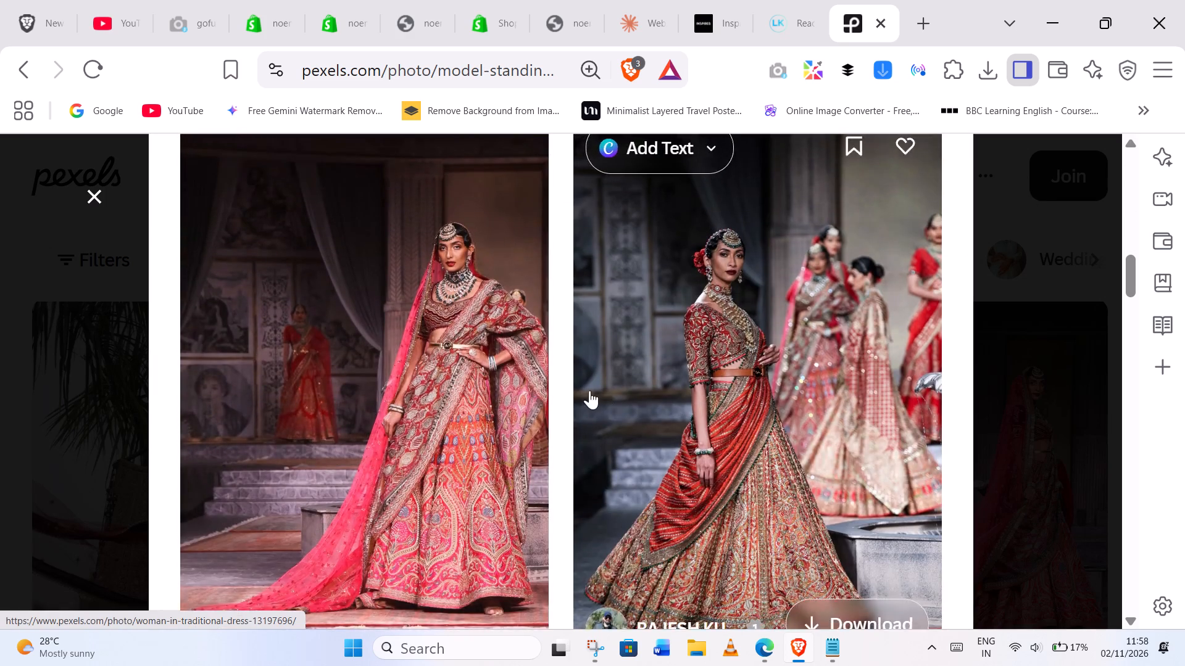
scroll(589, 390, down, 4)
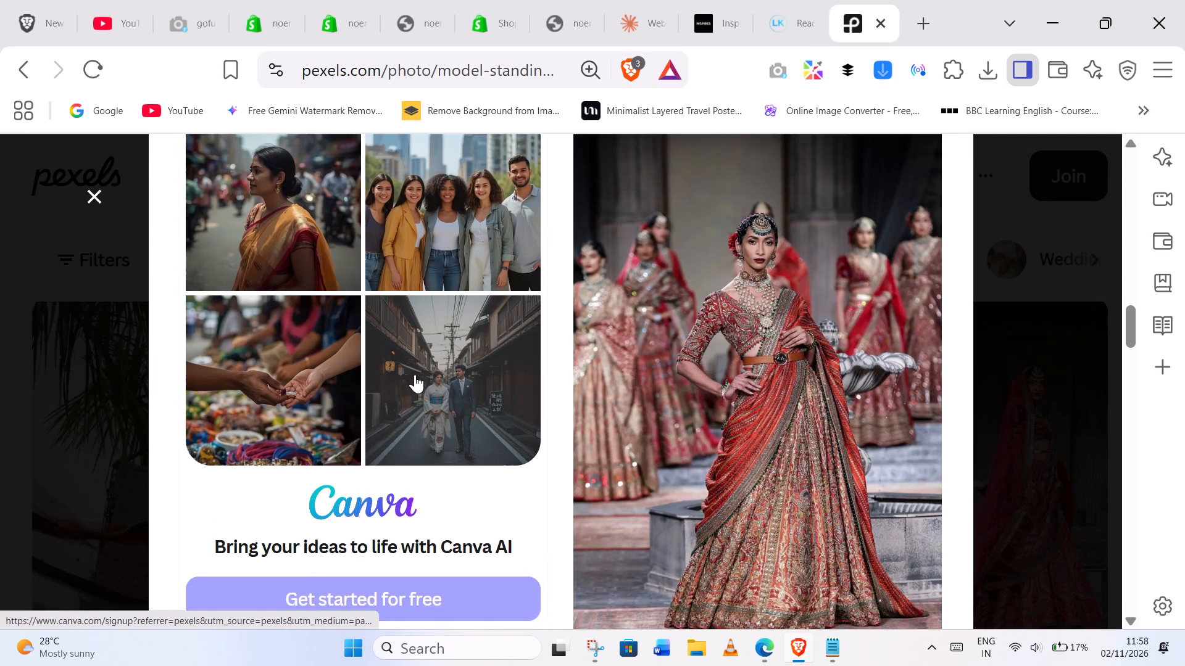
scroll(509, 376, up, 6)
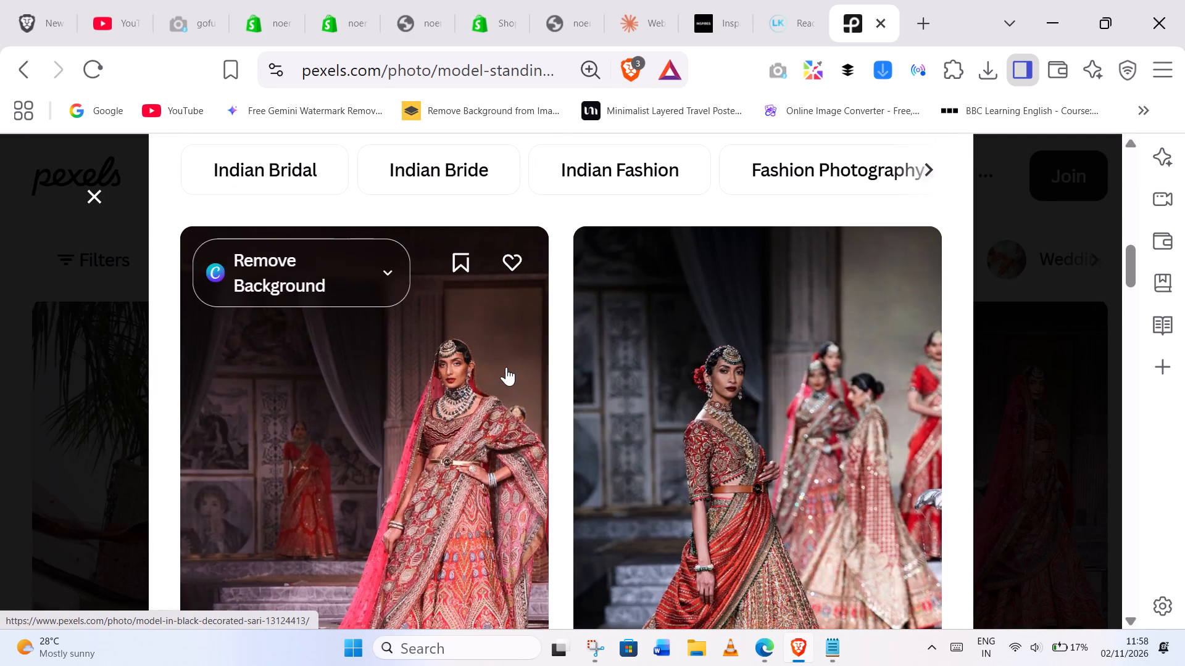
scroll(506, 367, down, 18)
scroll(506, 367, down, 4)
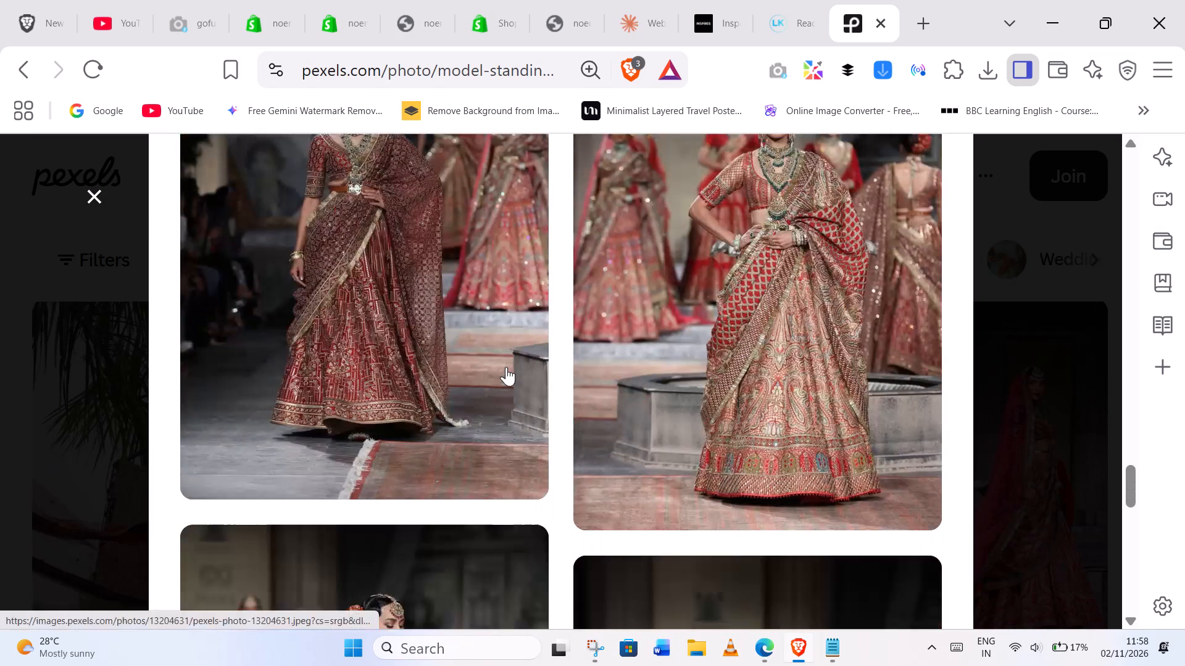
scroll(506, 367, up, 3)
scroll(506, 367, down, 8)
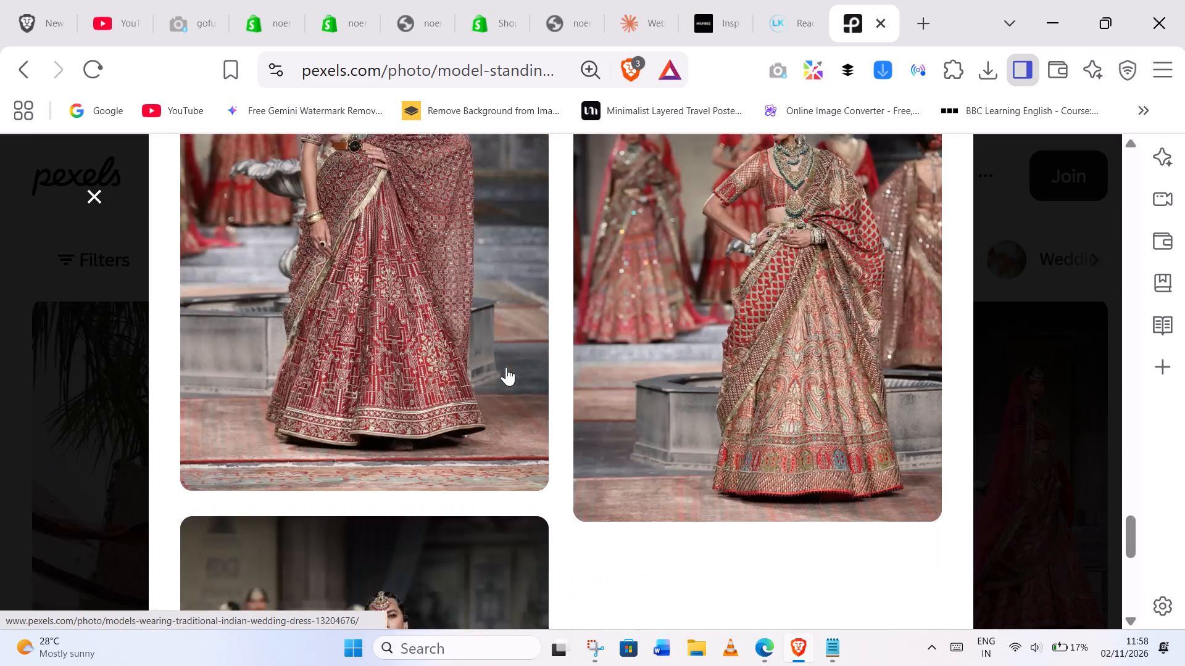
scroll(506, 367, down, 5)
scroll(506, 367, up, 3)
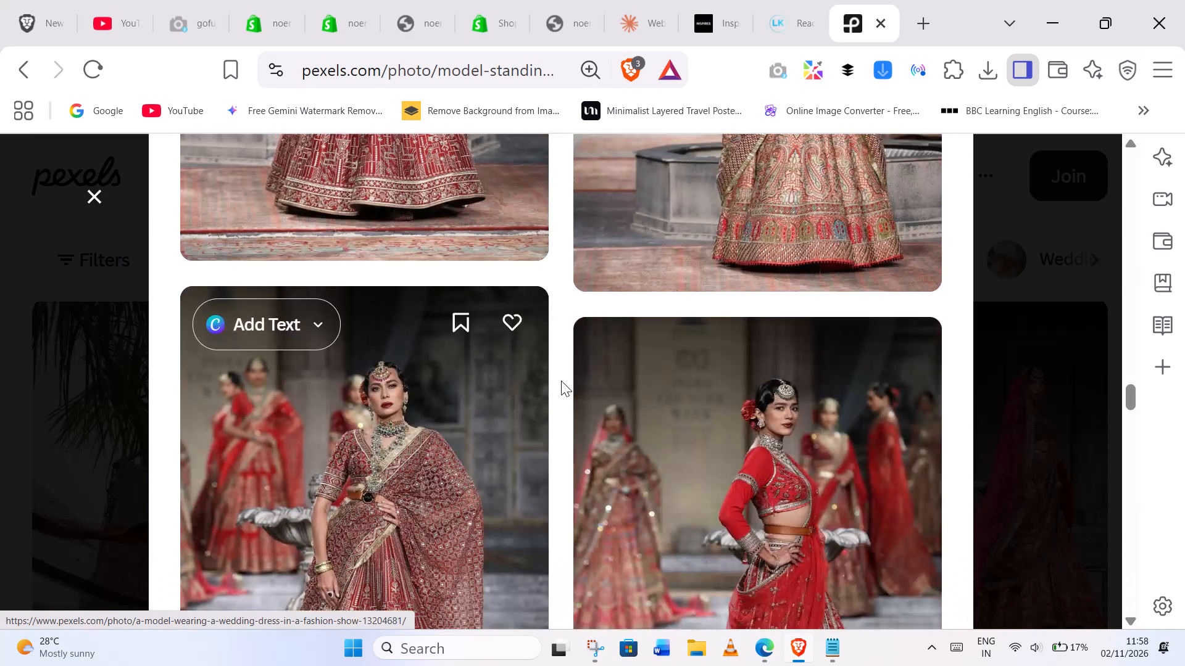
scroll(676, 398, down, 6)
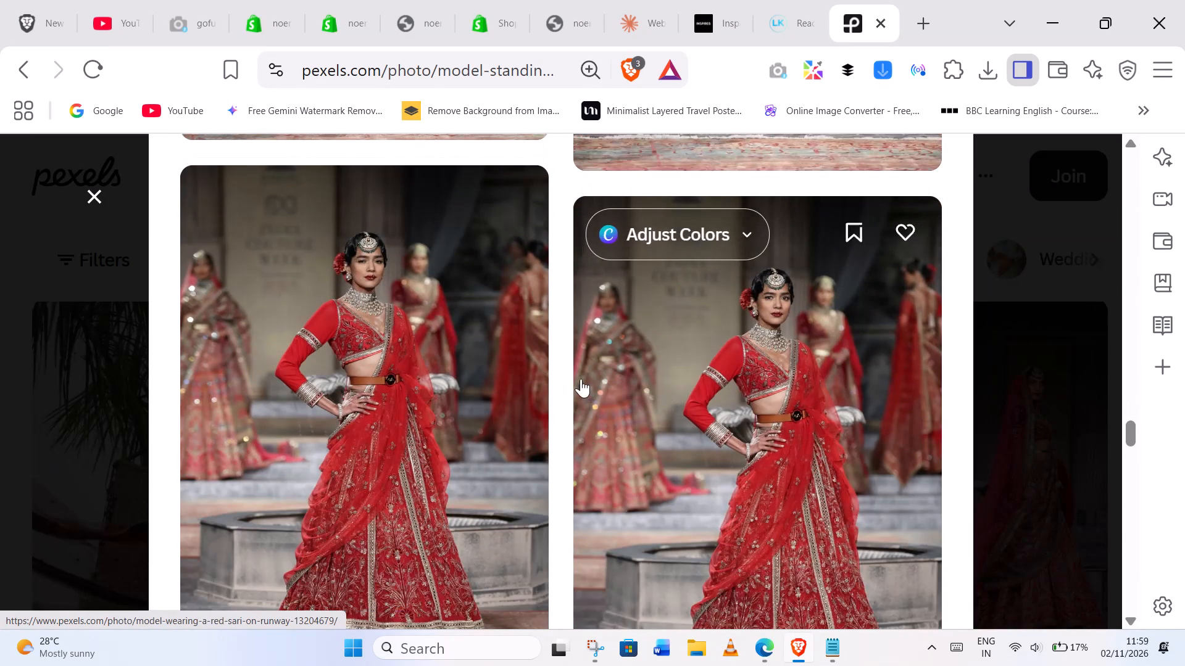
scroll(581, 379, down, 4)
scroll(364, 411, down, 2)
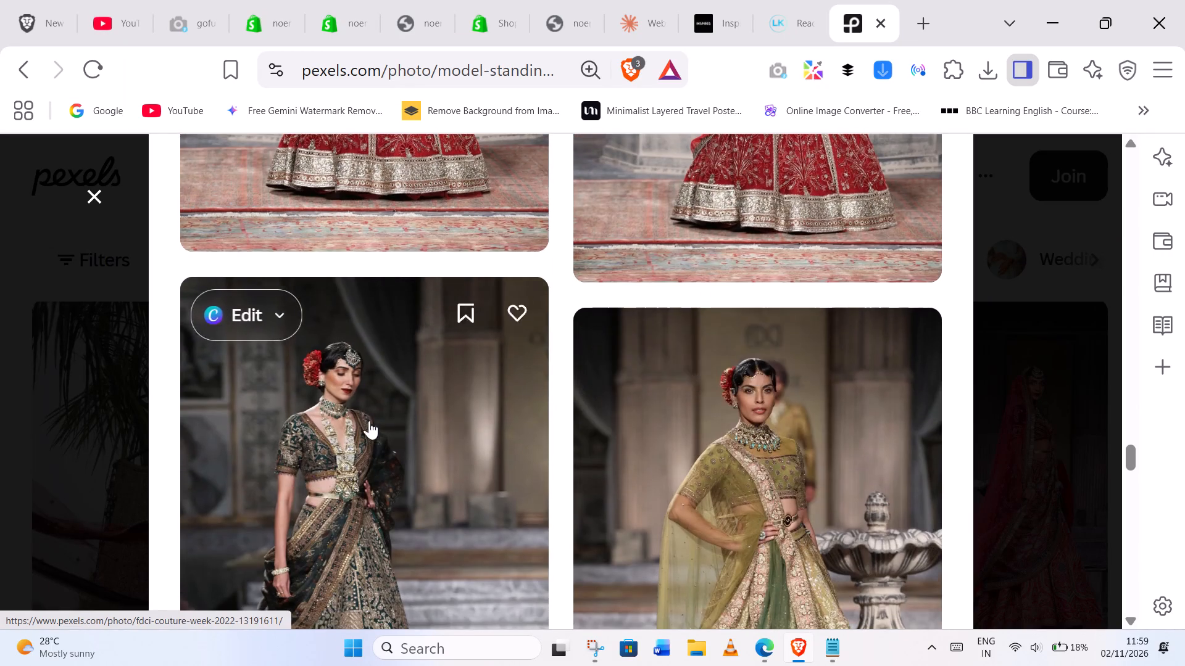
scroll(369, 421, down, 3)
scroll(512, 409, down, 6)
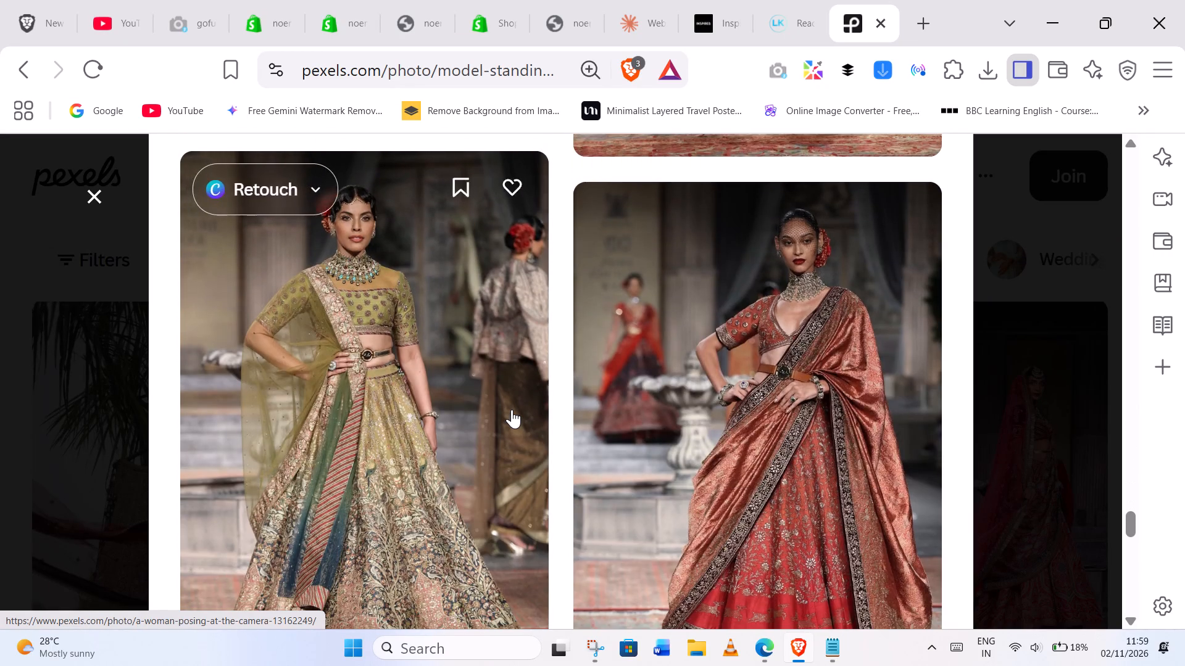
scroll(512, 409, down, 11)
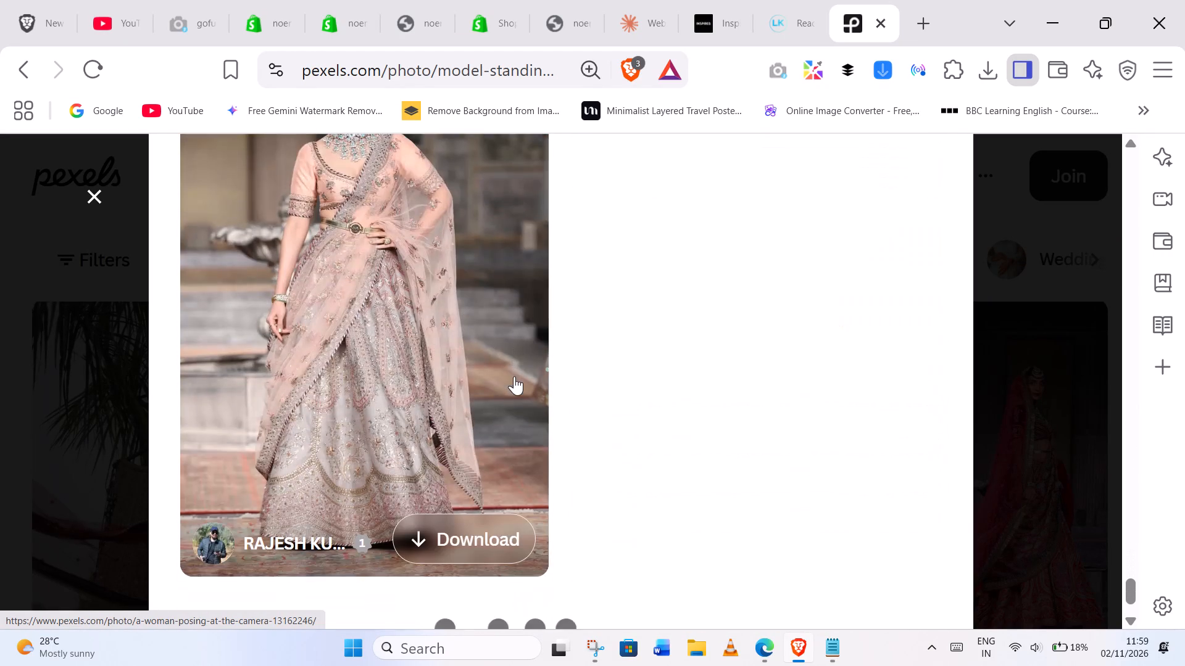
scroll(524, 408, down, 2)
scroll(665, 383, down, 4)
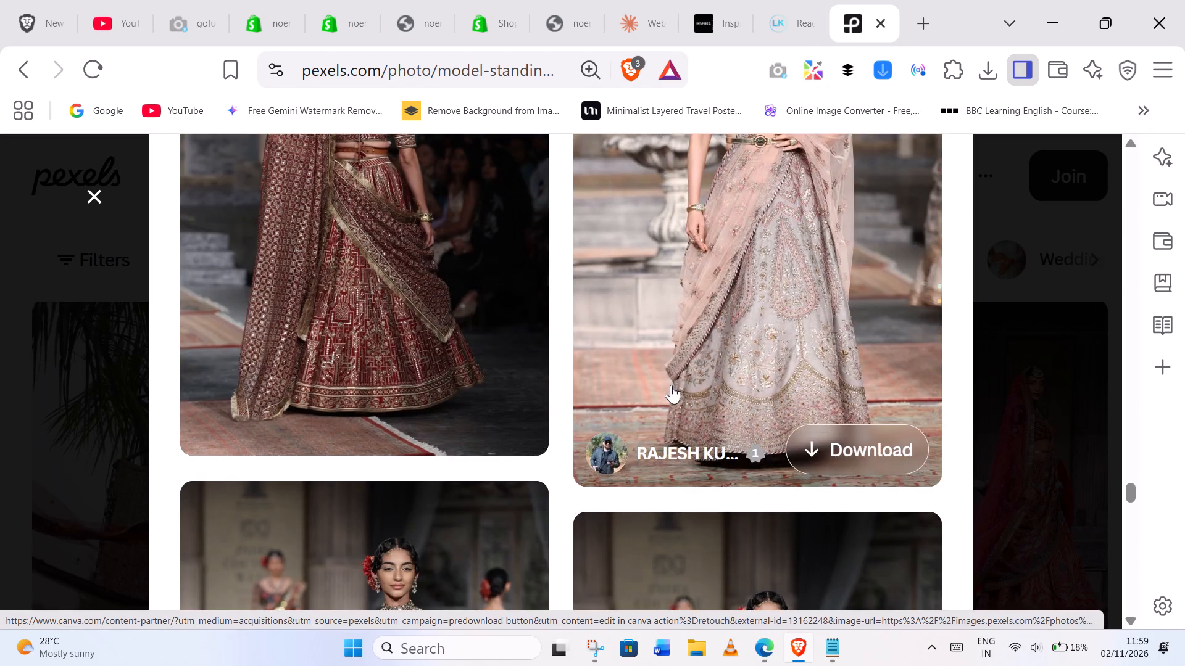
scroll(564, 398, down, 4)
scroll(404, 361, up, 2)
scroll(431, 377, down, 3)
scroll(581, 419, down, 3)
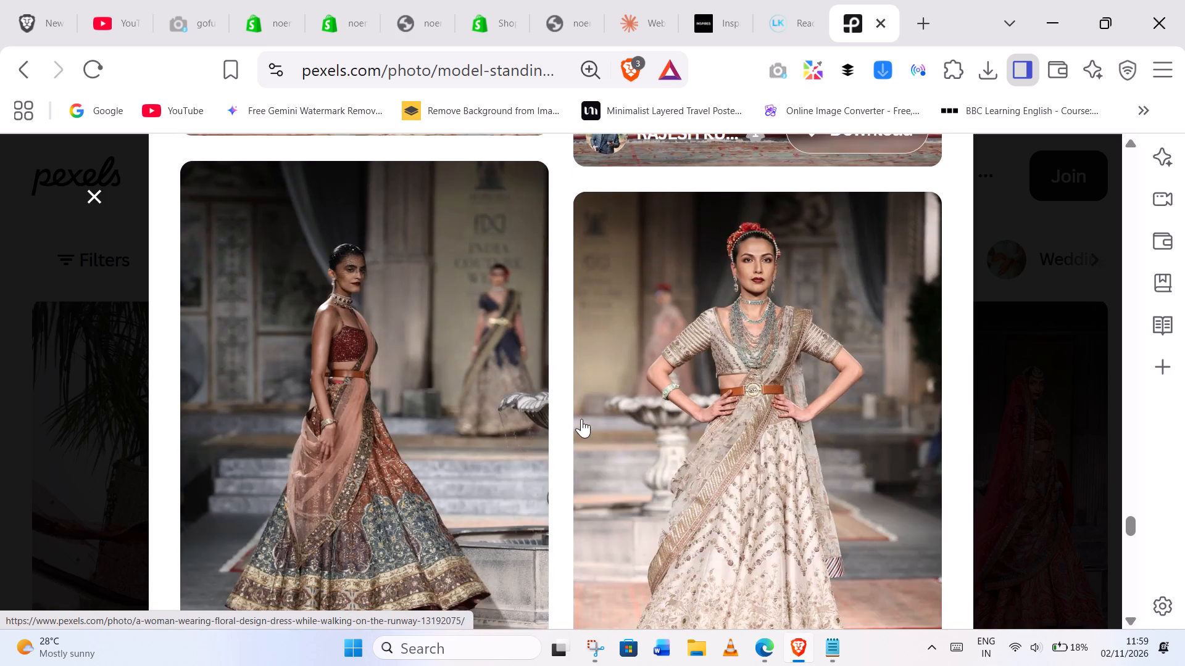
scroll(928, 424, down, 4)
scroll(580, 417, down, 2)
scroll(727, 419, down, 3)
scroll(443, 408, down, 2)
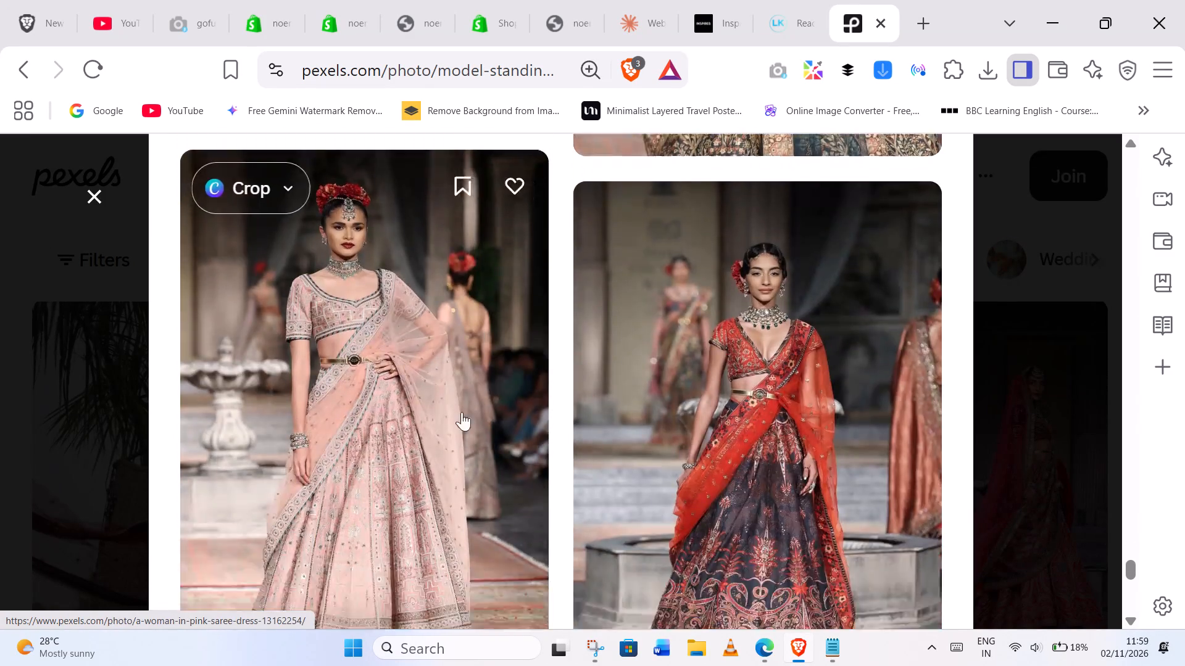
scroll(462, 412, down, 4)
scroll(396, 441, up, 17)
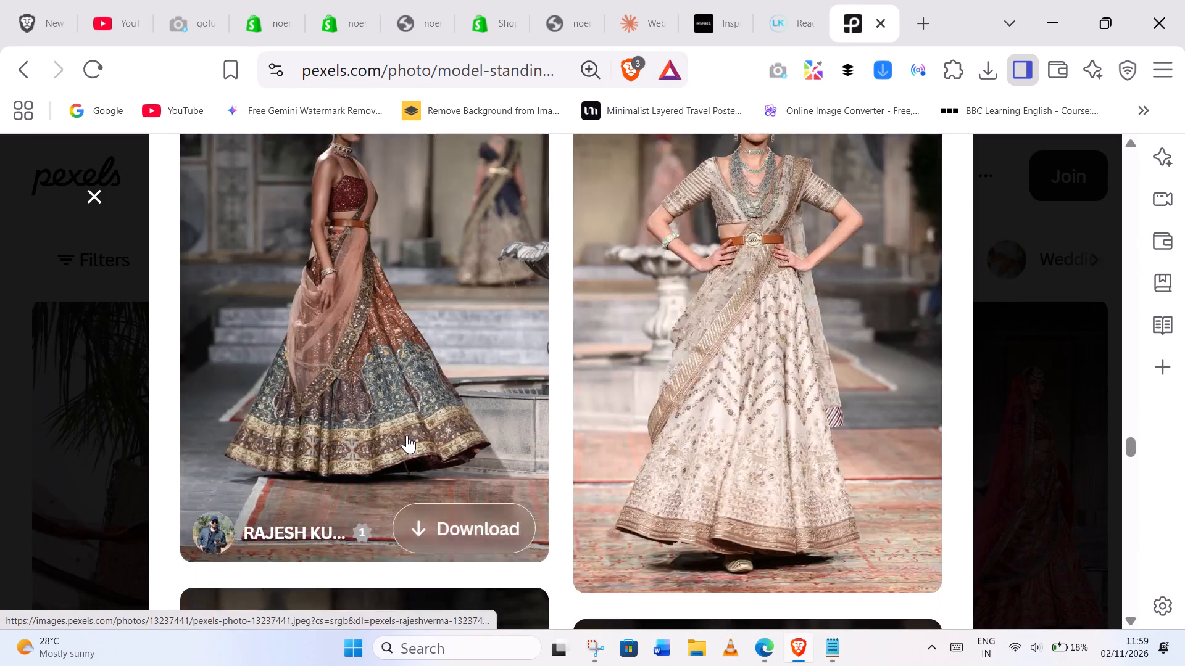
Look through the More like this runway photos under the red sari catwalk model photo for lehenga images suitable for the store.
scroll(407, 435, up, 20)
scroll(407, 435, up, 13)
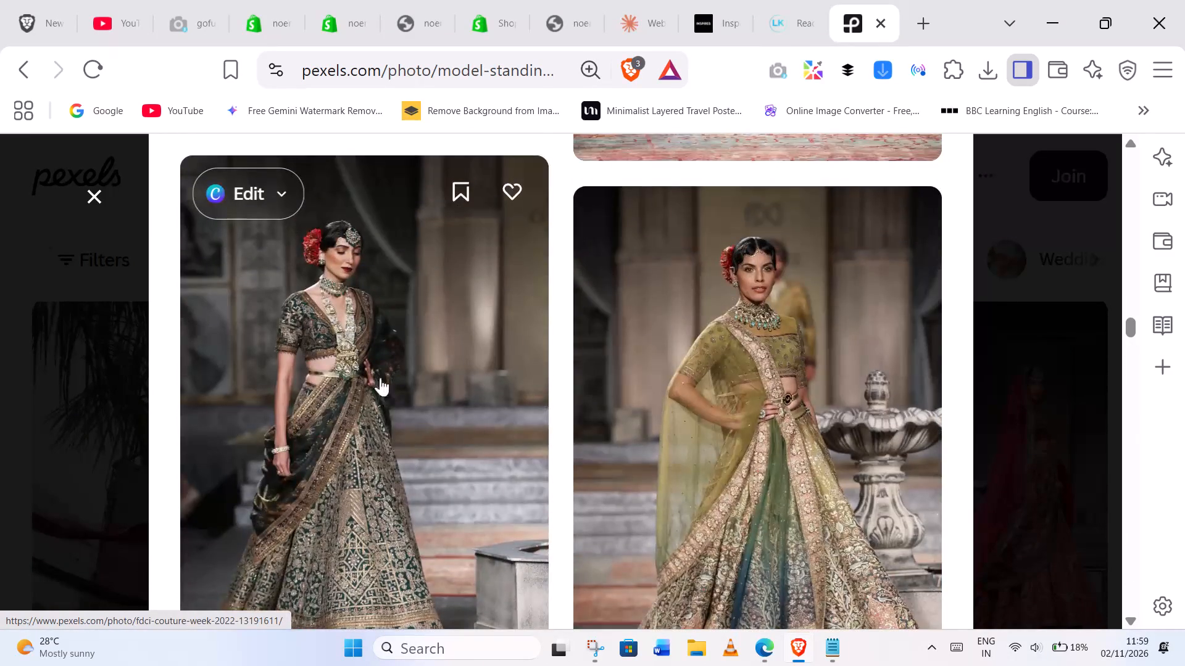
scroll(379, 374, up, 20)
scroll(379, 374, up, 20)
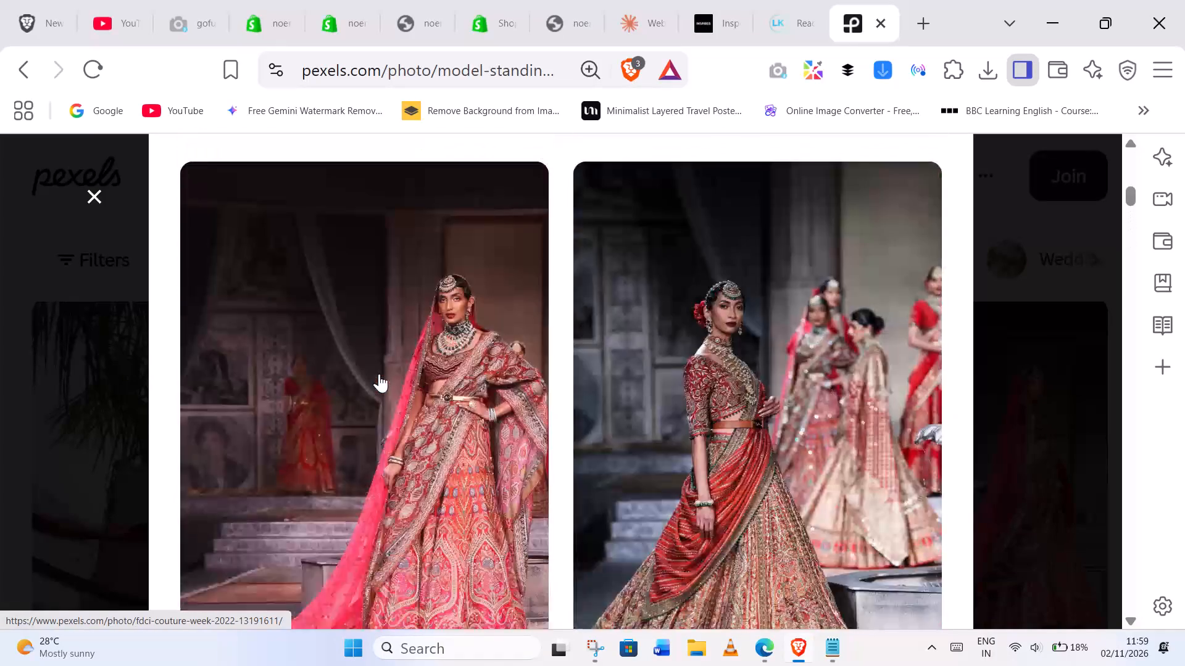
scroll(379, 374, up, 3)
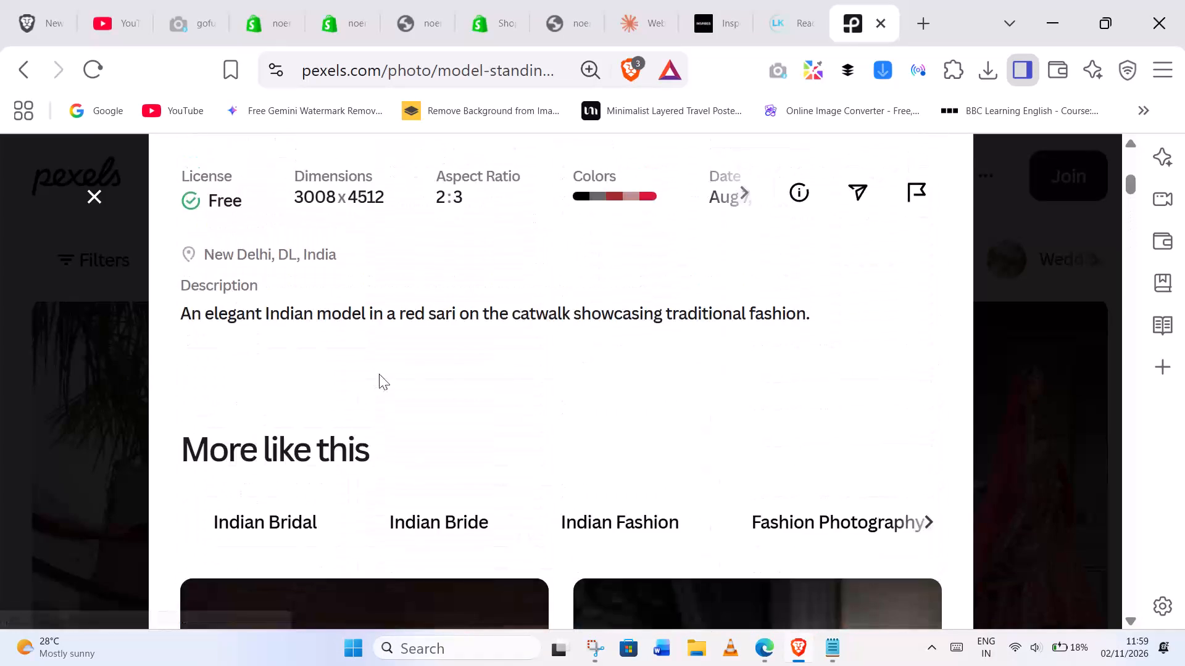
scroll(379, 374, down, 4)
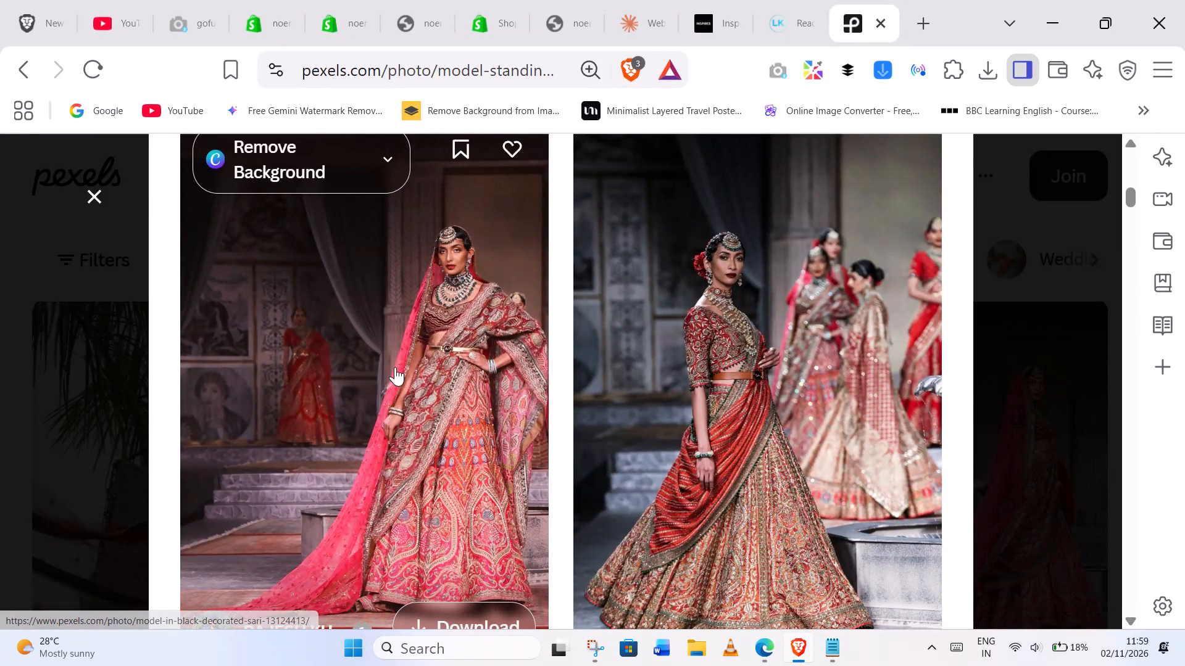
scroll(767, 387, down, 8)
scroll(768, 387, up, 1)
scroll(768, 387, down, 7)
scroll(768, 387, up, 1)
scroll(768, 387, down, 5)
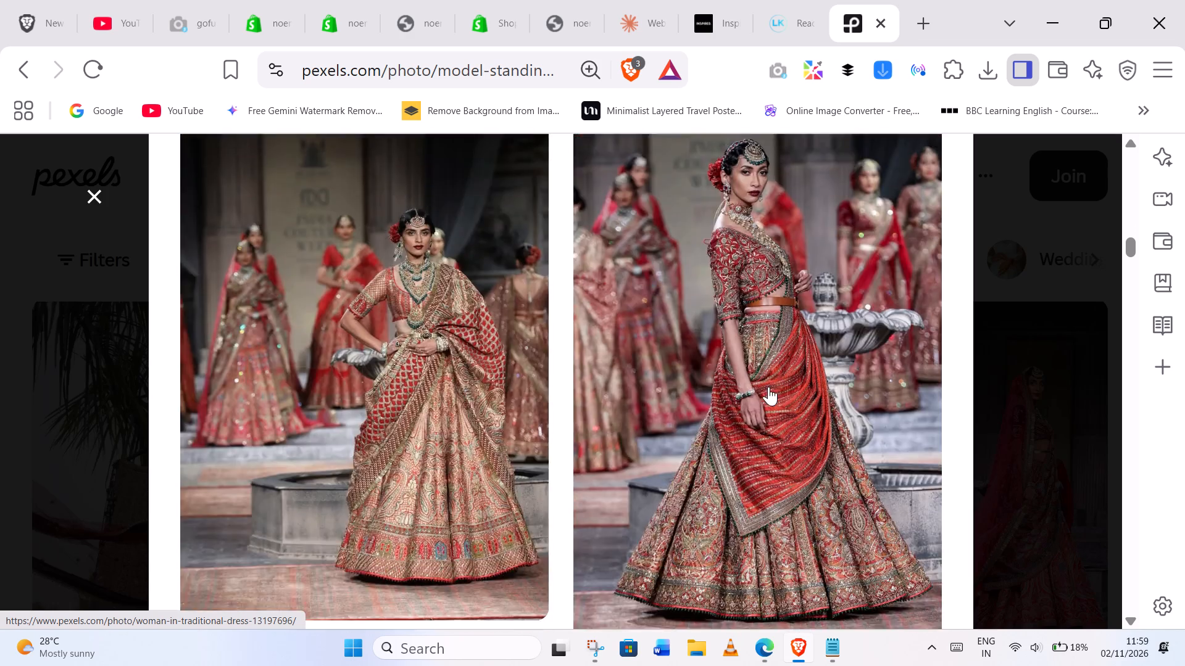
scroll(768, 387, down, 20)
scroll(768, 387, down, 18)
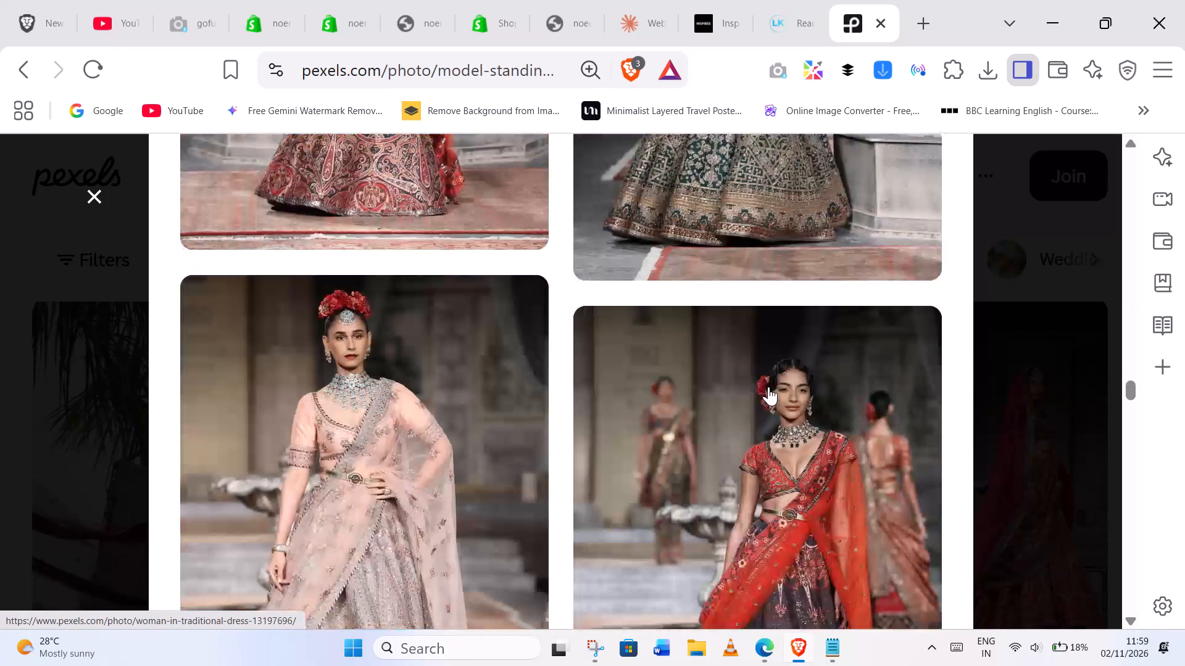
scroll(768, 387, down, 18)
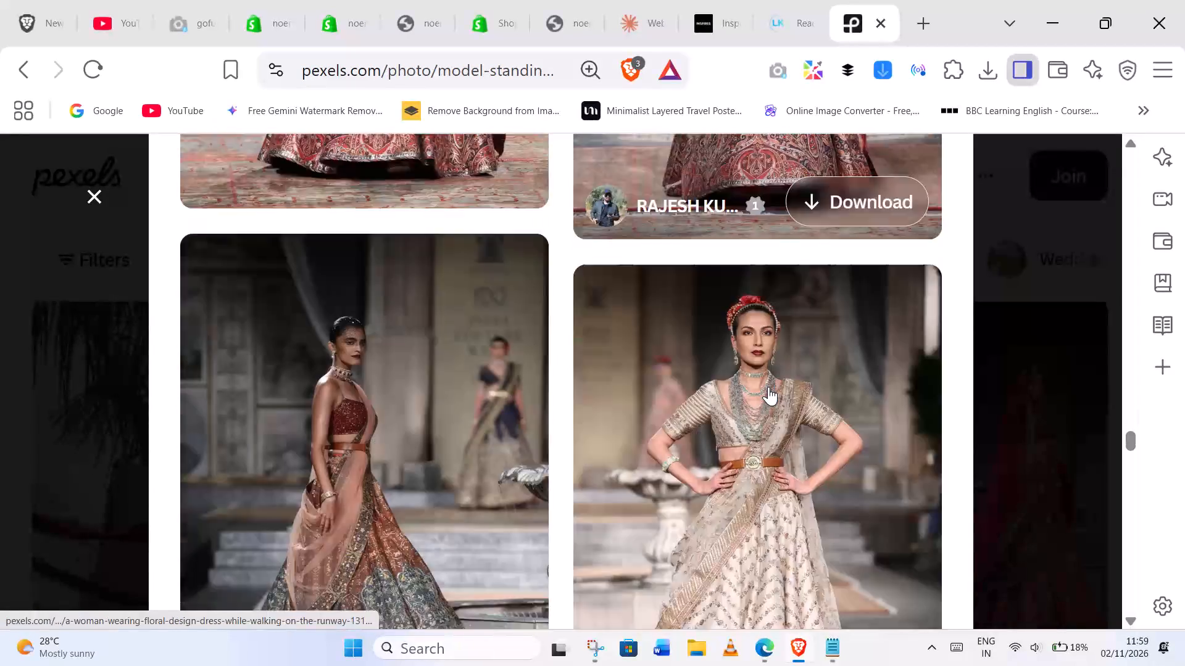
scroll(768, 387, down, 8)
scroll(768, 387, up, 1)
scroll(768, 387, down, 8)
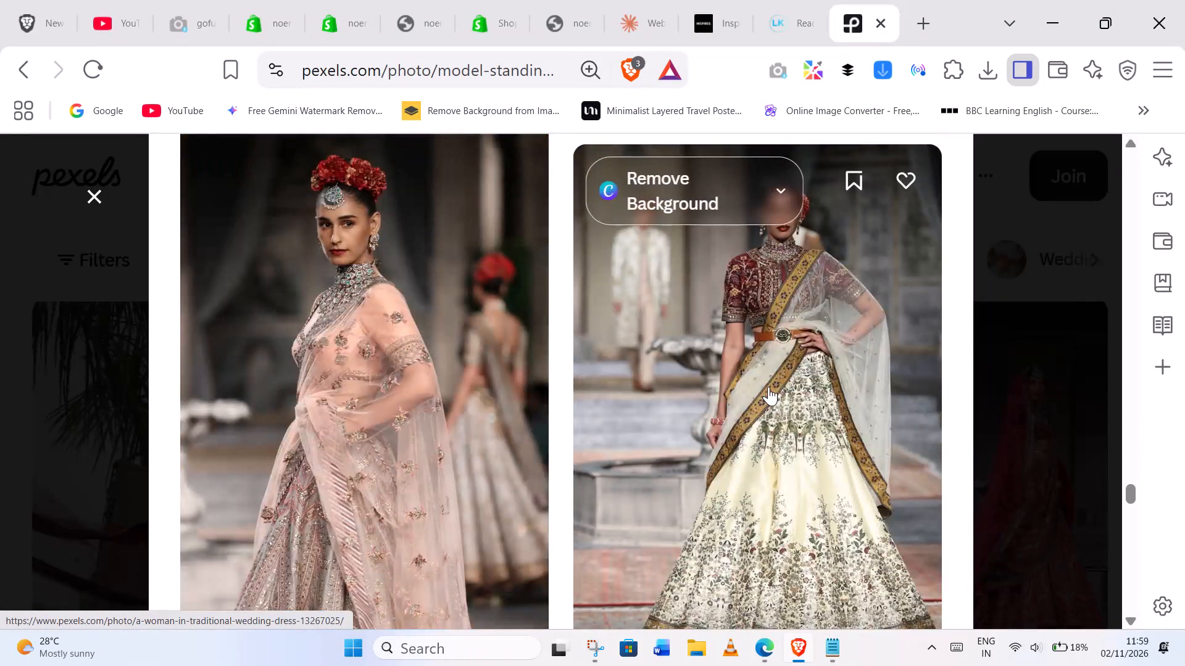
scroll(768, 387, down, 8)
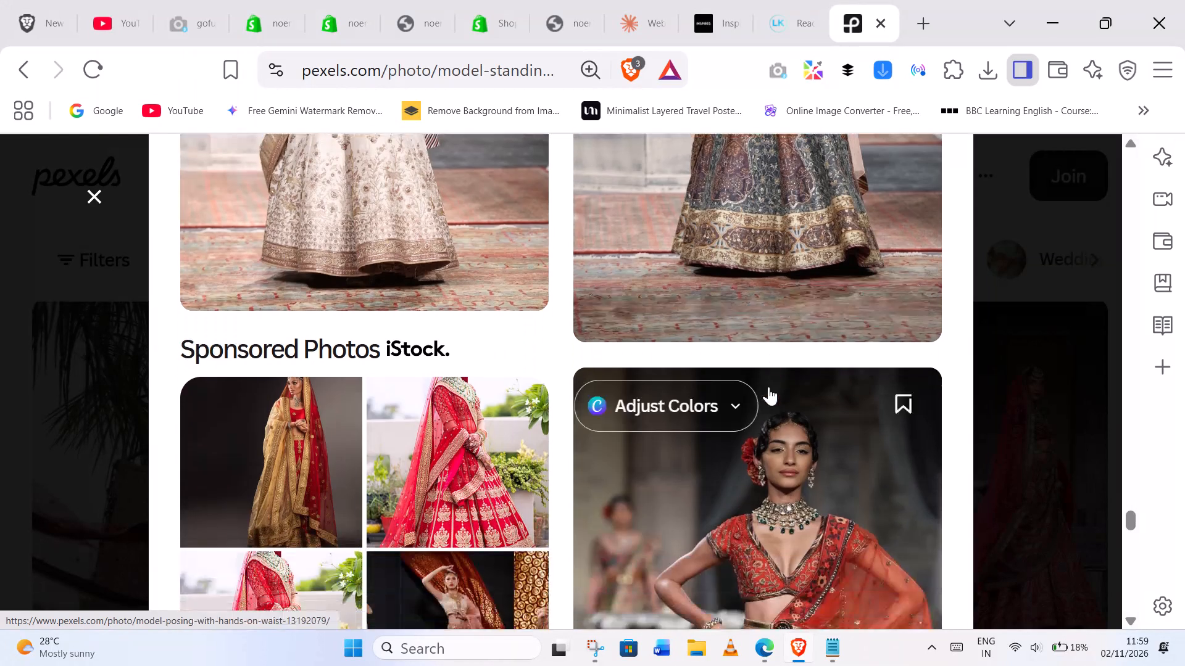
scroll(768, 387, down, 4)
scroll(768, 387, up, 3)
scroll(659, 427, down, 3)
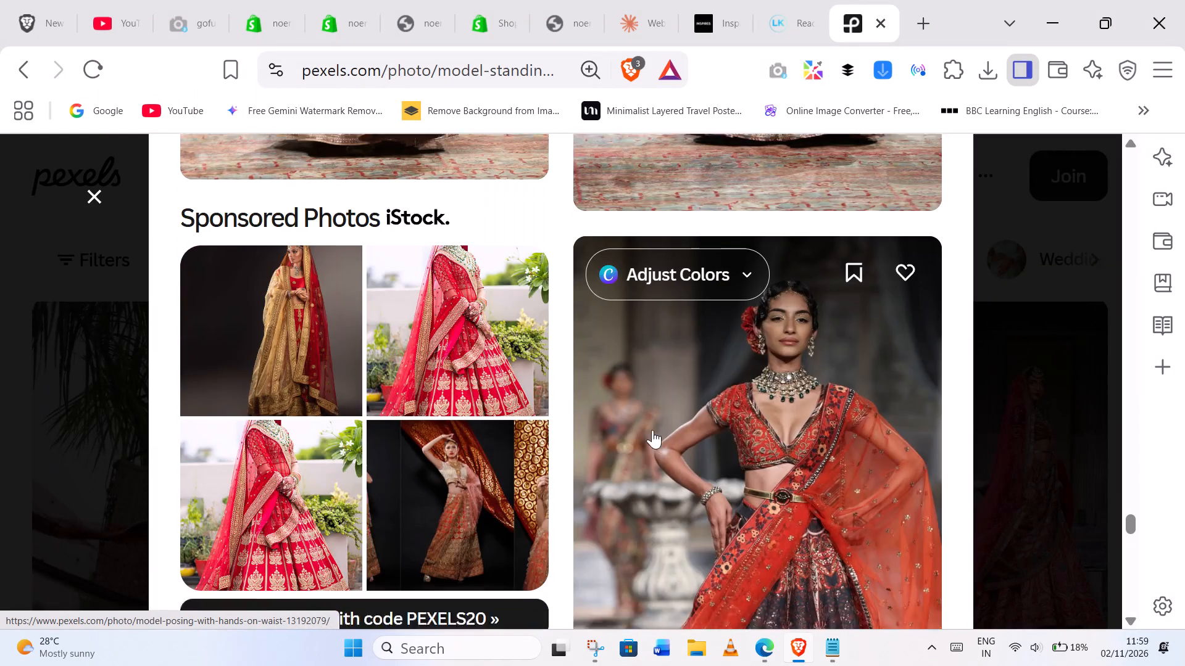
scroll(652, 430, down, 1)
scroll(652, 430, up, 1)
scroll(652, 430, down, 4)
scroll(728, 393, up, 1)
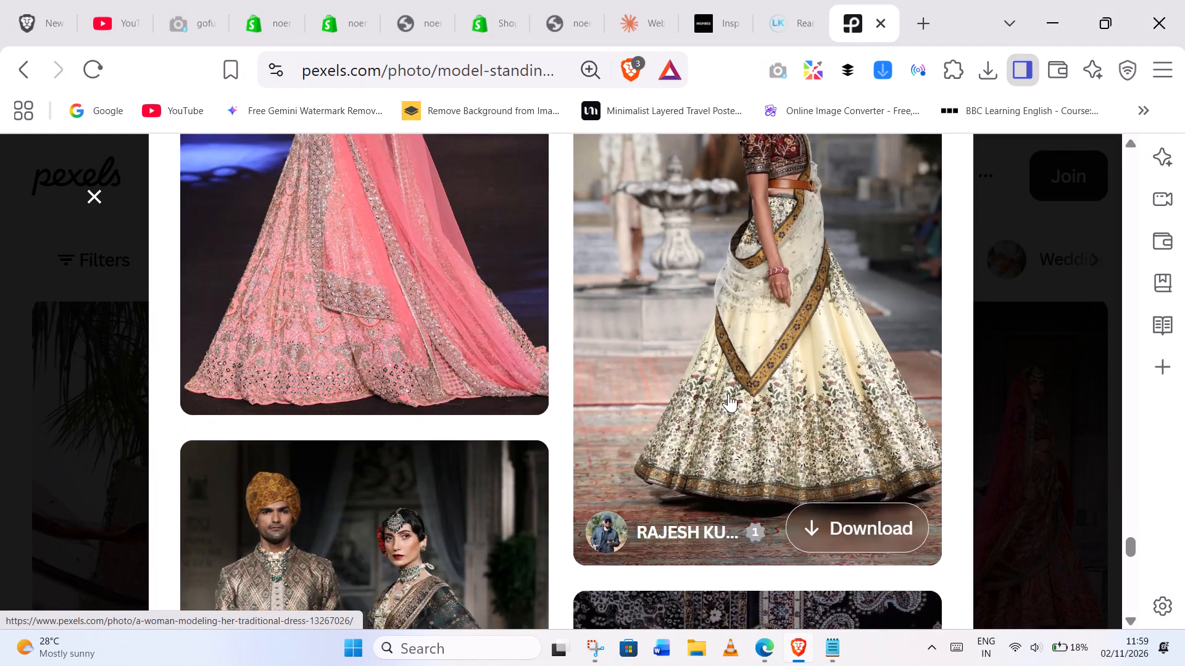
scroll(728, 393, up, 1)
scroll(728, 393, down, 5)
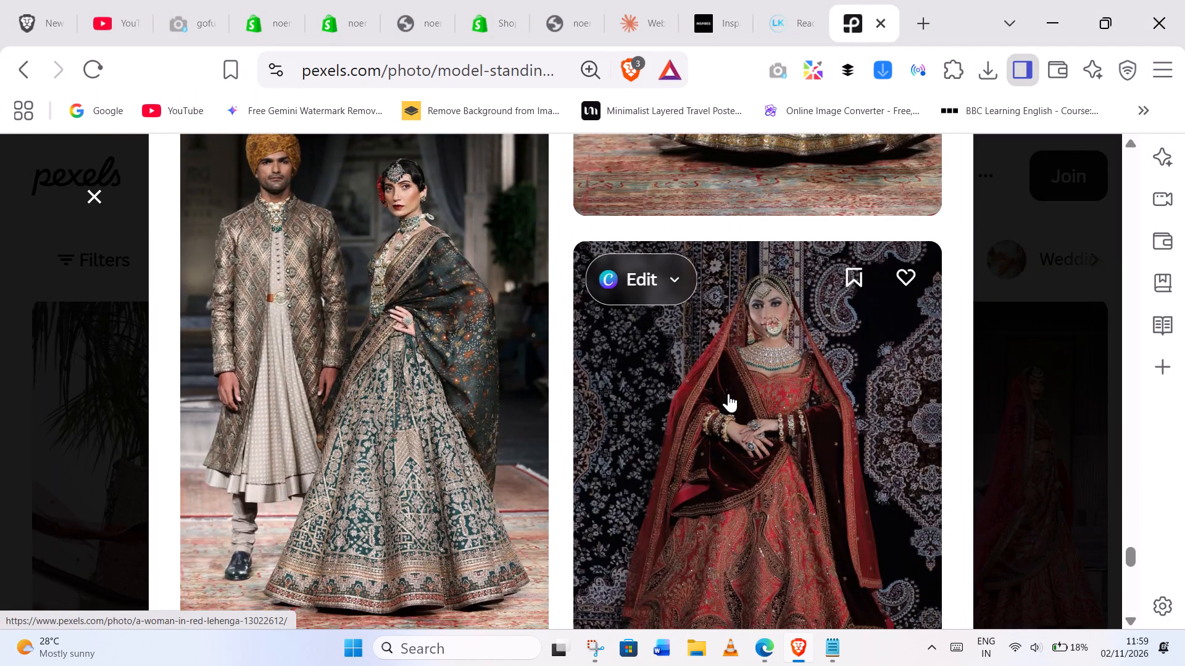
scroll(728, 393, down, 2)
scroll(728, 393, up, 1)
scroll(728, 393, down, 6)
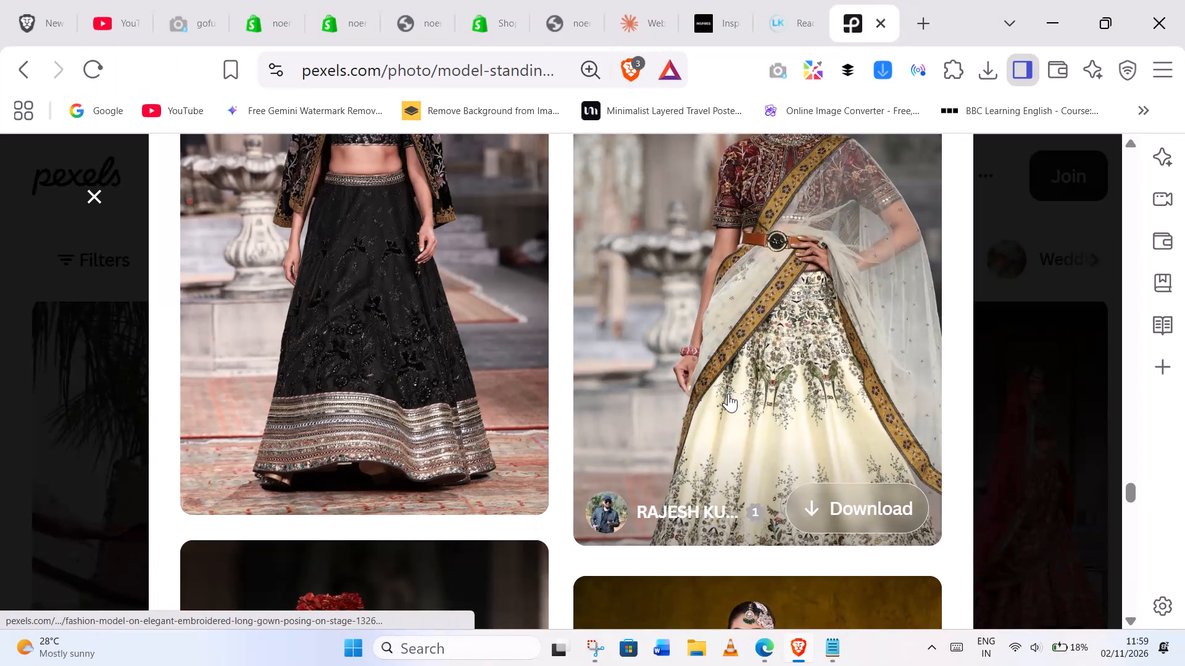
scroll(728, 393, up, 8)
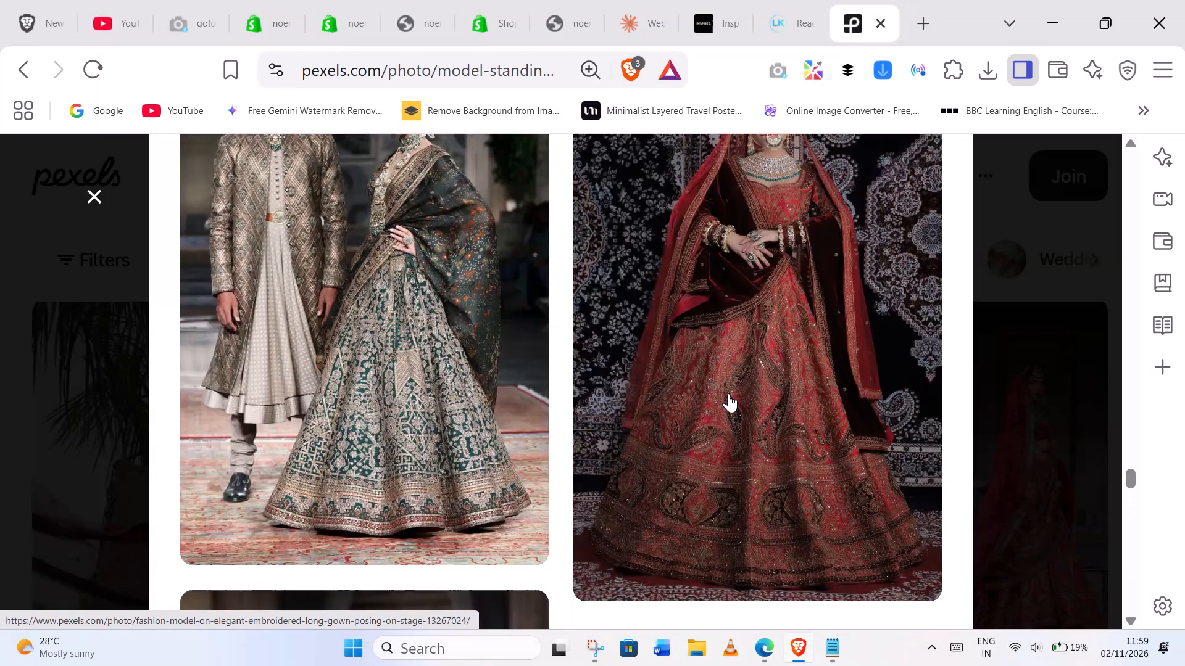
scroll(728, 393, up, 4)
scroll(728, 393, down, 6)
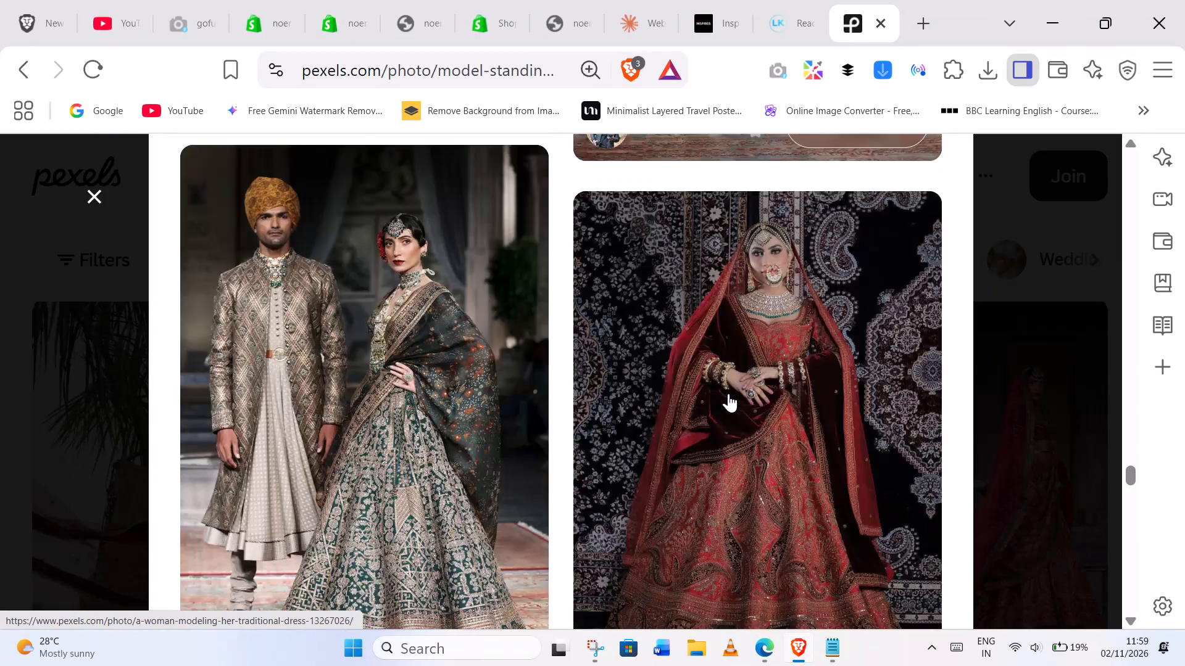
Return to the red sari catwalk model photo and download it at Large 1920x2880 as a JPEG into Downloads.
scroll(728, 393, up, 19)
scroll(728, 393, up, 14)
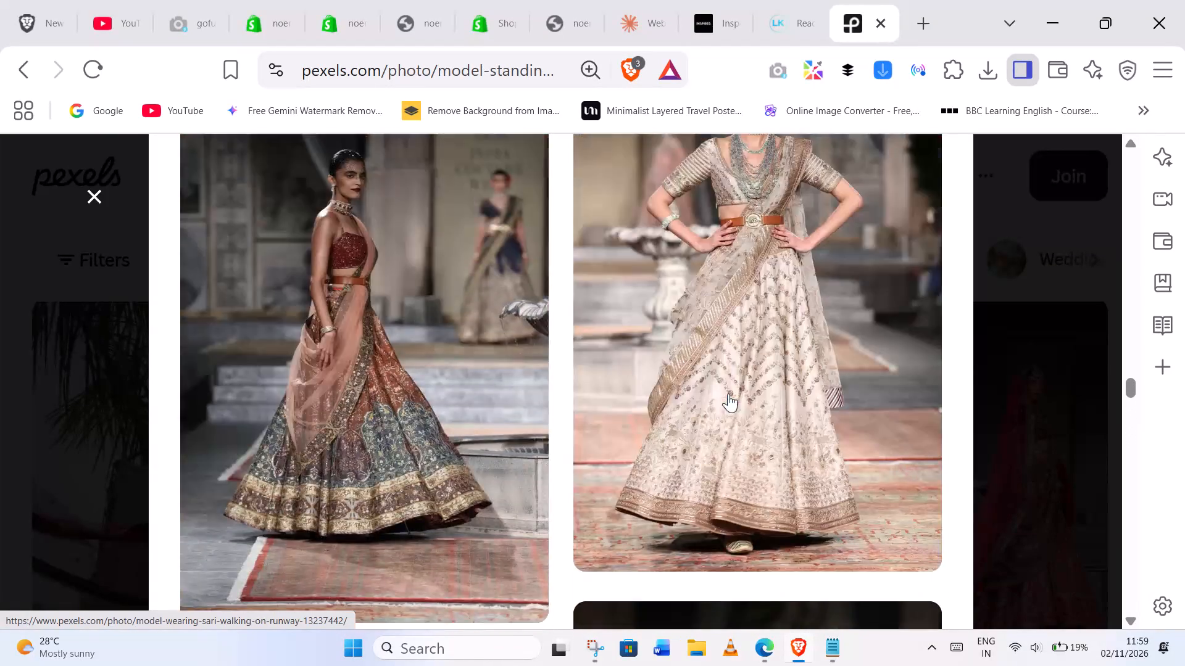
scroll(728, 393, up, 14)
scroll(728, 393, up, 11)
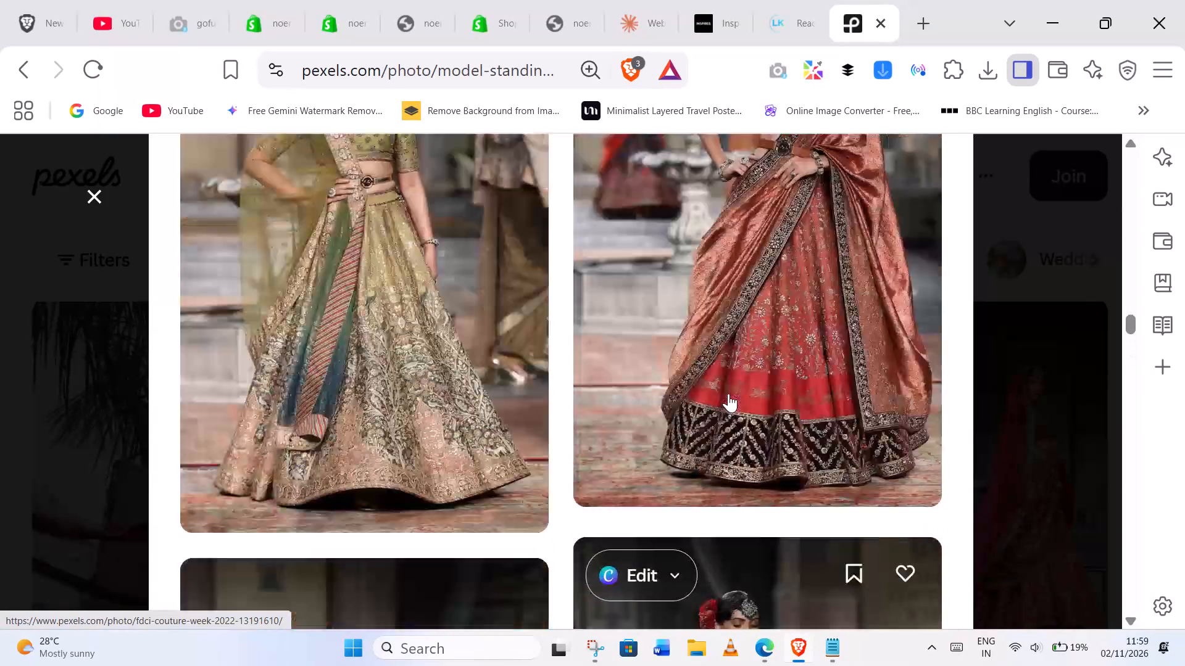
scroll(728, 393, up, 20)
scroll(728, 393, up, 15)
scroll(728, 393, up, 19)
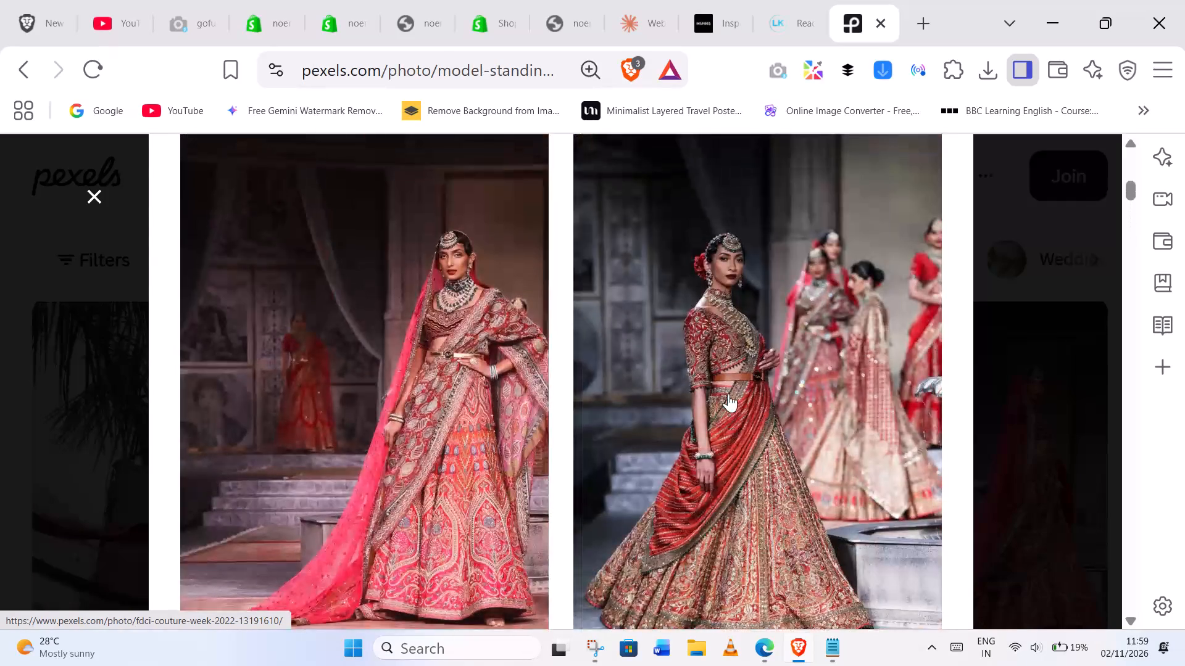
scroll(728, 393, up, 4)
scroll(728, 393, down, 7)
scroll(728, 393, up, 10)
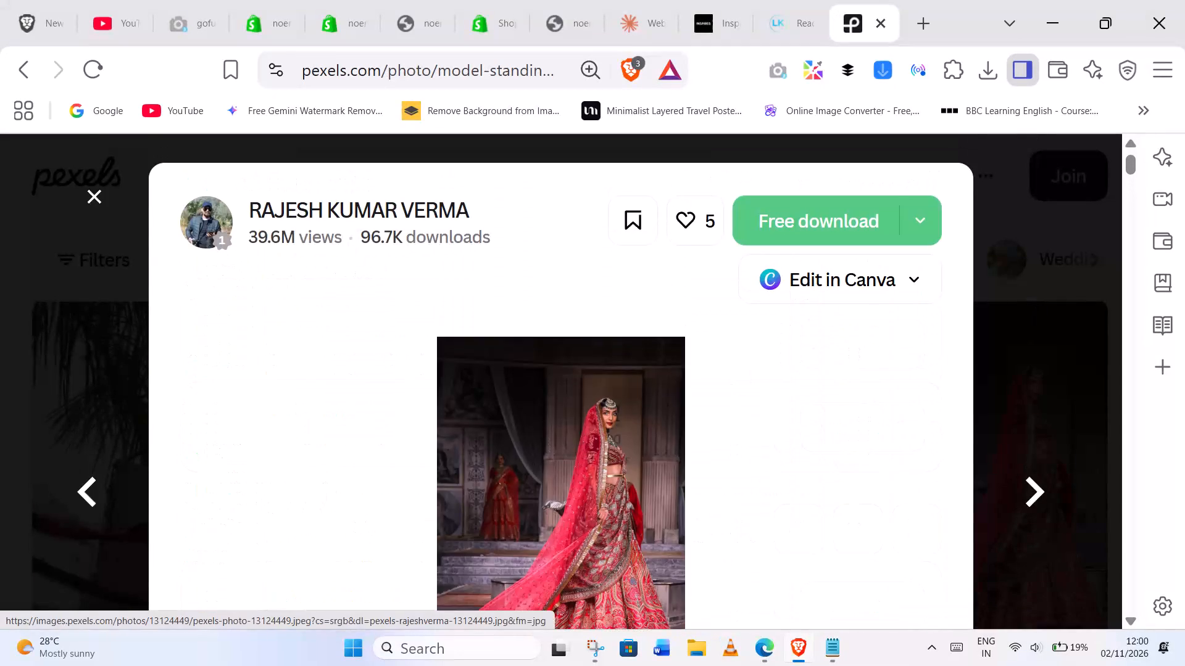
click(915, 221)
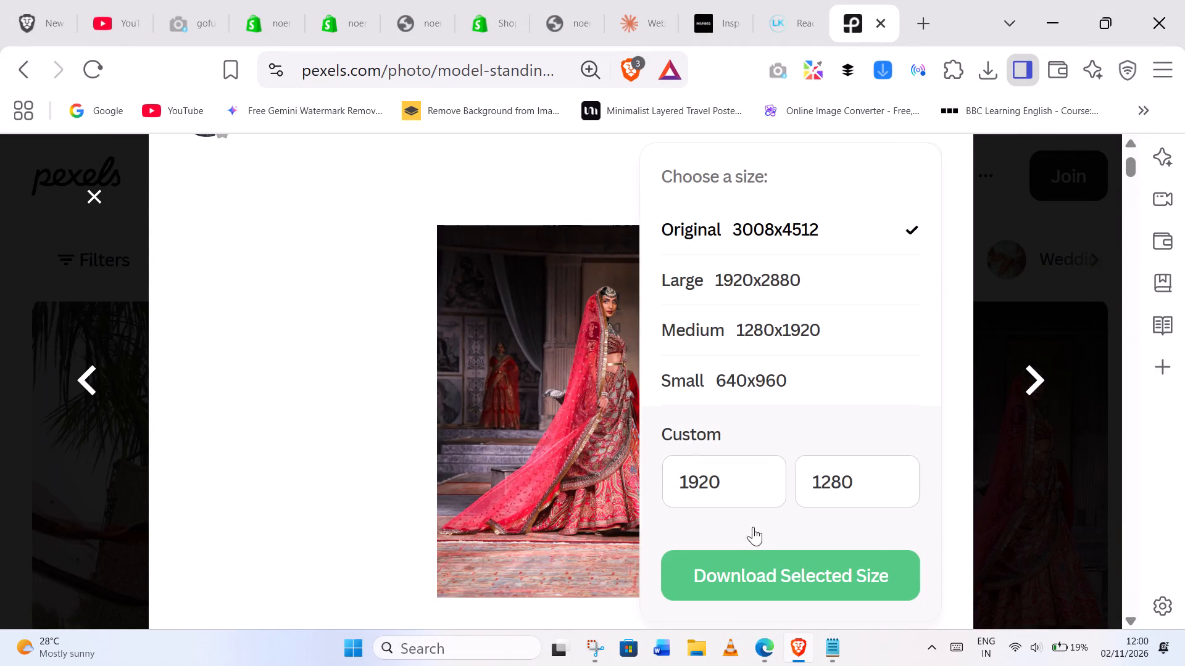
click(773, 277)
click(777, 571)
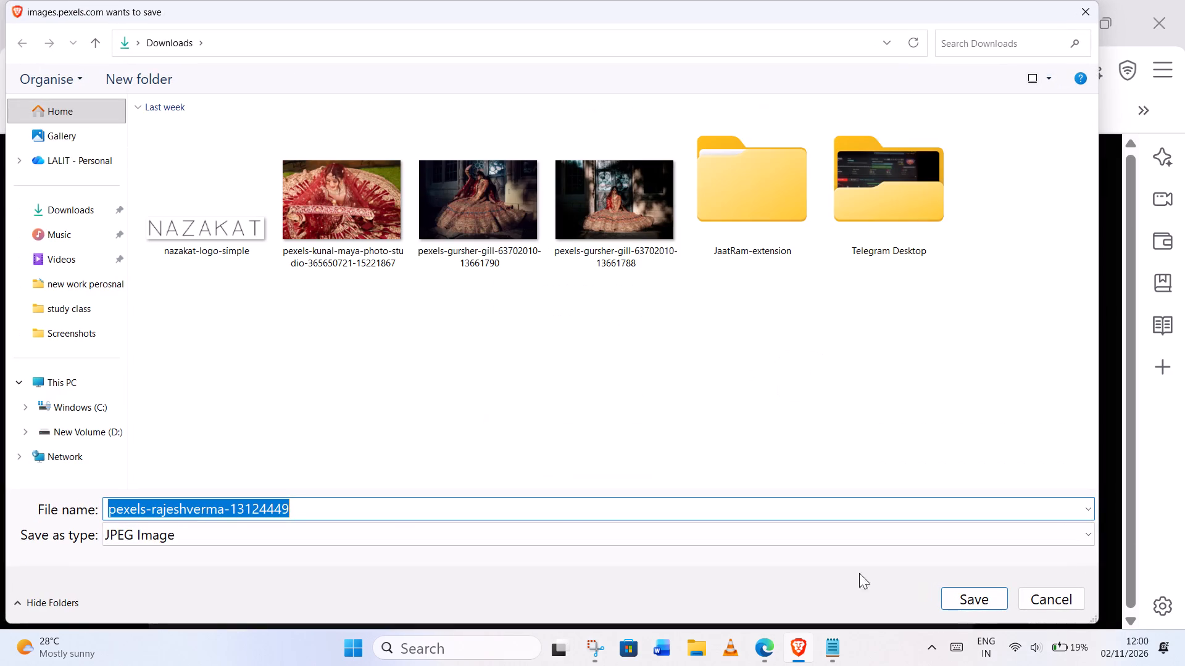
click(981, 606)
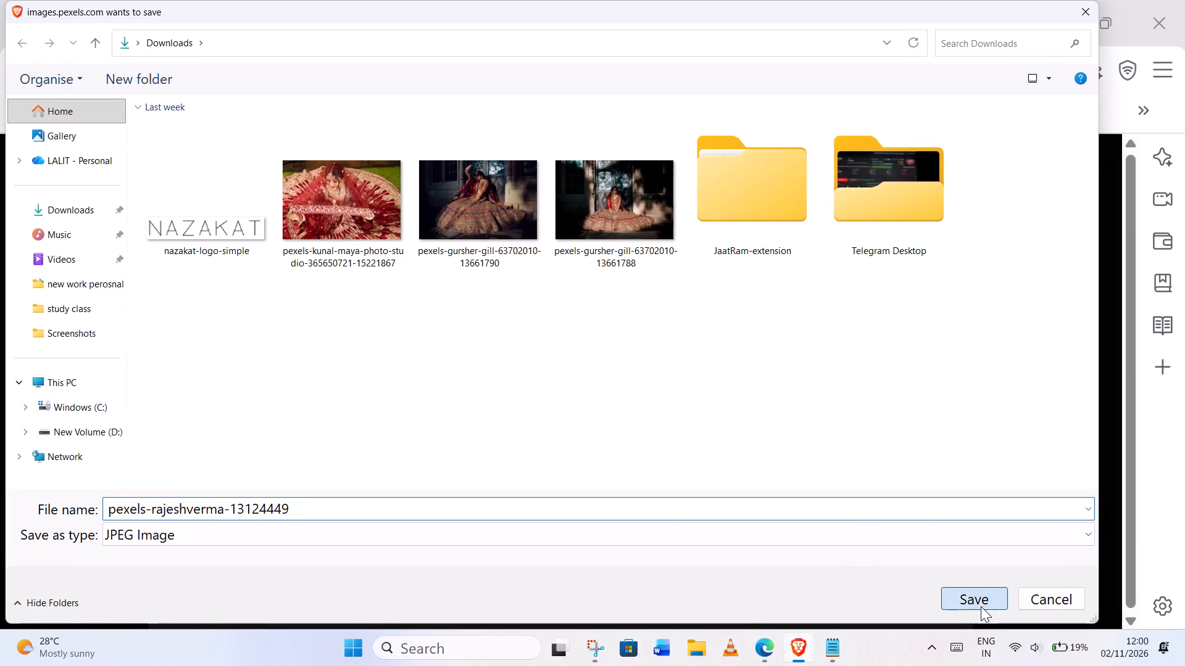
click(864, 181)
Open the similar photo of the model in a red and pink lehenga, hand on waist, and download it at Large 1920x2880 into Downloads.
scroll(626, 331, down, 3)
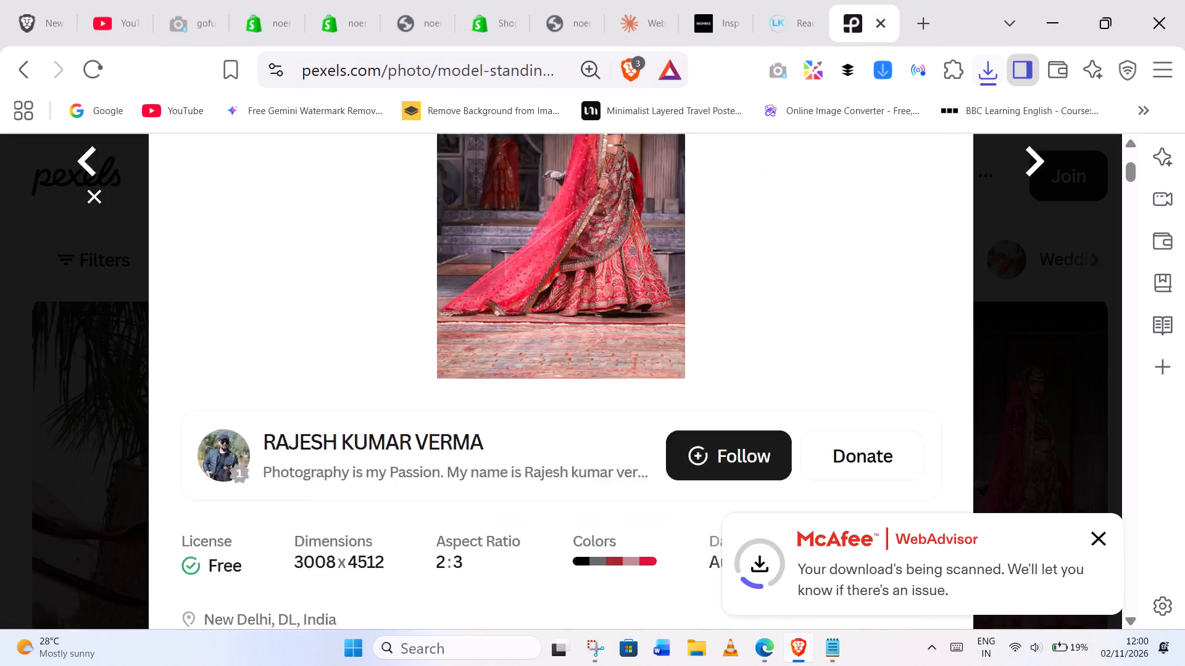
scroll(301, 382, down, 8)
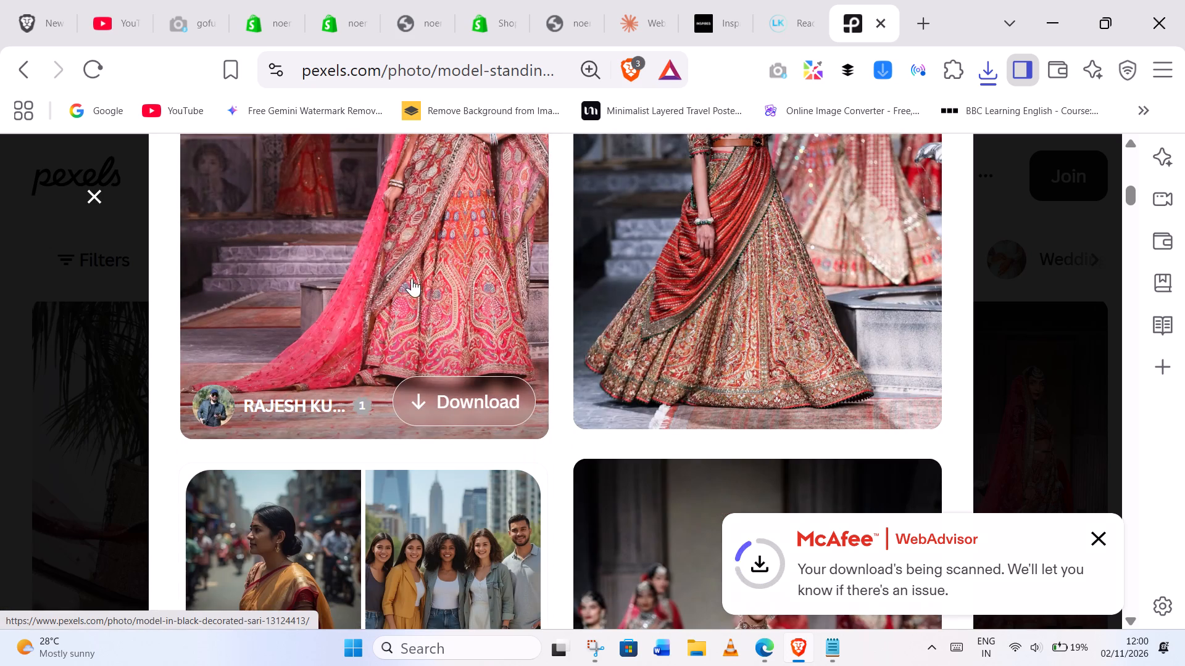
scroll(412, 278, up, 2)
click(459, 353)
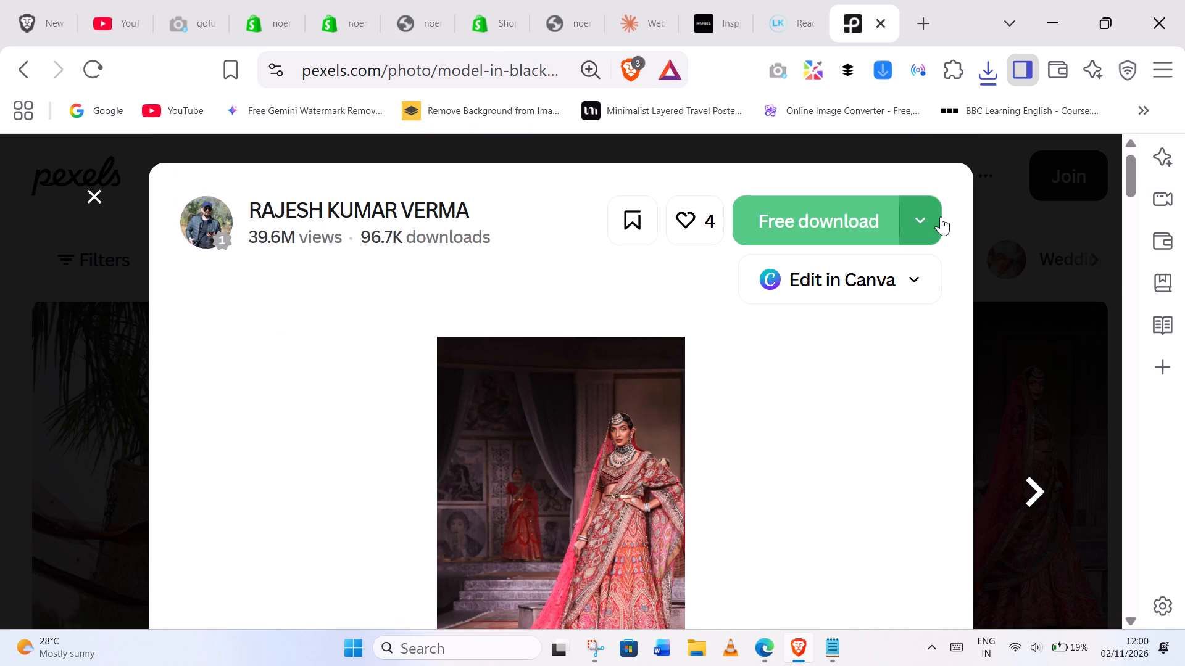
click(925, 226)
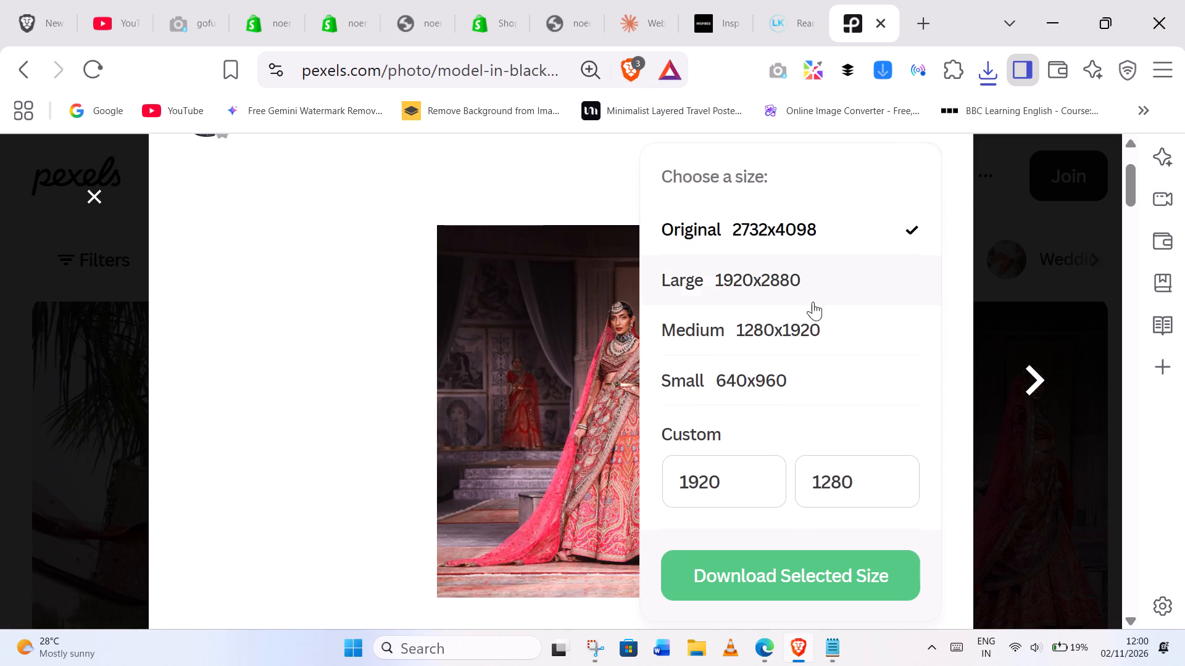
click(808, 279)
click(822, 570)
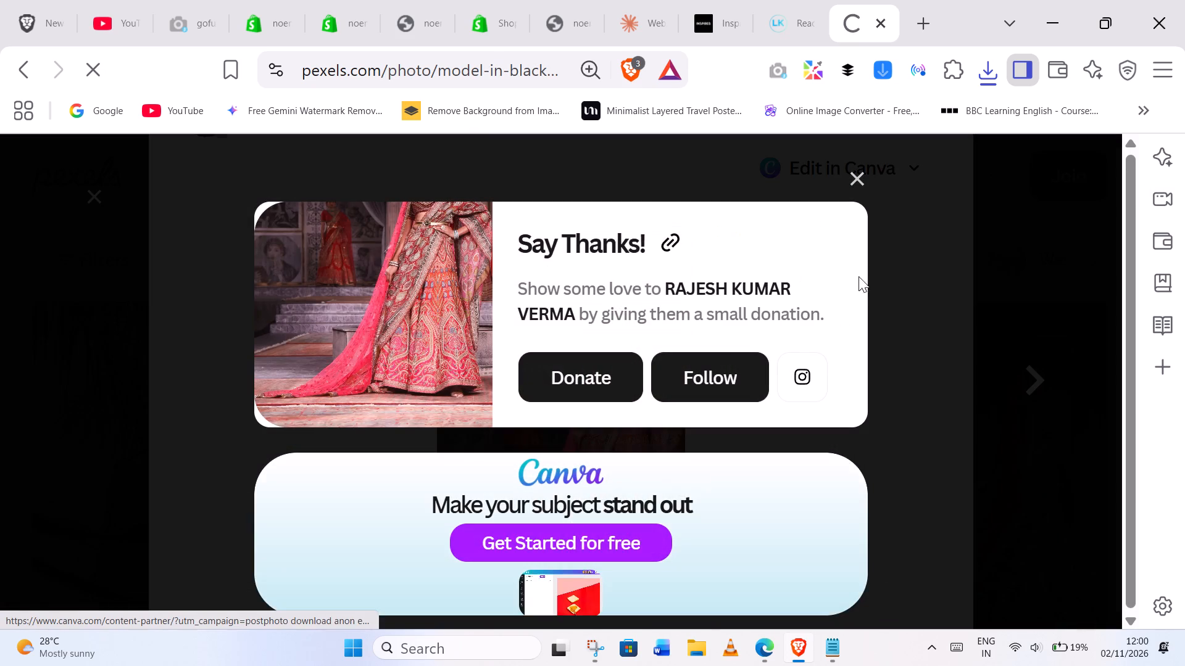
click(957, 594)
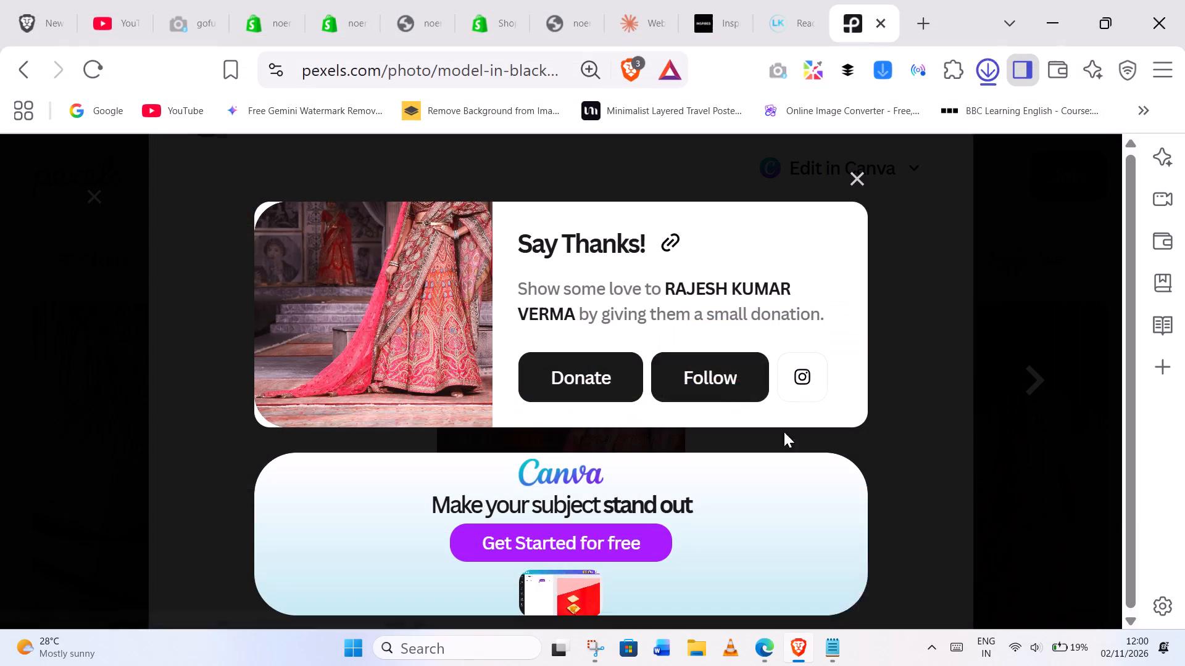
click(857, 181)
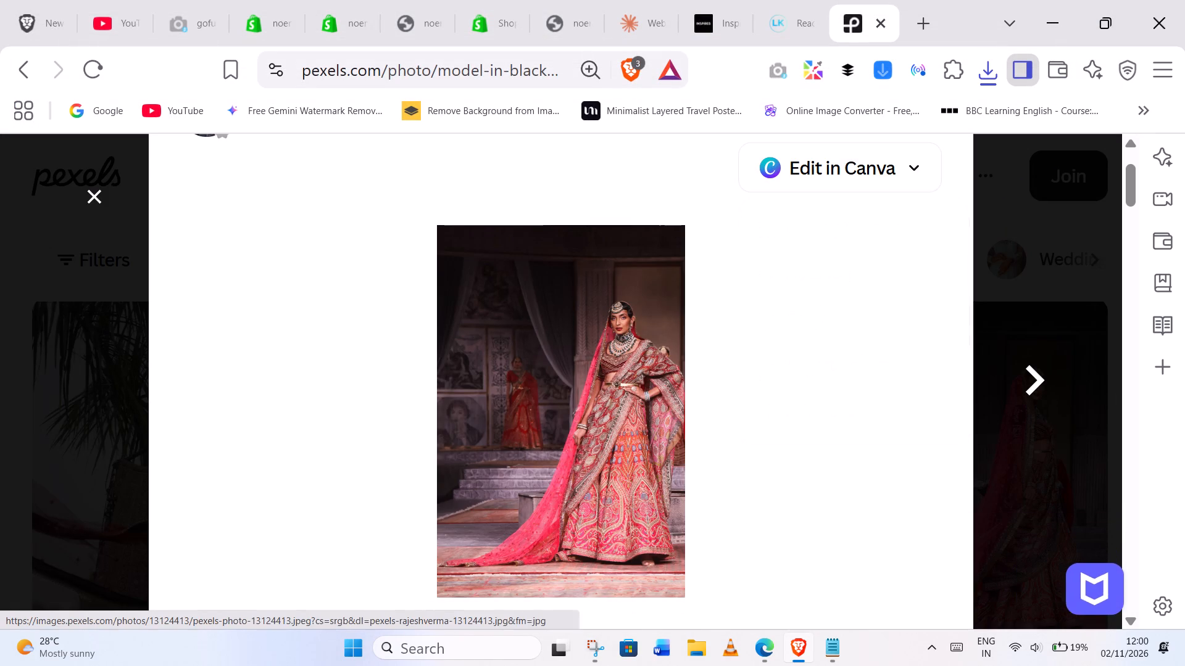
Open the related photo of the woman in a draped red lehenga with models behind her and download it at Large size into Downloads.
scroll(667, 398, down, 6)
scroll(622, 423, down, 3)
click(706, 297)
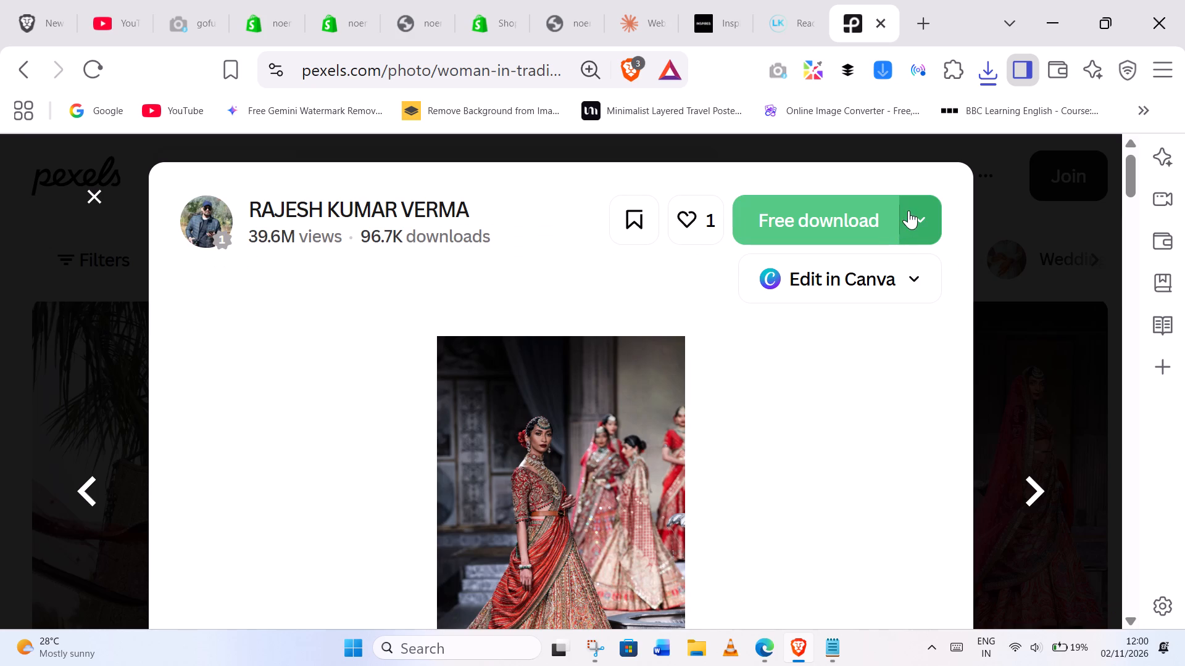
click(912, 208)
click(801, 274)
click(762, 591)
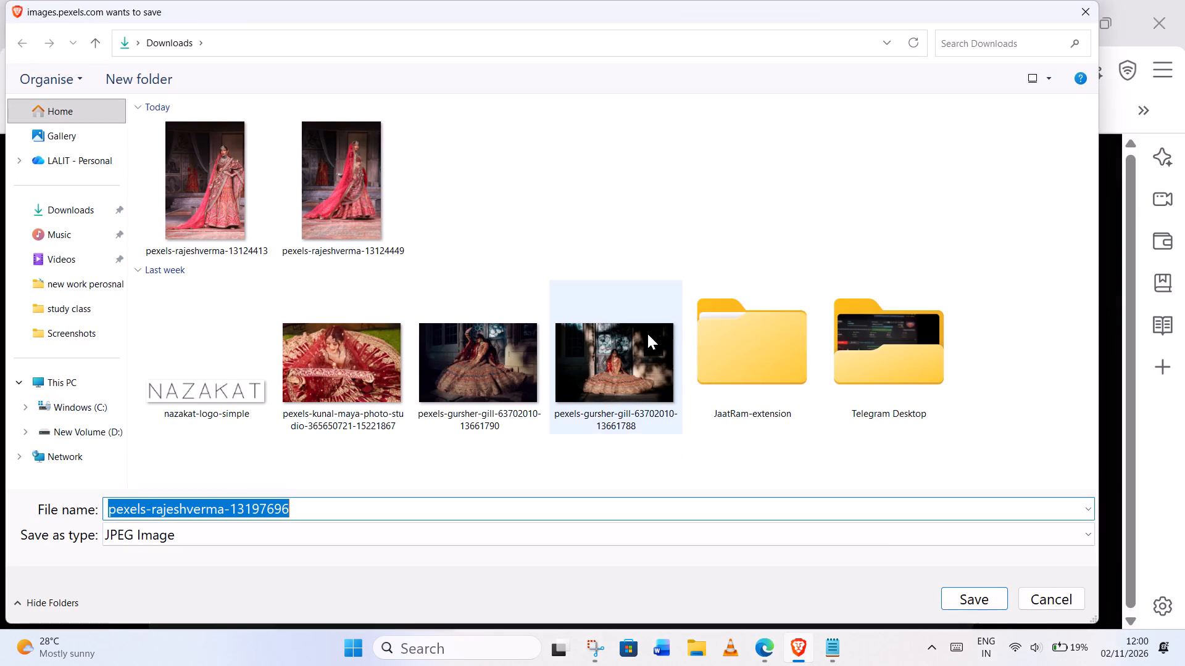
click(952, 602)
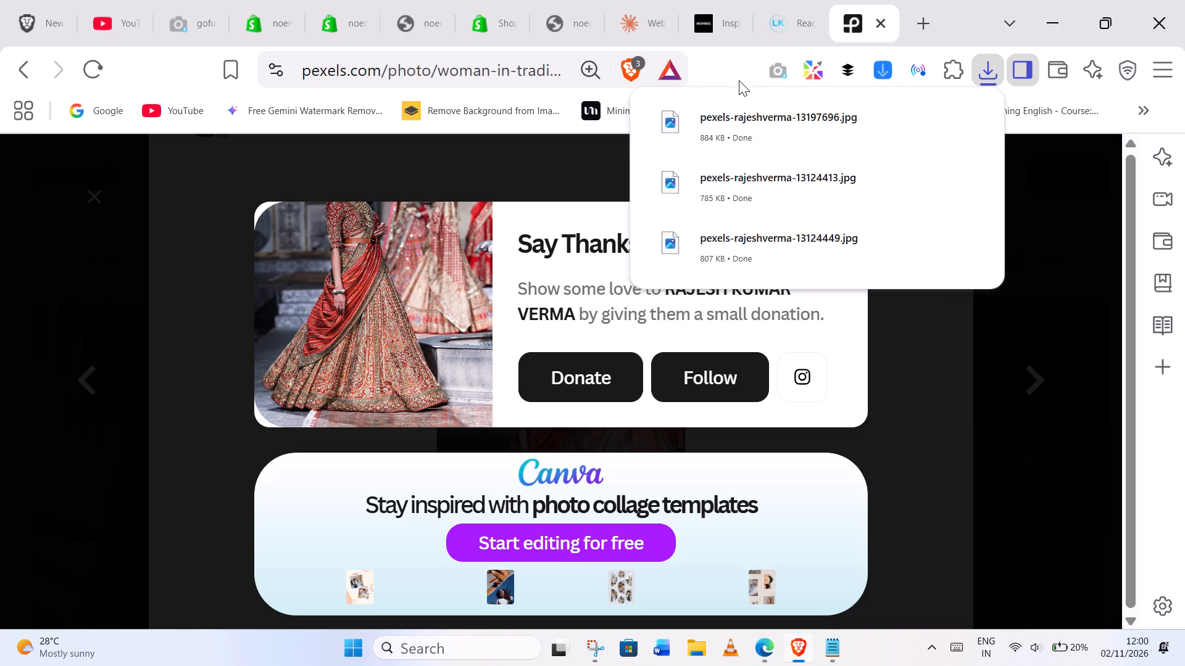
click(723, 72)
scroll(669, 242, down, 5)
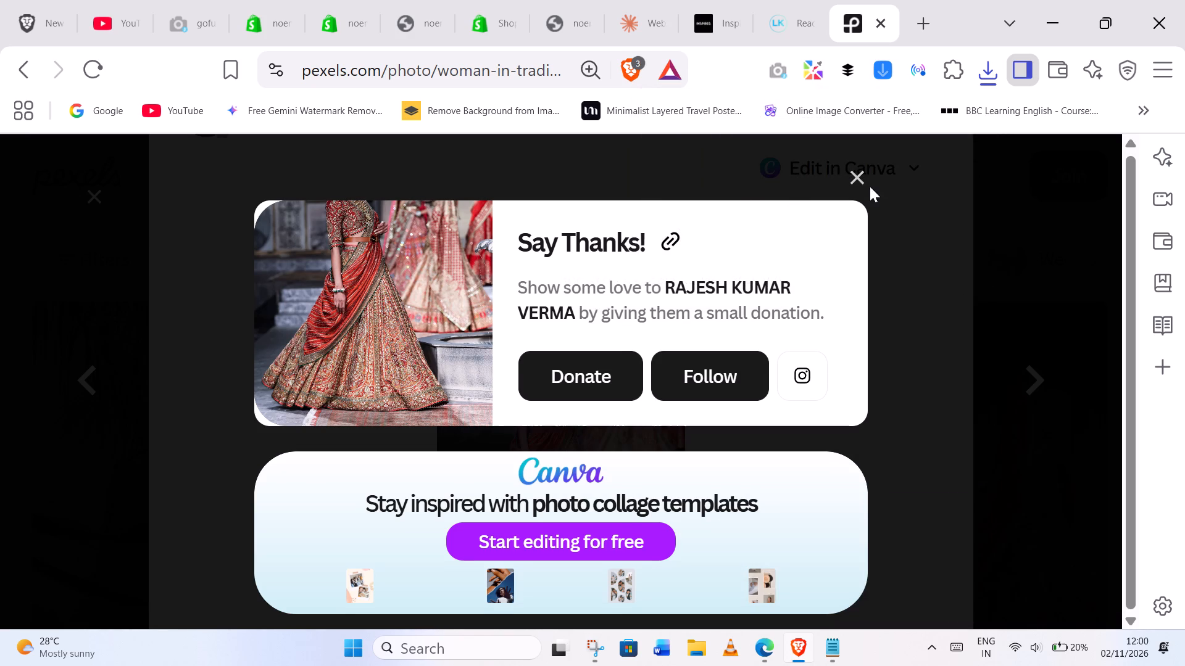
click(843, 165)
Open the related photo of the model in a maroon lehenga with a patterned drape and download it at Large 1920x2880 into Downloads.
scroll(631, 298, down, 4)
scroll(537, 308, down, 5)
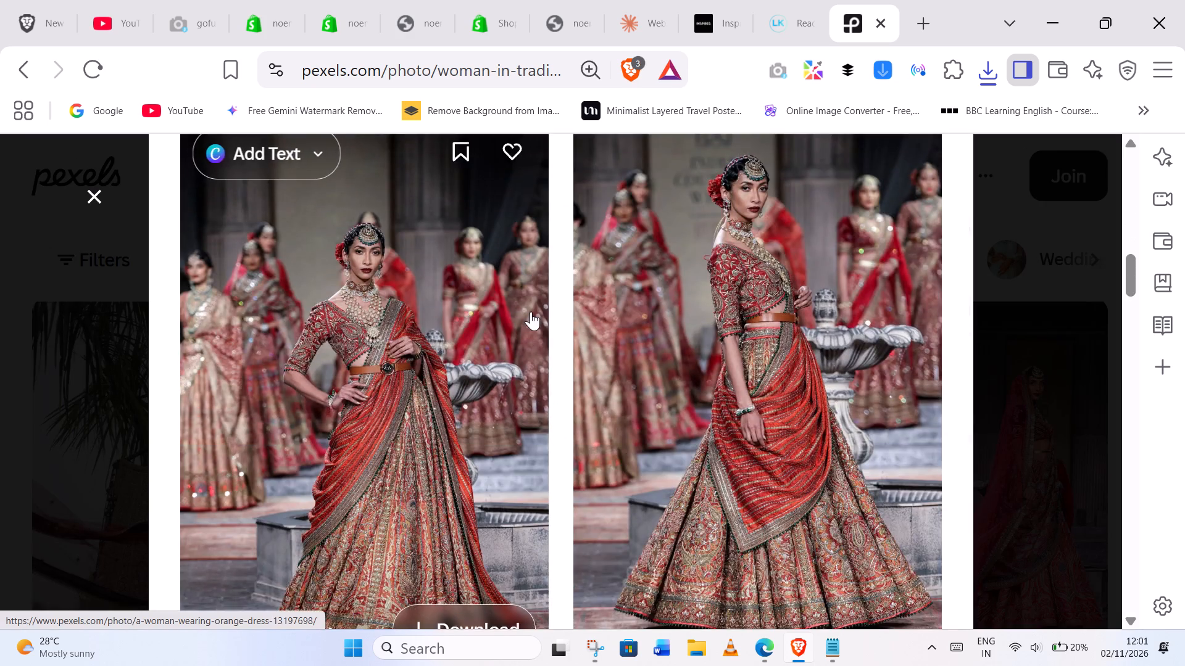
scroll(531, 312, down, 3)
scroll(581, 313, down, 9)
scroll(420, 279, down, 4)
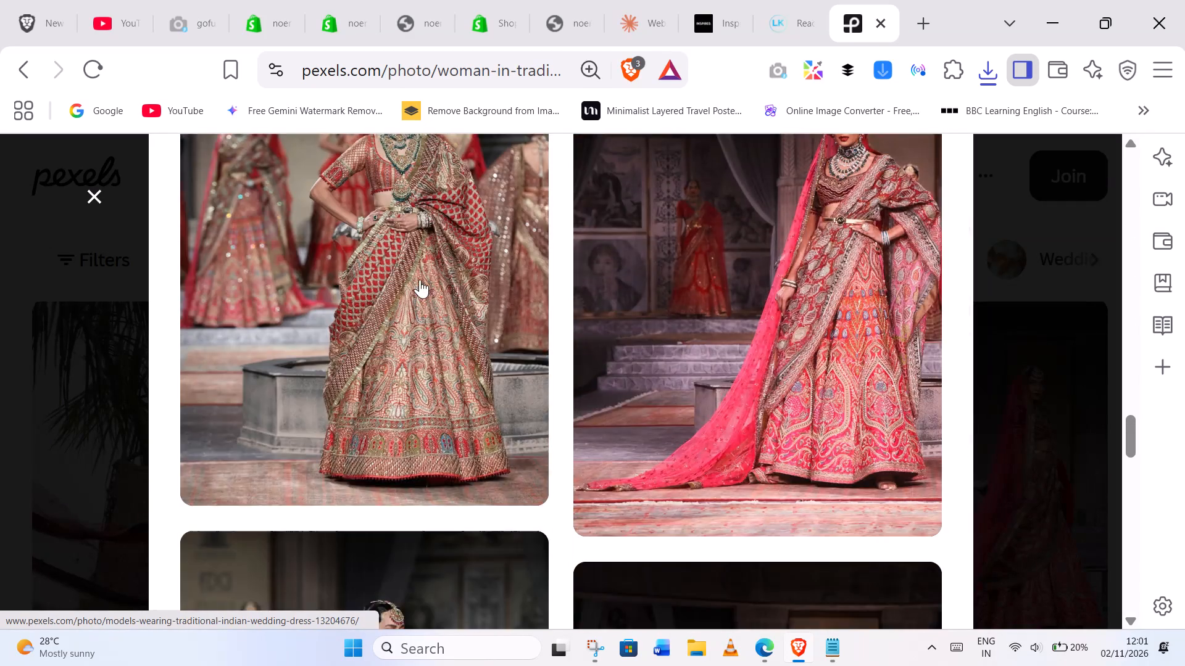
scroll(560, 283, up, 2)
scroll(775, 315, down, 5)
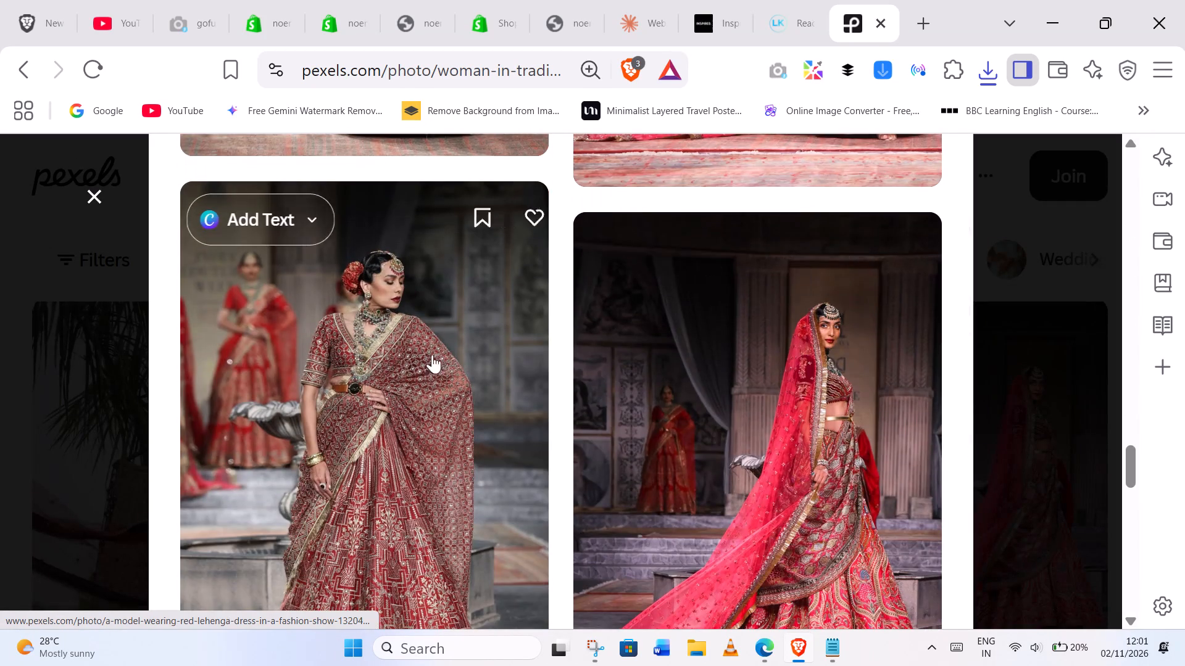
click(373, 305)
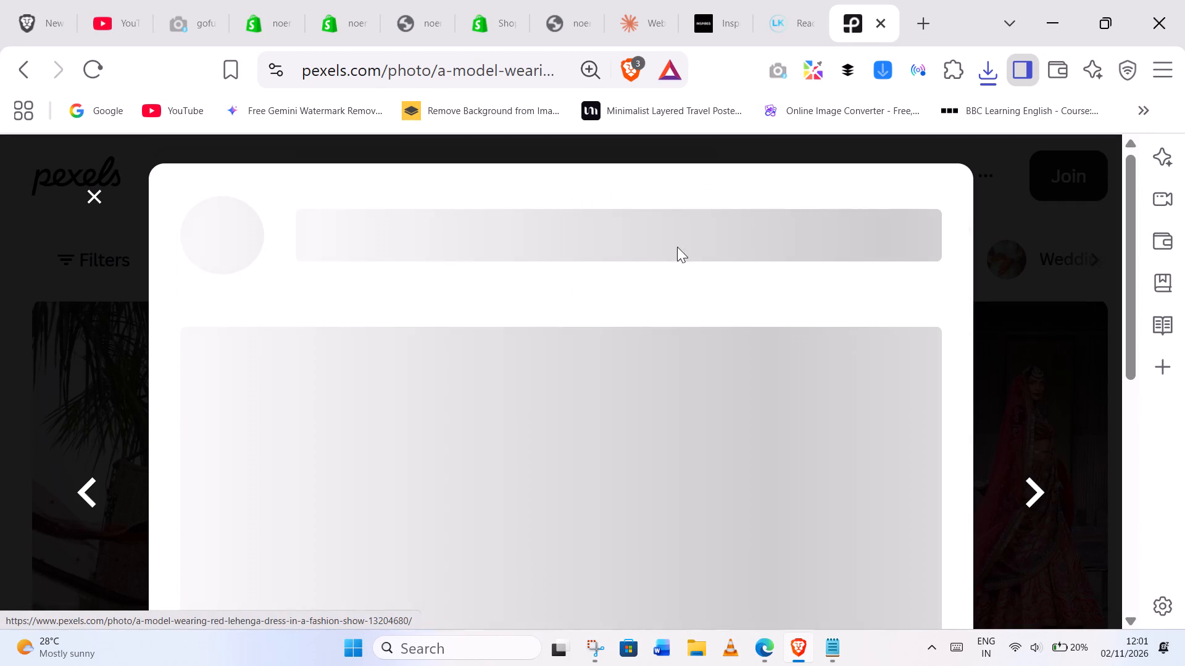
click(933, 221)
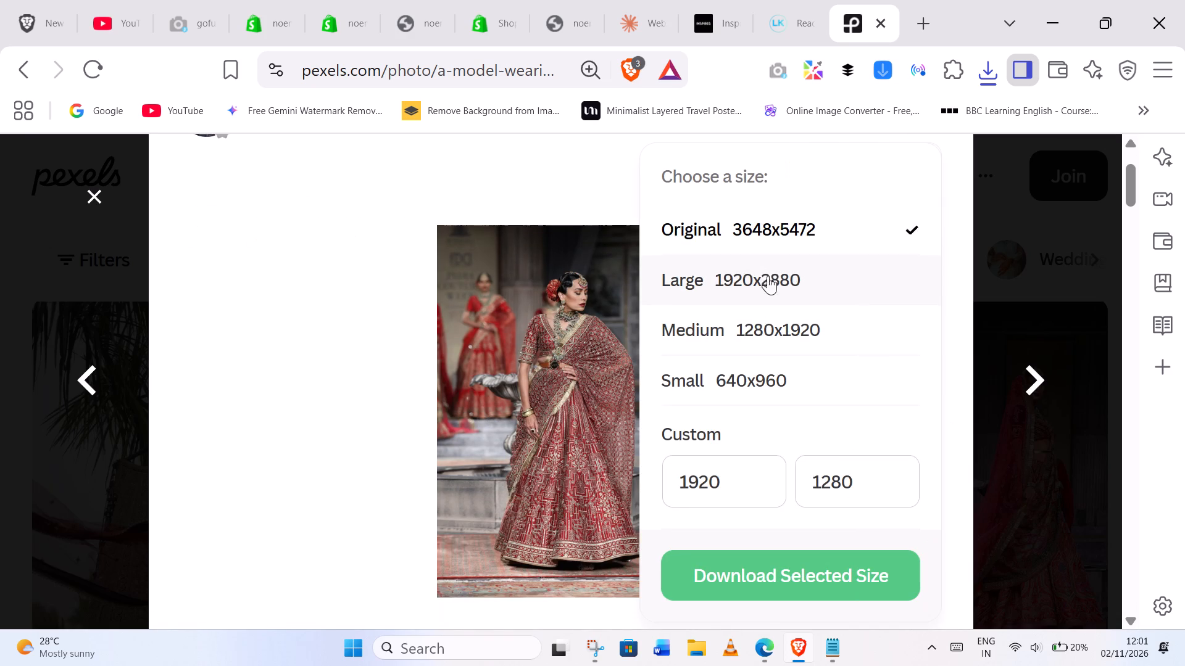
click(768, 271)
click(780, 568)
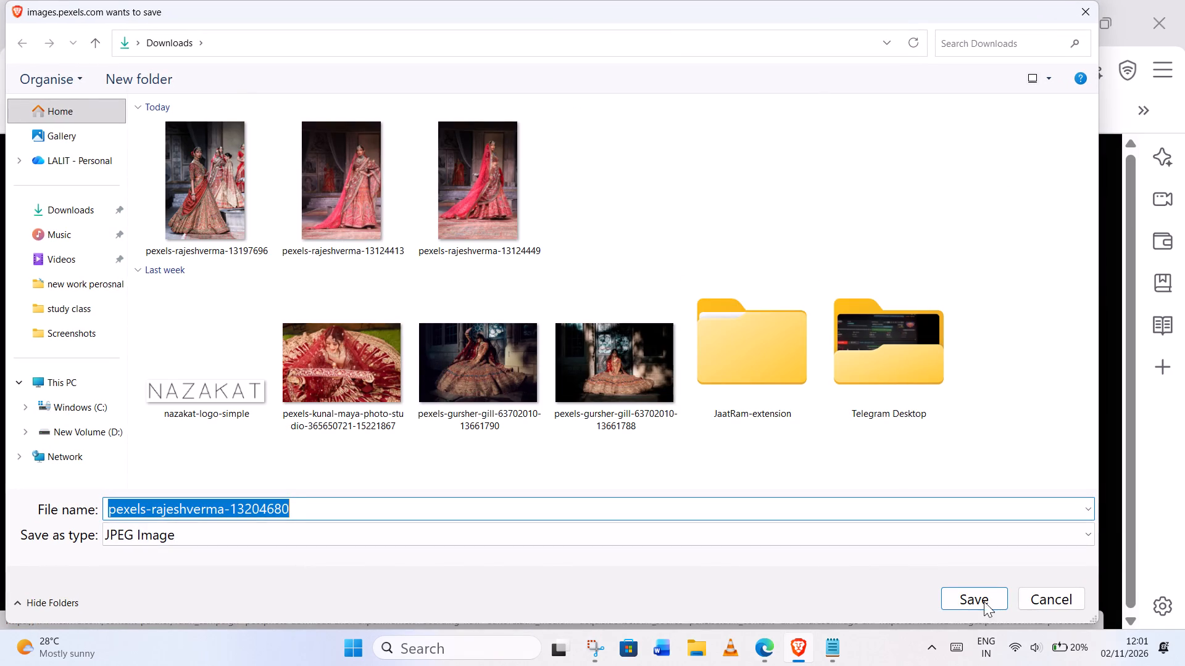
click(982, 598)
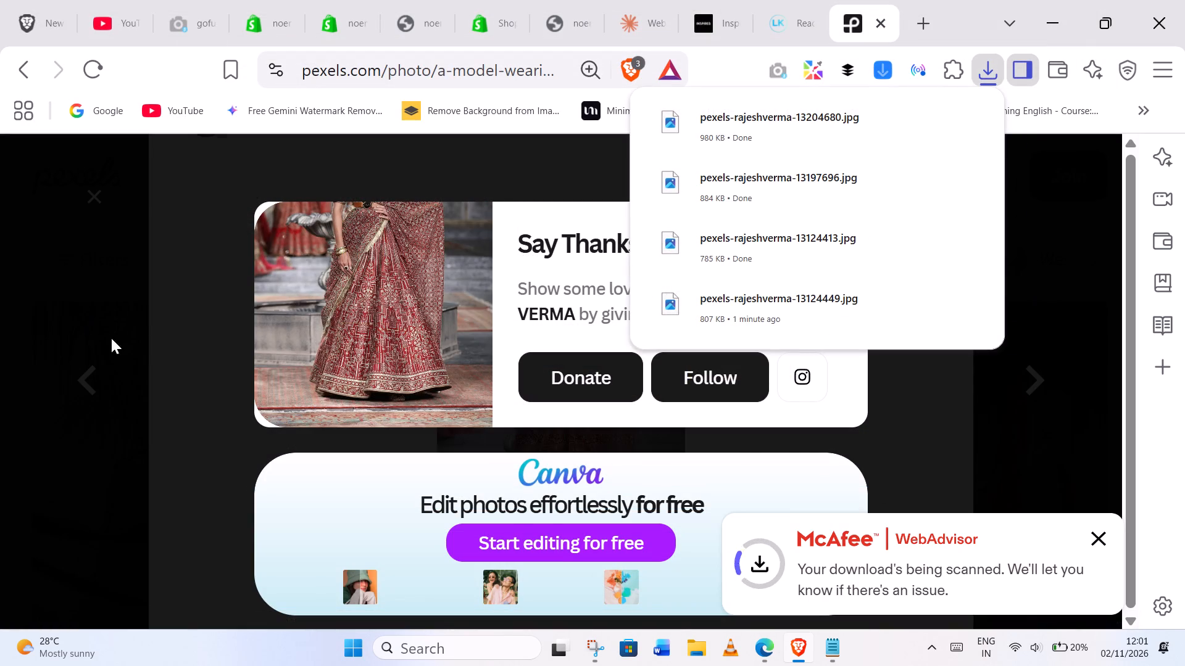
click(210, 343)
Look through the similar runway photos under the maroon lehenga photo for another lehenga image suitable for the store.
scroll(607, 340, down, 10)
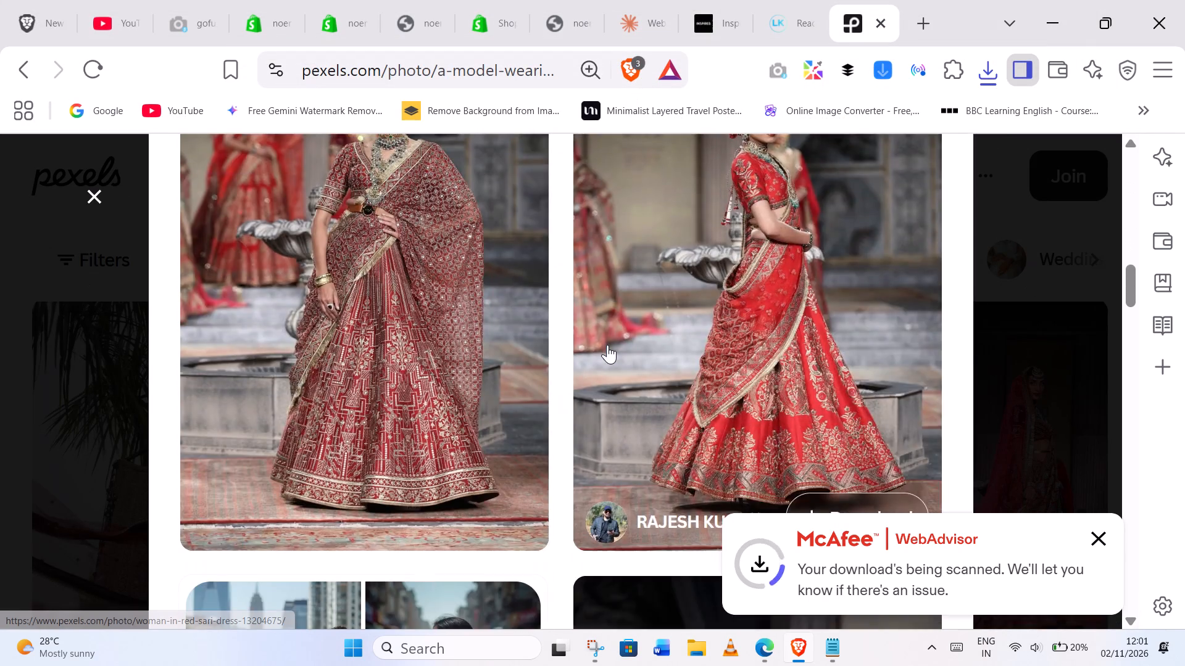
scroll(607, 345, down, 14)
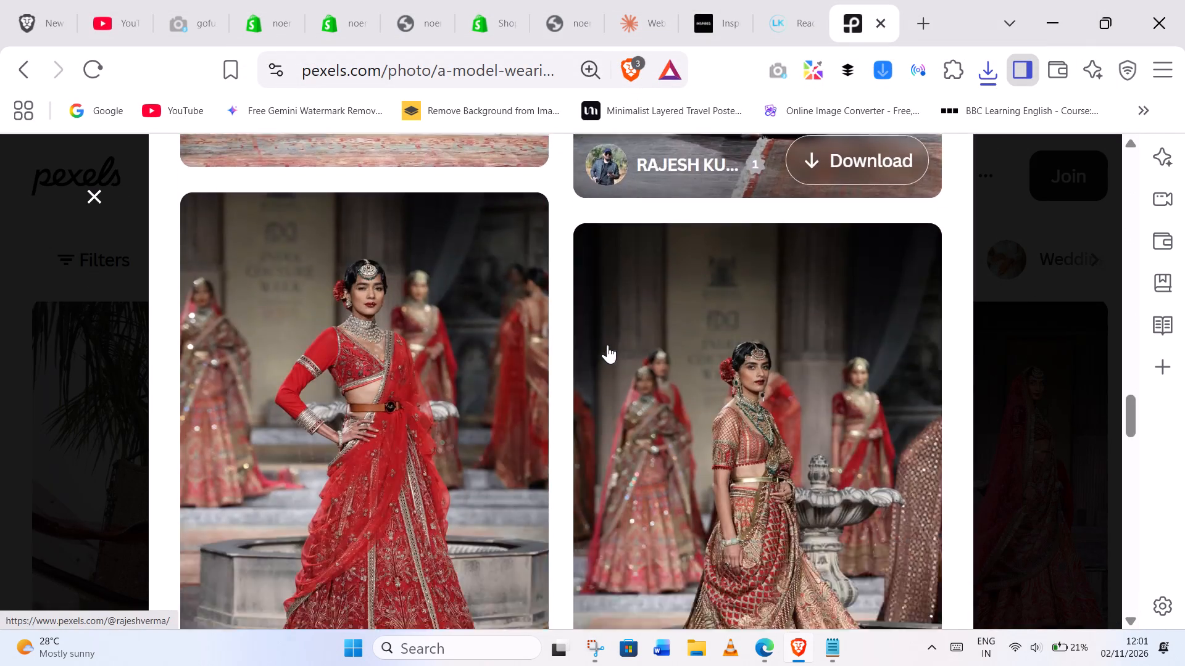
scroll(478, 287, down, 5)
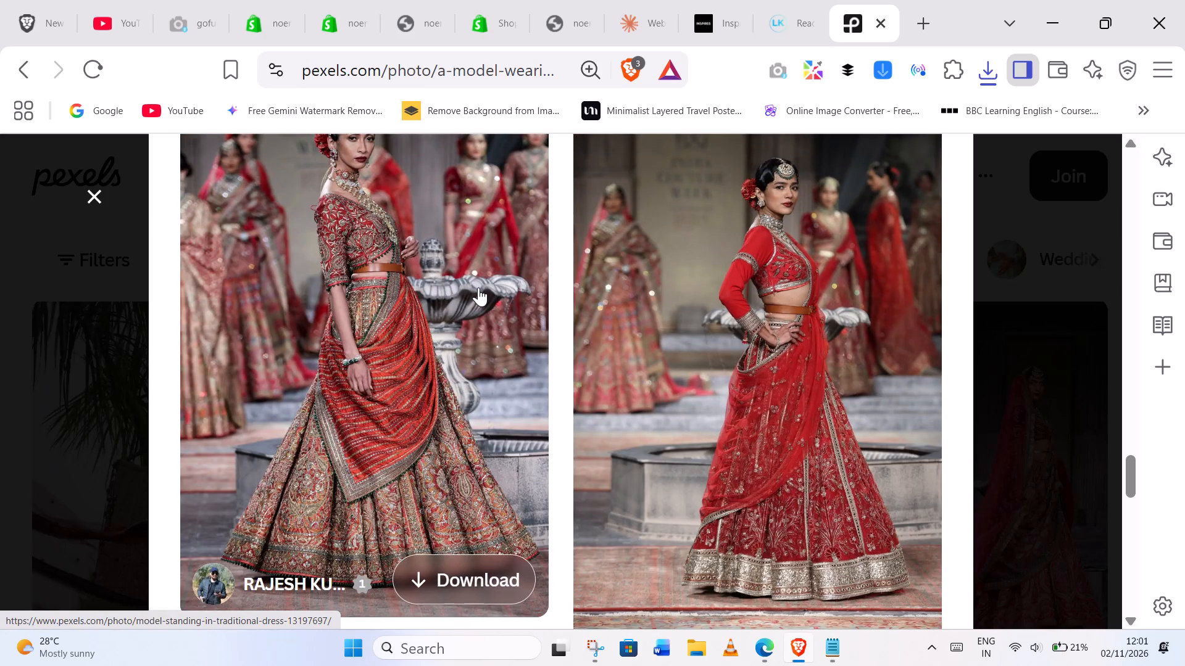
scroll(478, 287, down, 8)
scroll(435, 458, down, 4)
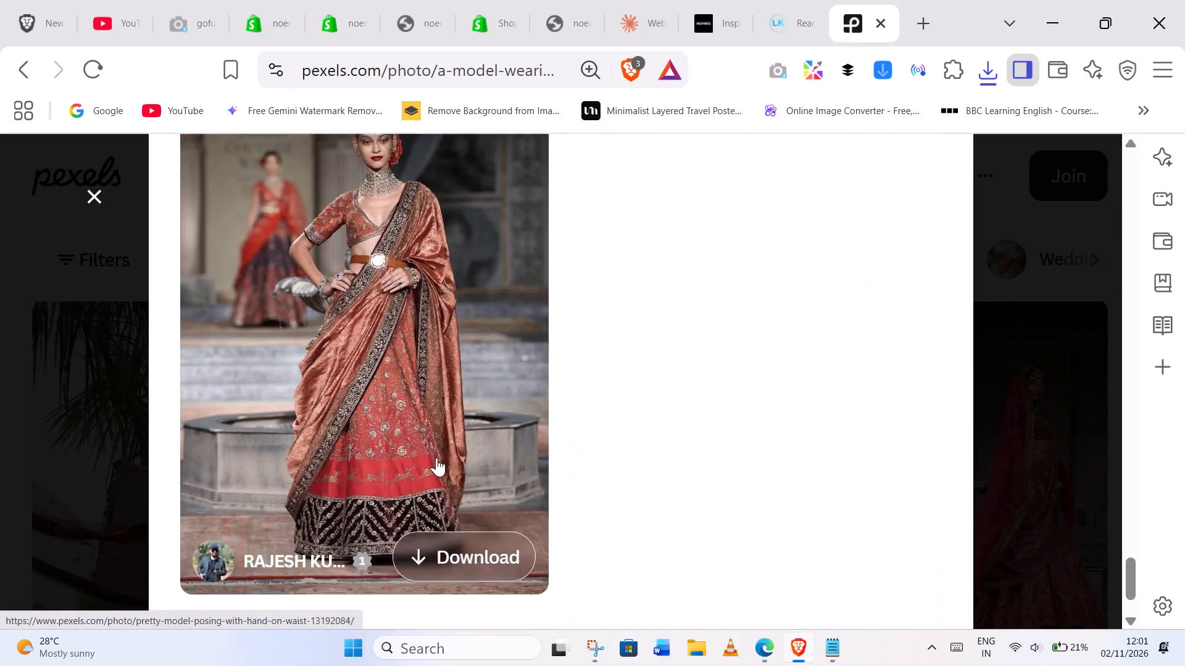
scroll(691, 368, down, 2)
scroll(447, 351, down, 4)
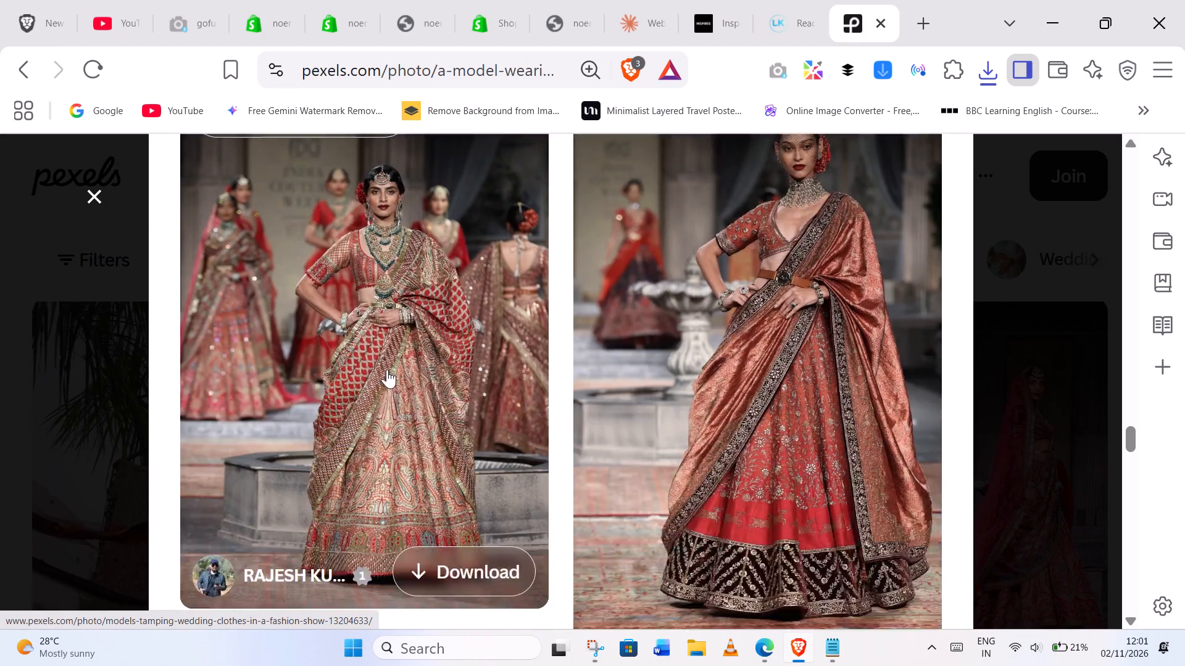
scroll(387, 369, down, 1)
scroll(323, 343, down, 4)
scroll(242, 345, up, 2)
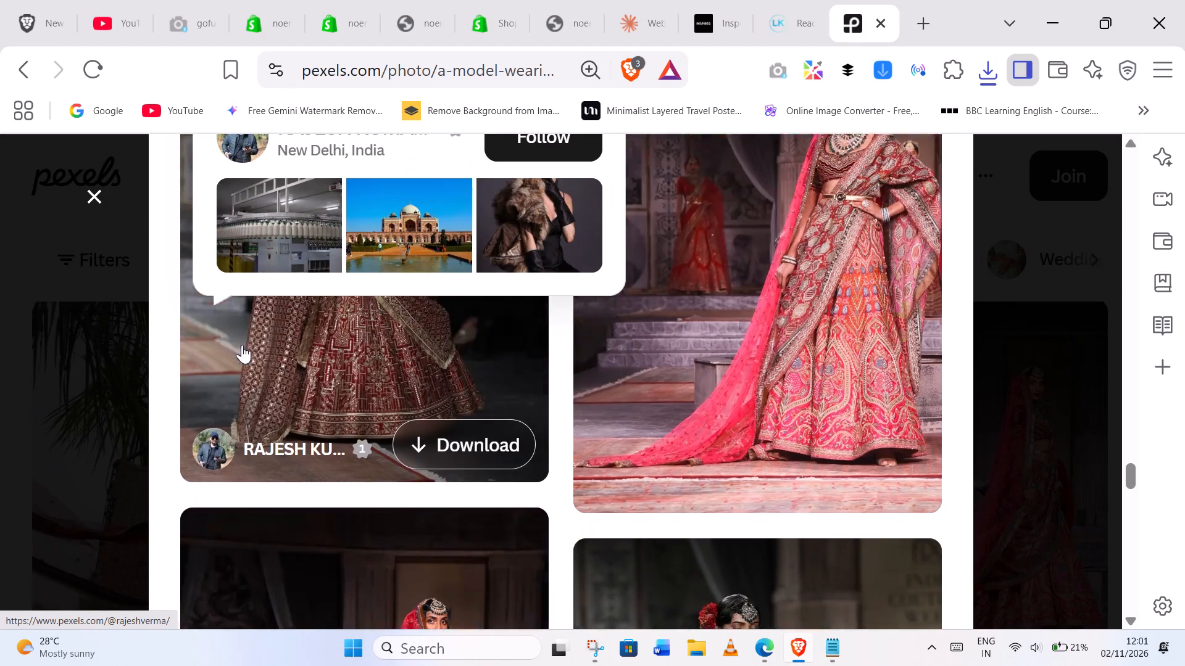
scroll(683, 371, down, 3)
scroll(744, 388, down, 2)
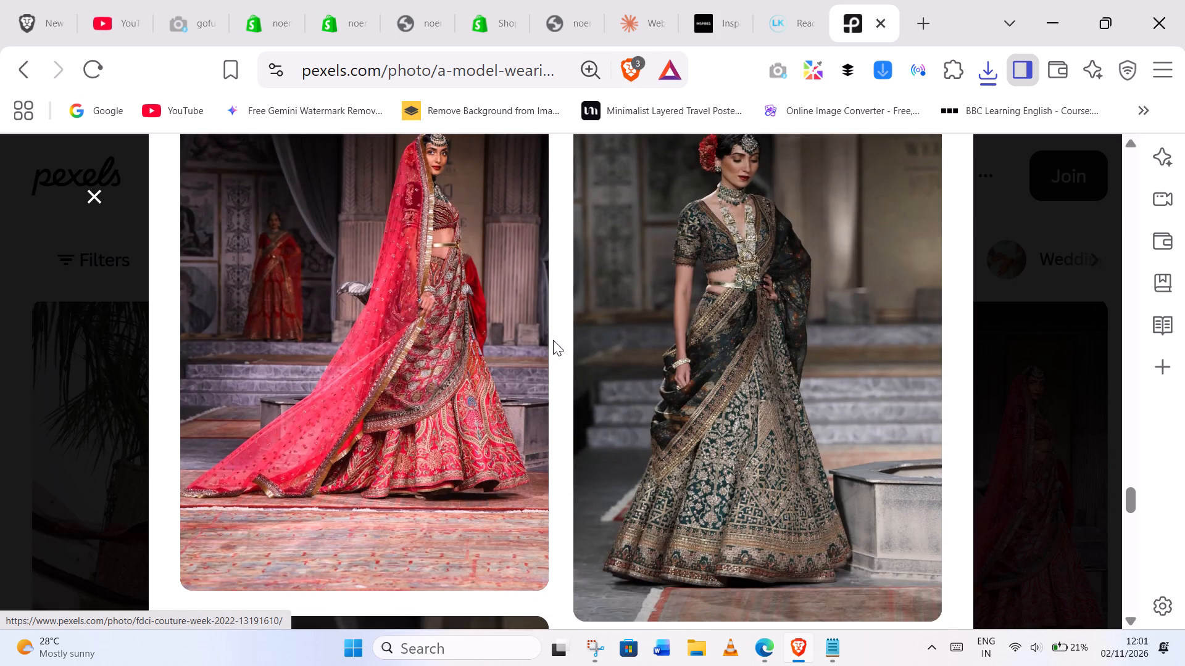
scroll(710, 316, down, 4)
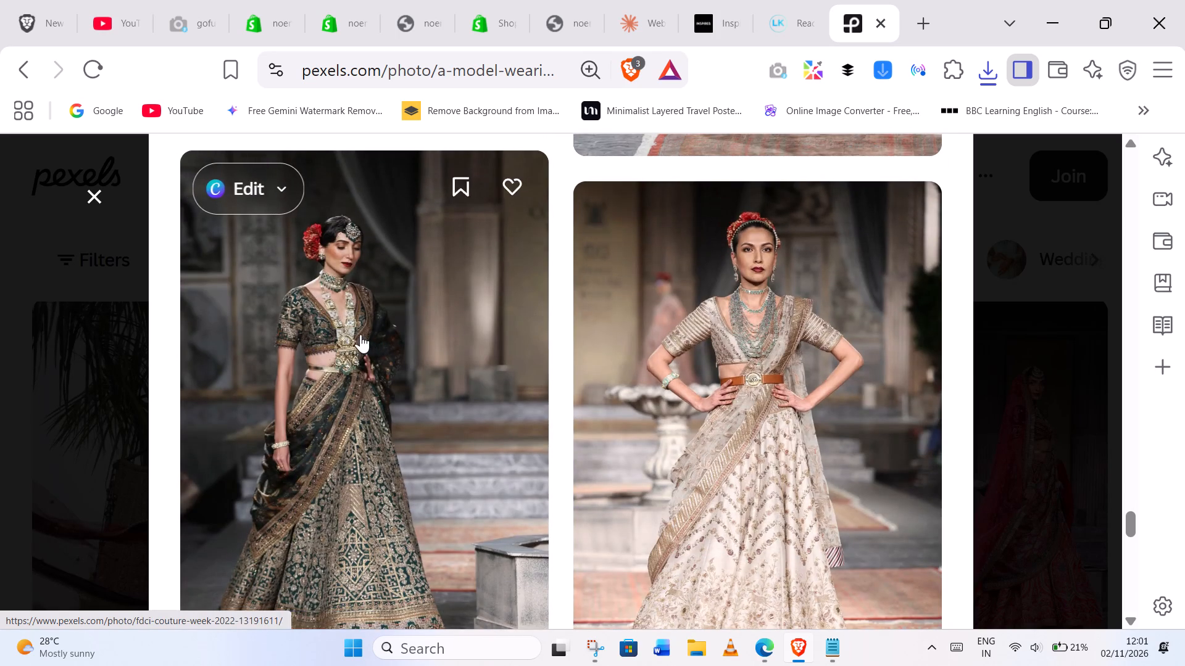
Open the related photo of the model in a dark green lehenga beside the fountain and download it at Large 1920x2880 into Downloads.
scroll(476, 337, up, 4)
click(768, 309)
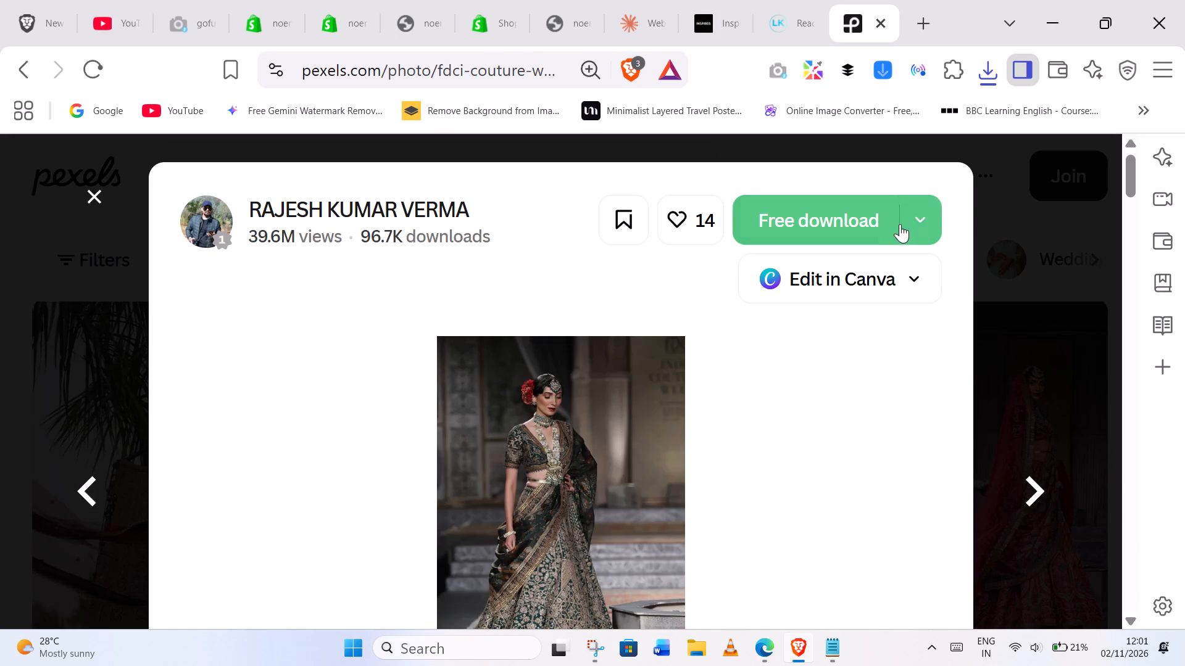
click(939, 210)
click(794, 270)
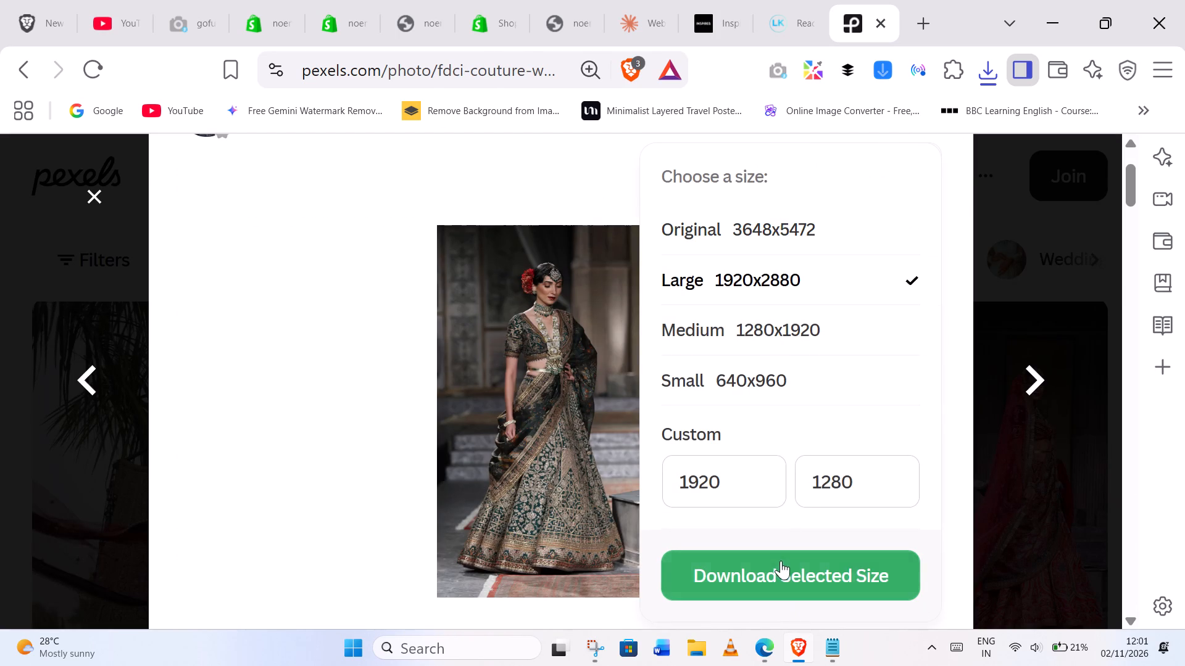
click(780, 561)
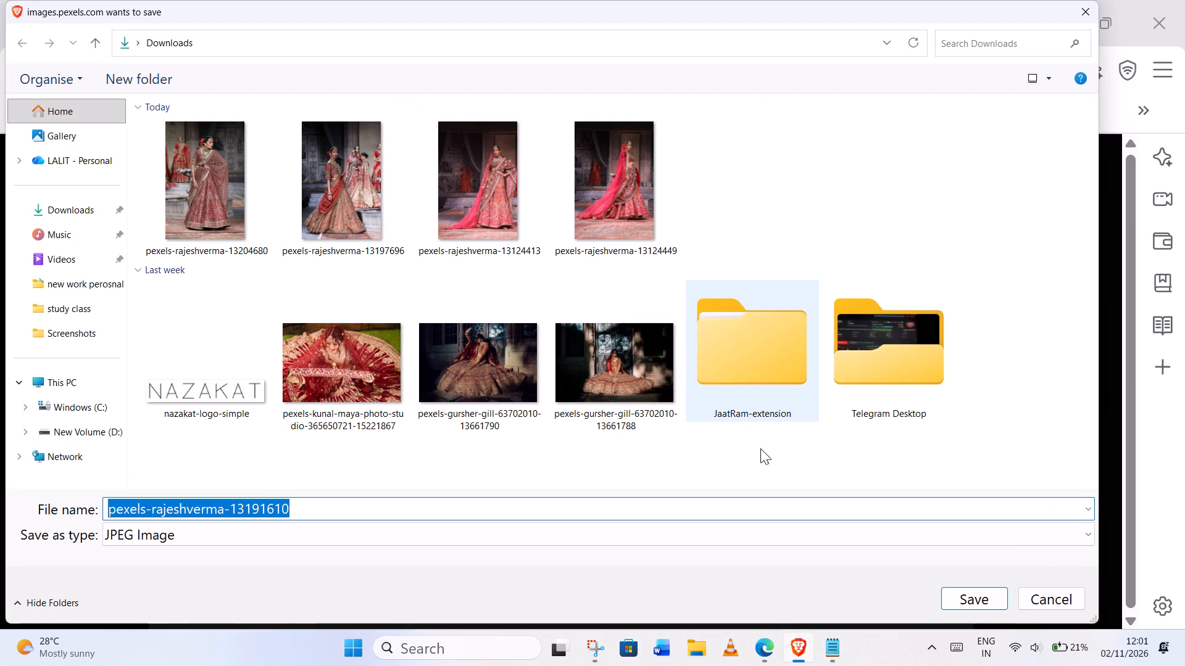
click(976, 598)
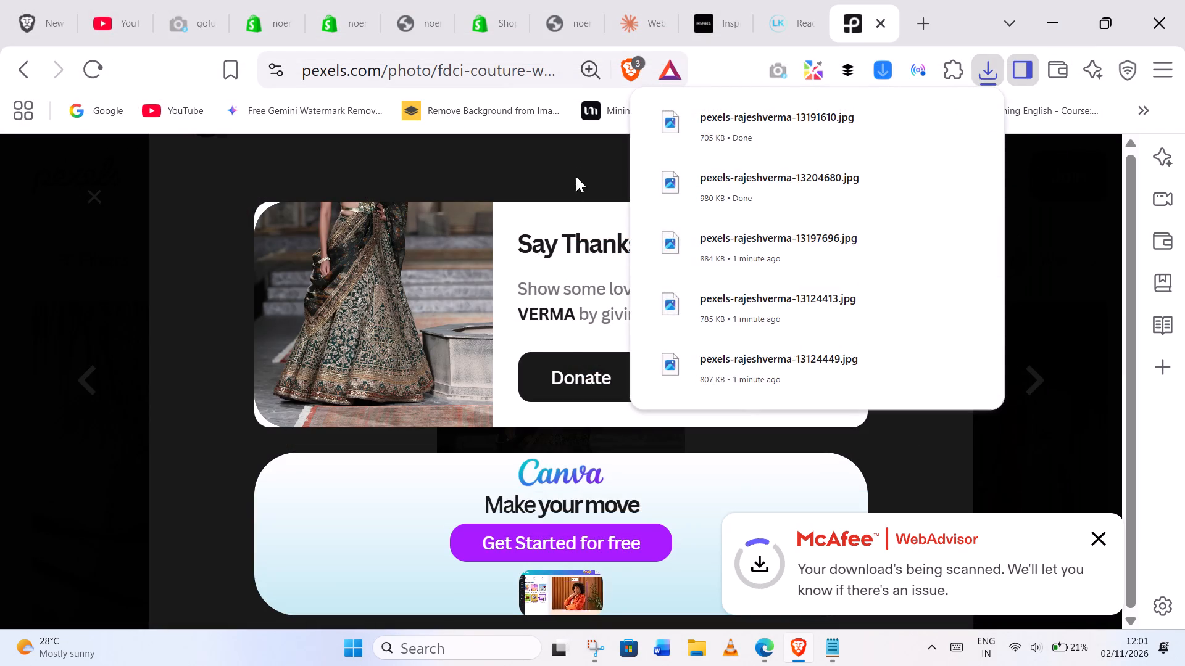
click(577, 158)
Open the similar photo of the model in an olive-green lehenga with a sheer drape and download it at Large size into Downloads.
scroll(285, 392, down, 1)
scroll(154, 276, up, 4)
scroll(176, 295, down, 2)
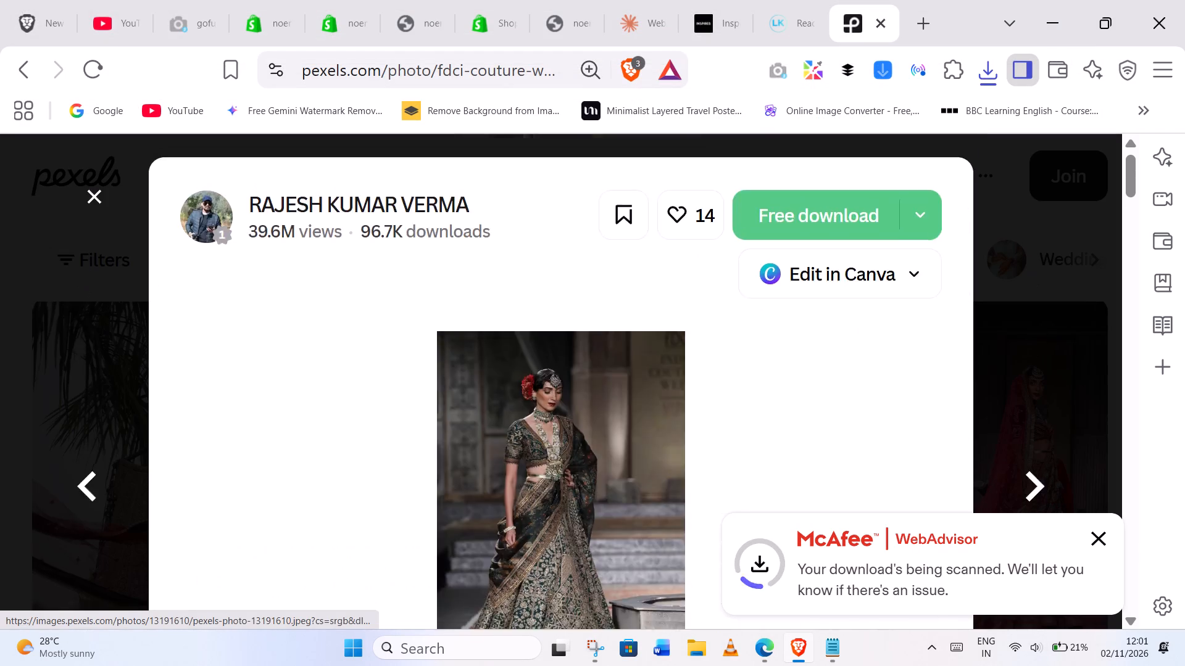
scroll(212, 318, down, 6)
scroll(331, 339, down, 4)
scroll(581, 286, up, 2)
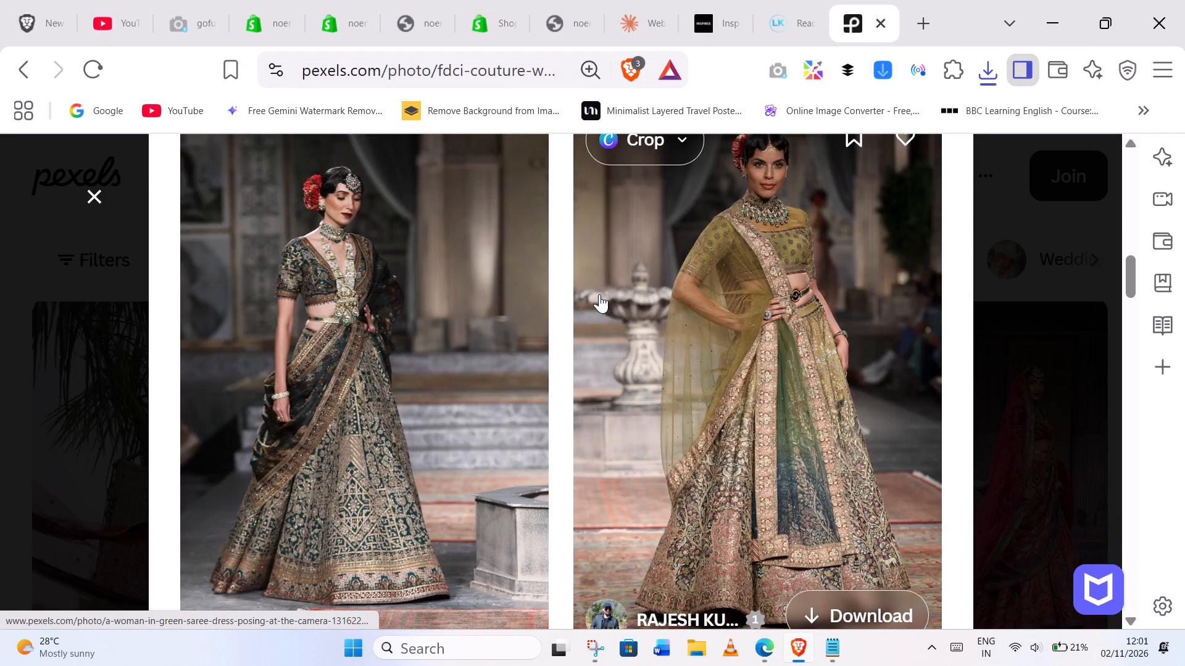
click(731, 305)
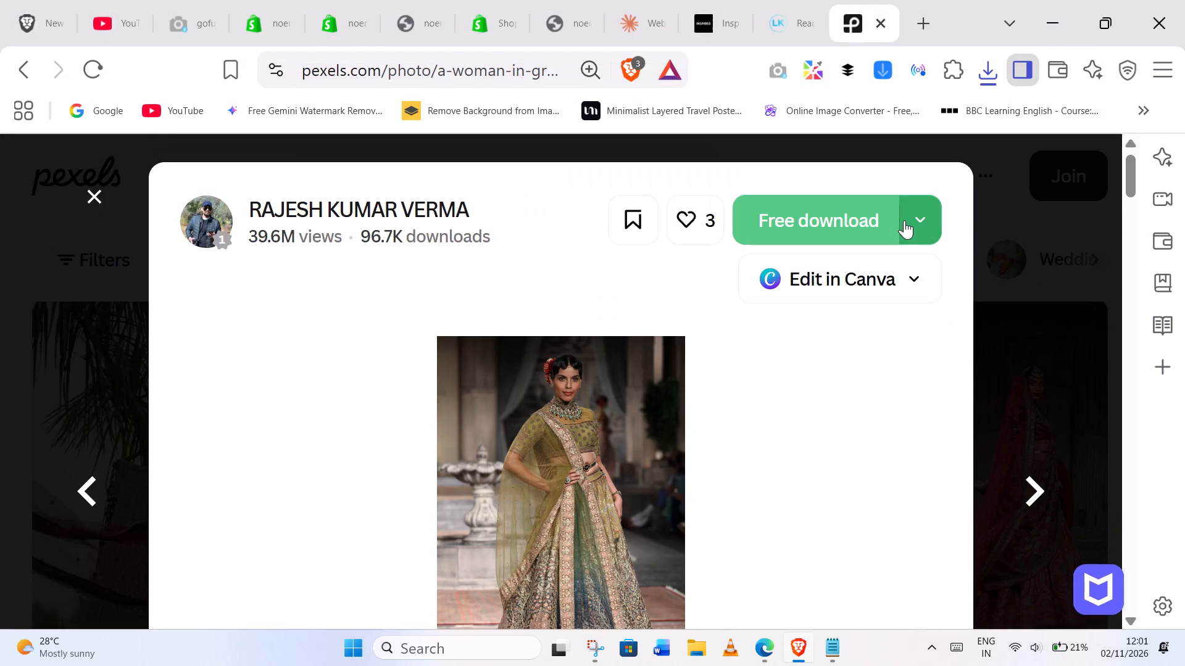
click(904, 220)
click(767, 292)
click(791, 576)
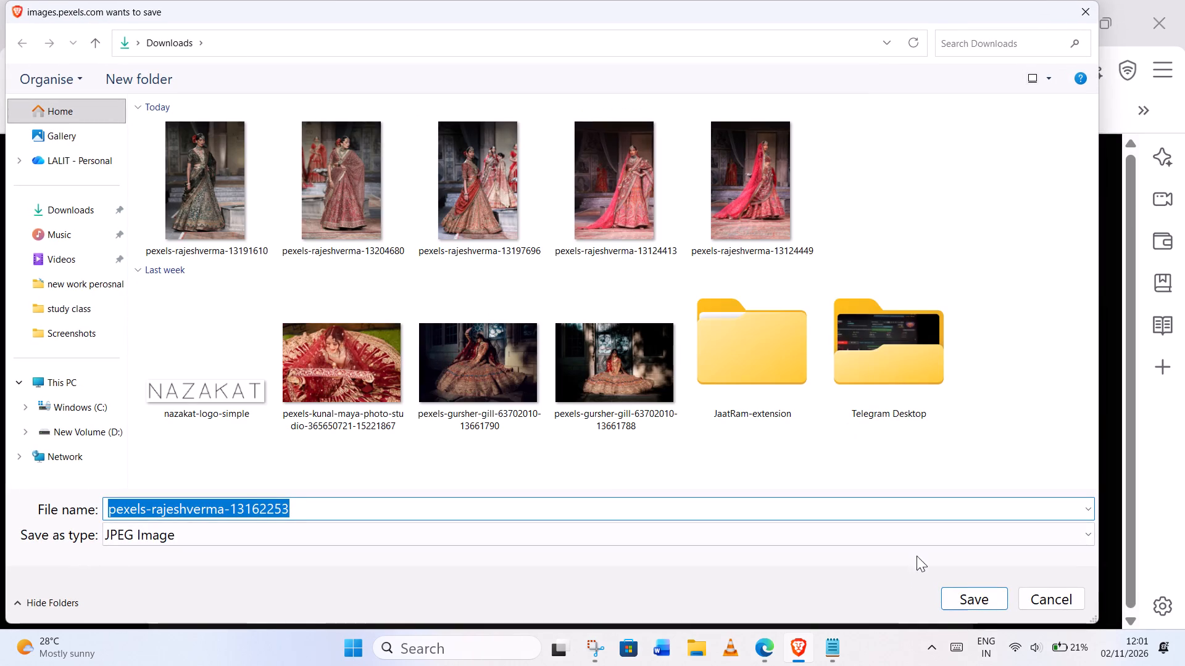
click(958, 596)
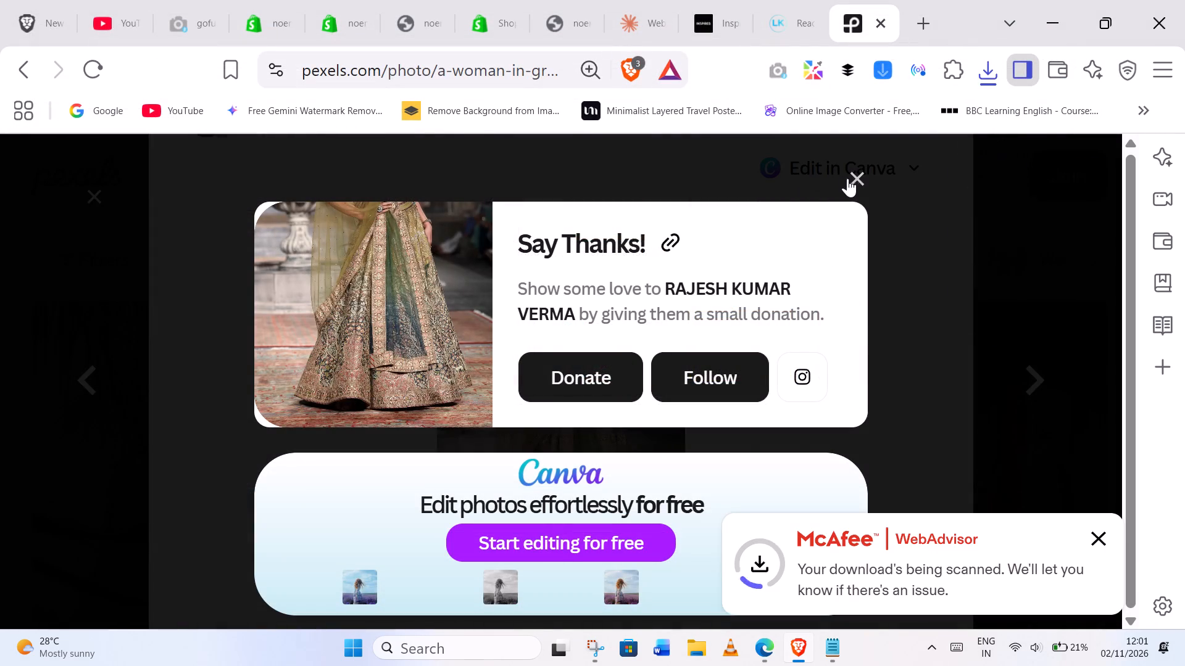
click(852, 176)
Close the olive-green lehenga photo and reopen the photo of the model with the long pink veil from the lehenga results.
scroll(436, 309, down, 2)
scroll(435, 310, up, 1)
scroll(435, 310, down, 8)
scroll(489, 288, down, 7)
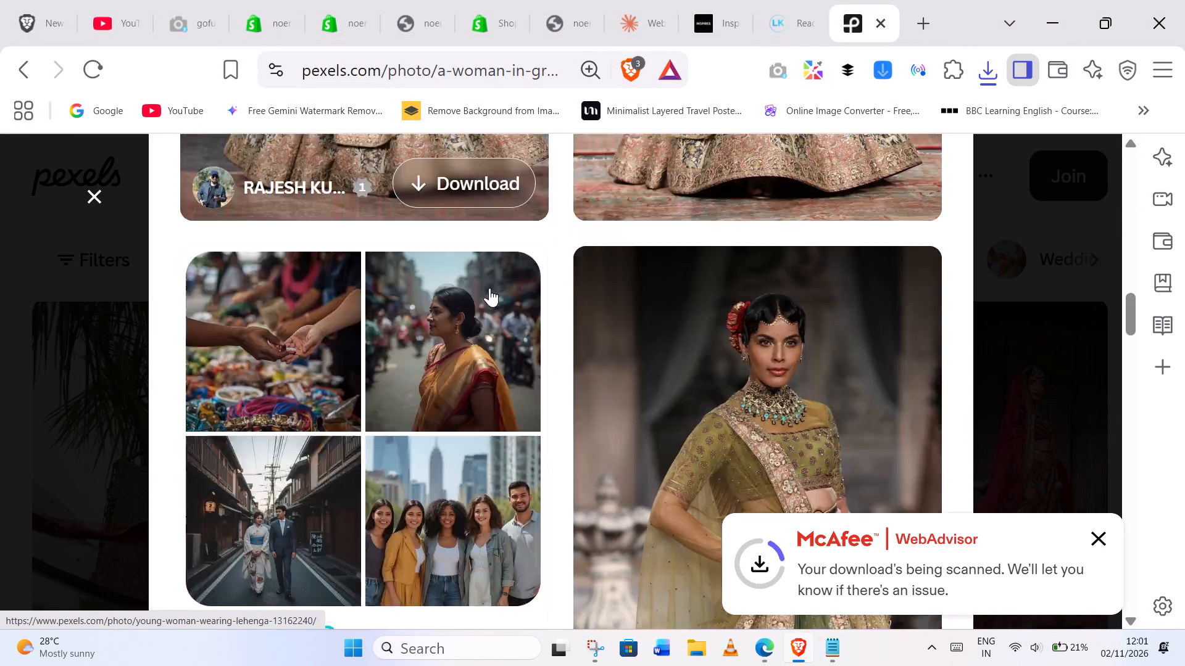
scroll(212, 195, up, 11)
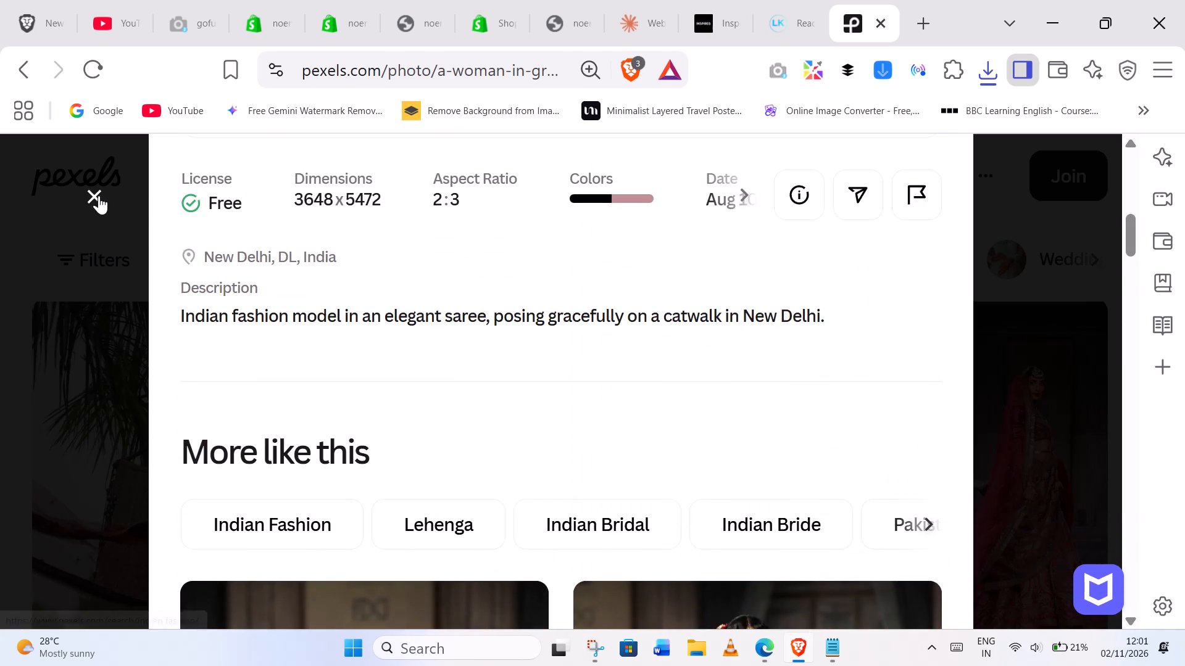
click(98, 195)
click(913, 395)
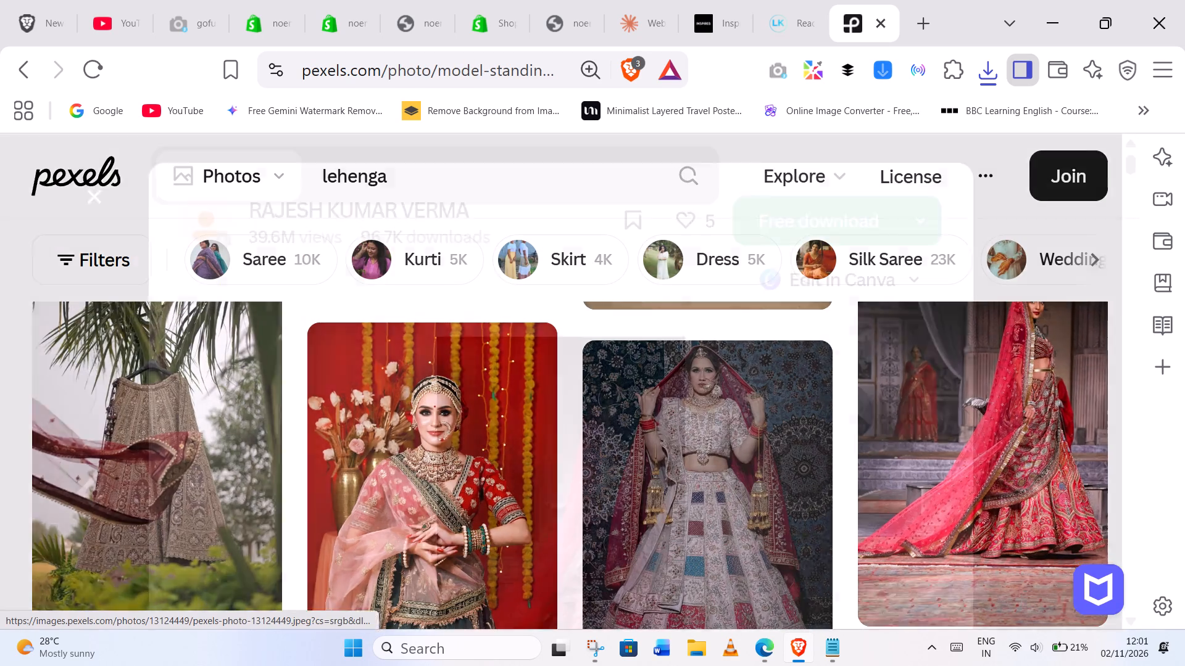
Look through the similar runway photos under the pink-veiled model's photo for a lehenga in a different style.
scroll(443, 348, down, 11)
scroll(493, 345, up, 1)
scroll(494, 345, down, 20)
scroll(494, 345, down, 9)
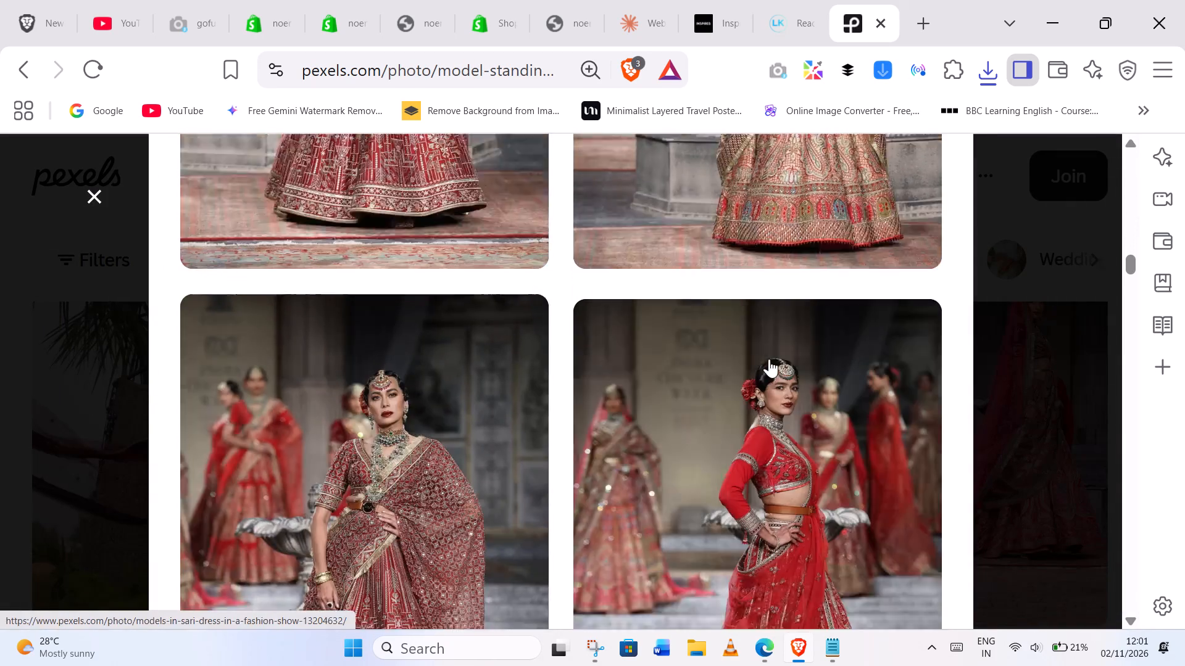
scroll(769, 359, down, 14)
scroll(770, 364, down, 13)
scroll(650, 335, down, 5)
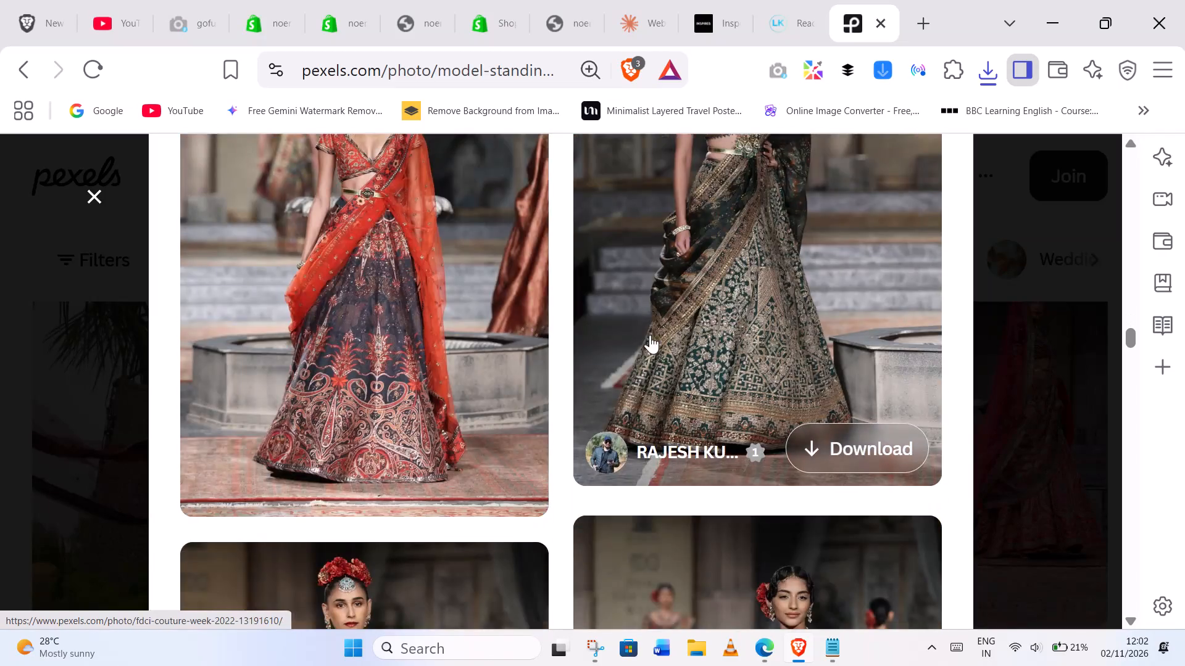
scroll(631, 294, down, 5)
scroll(630, 298, up, 4)
scroll(630, 300, down, 2)
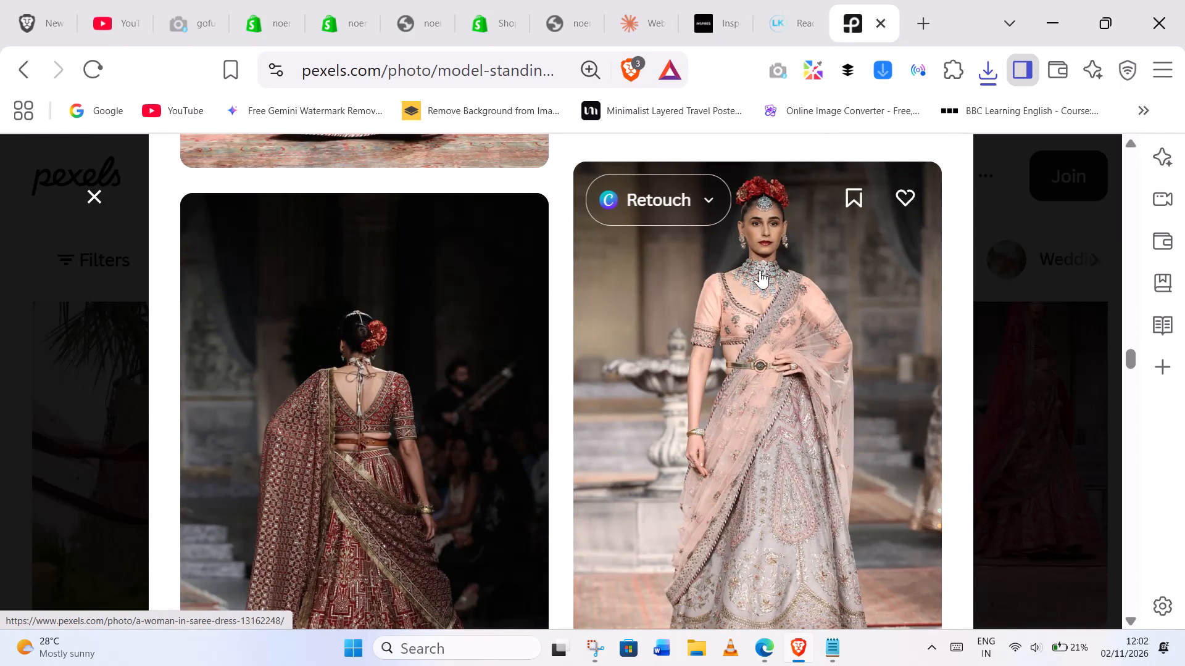
scroll(773, 270, down, 8)
scroll(675, 308, up, 3)
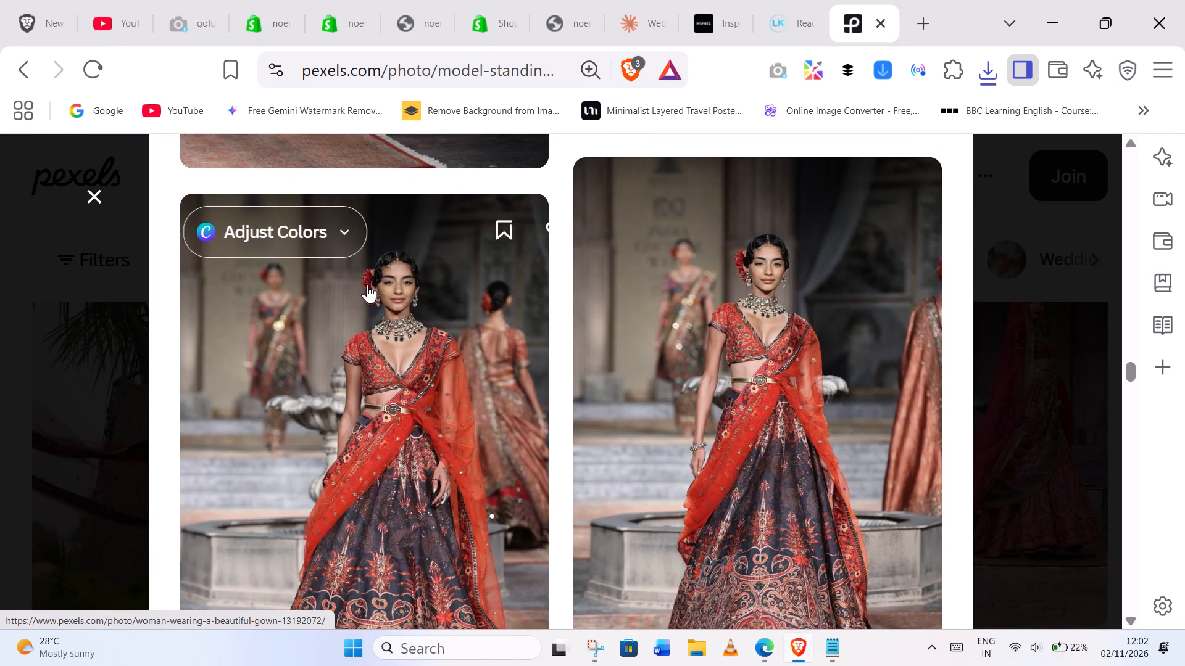
Open the related photo of the woman in a navy lehenga with a red-orange drape and download it at Large 1920x2880 into Downloads.
click(472, 340)
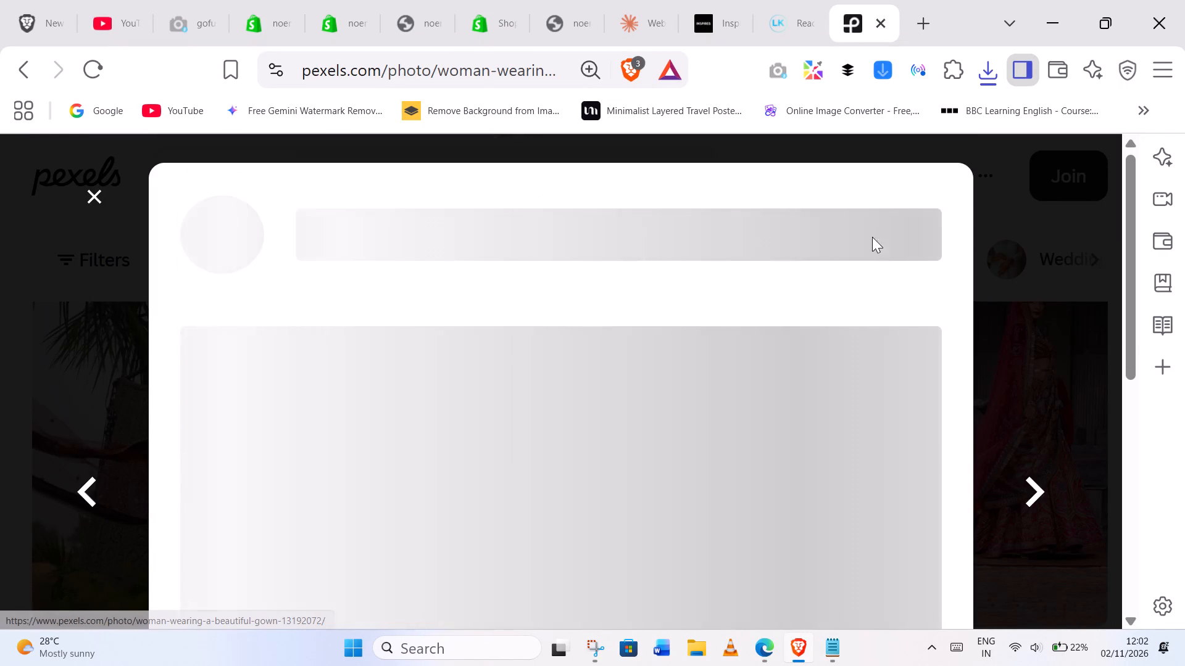
click(906, 224)
click(767, 289)
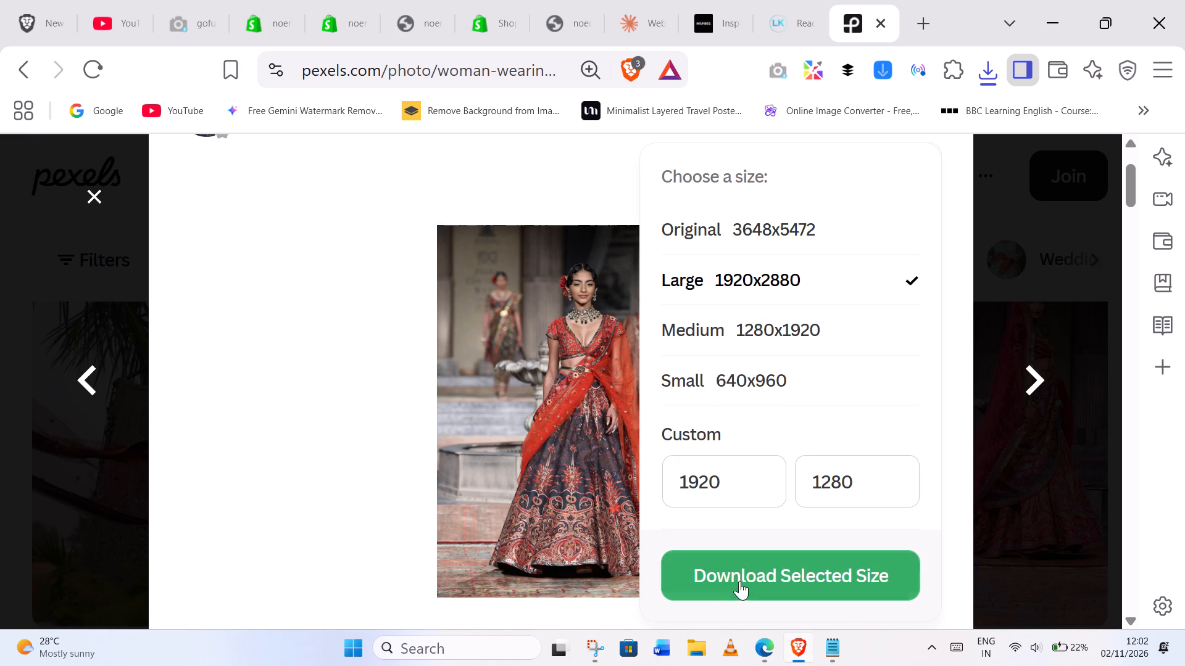
click(741, 583)
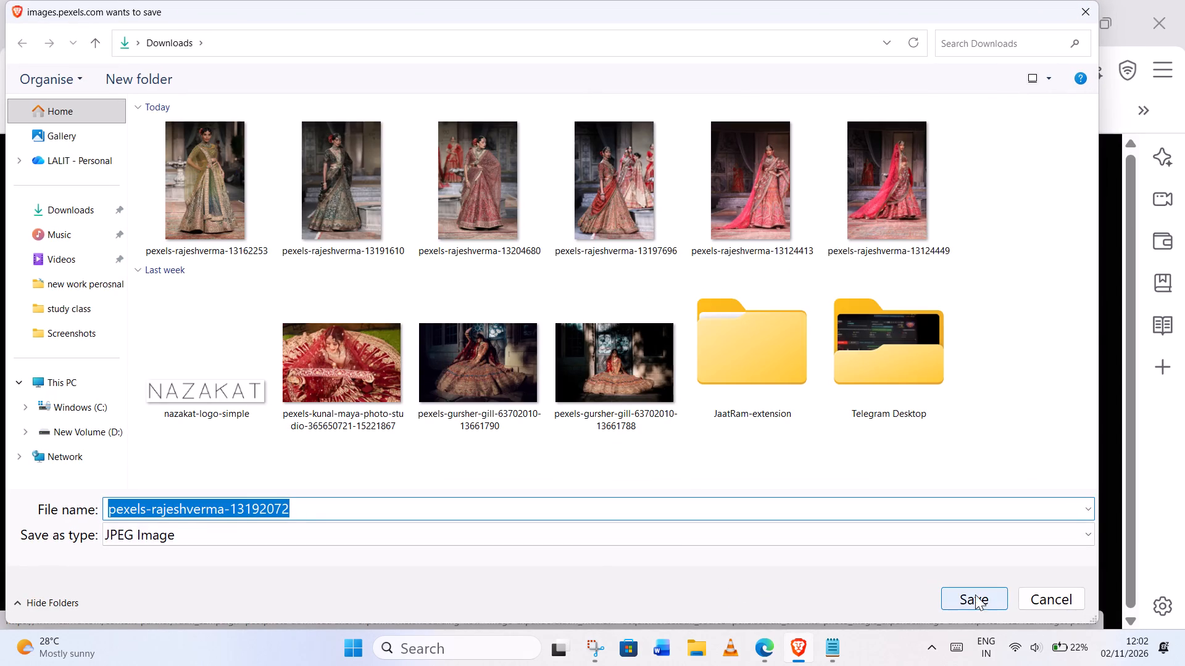
click(971, 594)
click(531, 176)
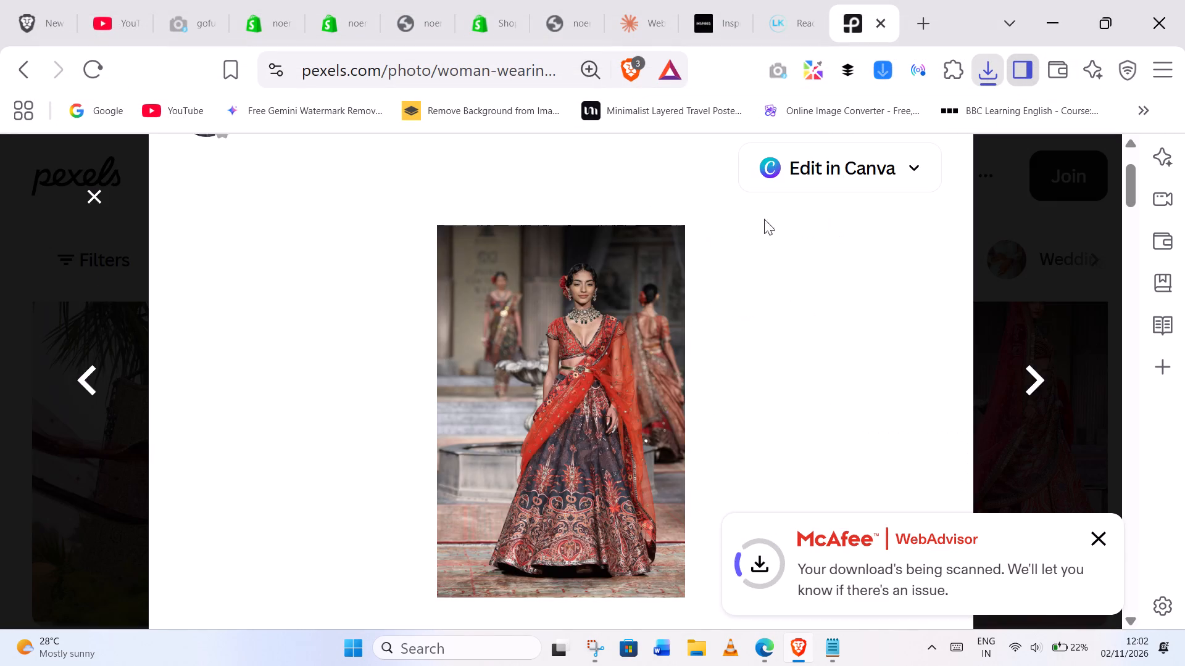
Look through the similar runway photos under the navy and red-orange lehenga photo for a differently coloured outfit.
scroll(525, 369, down, 18)
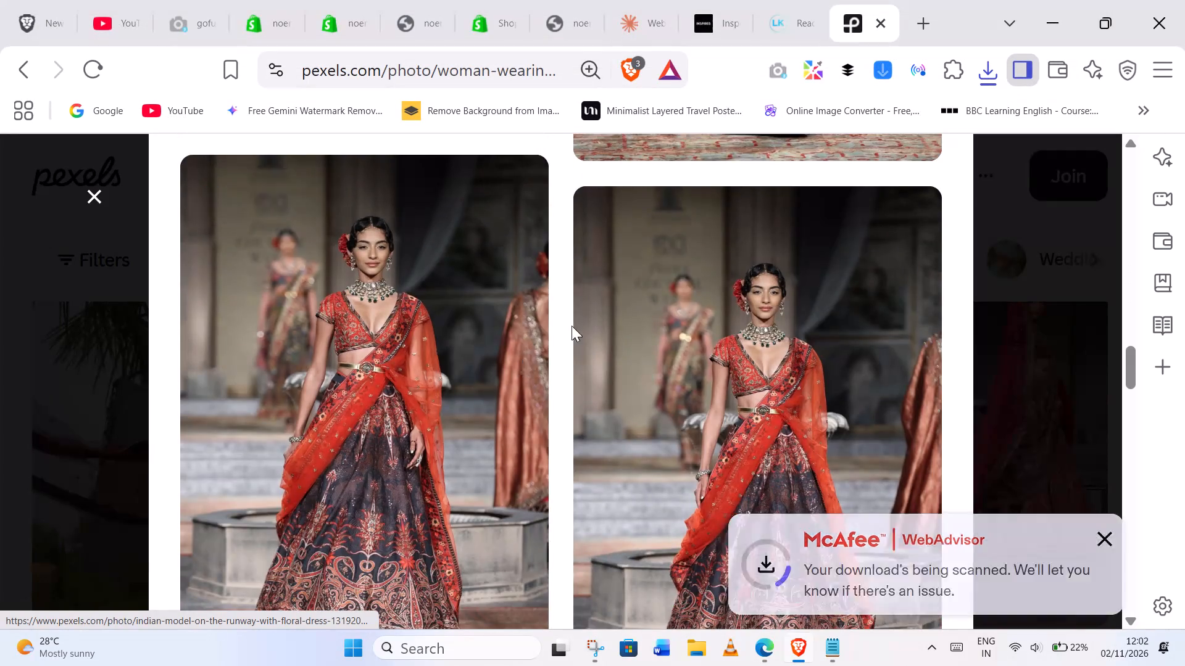
scroll(572, 326, down, 4)
scroll(633, 335, down, 8)
scroll(638, 351, up, 2)
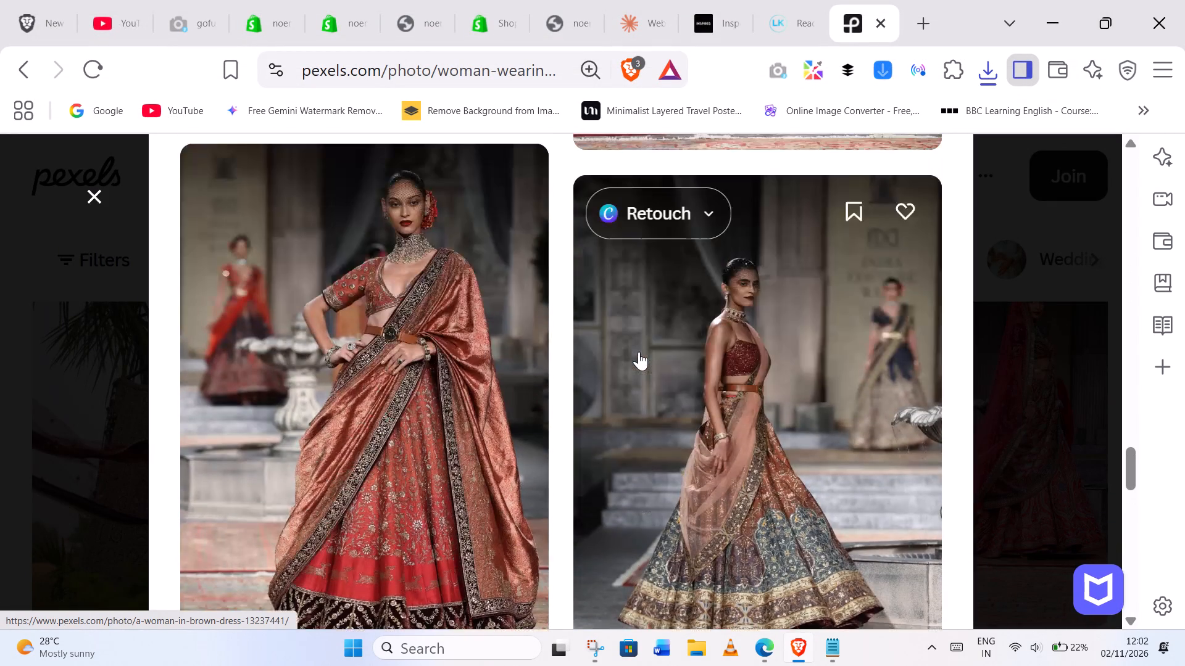
scroll(728, 316, down, 6)
scroll(721, 319, up, 2)
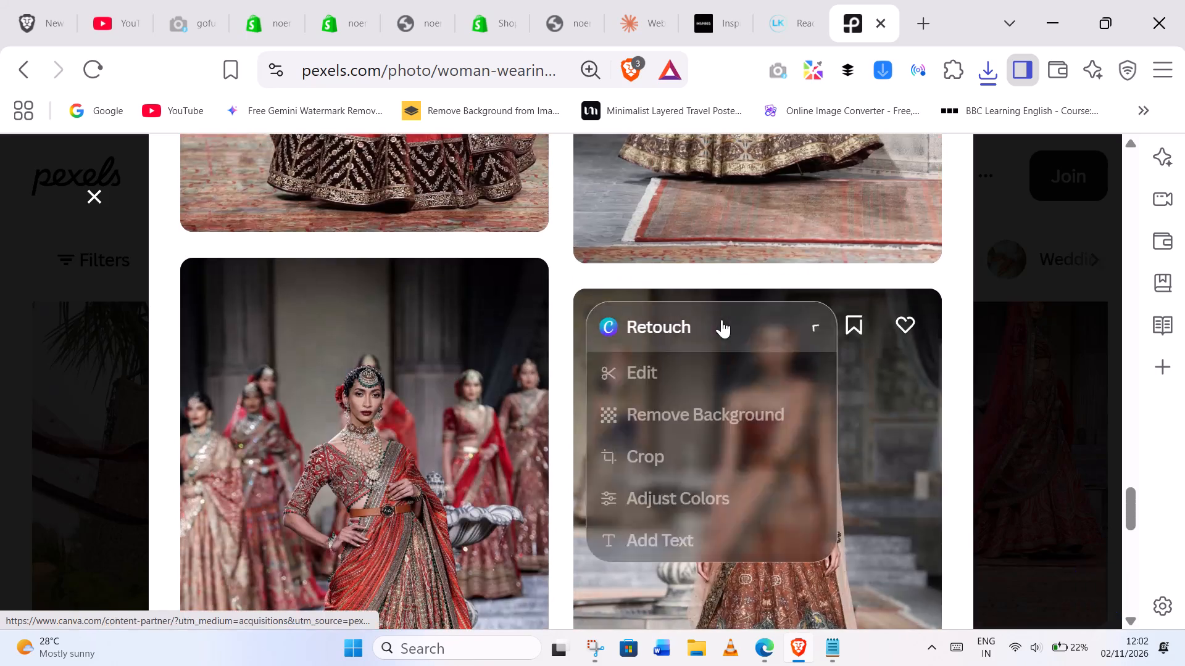
scroll(417, 421, down, 5)
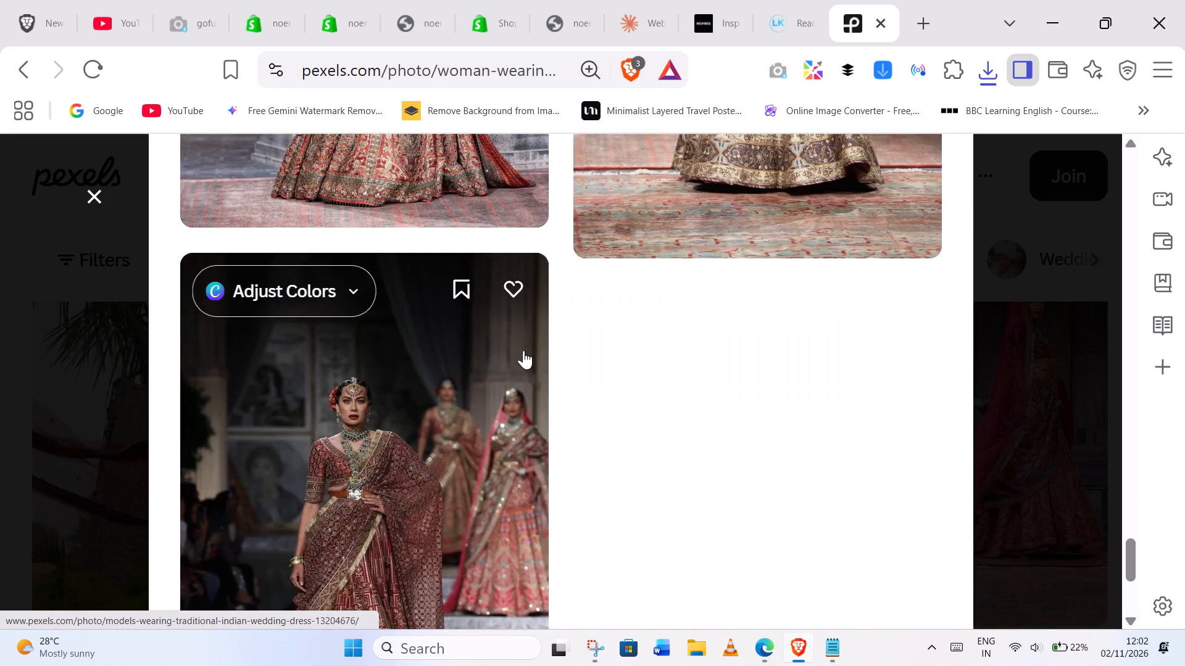
scroll(430, 364, down, 4)
scroll(368, 372, up, 7)
scroll(741, 331, up, 6)
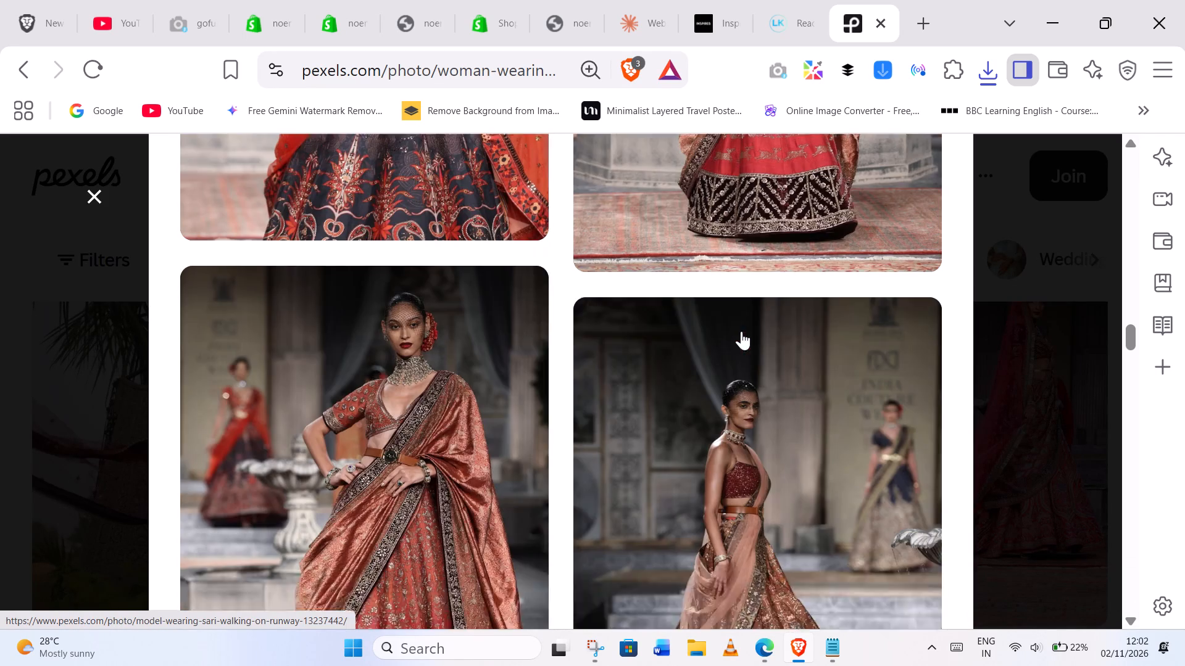
scroll(418, 366, up, 2)
scroll(715, 351, up, 5)
scroll(551, 330, up, 2)
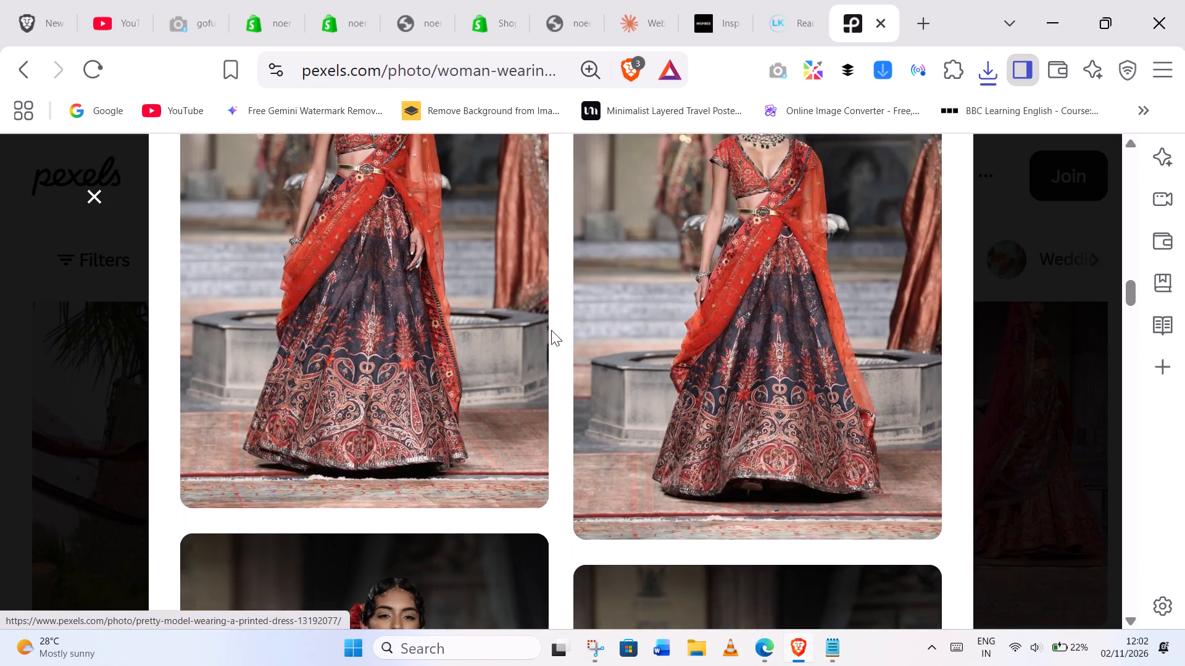
scroll(551, 330, up, 5)
scroll(704, 350, up, 3)
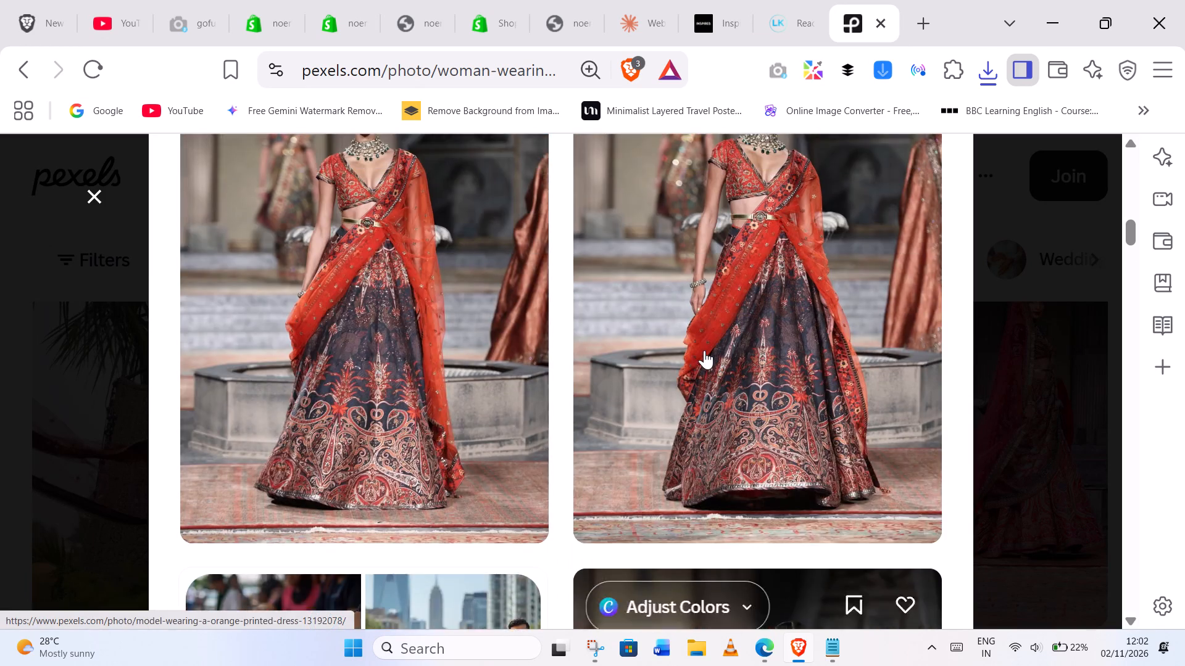
scroll(711, 364, up, 3)
scroll(704, 418, down, 3)
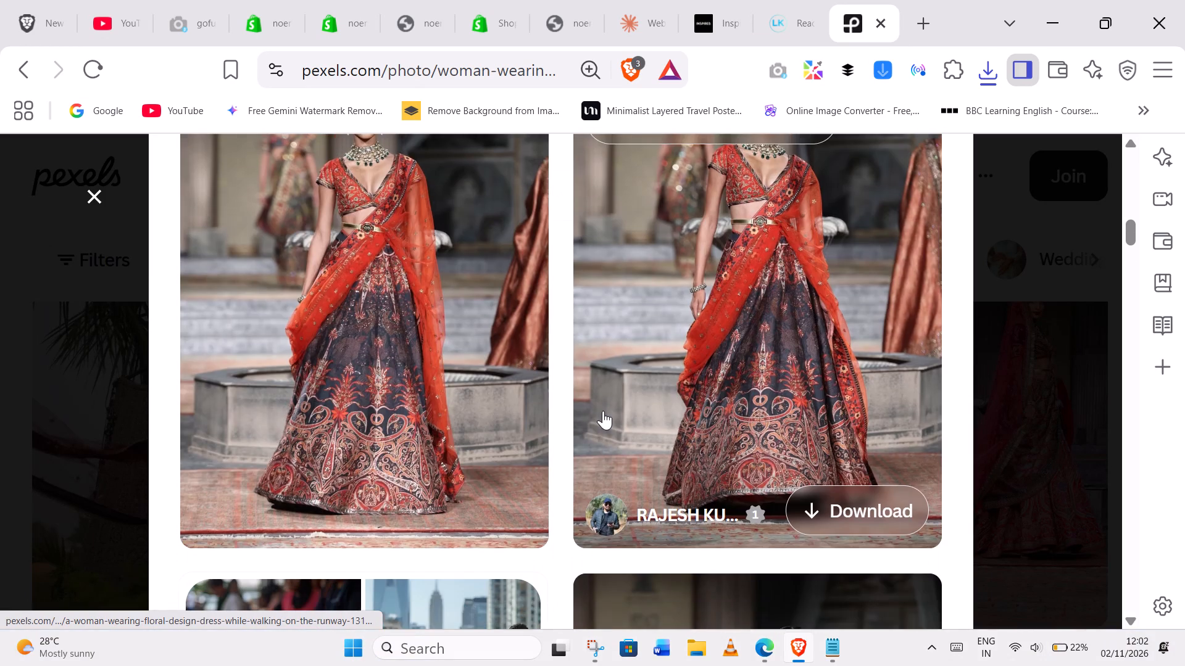
scroll(423, 343, down, 3)
scroll(692, 340, down, 4)
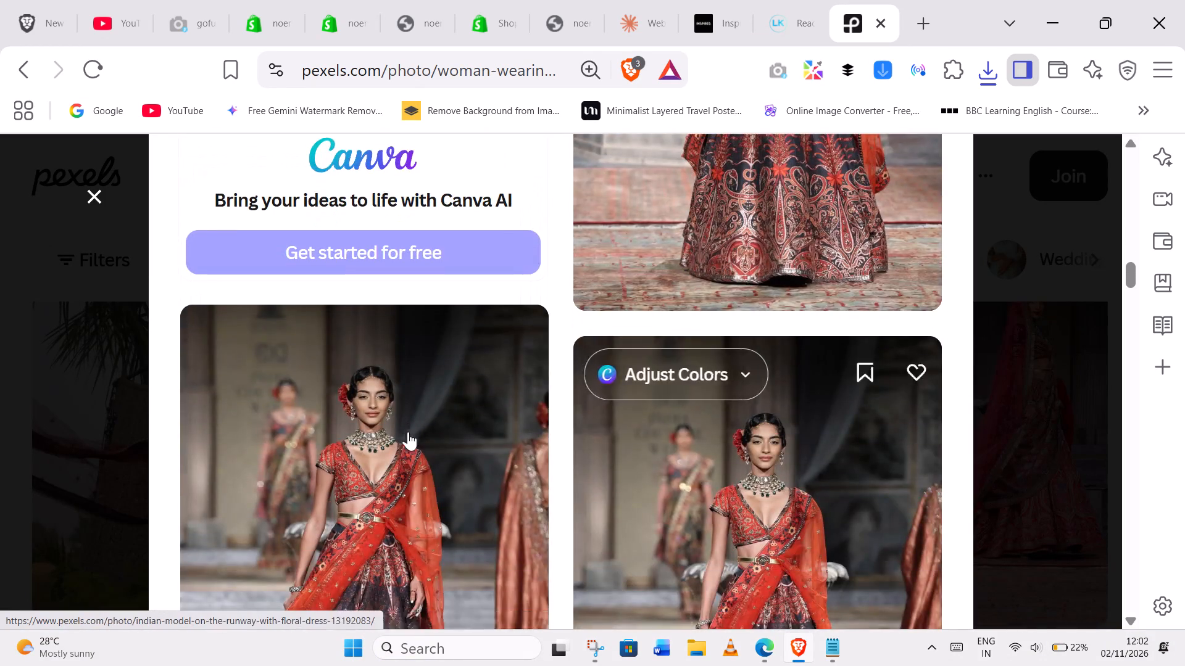
scroll(410, 440, down, 2)
scroll(729, 299, down, 4)
scroll(322, 393, down, 3)
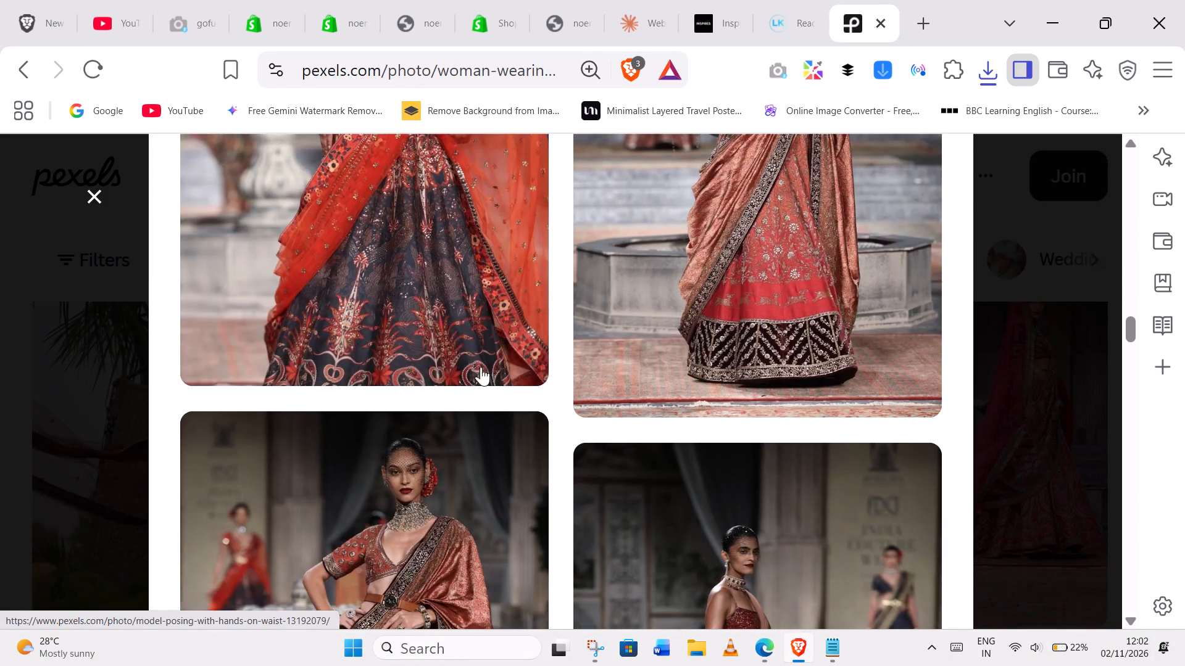
scroll(513, 361, down, 3)
scroll(713, 301, down, 8)
scroll(713, 321, up, 4)
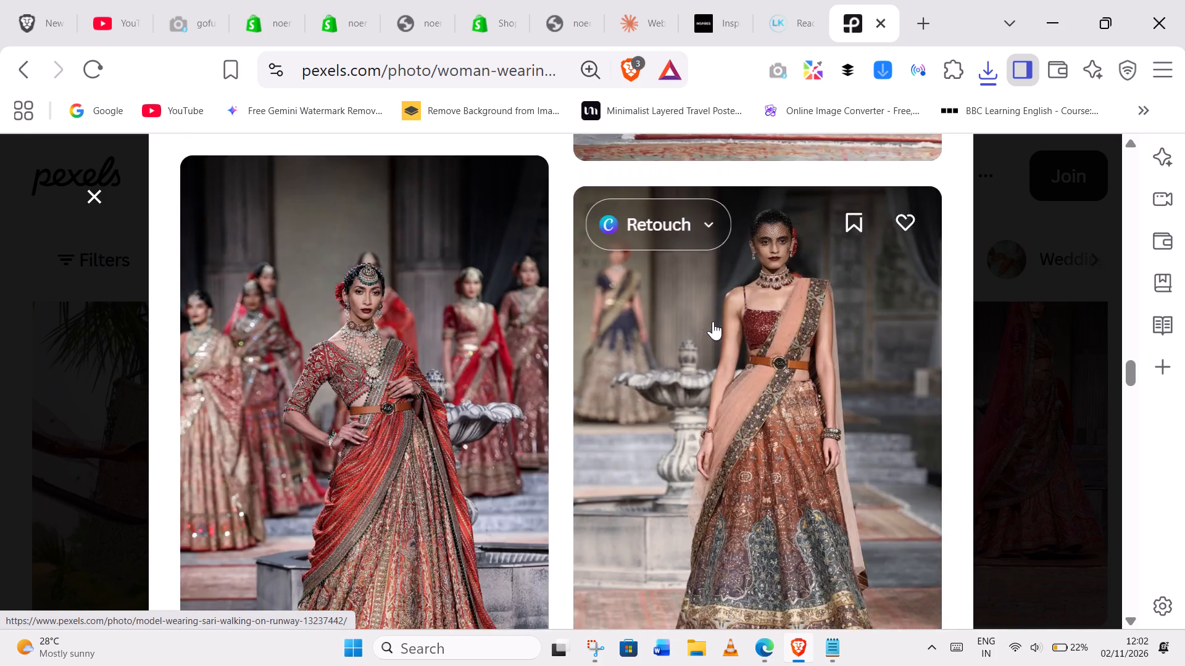
Open the similar photo of the side-facing model in a beige-red lehenga with a red drape and download it at Large 1920x2880 into Downloads.
scroll(713, 321, down, 7)
click(701, 239)
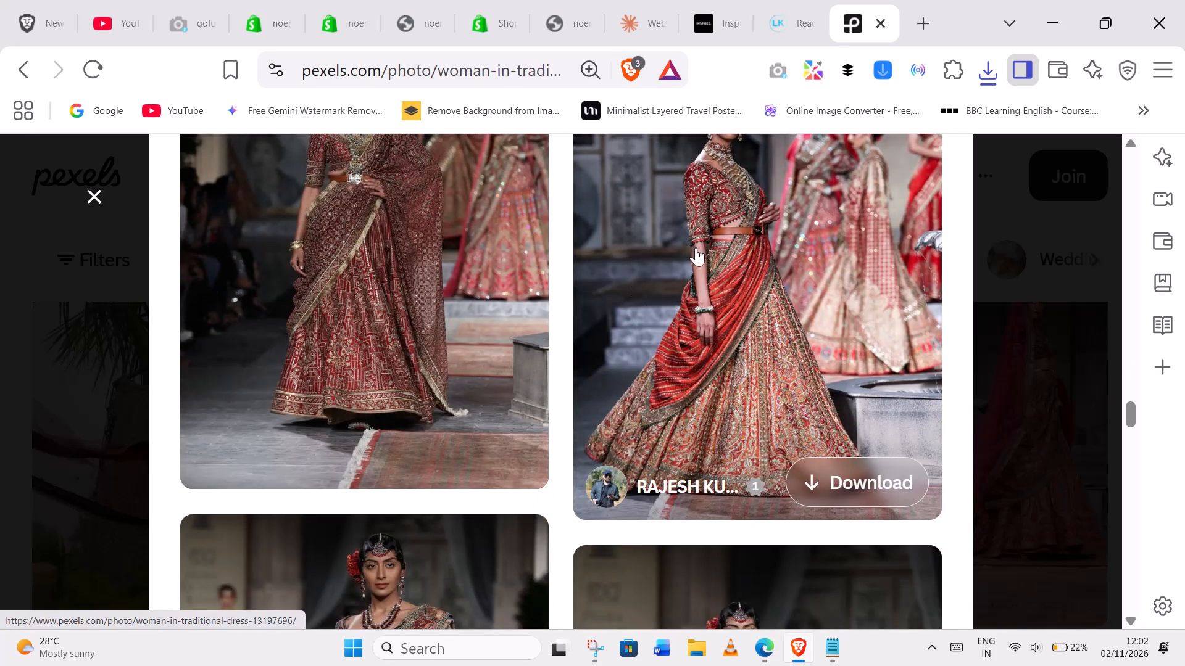
click(915, 224)
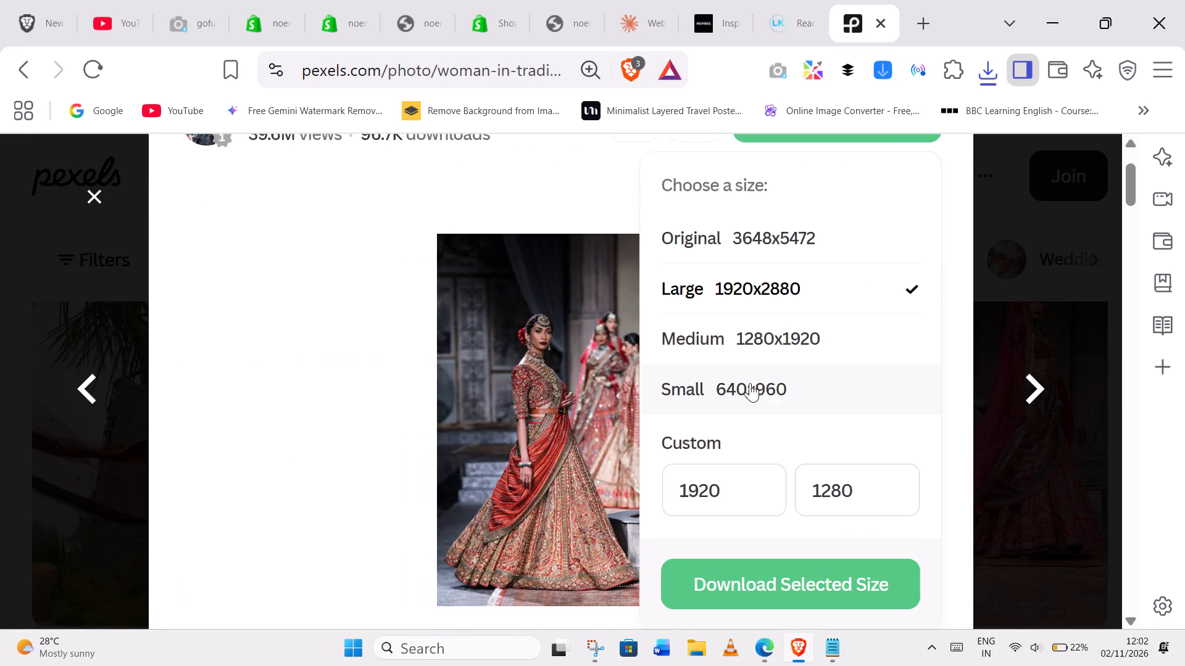
click(774, 332)
click(770, 274)
click(764, 591)
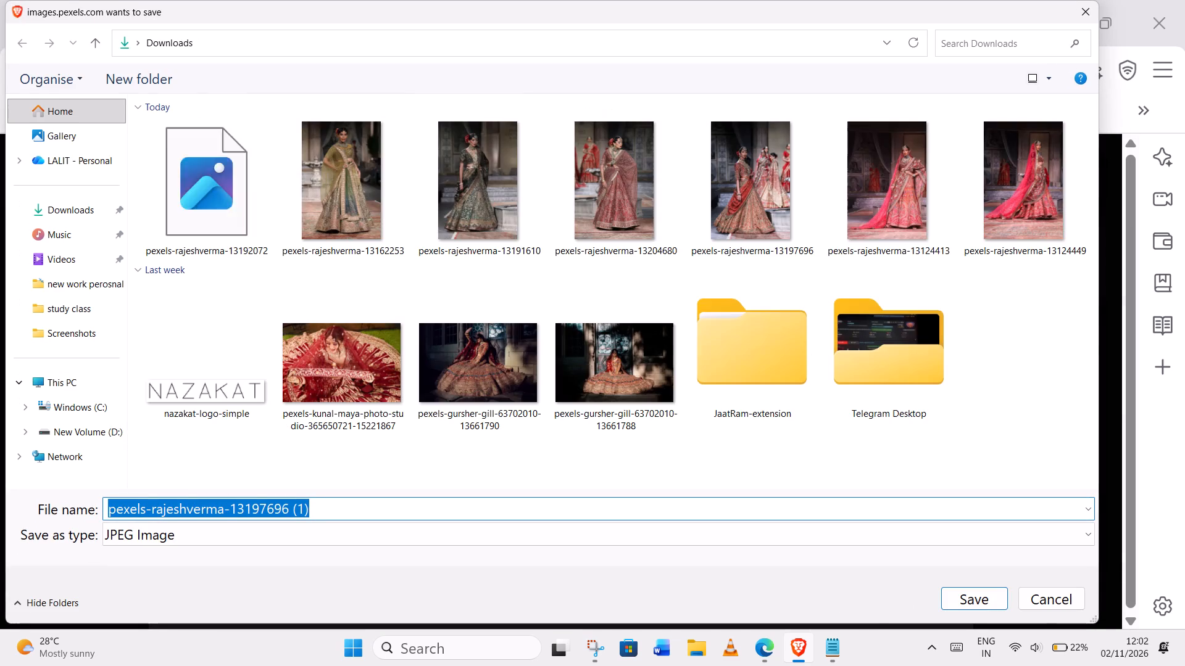
click(956, 598)
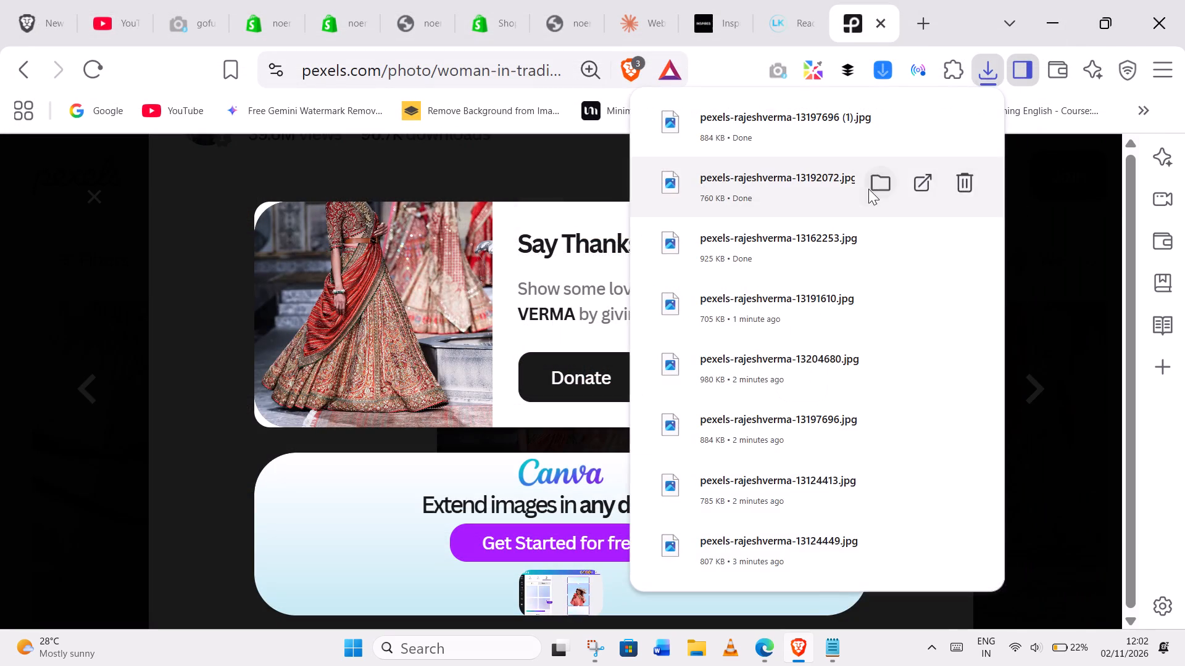
click(493, 173)
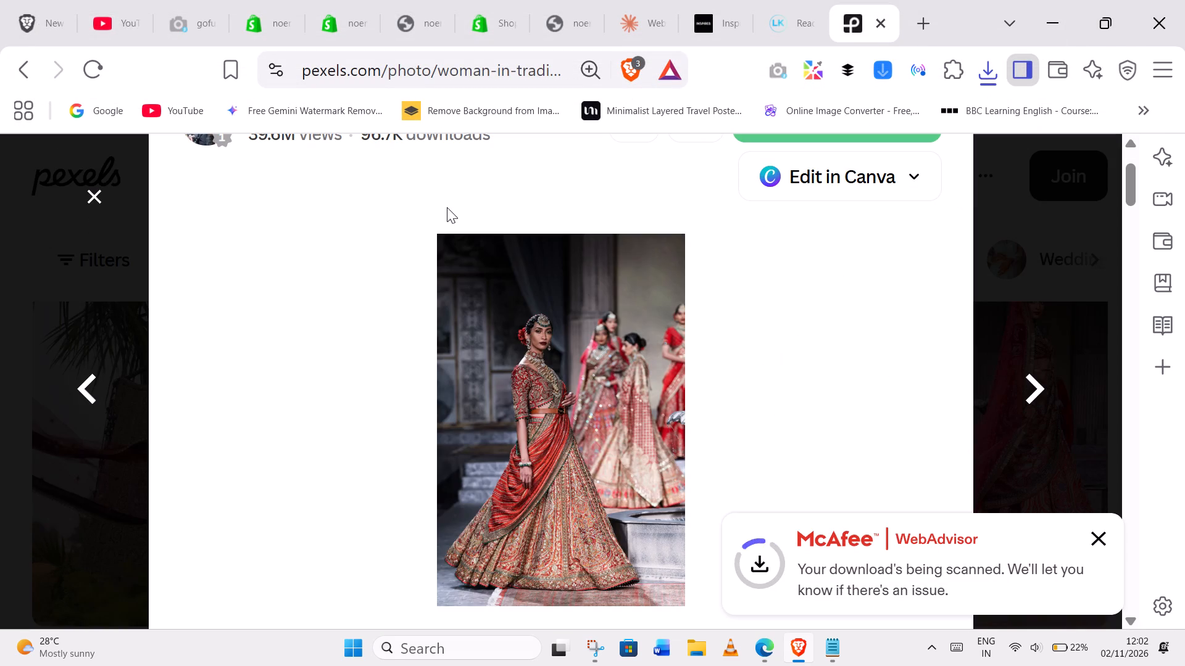
Check the similar photos under the beige-red lehenga photo, then close it to return to the lehenga results.
scroll(451, 268, down, 7)
scroll(498, 323, down, 3)
scroll(243, 265, down, 1)
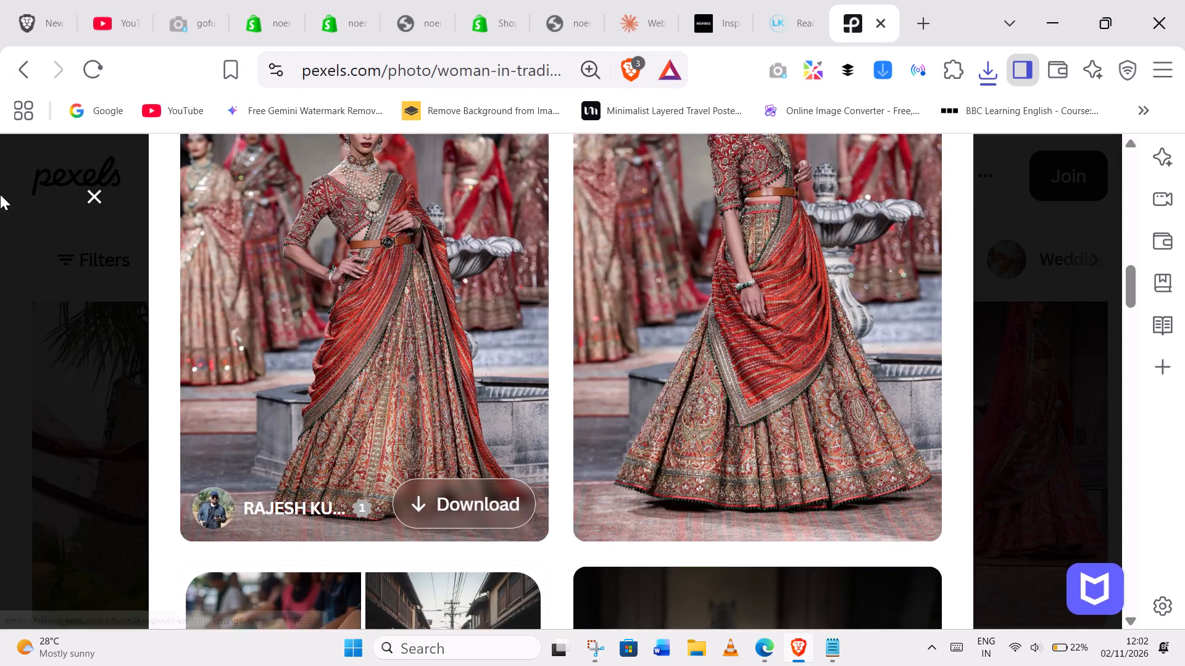
scroll(290, 274, down, 2)
scroll(290, 274, up, 1)
scroll(290, 274, down, 3)
click(89, 195)
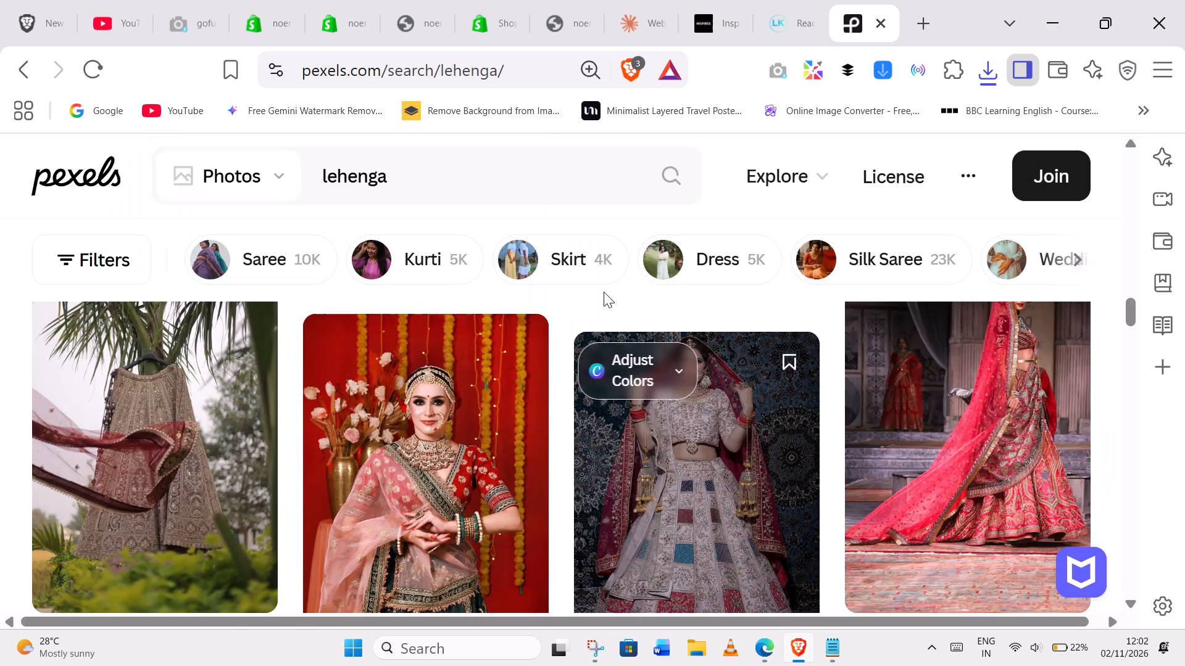
Open the photo of the woman in a white patchwork lehenga holding up her maroon veil and download it at Large 1920x2880 into Downloads.
click(695, 460)
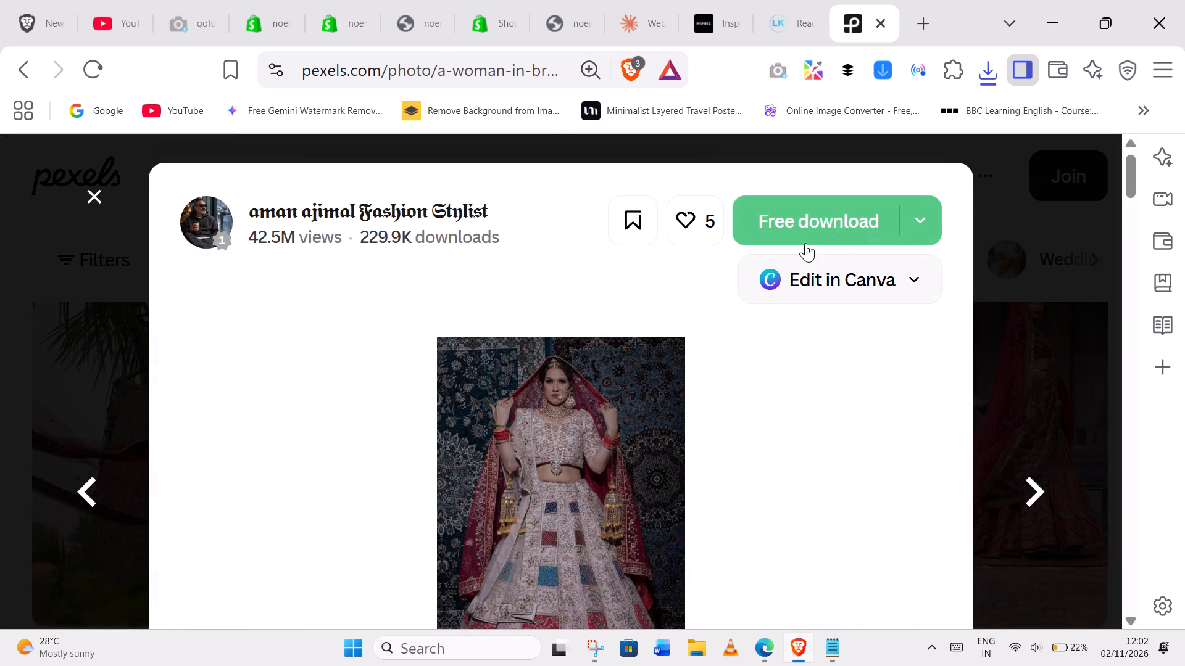
click(926, 224)
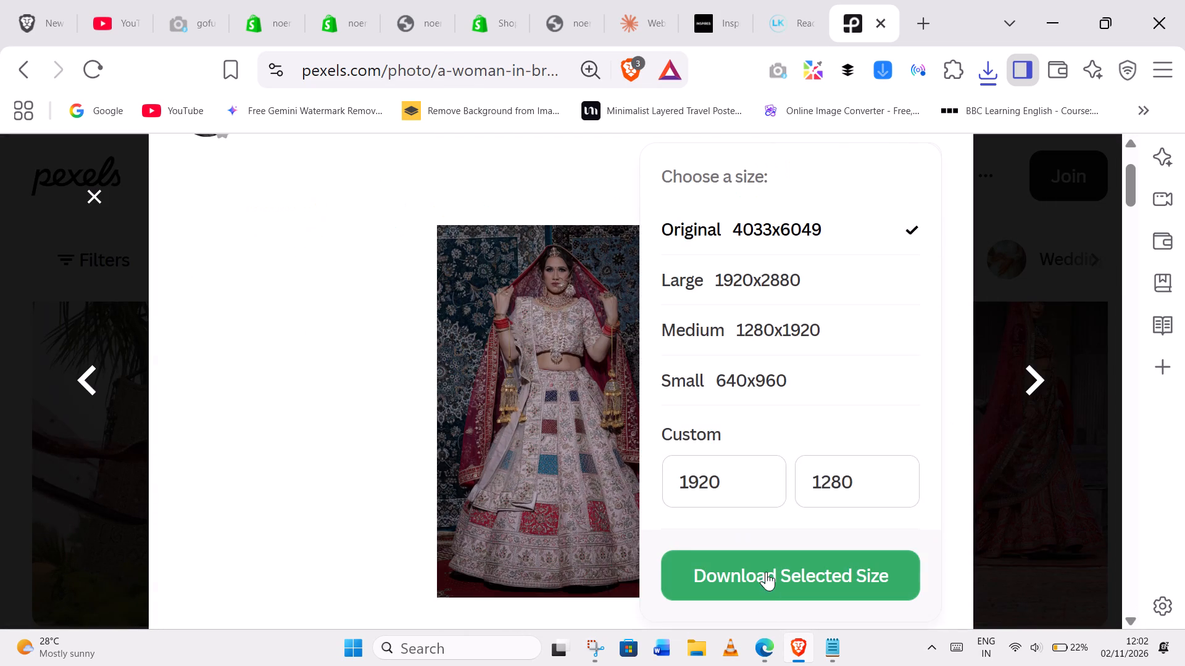
click(730, 276)
click(739, 572)
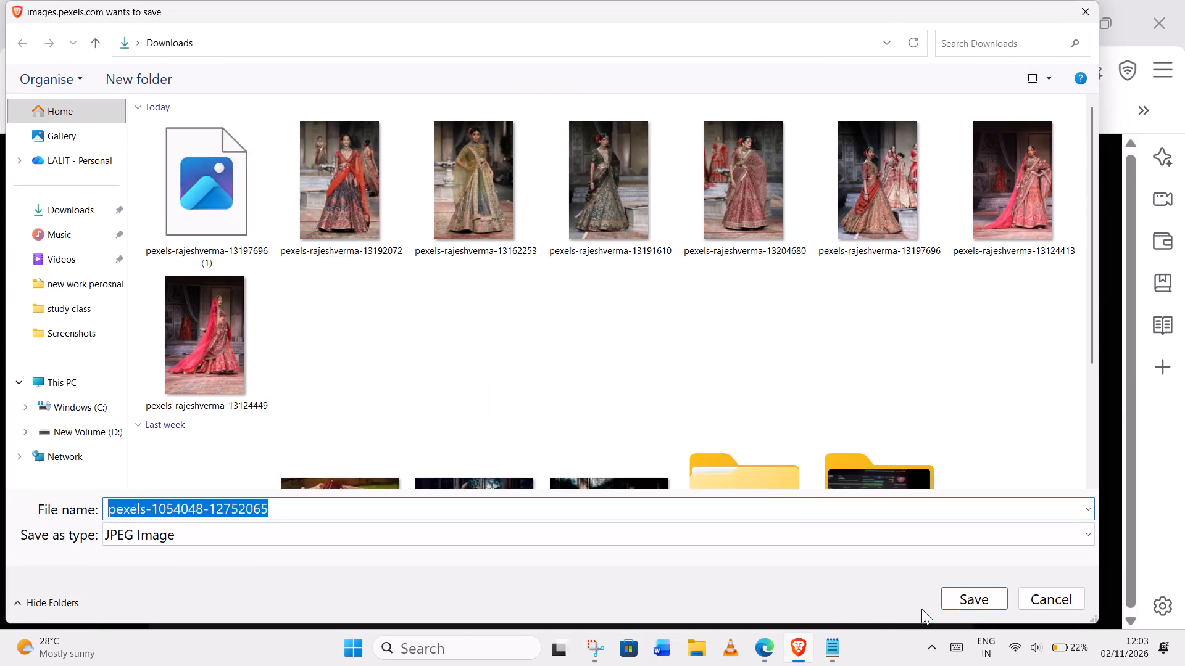
click(974, 596)
click(872, 173)
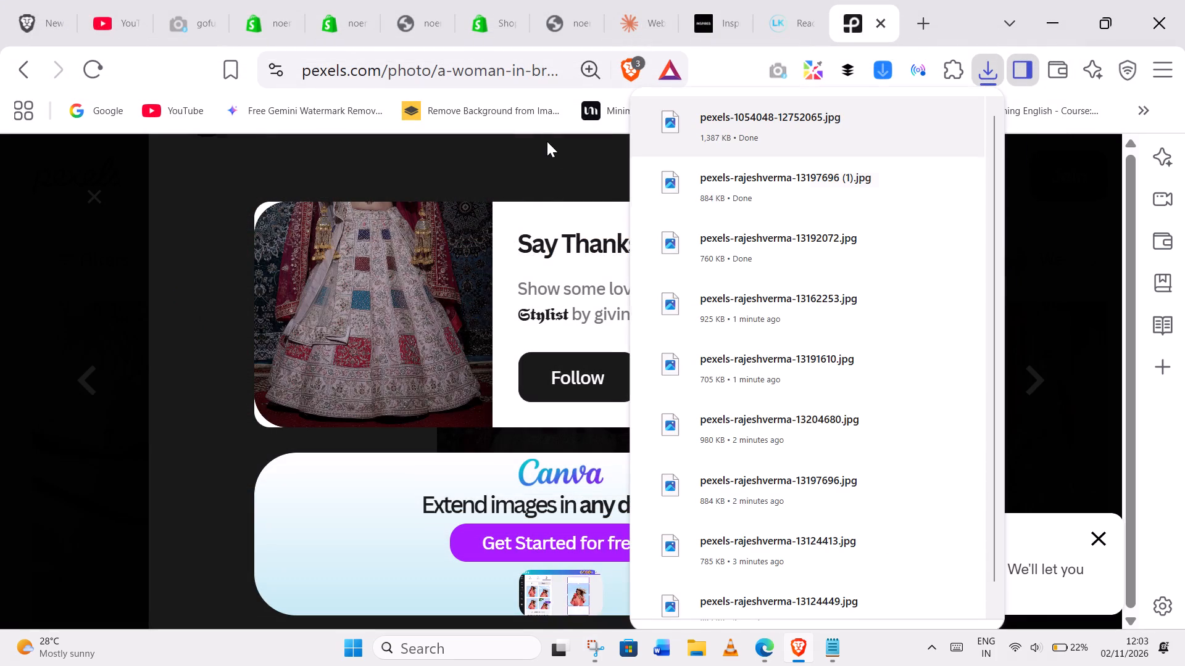
click(547, 141)
Look through the similar photos of the white patchwork lehenga for other poses.
scroll(690, 388, down, 13)
scroll(722, 292, up, 3)
scroll(722, 292, down, 2)
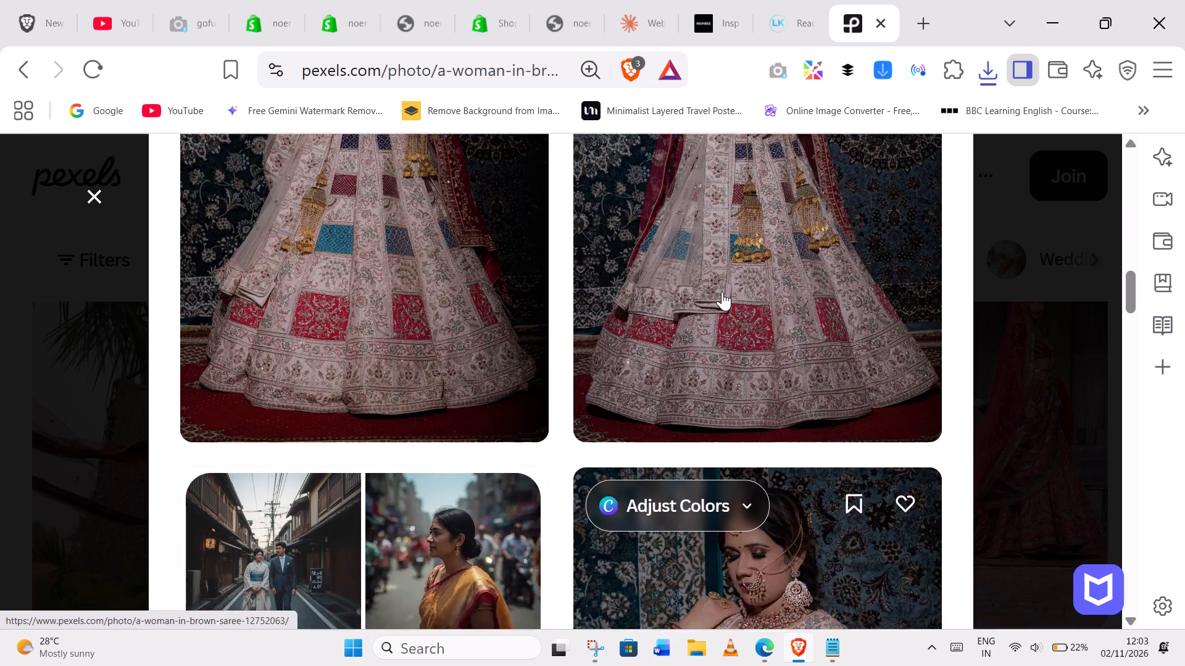
scroll(722, 292, up, 3)
scroll(410, 256, up, 2)
scroll(399, 281, down, 1)
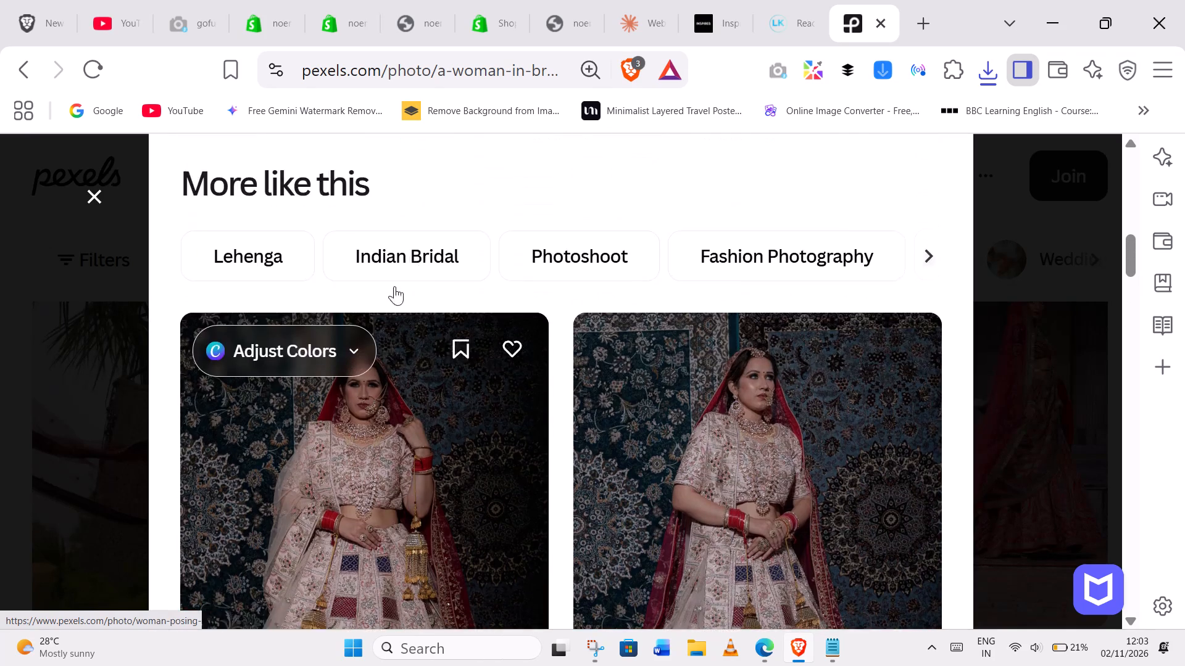
Open the similar close-up of the woman in the white lehenga looking down and download it at Large 1920x2880 into Downloads.
scroll(394, 286, down, 4)
scroll(718, 308, down, 2)
click(722, 375)
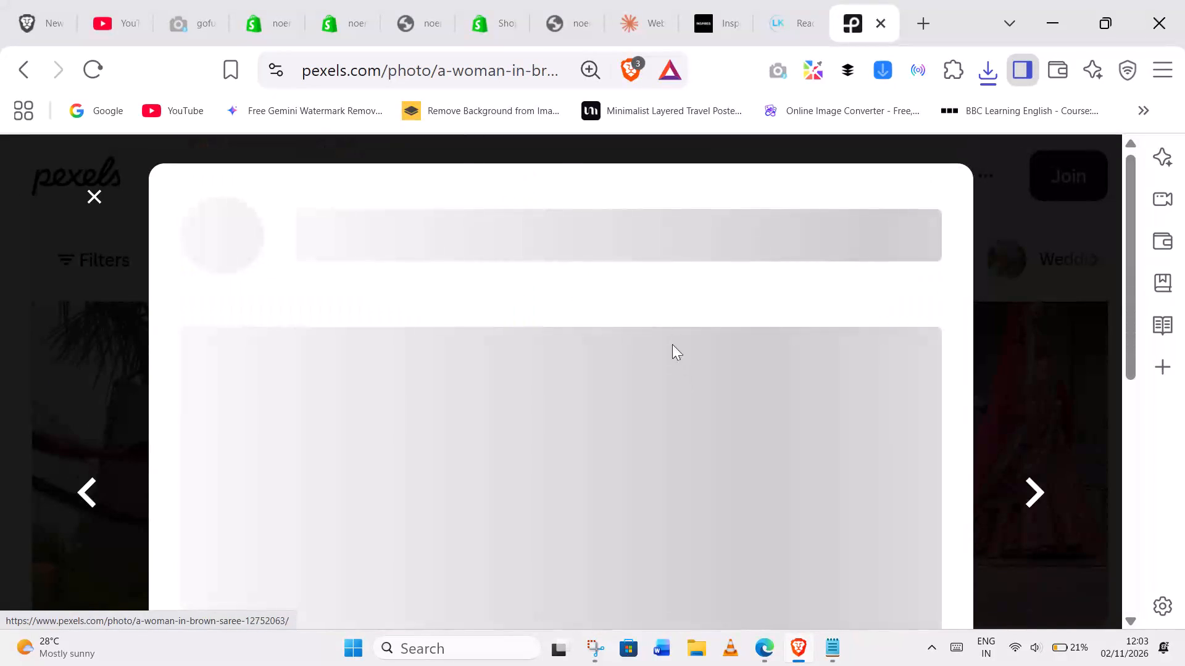
scroll(425, 271, down, 4)
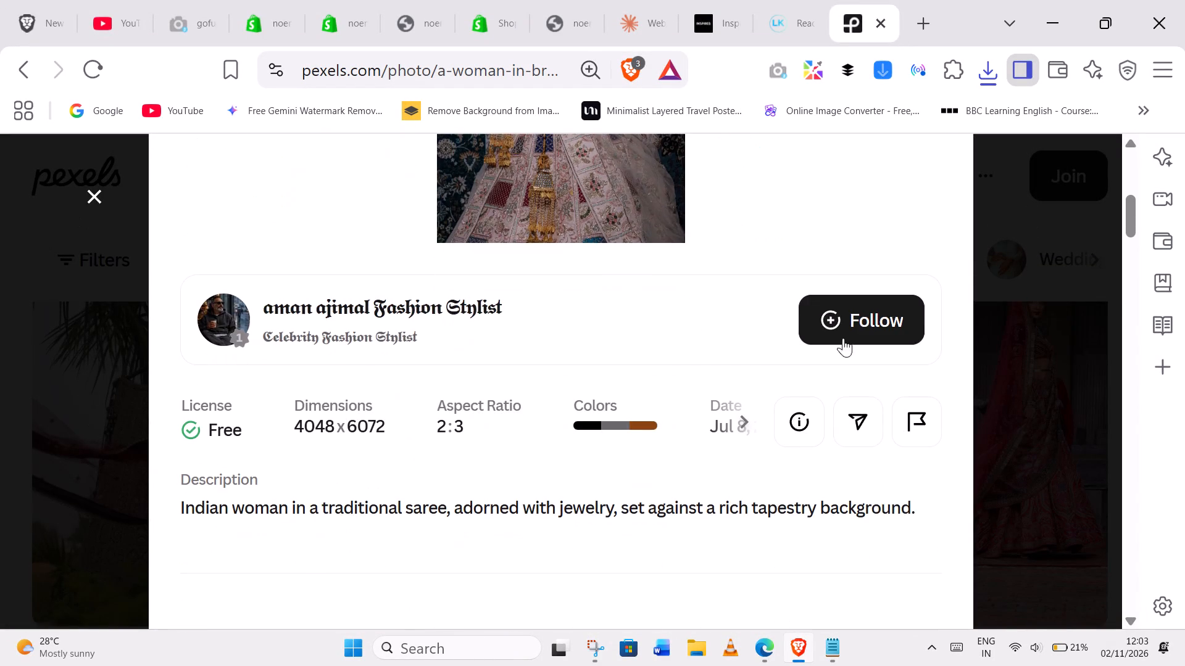
scroll(780, 260, up, 5)
click(922, 222)
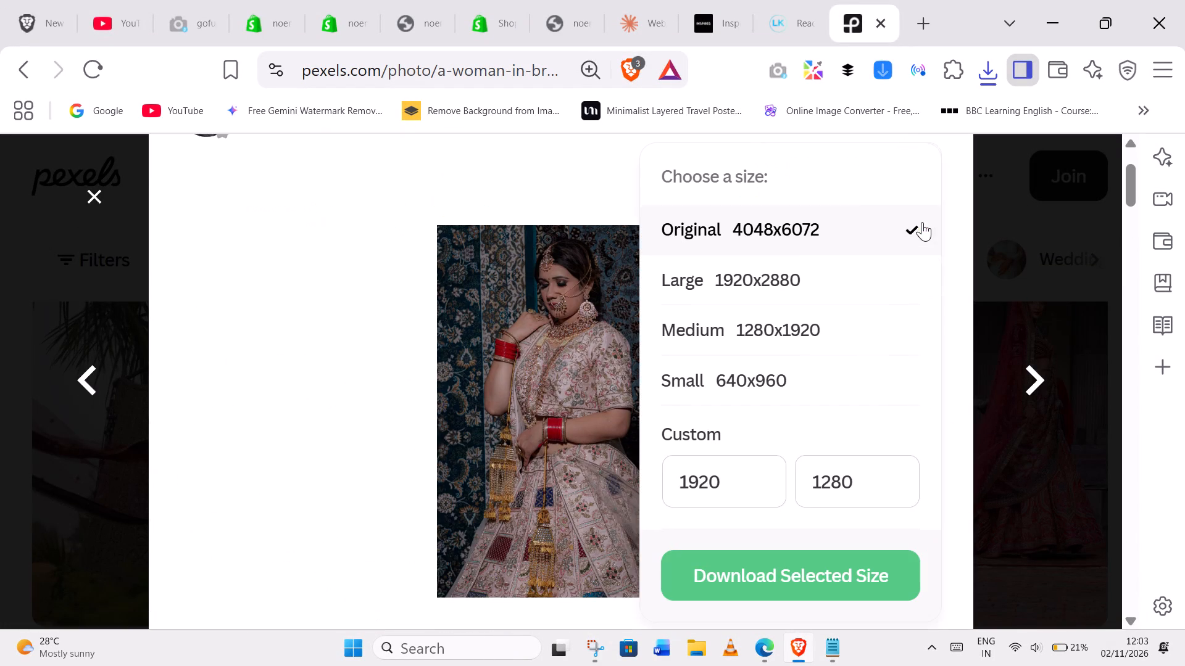
click(778, 288)
click(773, 565)
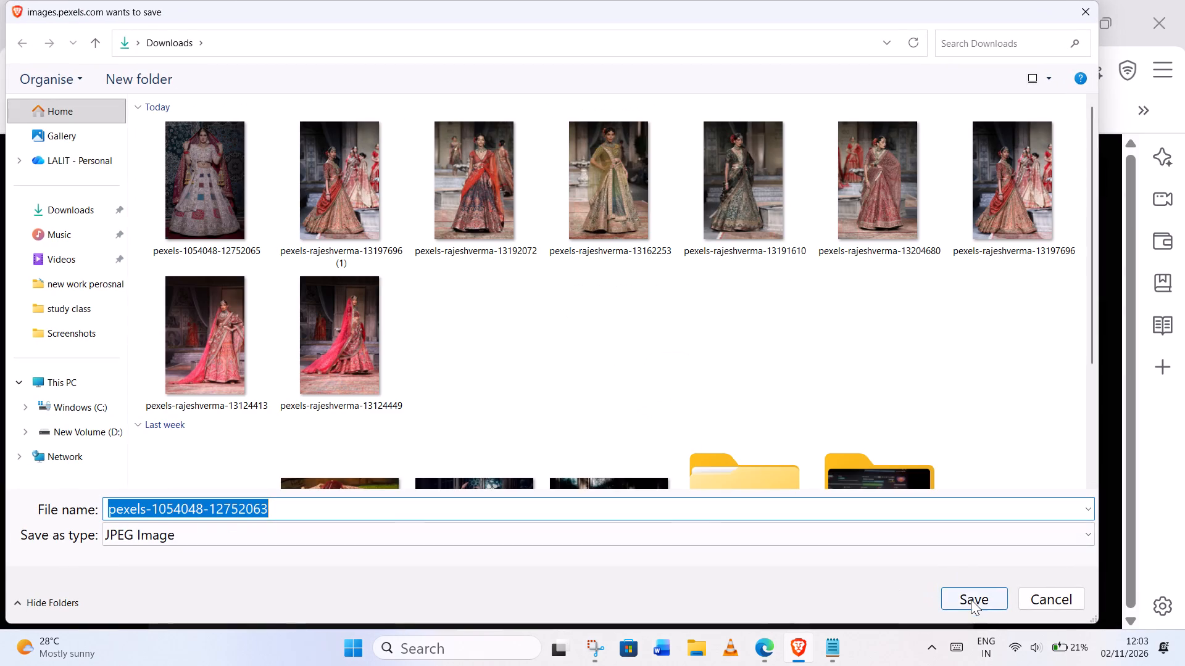
click(971, 599)
click(623, 166)
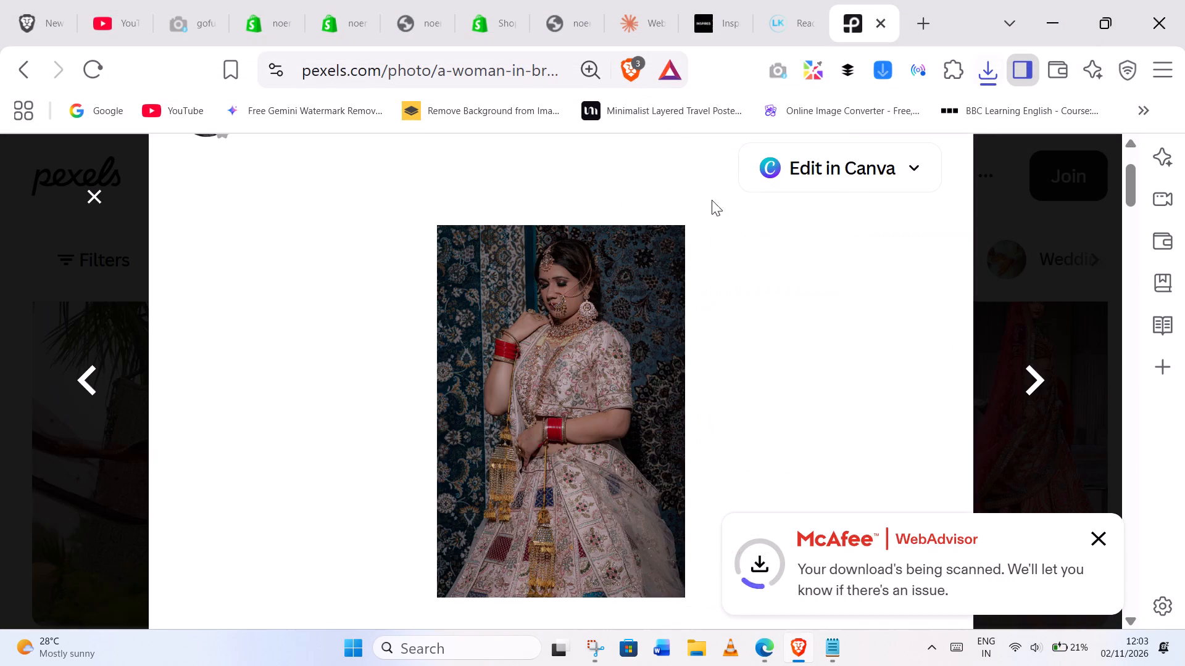
Download the similar photo of the standing white-lehenga model with clasped hands at Large 1920x2880 into Downloads, and return to the lehenga results.
scroll(641, 253, up, 4)
scroll(642, 266, down, 11)
scroll(642, 269, up, 3)
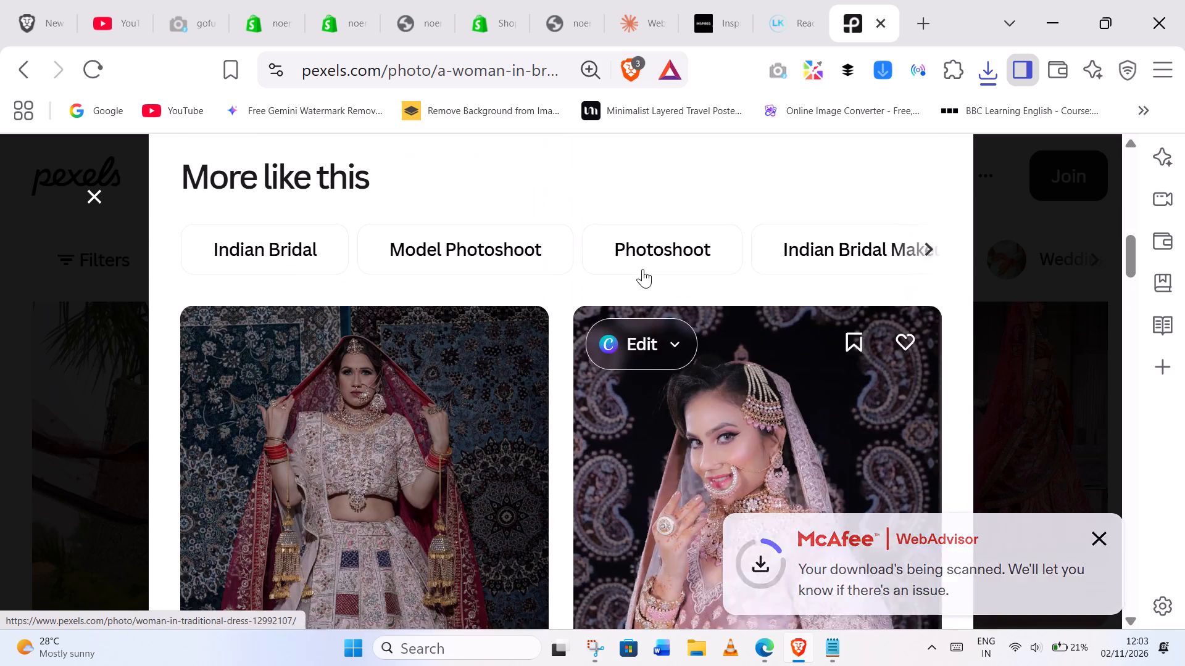
scroll(418, 363, down, 9)
scroll(414, 364, up, 3)
scroll(481, 353, down, 4)
click(375, 464)
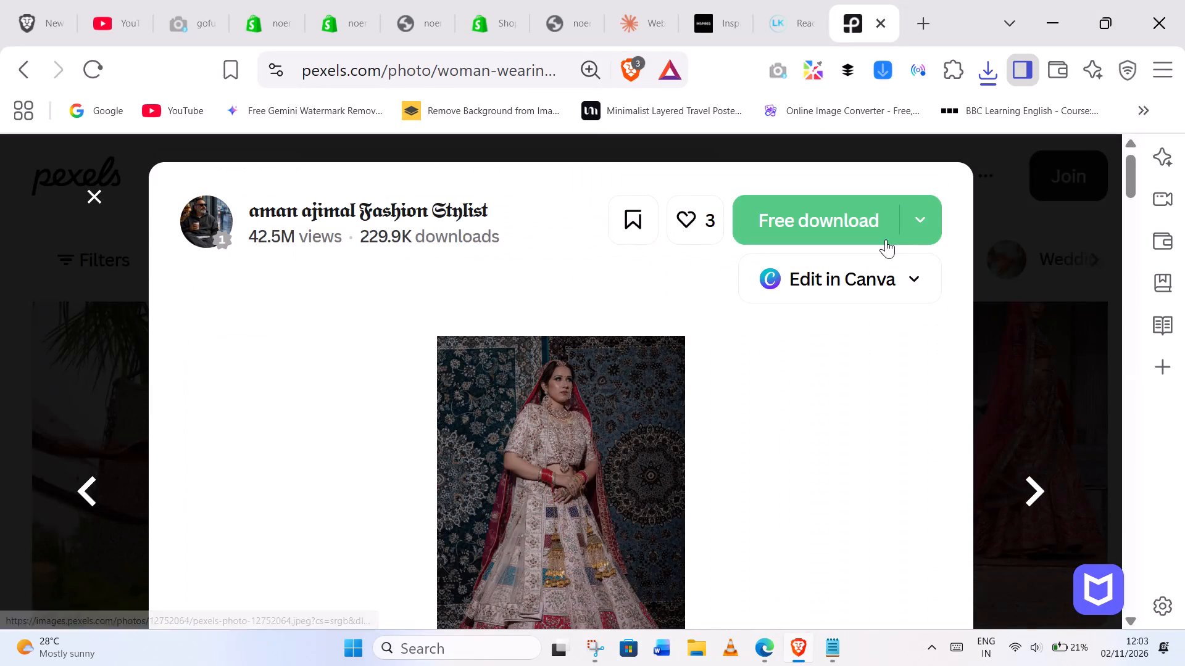
click(927, 221)
click(781, 276)
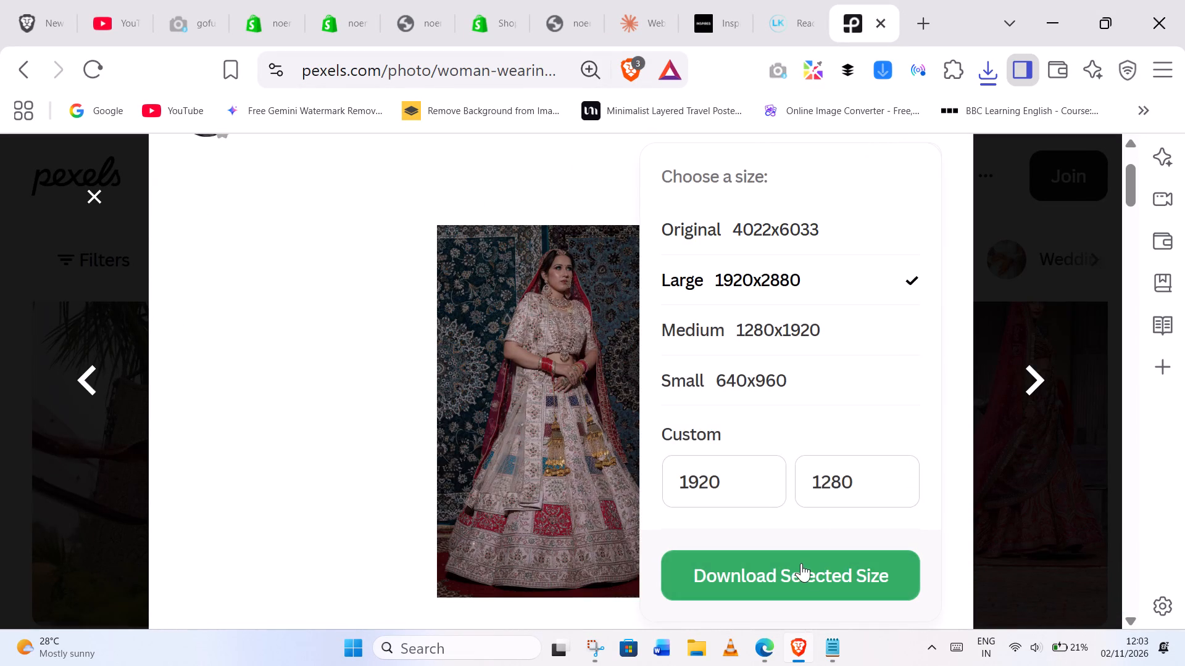
click(801, 567)
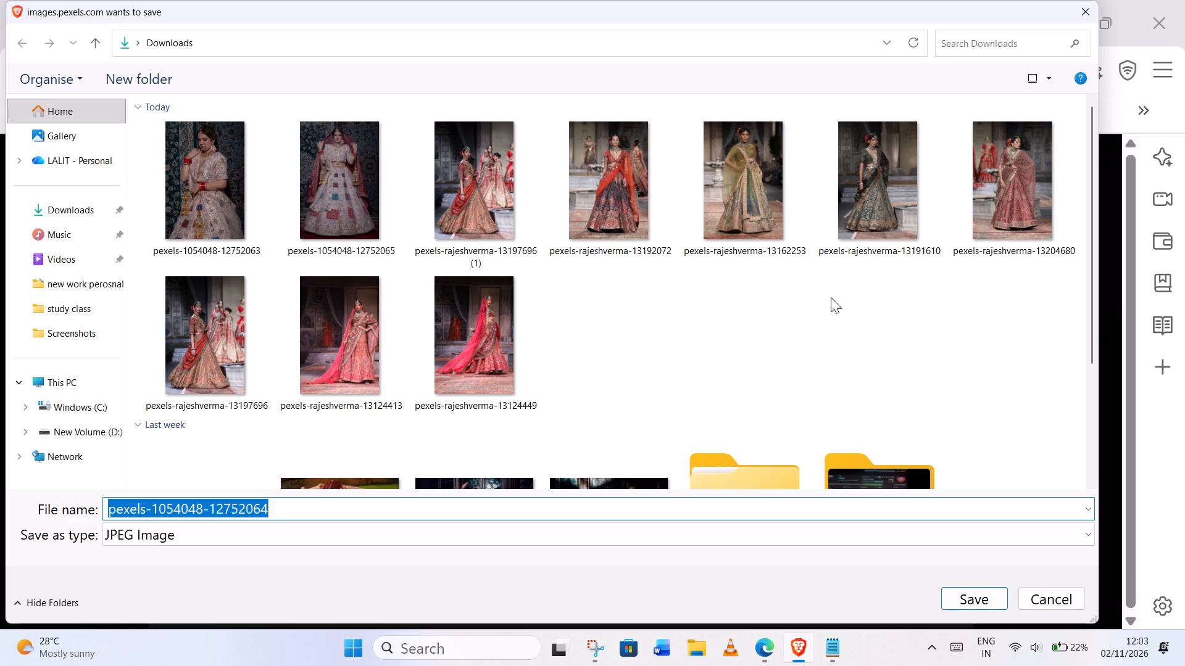
click(955, 604)
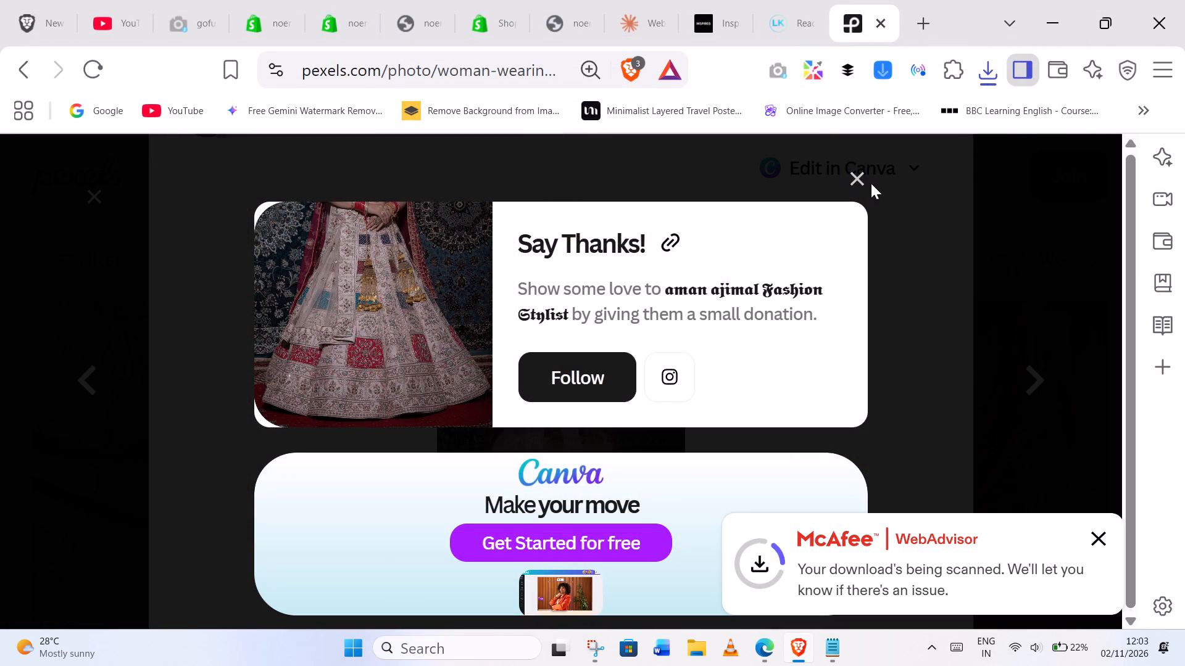
click(859, 184)
click(99, 196)
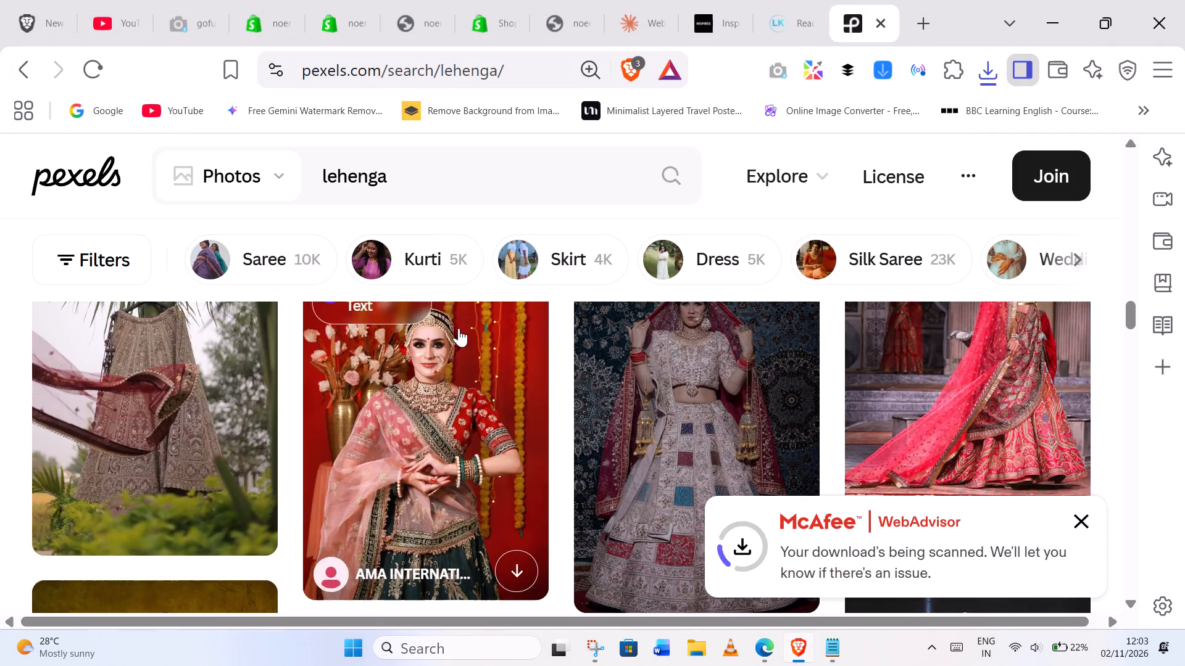
Open the photo of the bride in a maroon-and-gold lehenga against a mustard backdrop and download it at Large 1920x2880 into Downloads.
scroll(466, 356, down, 4)
scroll(529, 371, up, 1)
scroll(795, 395, up, 2)
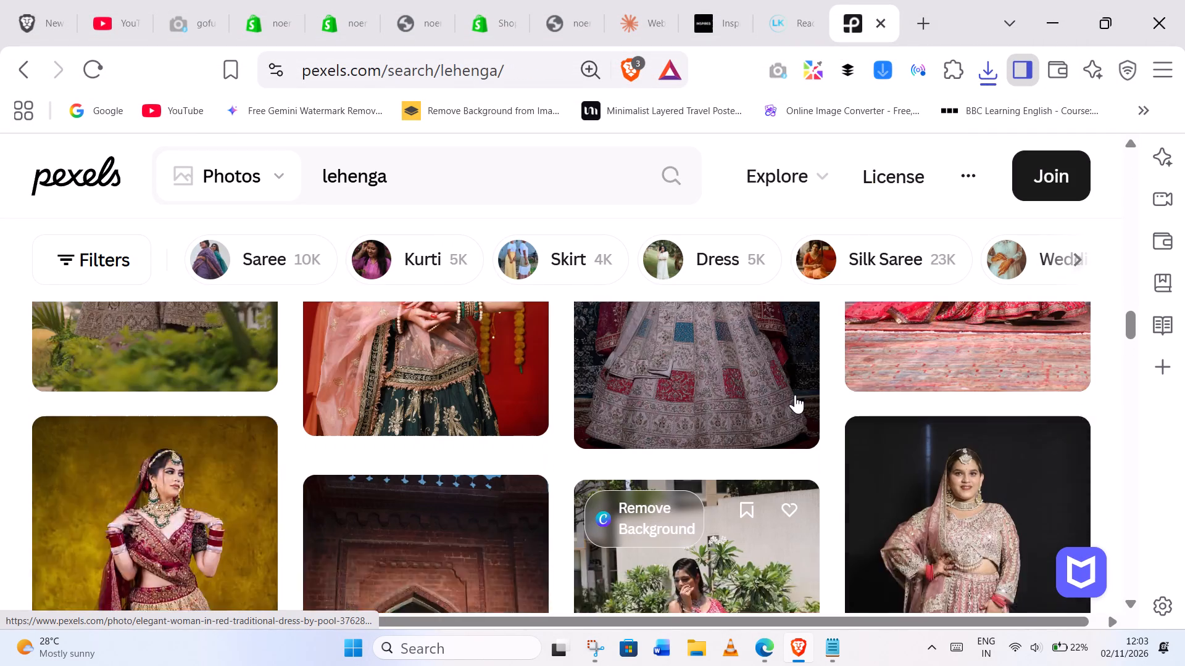
scroll(795, 395, down, 1)
scroll(231, 392, down, 4)
scroll(185, 383, up, 2)
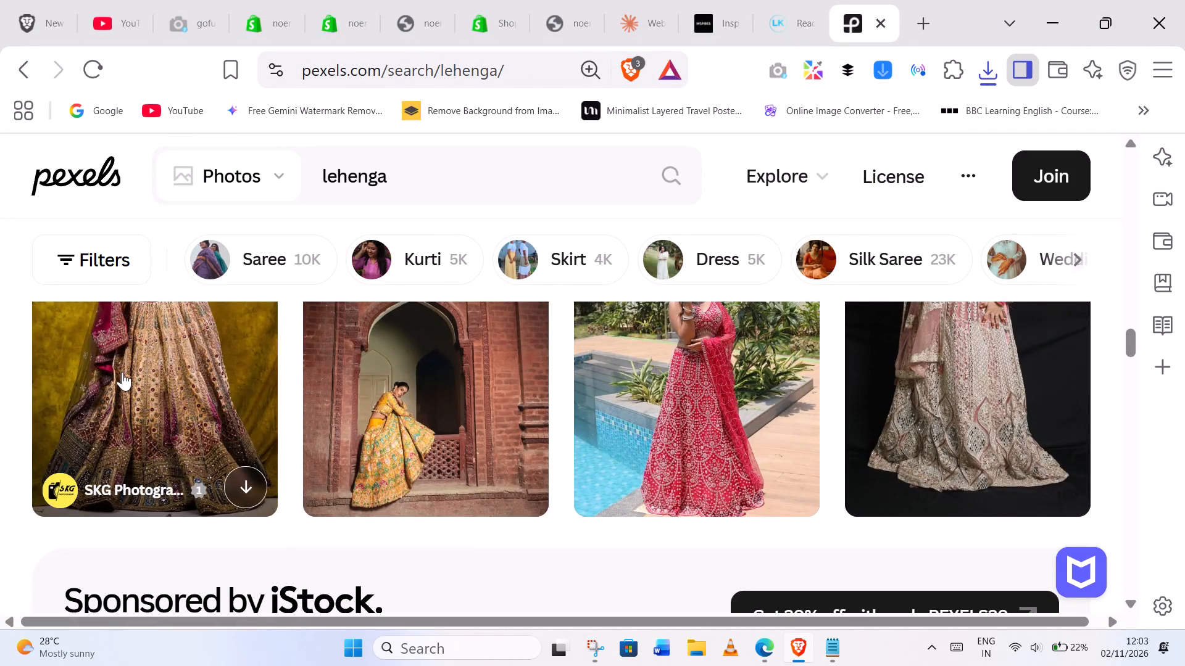
click(122, 372)
scroll(649, 393, down, 9)
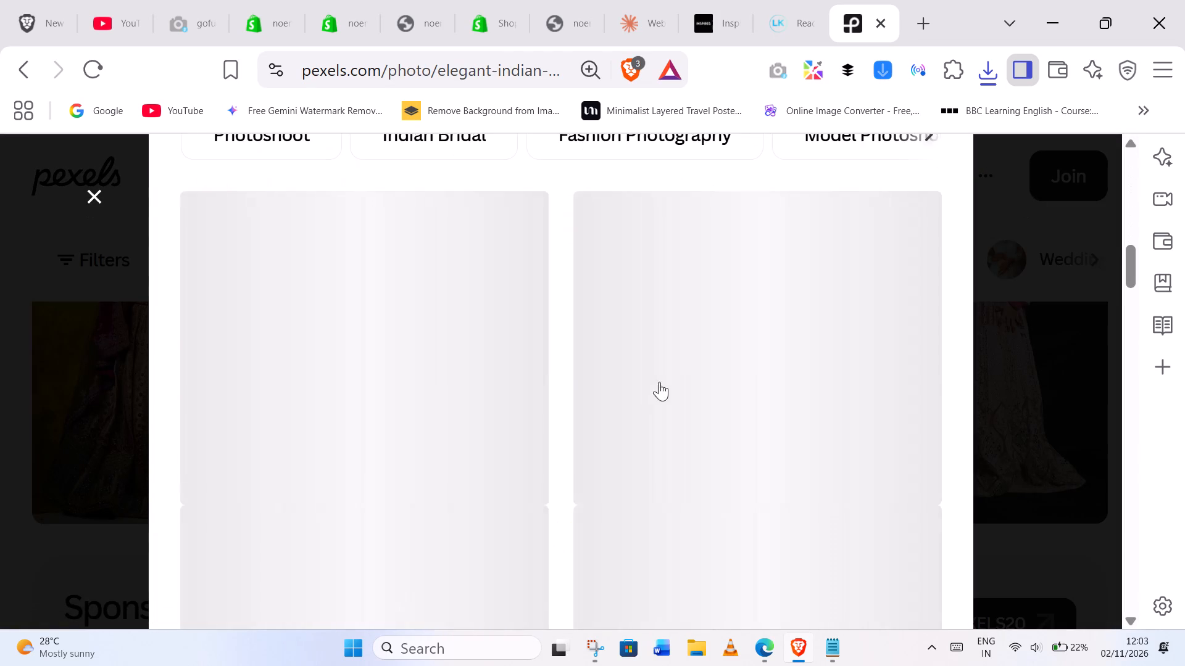
scroll(658, 347, up, 8)
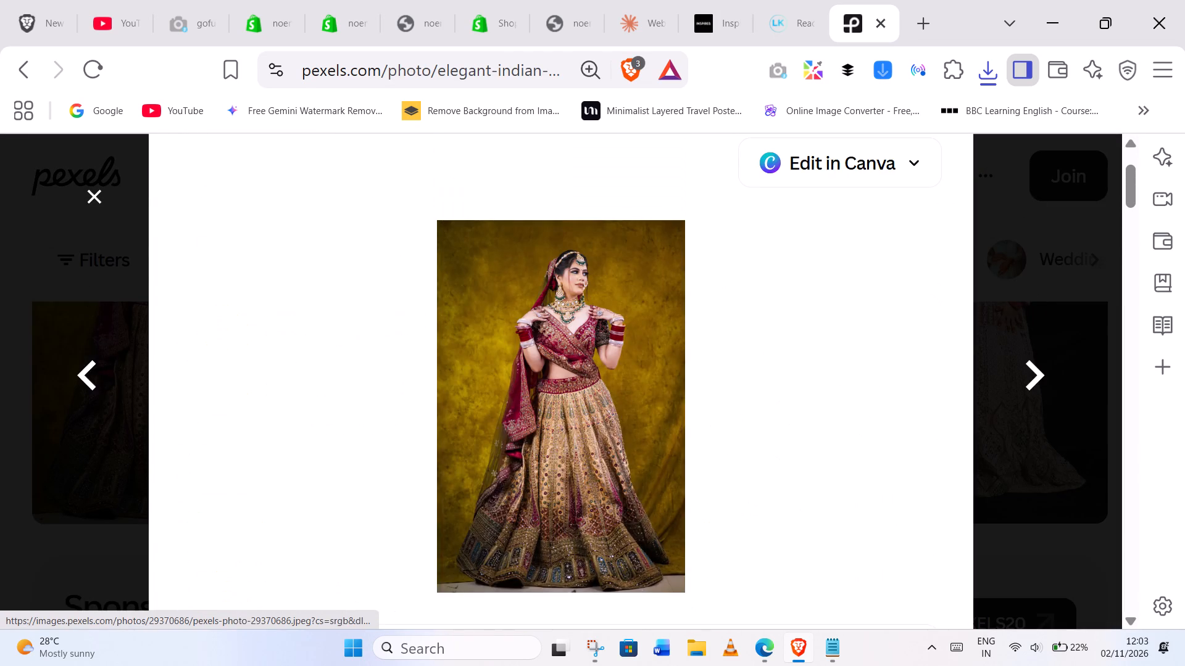
scroll(788, 264, up, 2)
click(922, 226)
click(751, 261)
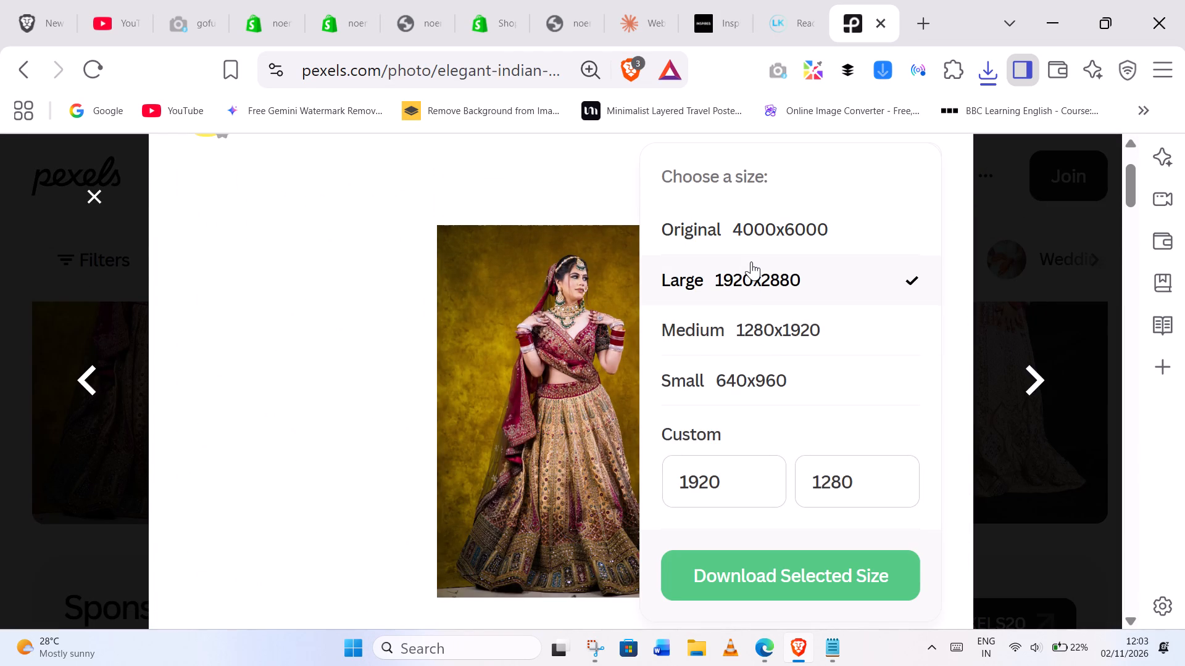
click(776, 565)
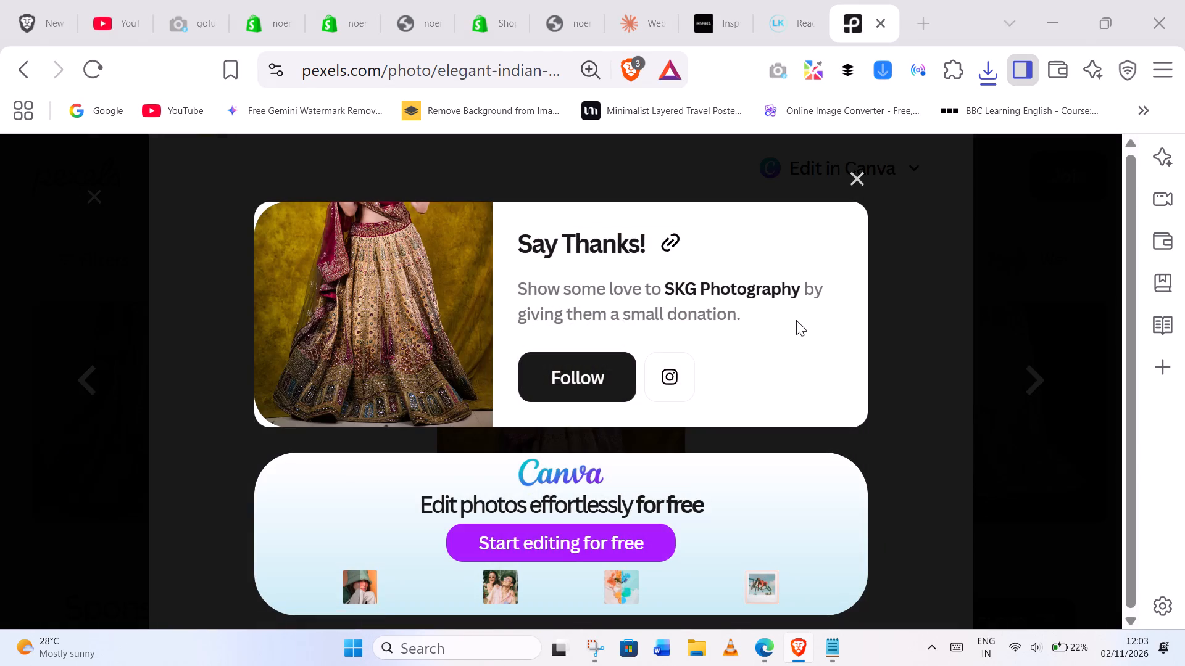
click(970, 606)
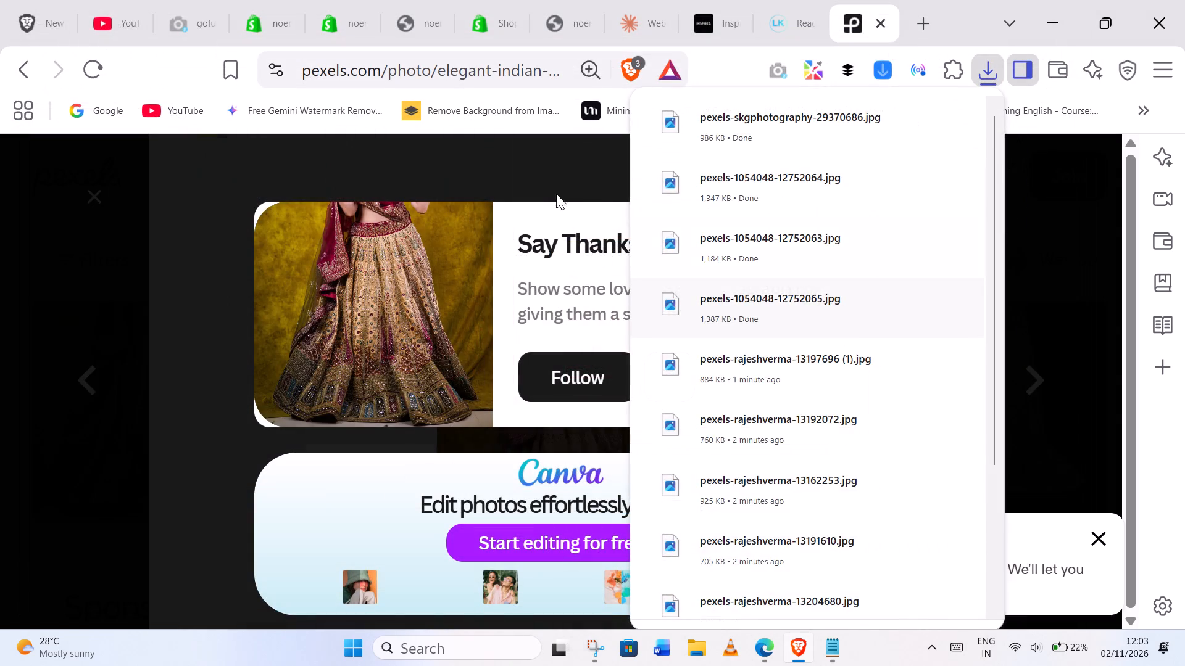
click(538, 172)
Open the similar full-length photo of the woman in a red lehenga with her hand near her chin and download it at Large 1920x2880 into Downloads.
scroll(588, 289, down, 5)
scroll(389, 376, down, 2)
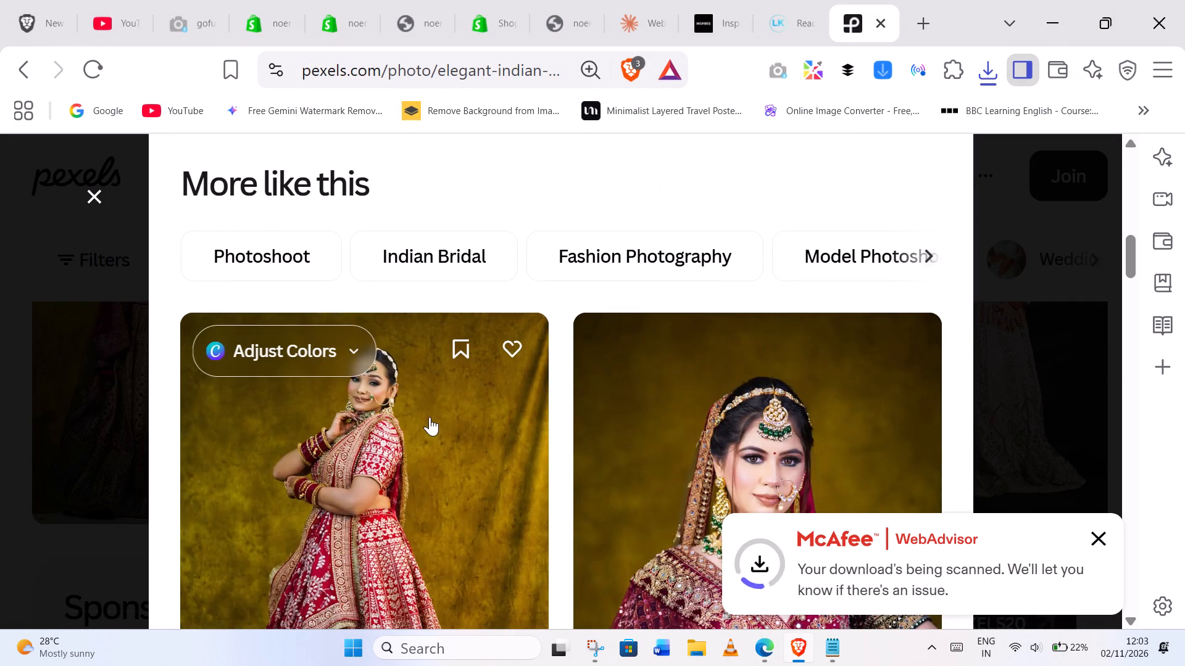
click(430, 417)
click(921, 223)
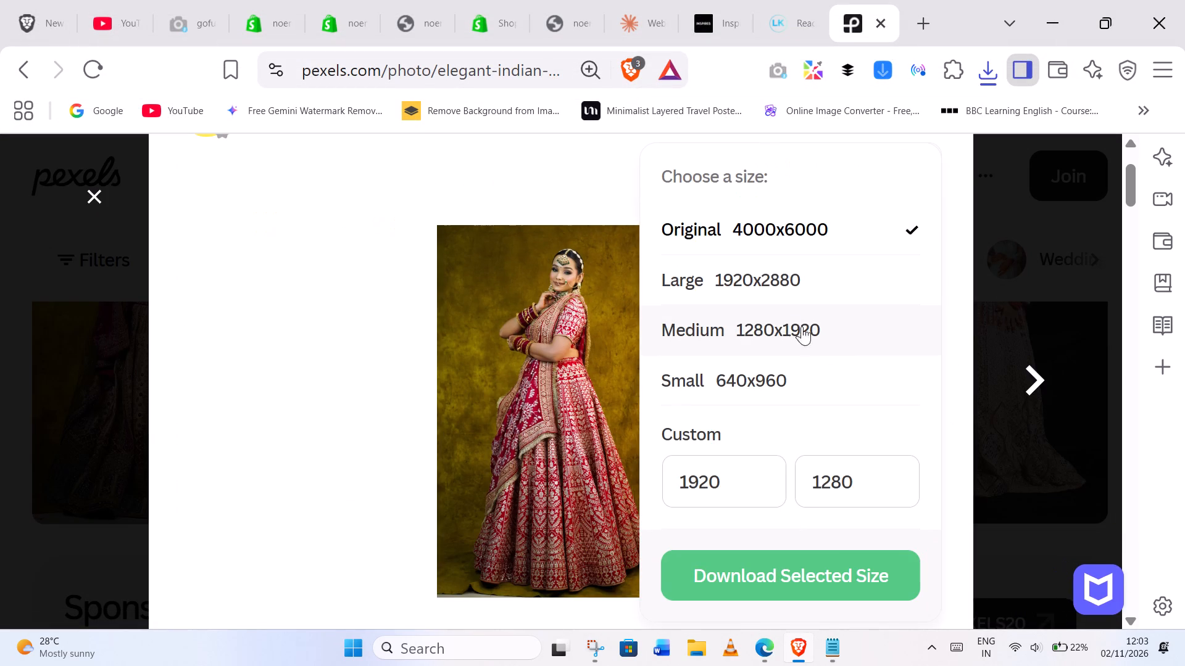
click(770, 279)
click(775, 577)
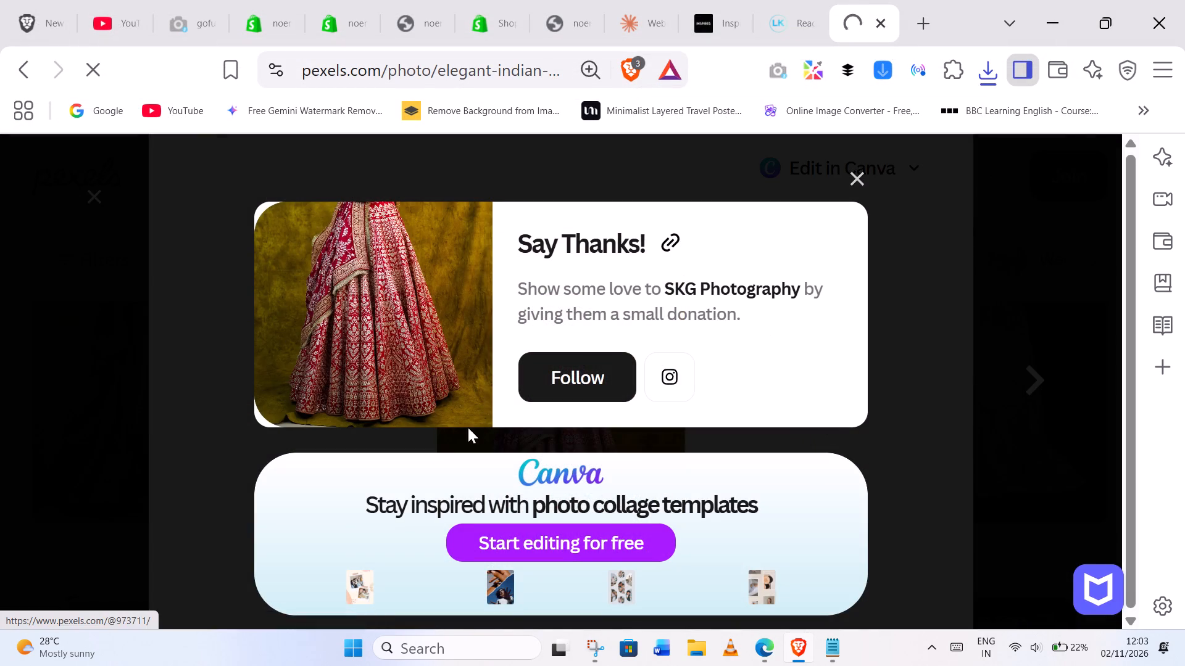
click(965, 594)
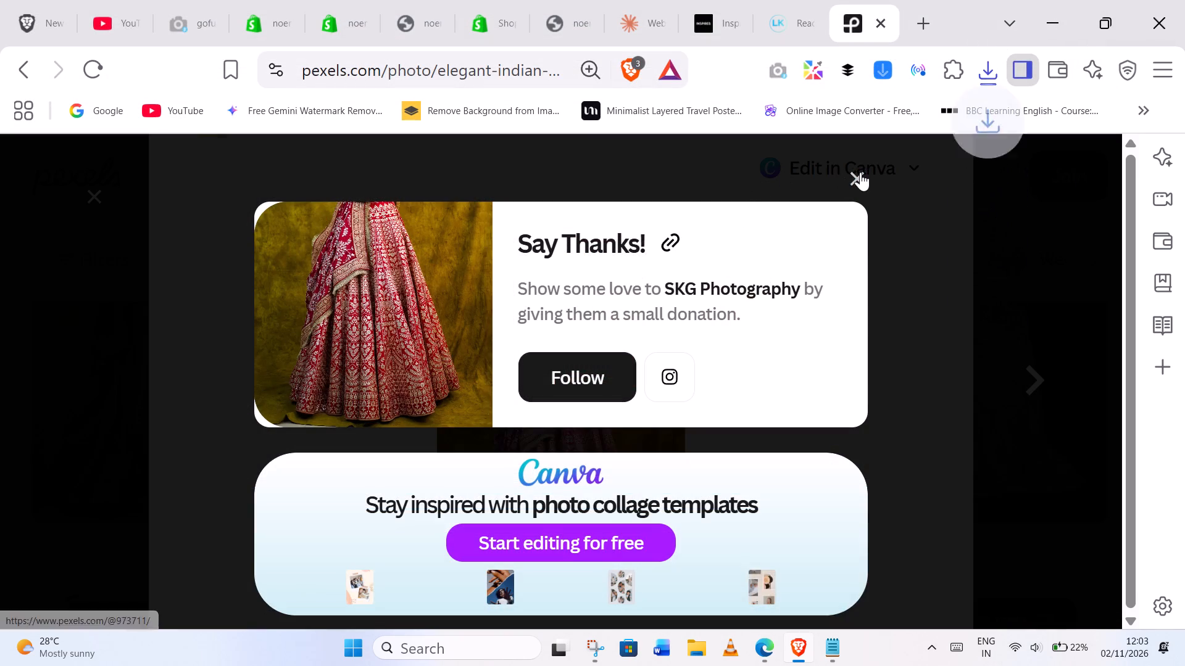
click(855, 177)
Open the similar full-length photo of the maroon-and-gold lehenga bride and download another copy at Large 1920x2880 into Downloads.
scroll(571, 309, down, 9)
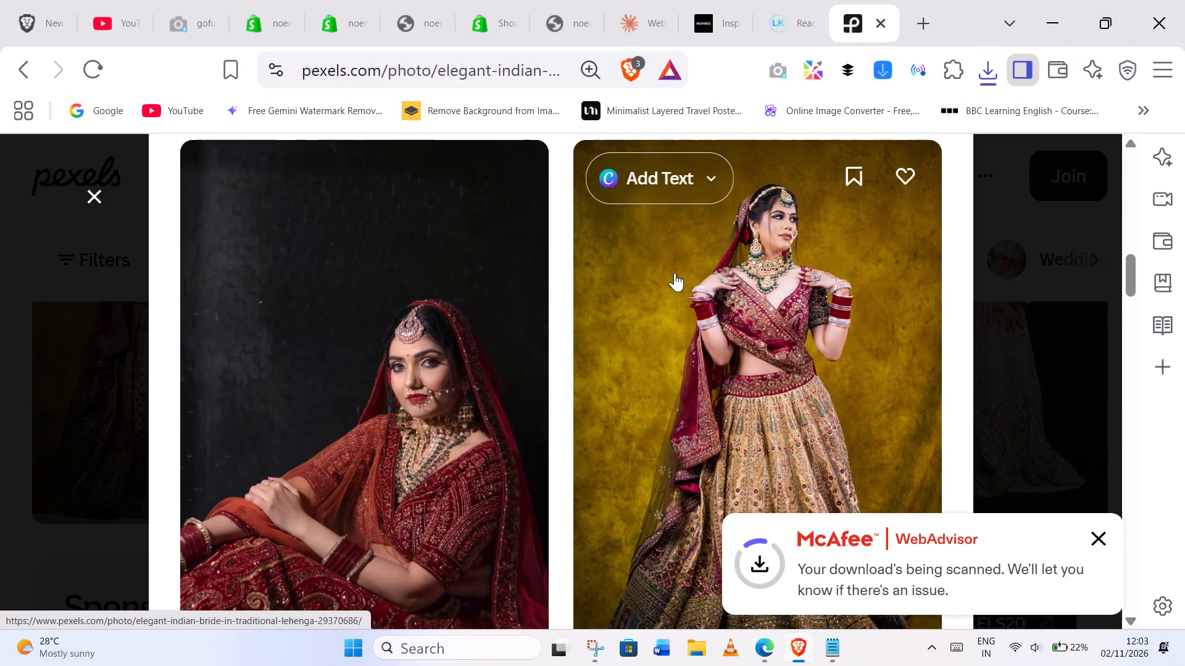
scroll(647, 281, up, 2)
scroll(647, 281, down, 2)
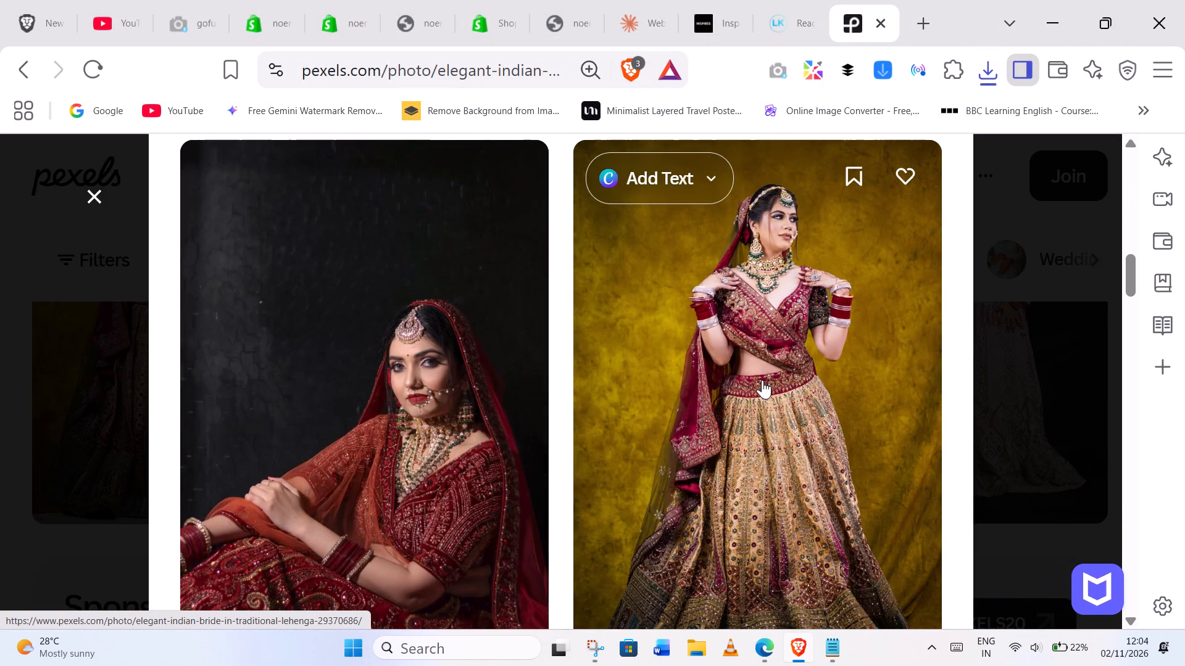
click(762, 380)
click(929, 211)
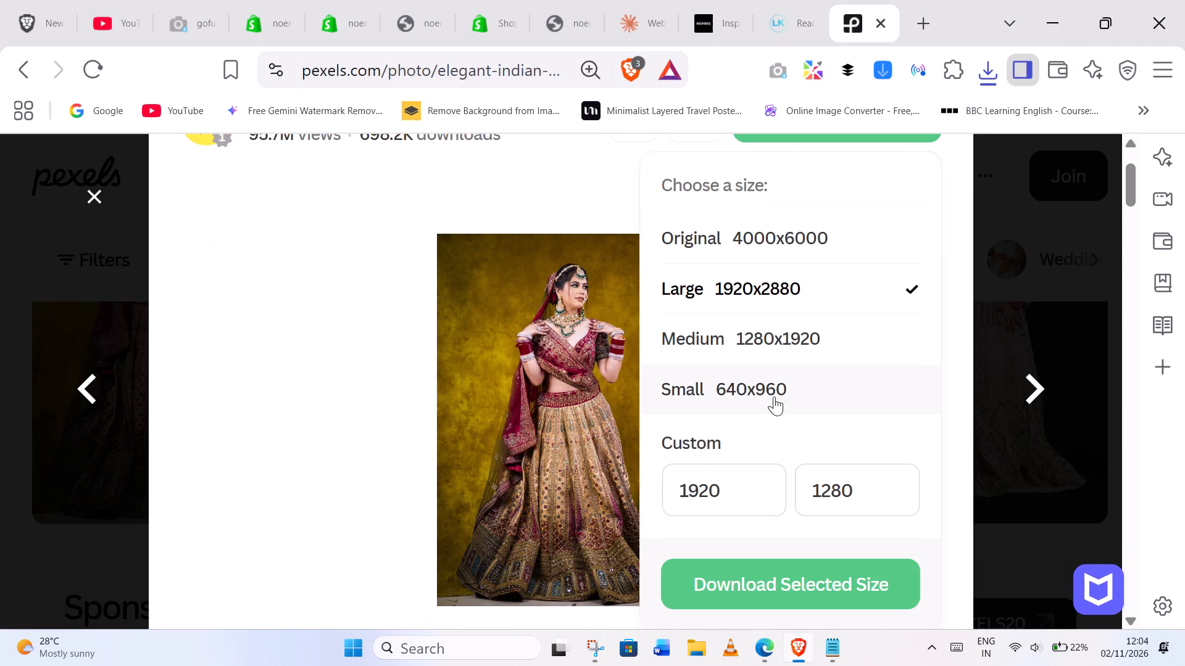
click(753, 572)
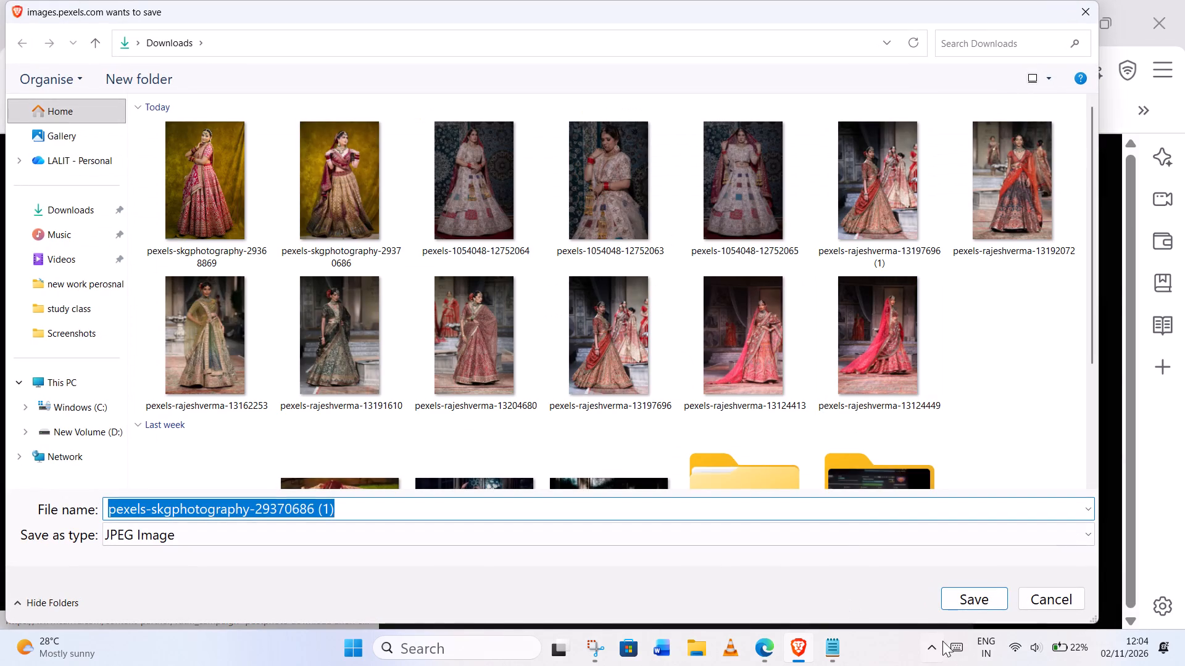
click(942, 590)
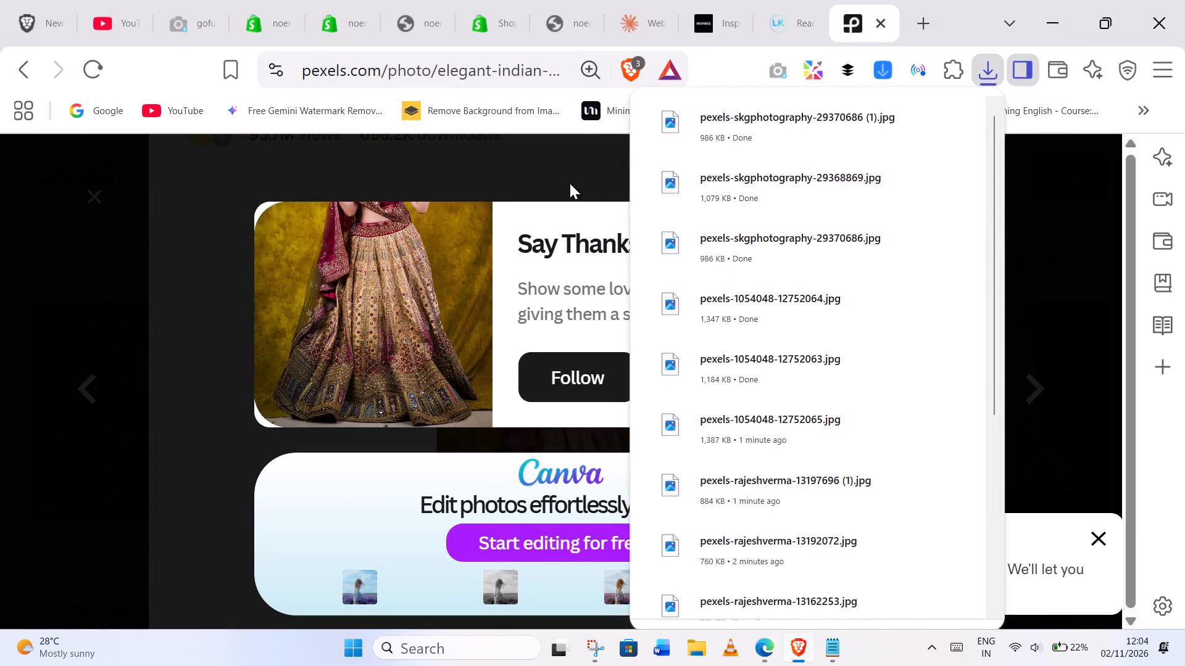
click(570, 183)
Open the similar half-length portrait of the bride with a green-beaded necklace and download it at Large 1920x2880 into Downloads.
scroll(528, 261, down, 9)
scroll(446, 300, down, 3)
scroll(444, 302, up, 2)
scroll(742, 301, up, 1)
click(834, 361)
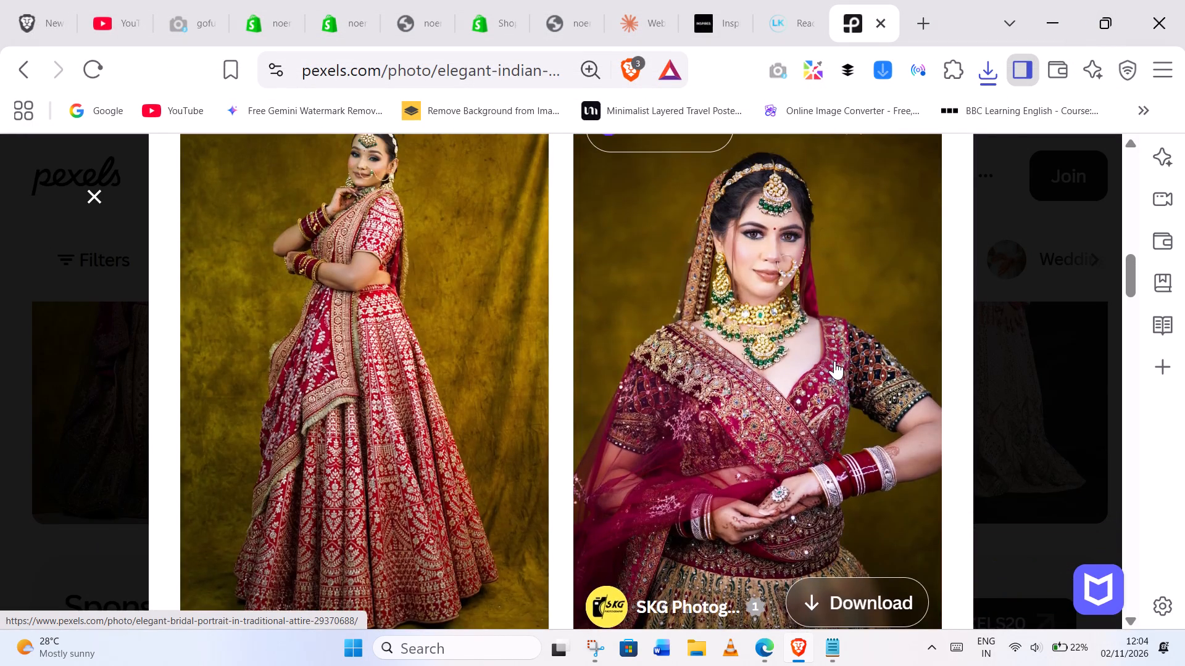
click(916, 218)
click(839, 288)
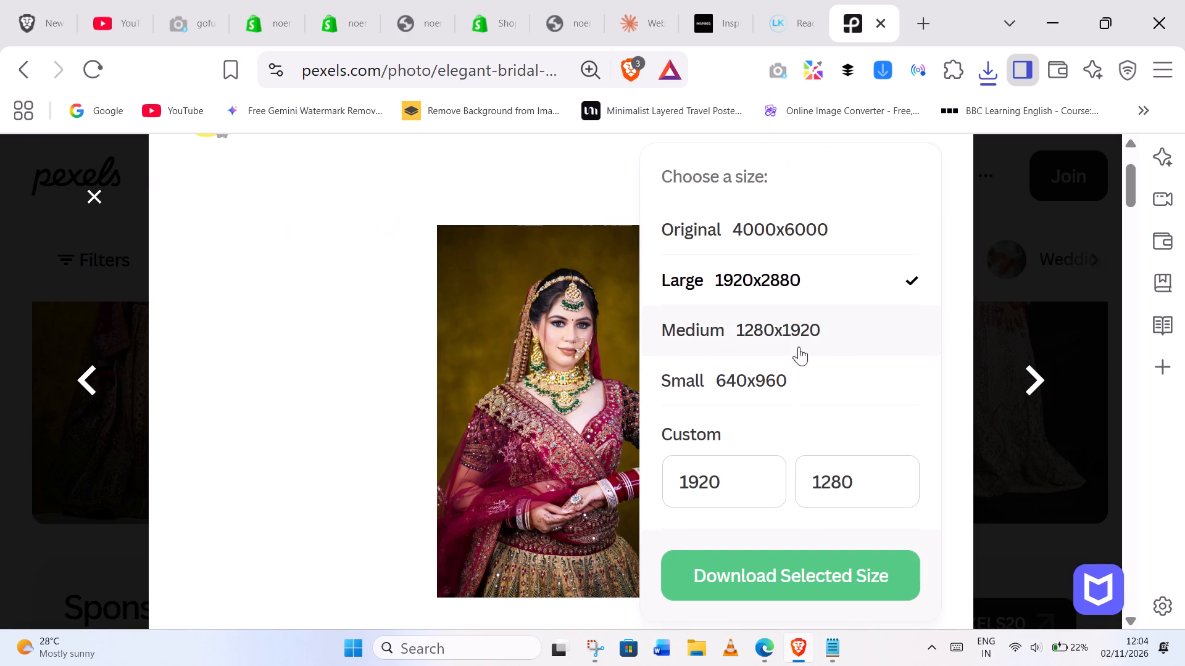
click(741, 567)
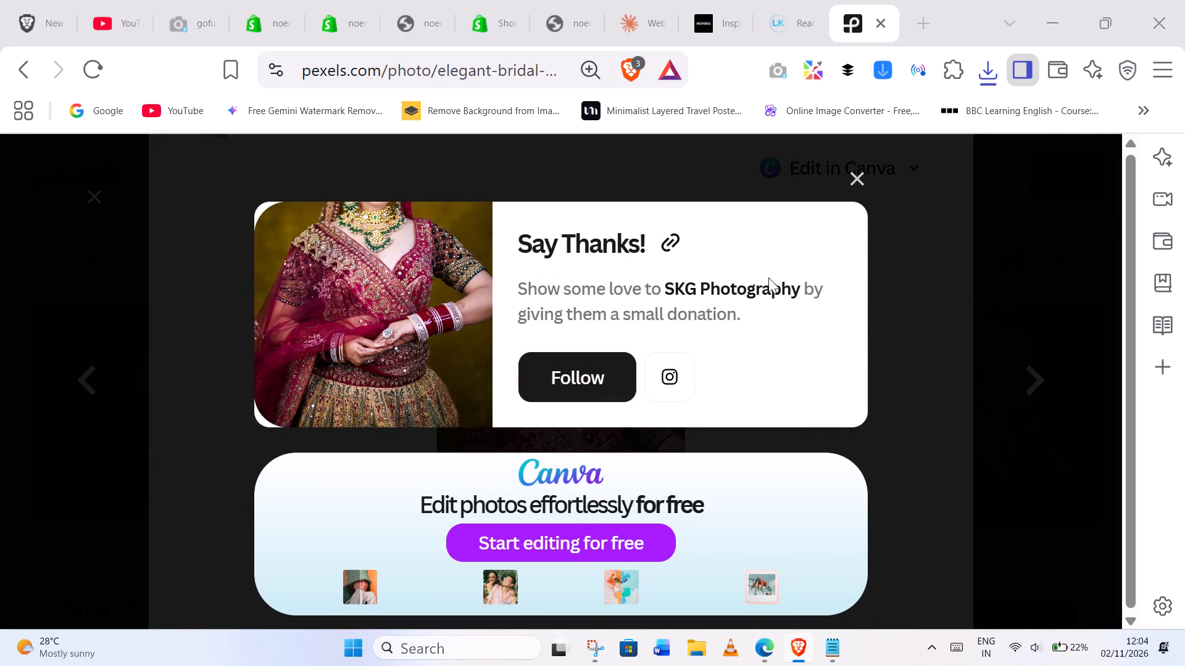
click(954, 596)
click(859, 179)
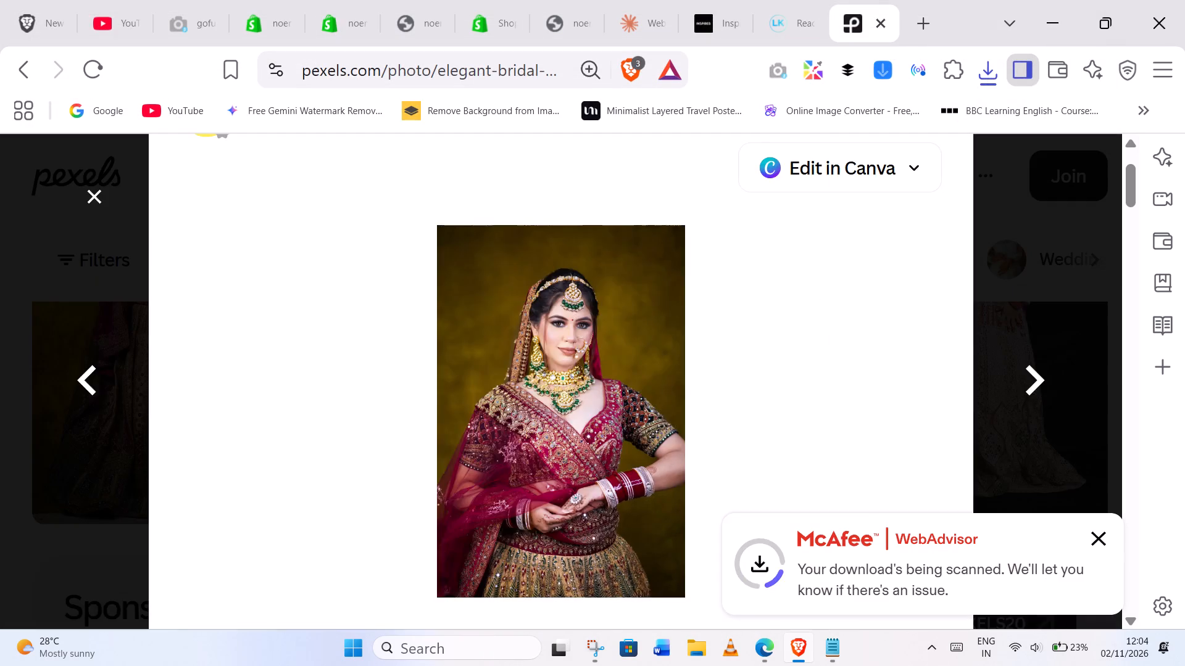
Open the similar photo of the veiled maroon-lehenga bride looking down with a hand at her ear and download it at Large 1920x2880 into Downloads.
scroll(800, 350, down, 13)
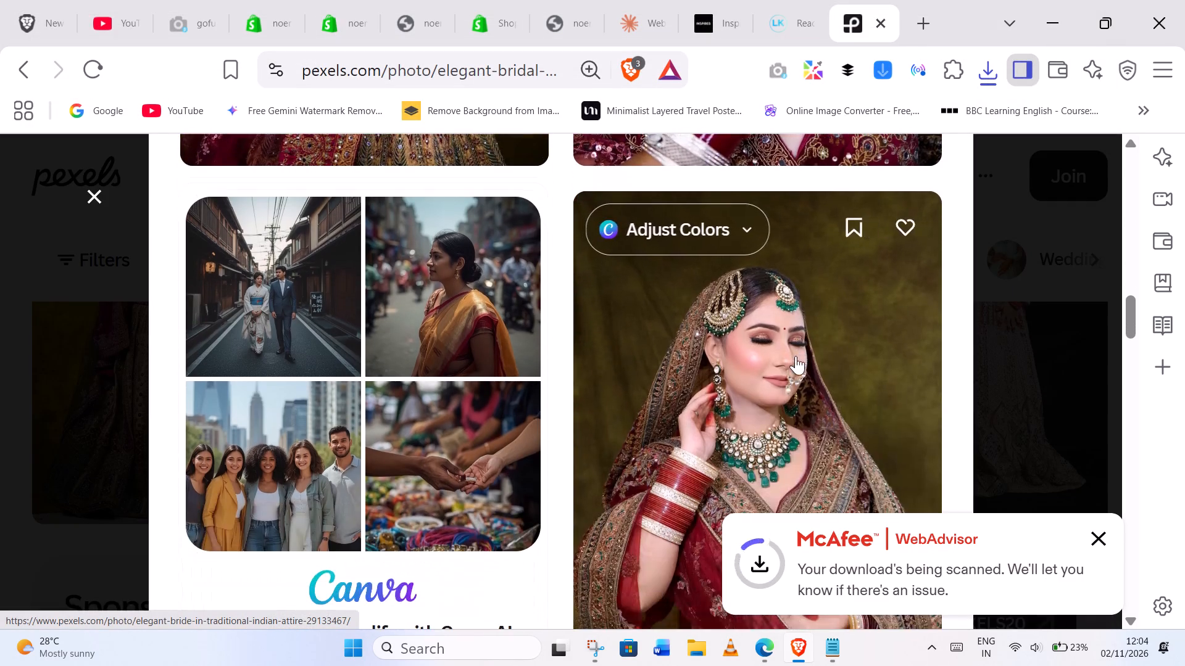
click(718, 371)
click(914, 218)
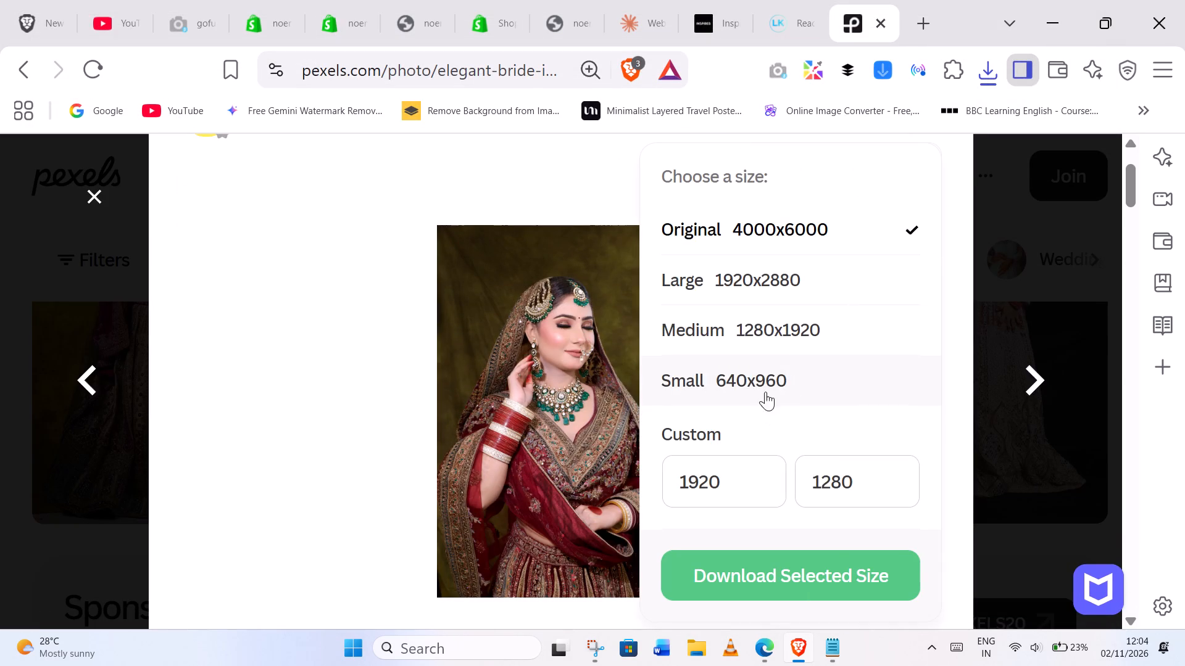
click(752, 289)
click(762, 579)
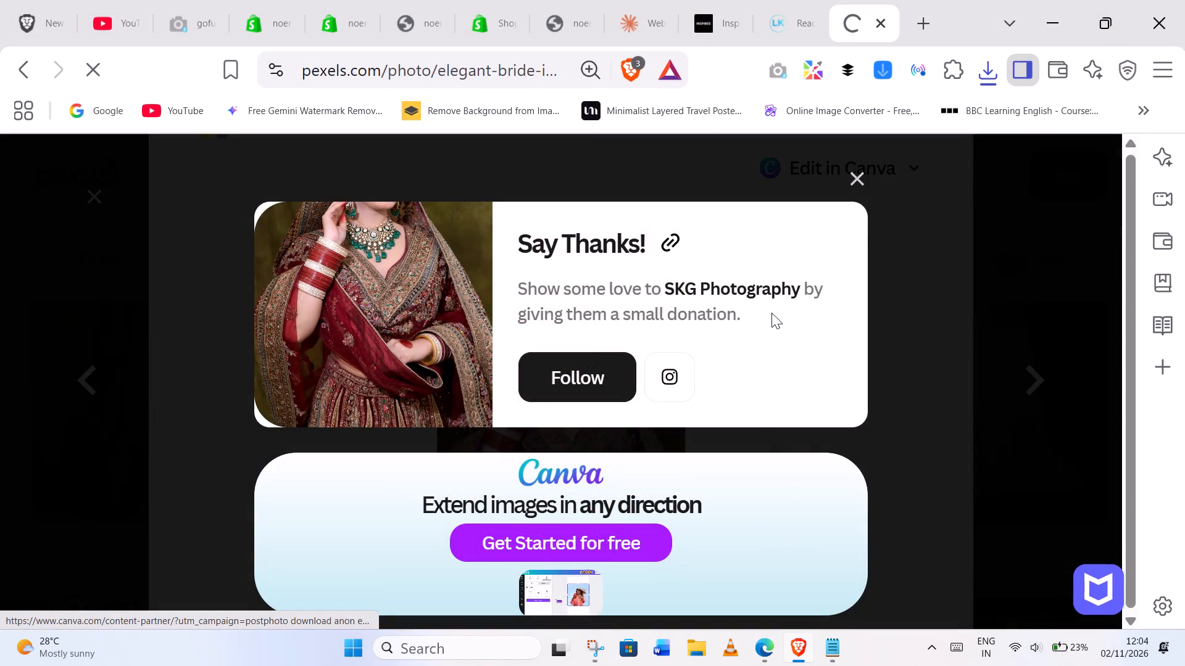
click(962, 596)
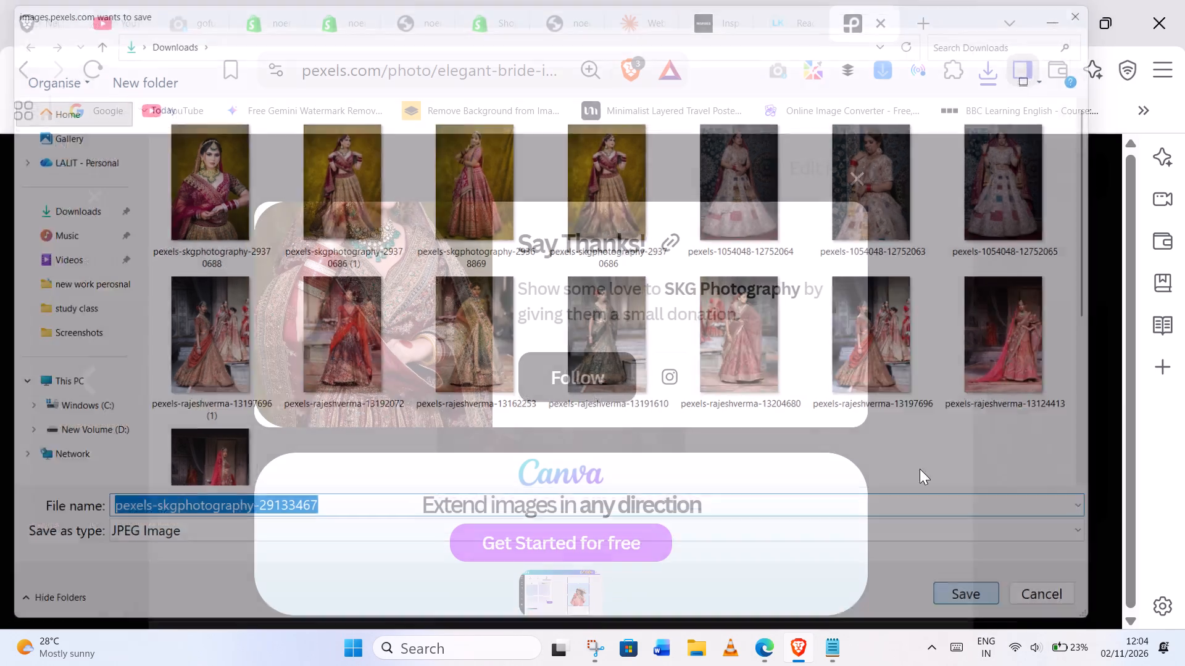
click(568, 173)
Look through the similar photos of the veiled maroon-lehenga bride for other poses, and return to the lehenga results.
scroll(333, 237, down, 7)
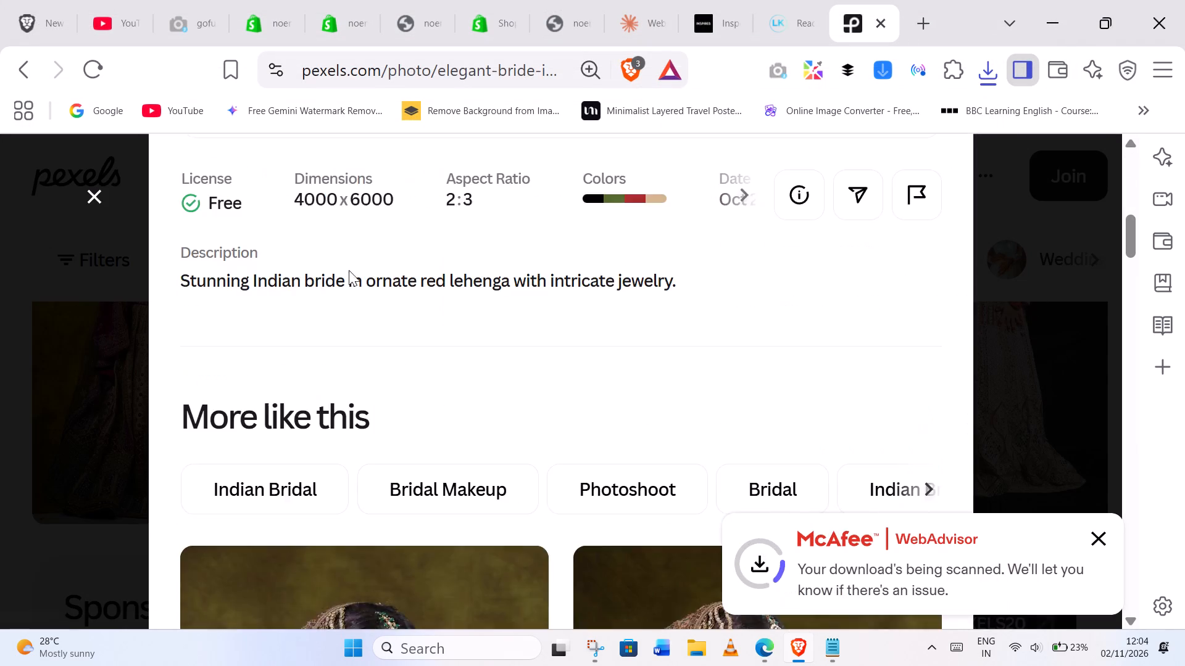
scroll(349, 270, down, 4)
scroll(431, 333, up, 1)
scroll(431, 333, down, 13)
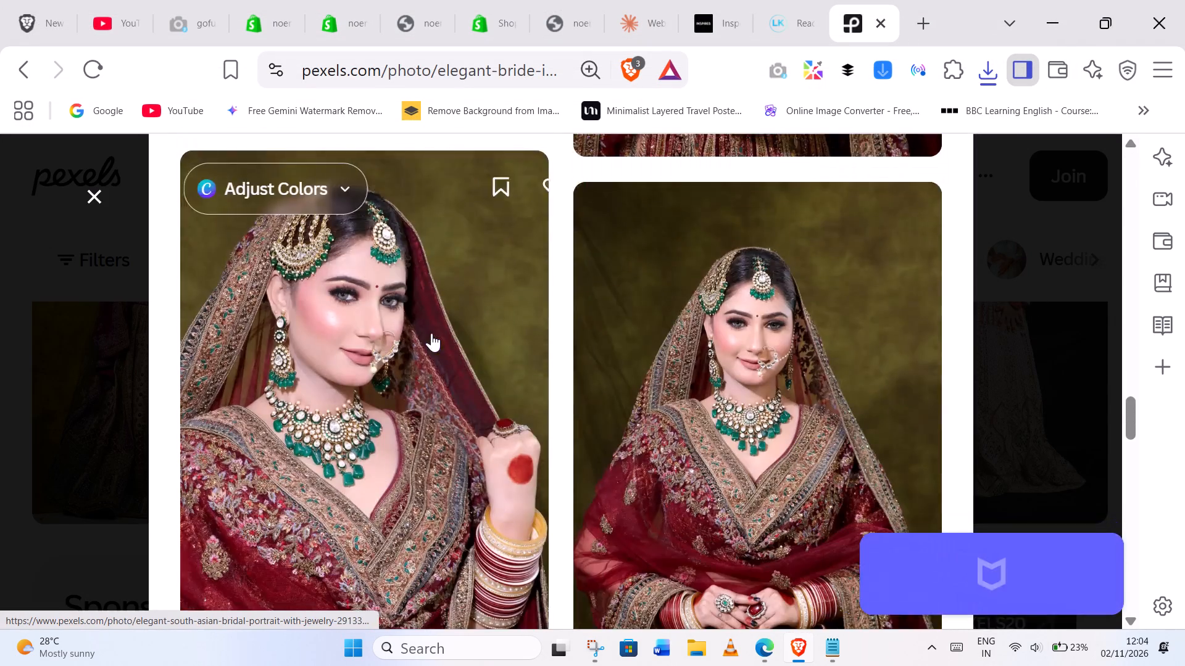
scroll(431, 333, down, 2)
scroll(431, 333, up, 16)
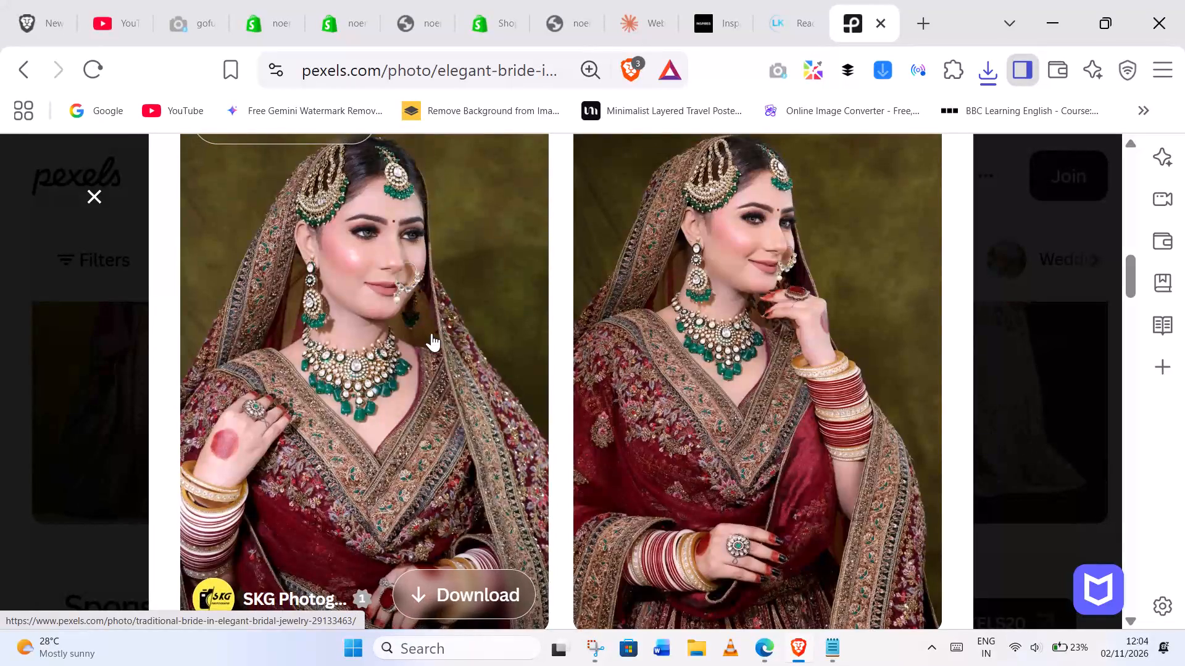
scroll(431, 333, down, 15)
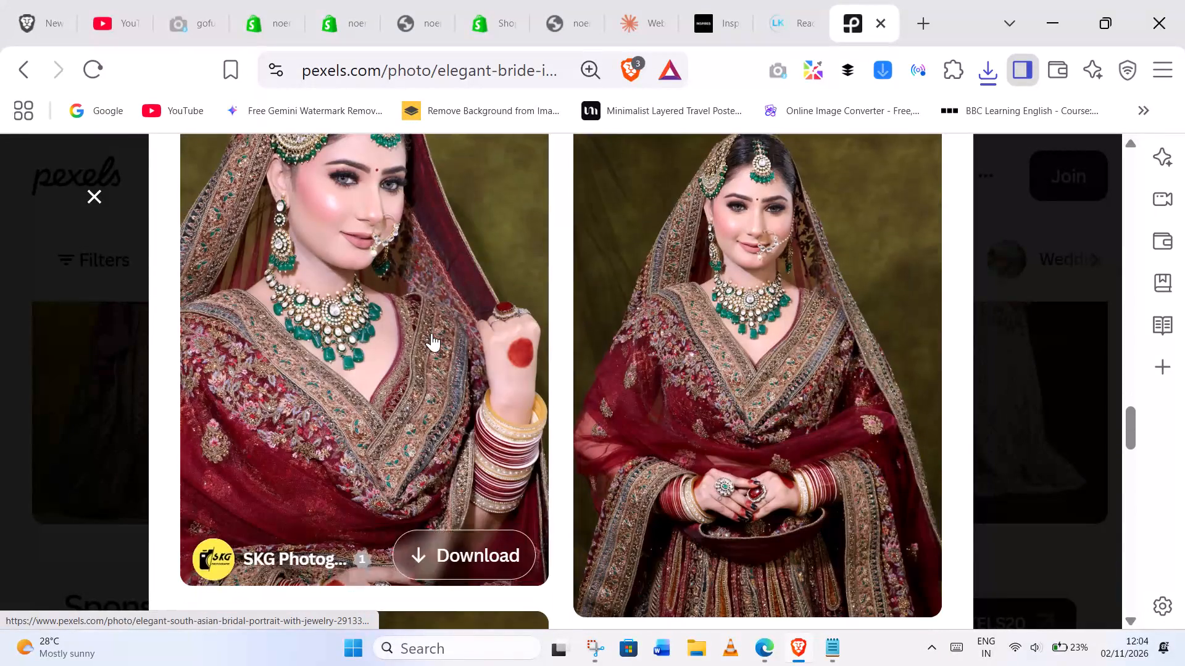
scroll(431, 333, down, 13)
scroll(431, 333, up, 4)
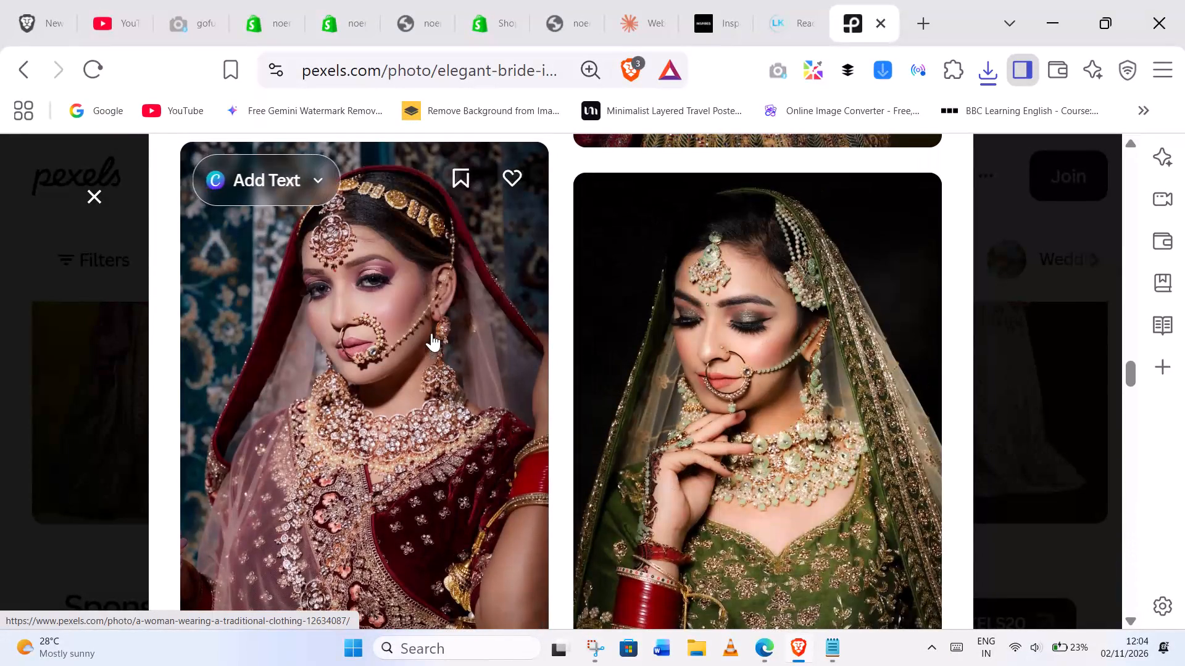
click(96, 190)
Browse further lehenga results for other colours and poses, and examine photos similar to the pink-lehenga bride with a hand at her ear.
scroll(429, 390, down, 3)
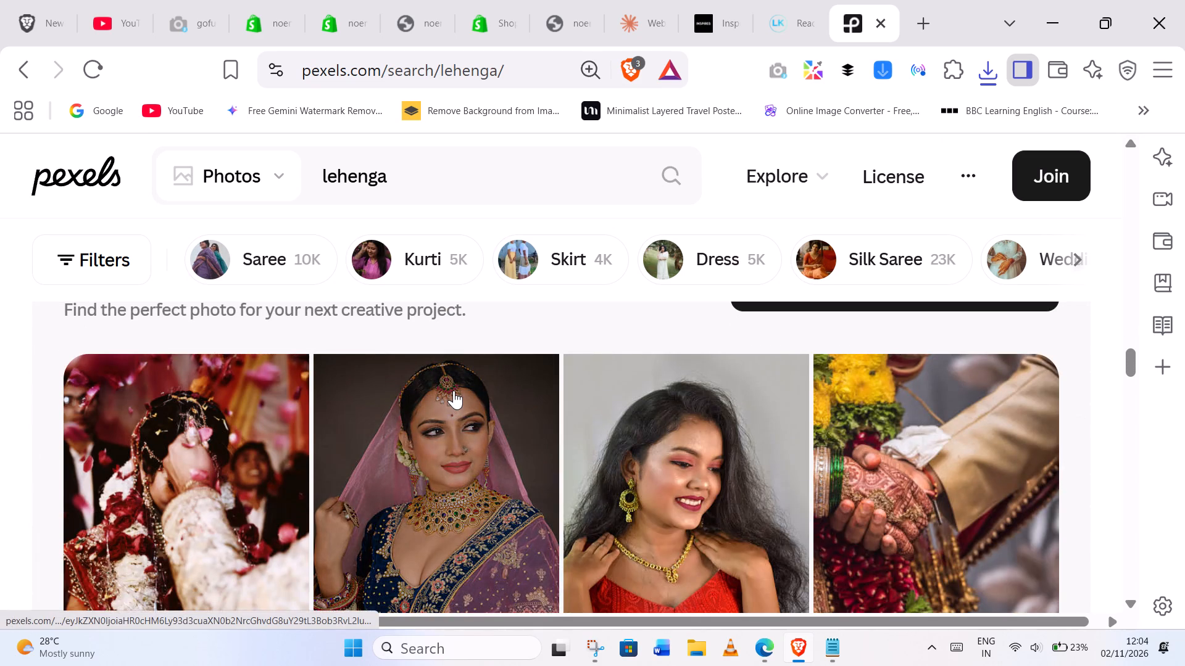
scroll(454, 390, down, 8)
scroll(454, 390, up, 2)
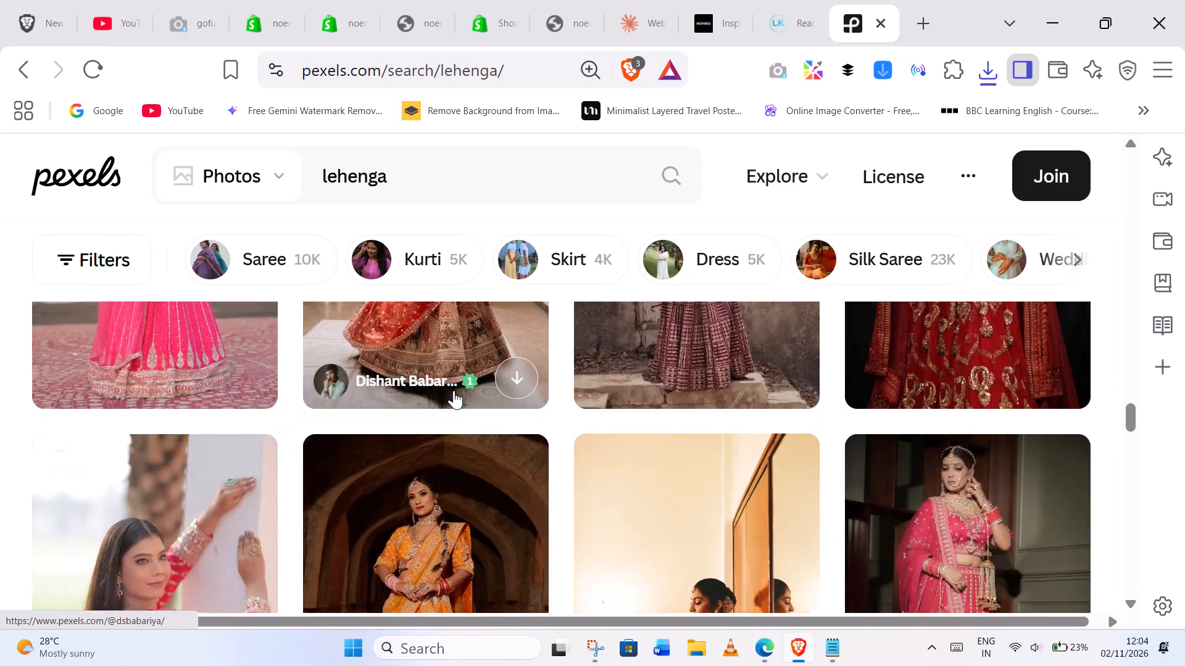
scroll(692, 430, down, 4)
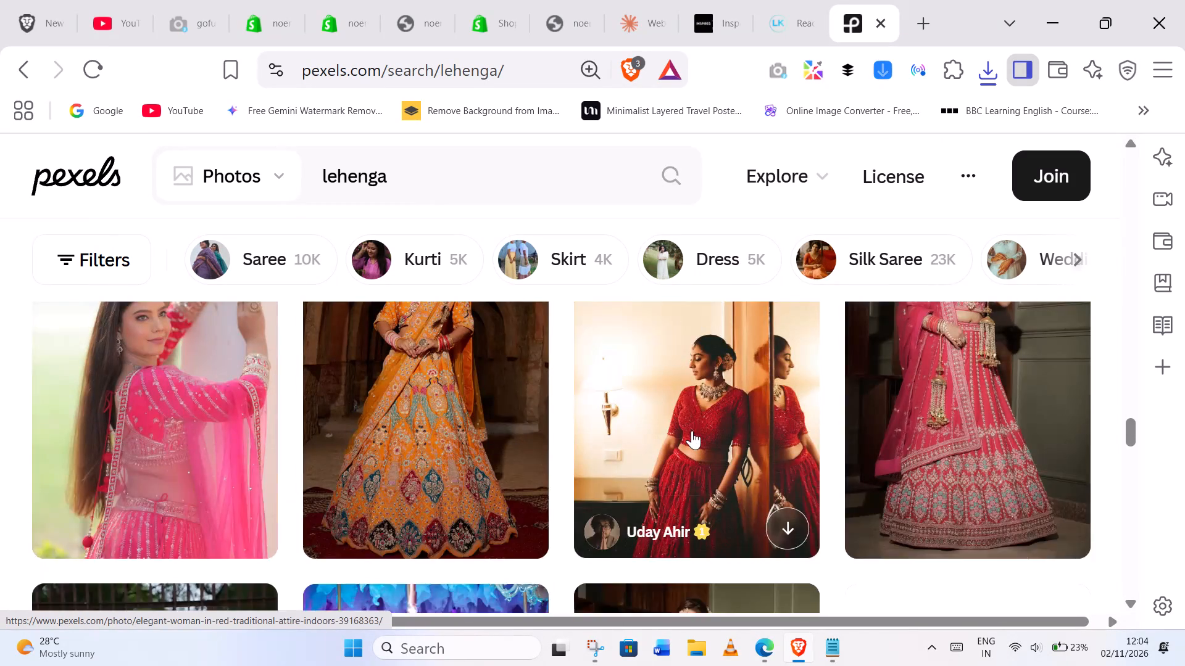
scroll(692, 430, up, 1)
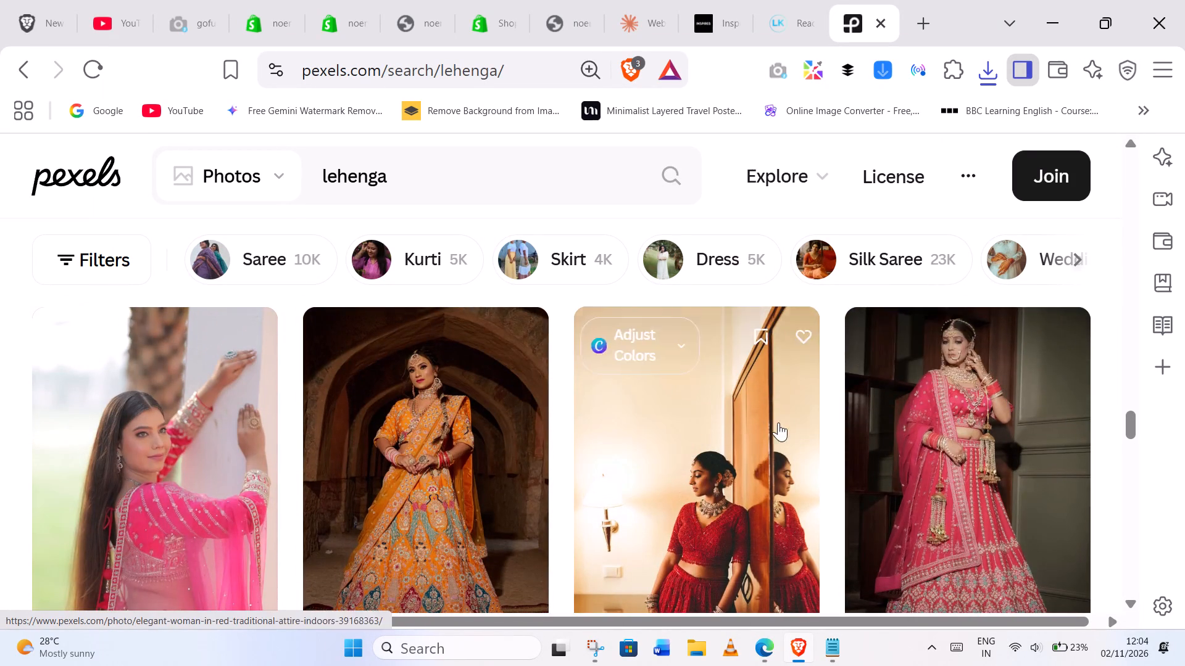
click(939, 450)
scroll(555, 410, down, 6)
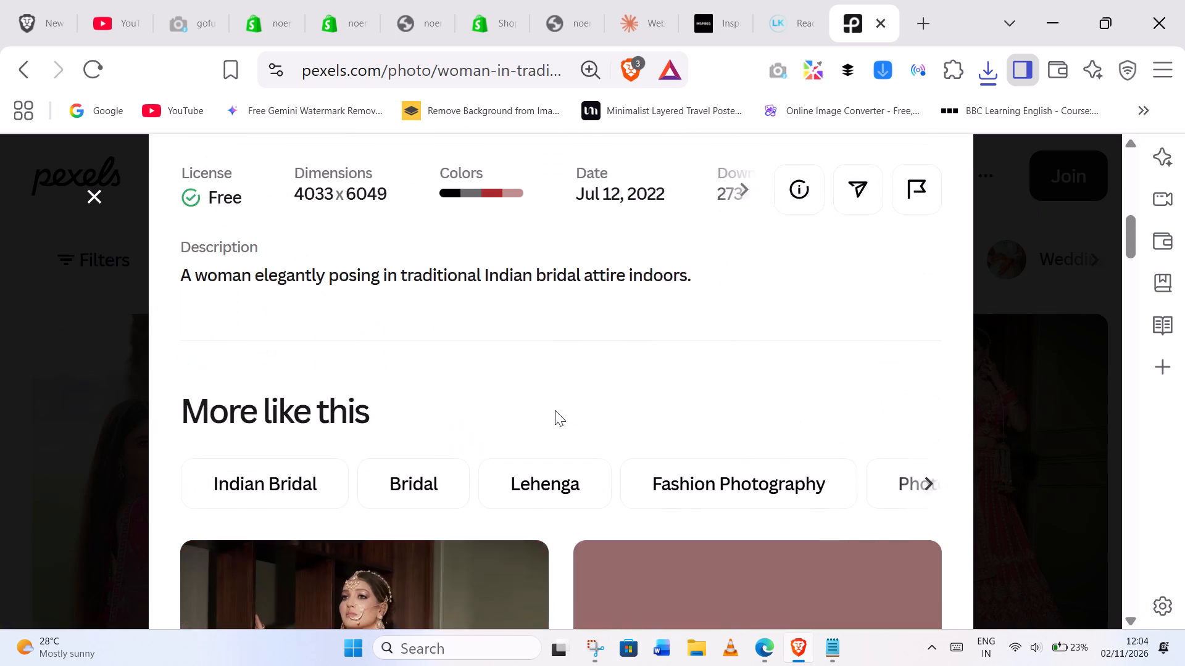
scroll(555, 410, down, 4)
scroll(555, 410, up, 1)
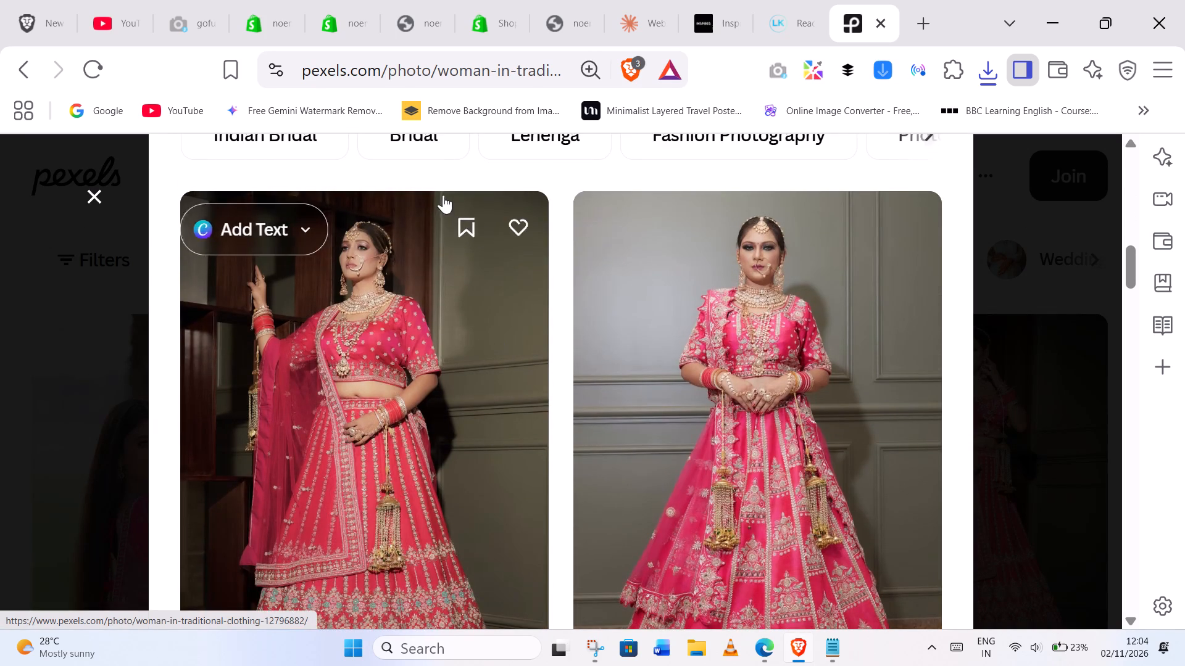
Switch to the Shopify theme editor and review the home page's Shop by Category and New Arrivals sections.
click(331, 26)
scroll(498, 285, down, 4)
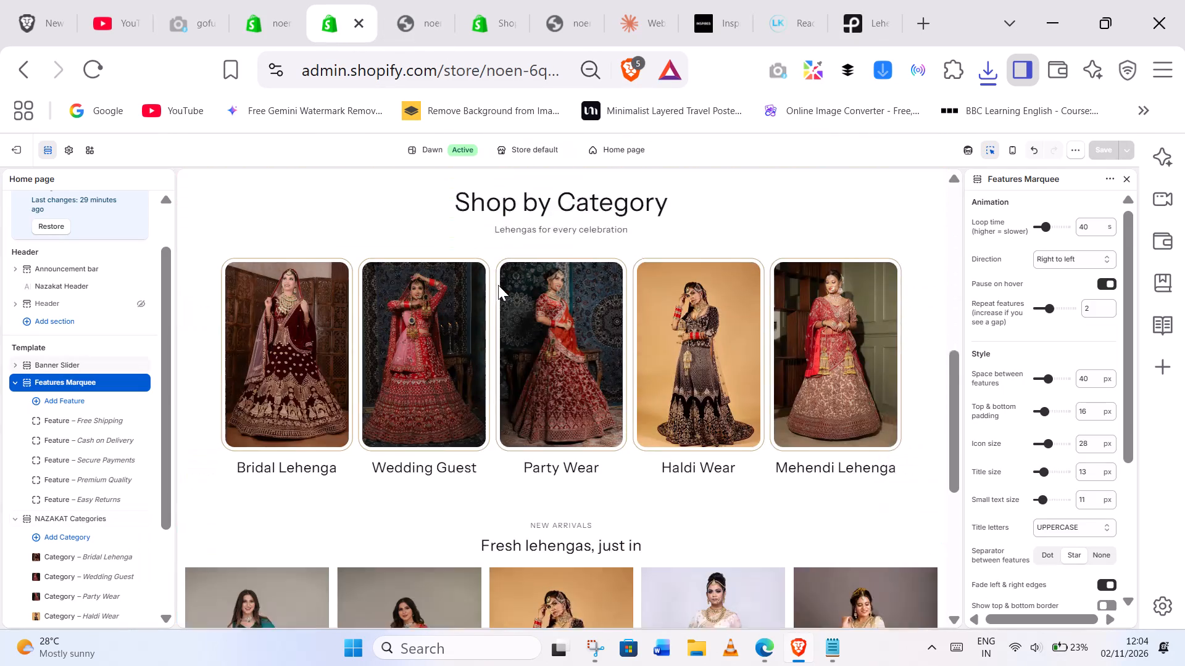
scroll(498, 285, down, 4)
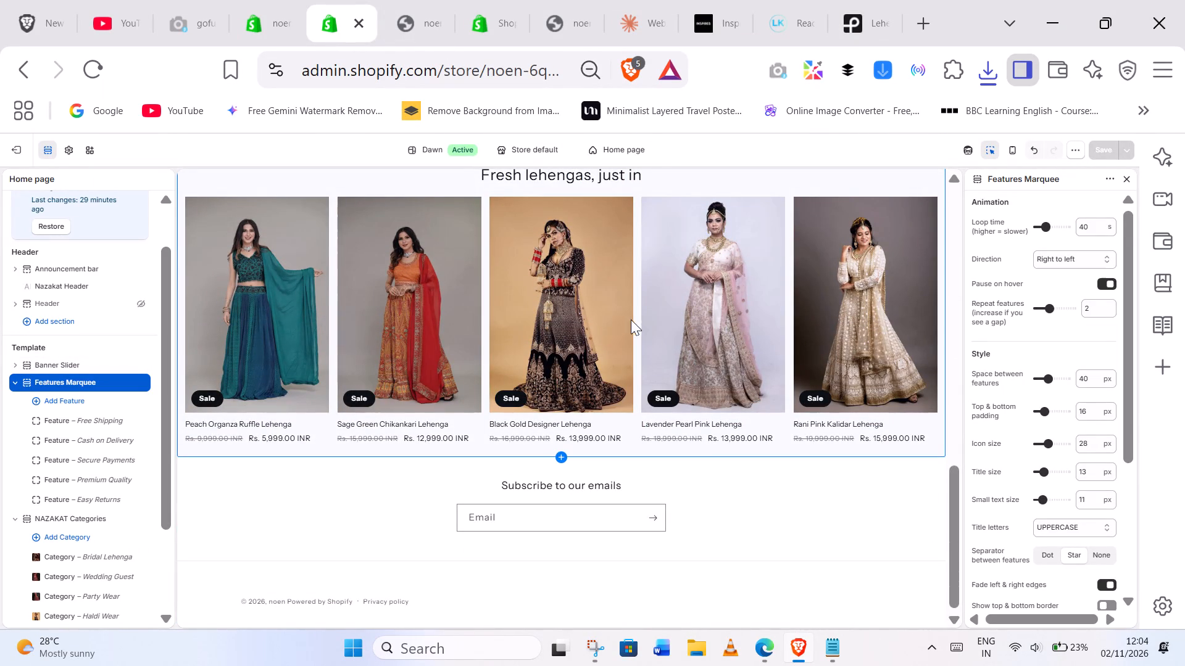
scroll(391, 311, up, 2)
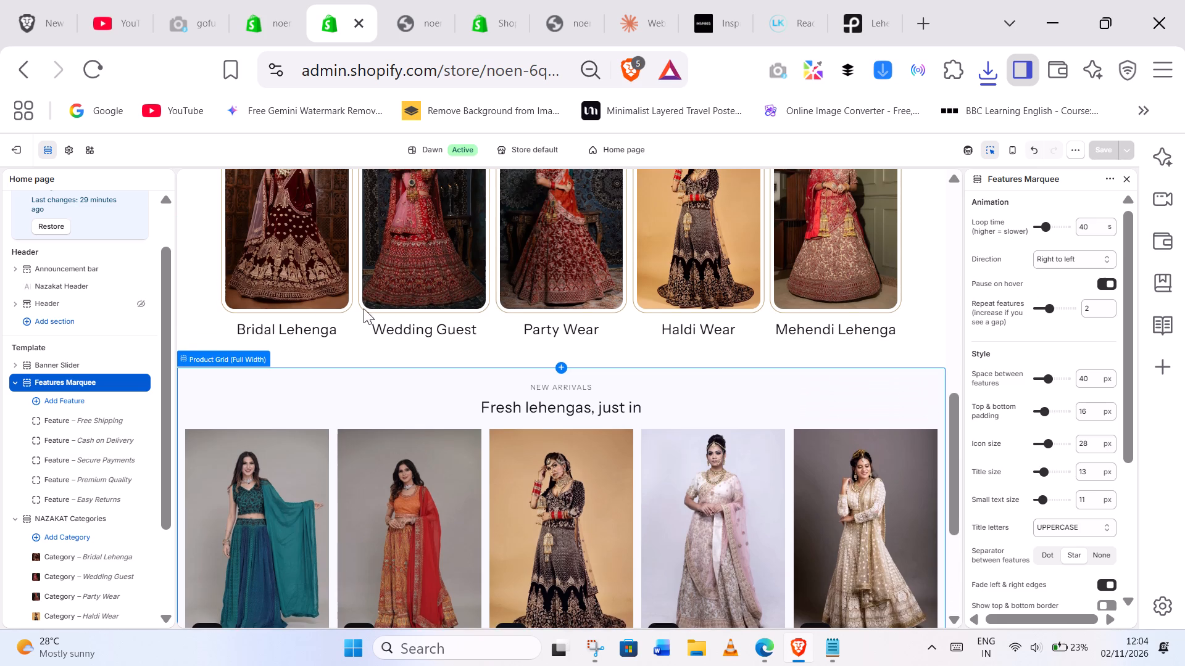
scroll(355, 276, up, 3)
scroll(342, 308, down, 1)
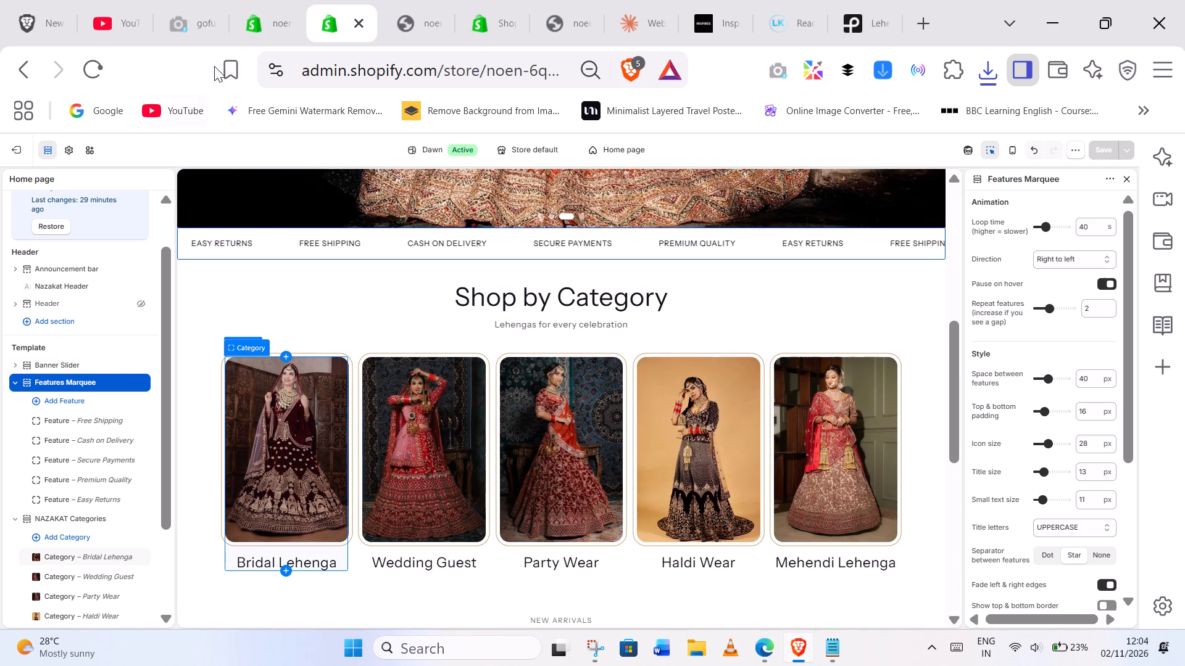
click(244, 26)
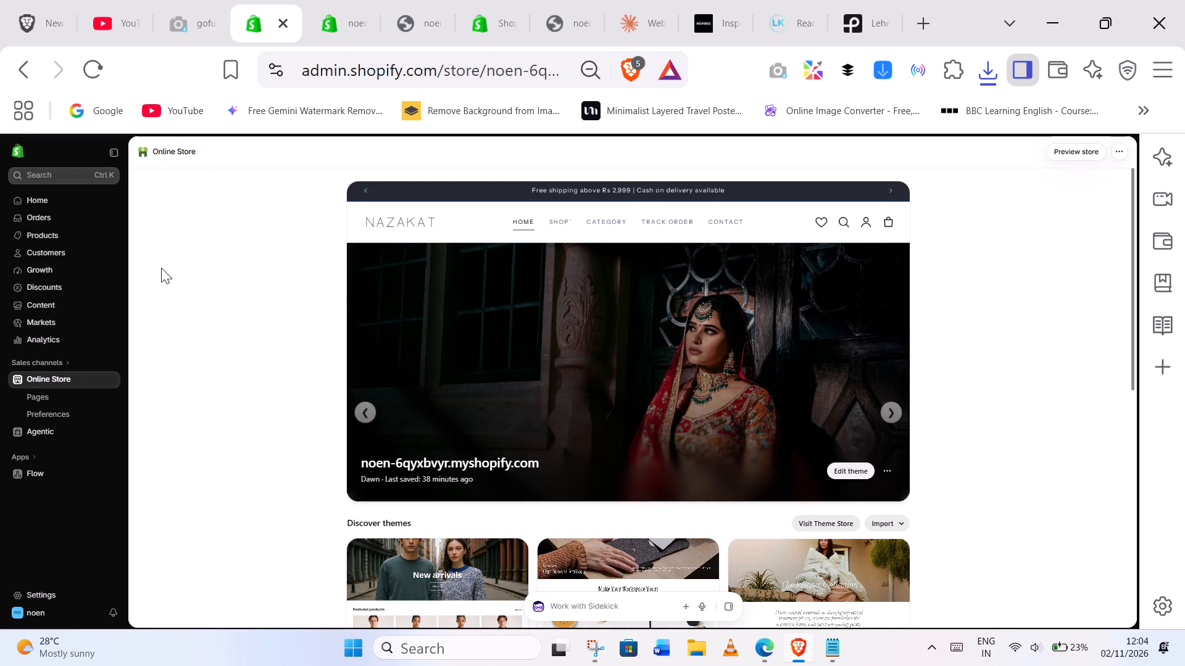
click(51, 234)
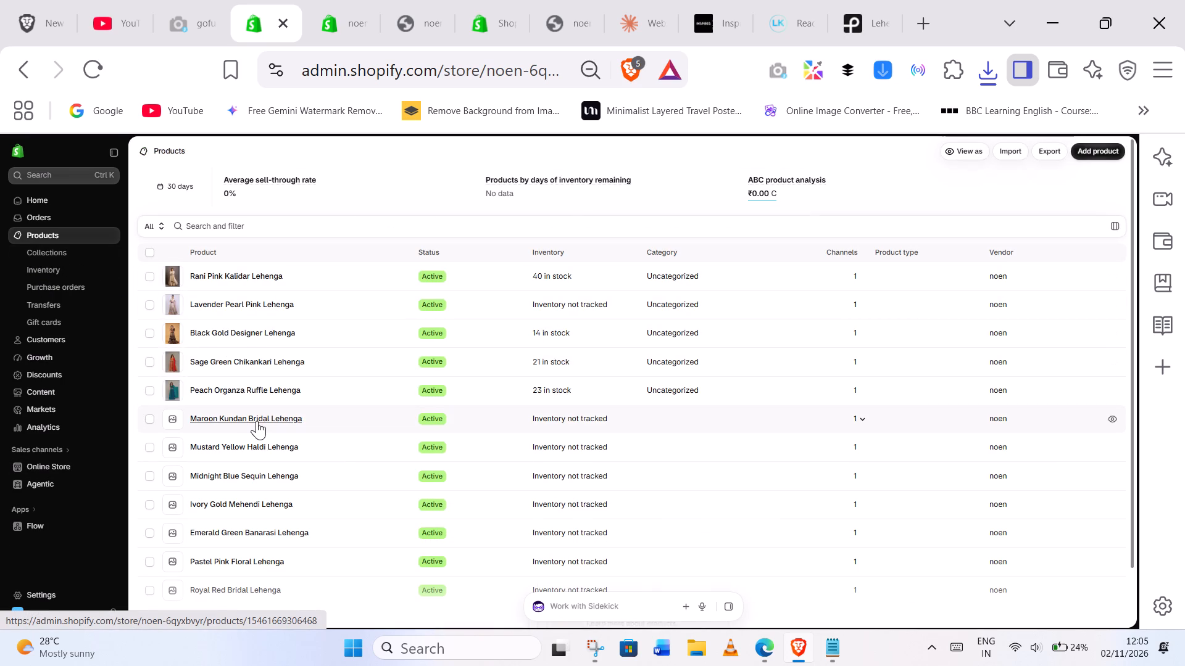
click(257, 421)
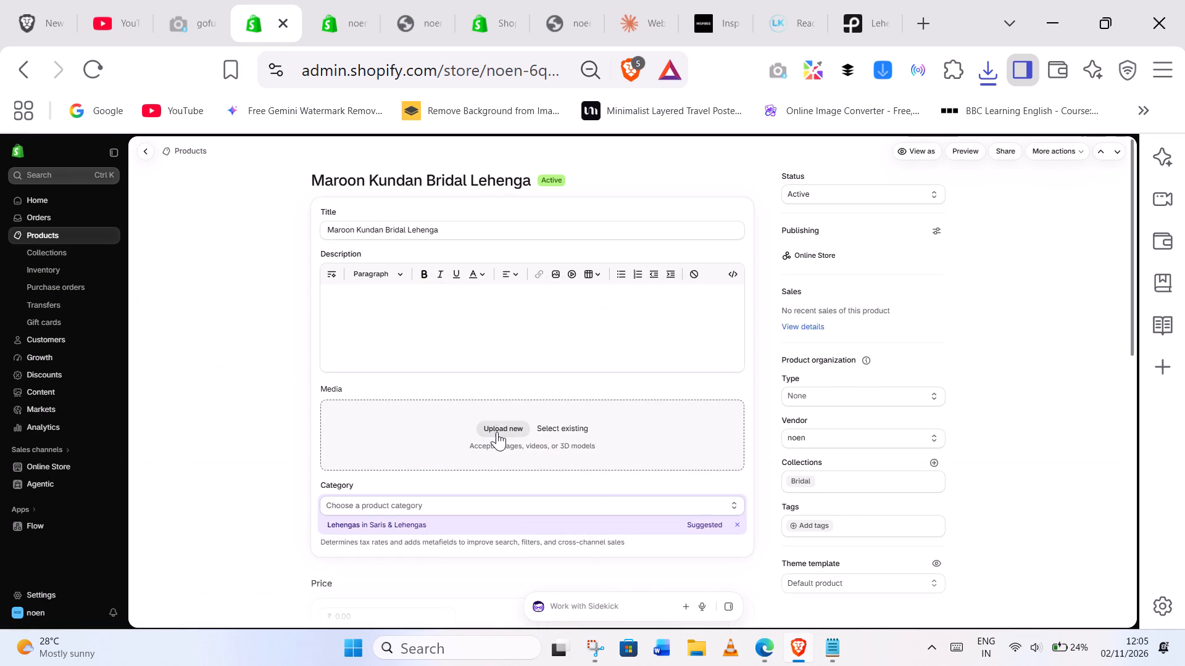
click(502, 432)
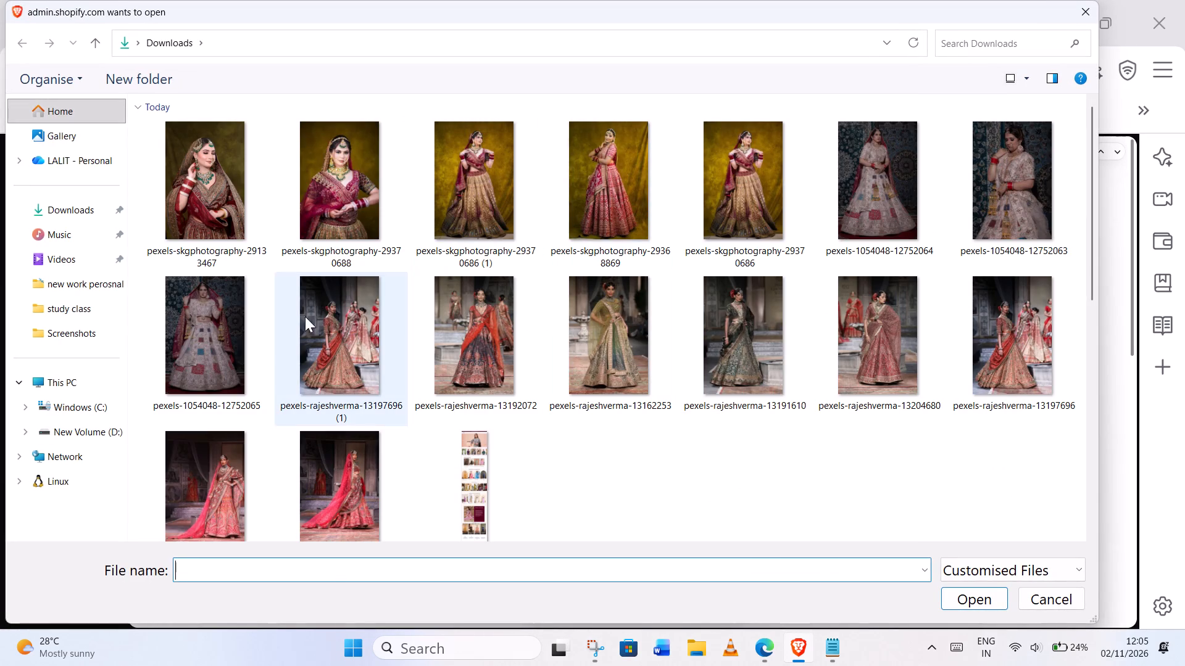
ctrl+click(227, 319)
ctrl+click(1031, 187)
ctrl+click(876, 193)
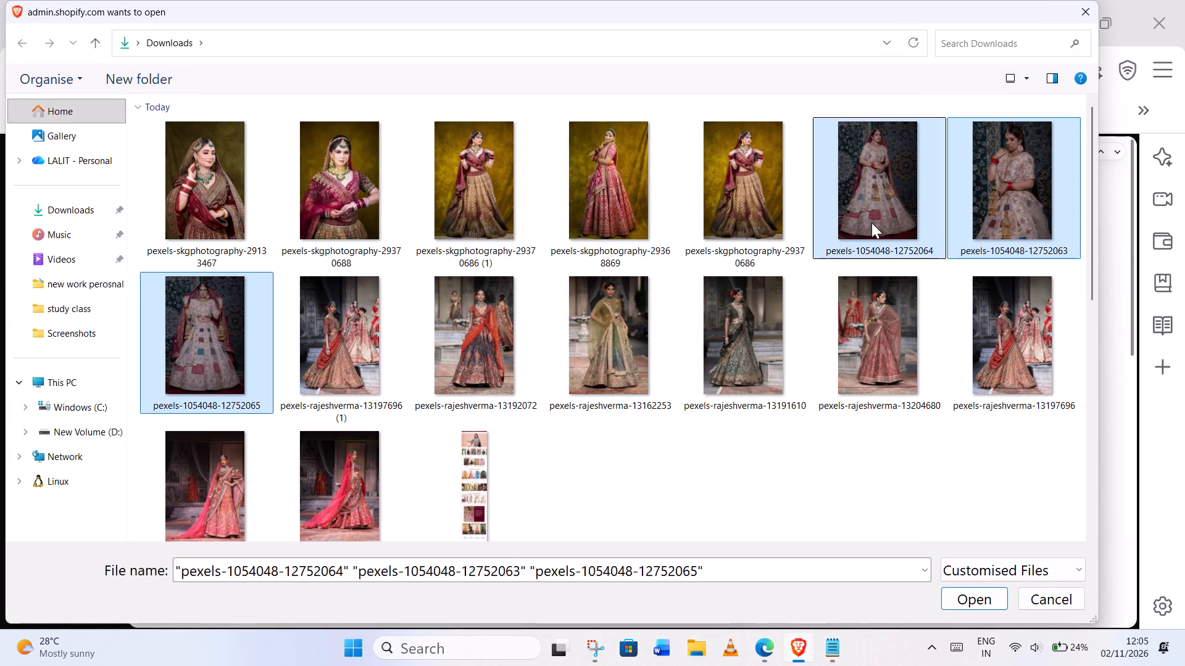
click(955, 597)
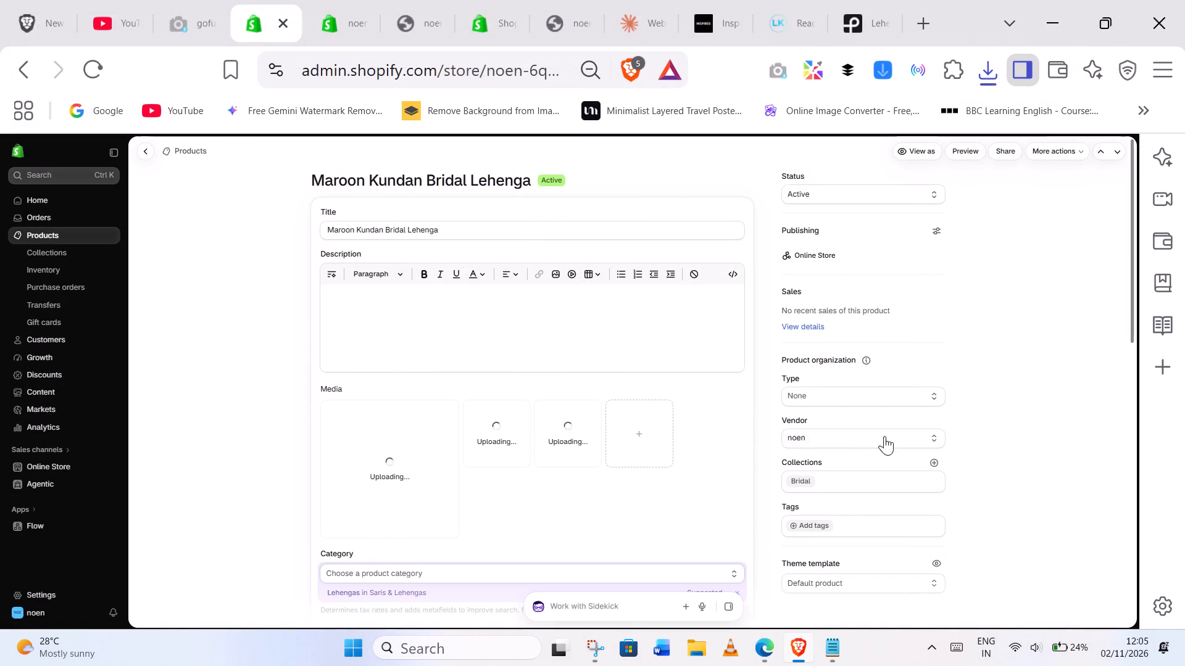
Add the Maroon Kundan Bridal Lehenga to the Home page collection and save the product.
click(810, 525)
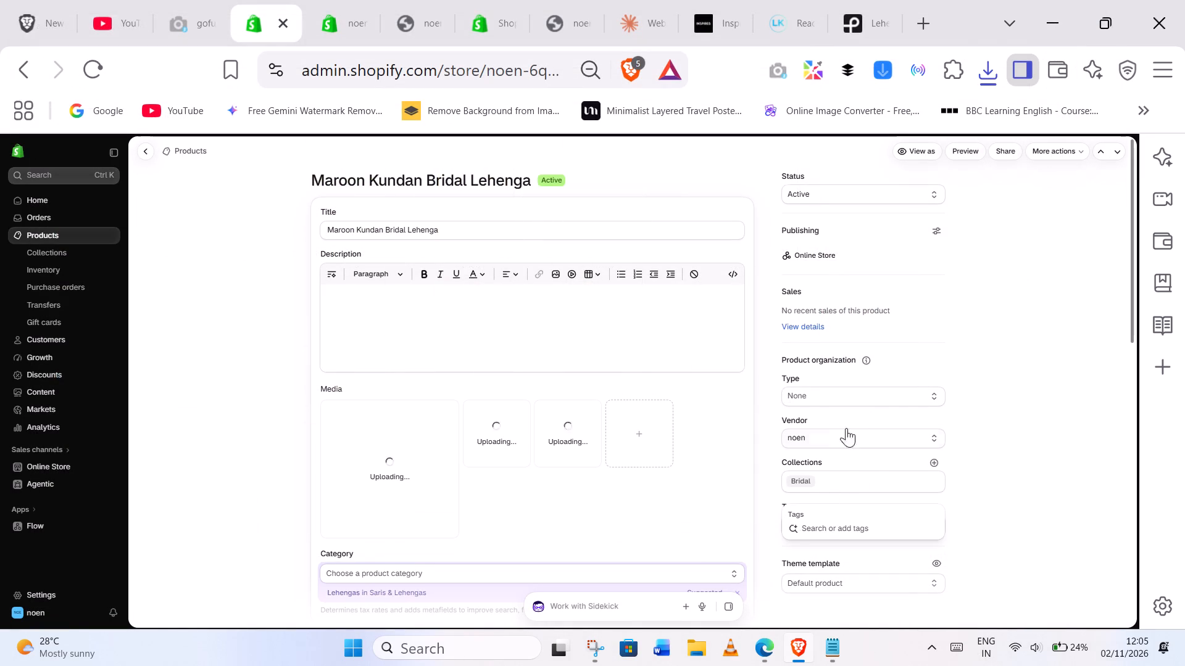
click(815, 474)
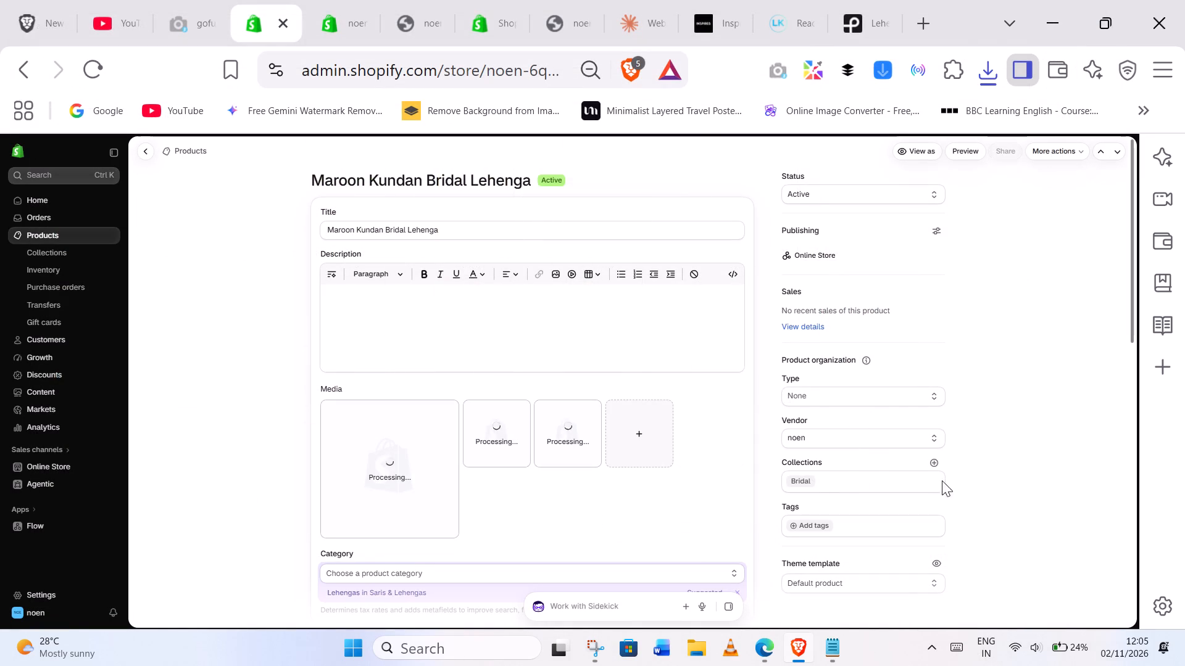
click(932, 465)
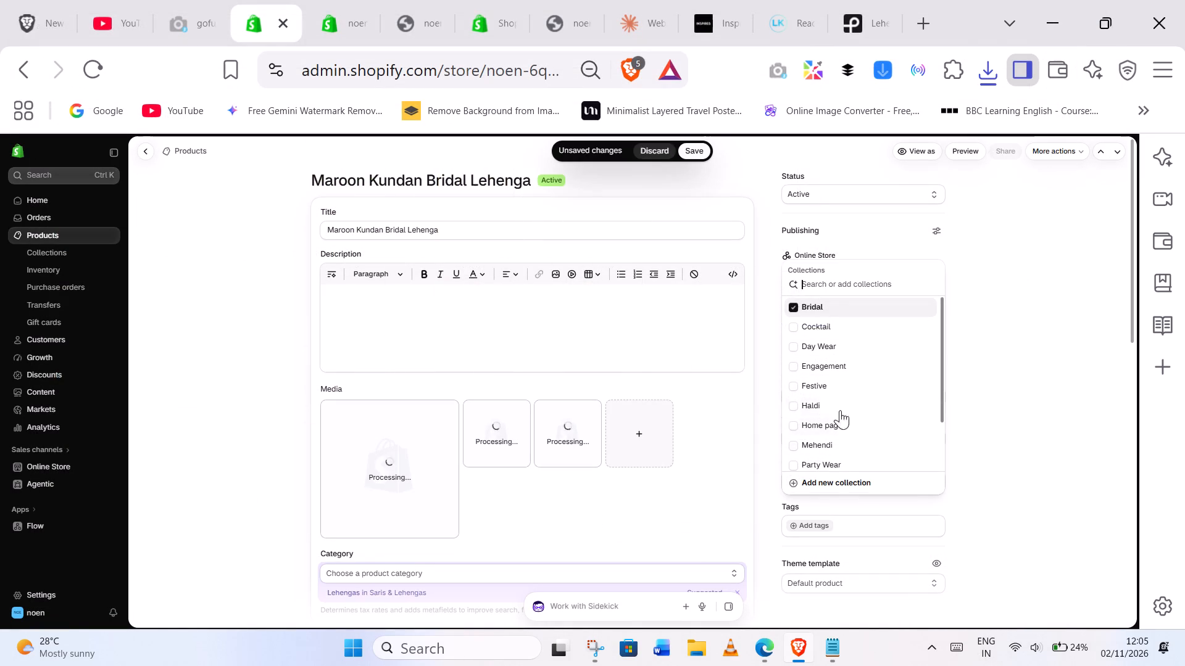
click(836, 427)
click(1063, 371)
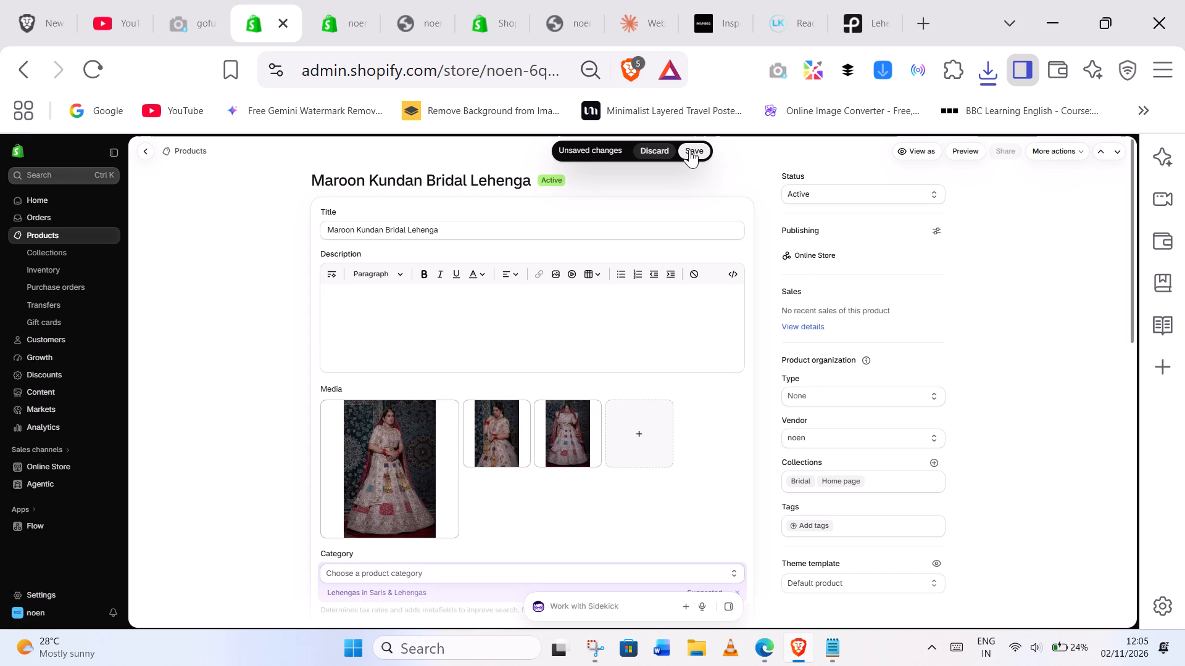
click(690, 149)
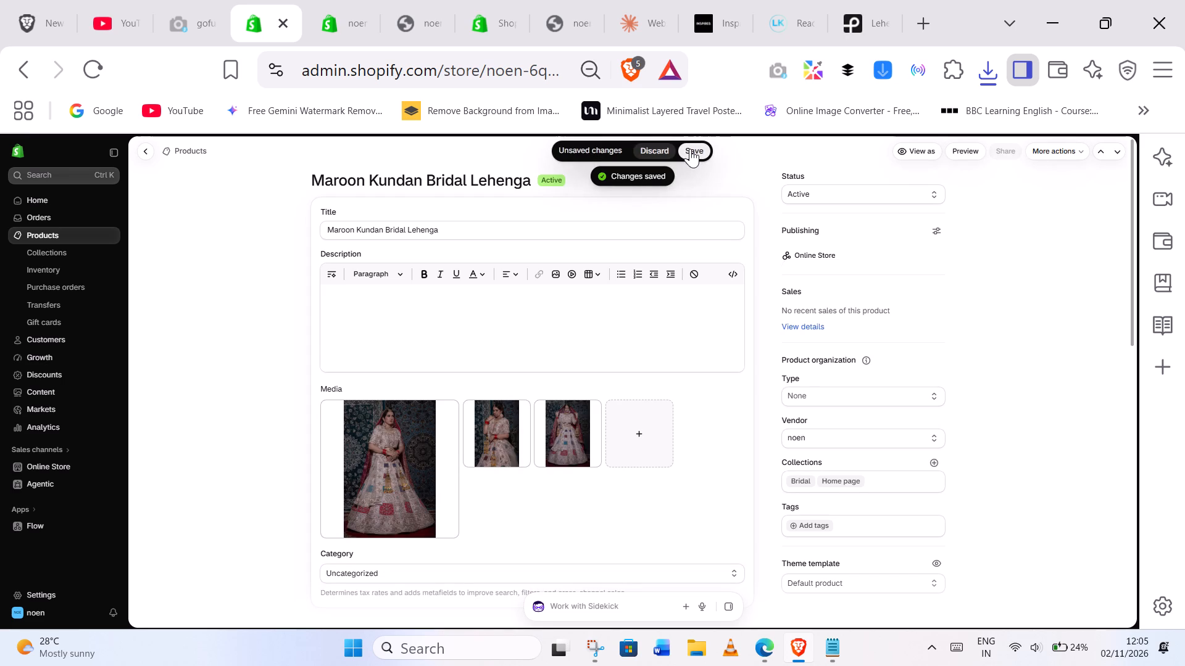
scroll(690, 149, up, 1)
click(690, 149)
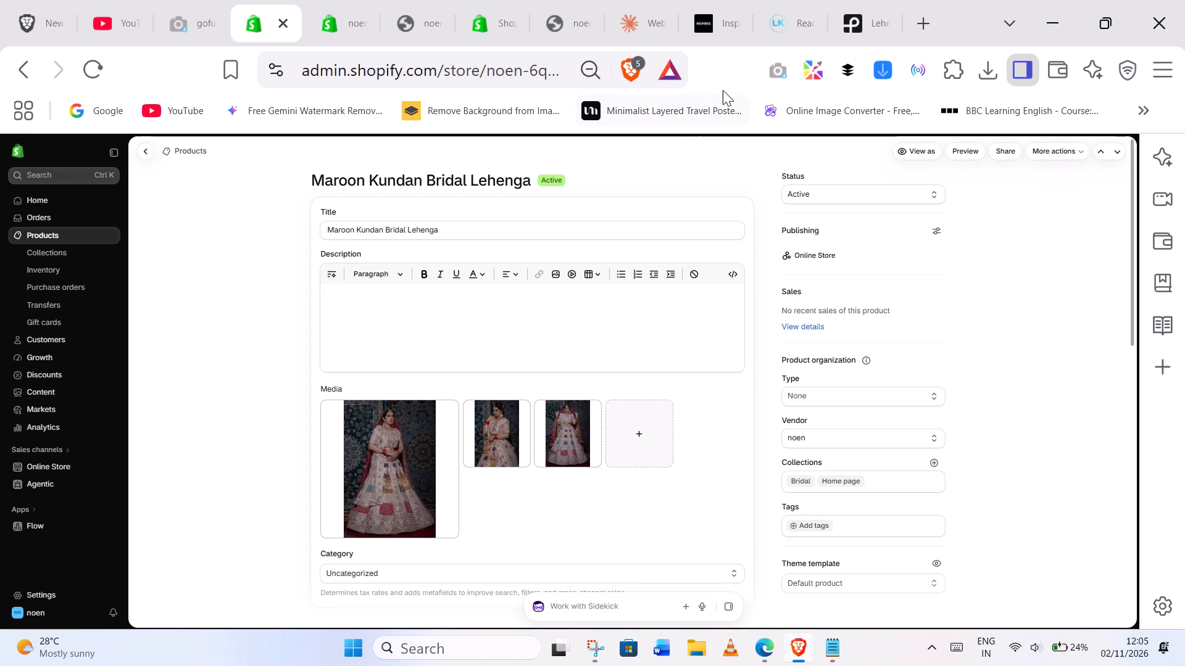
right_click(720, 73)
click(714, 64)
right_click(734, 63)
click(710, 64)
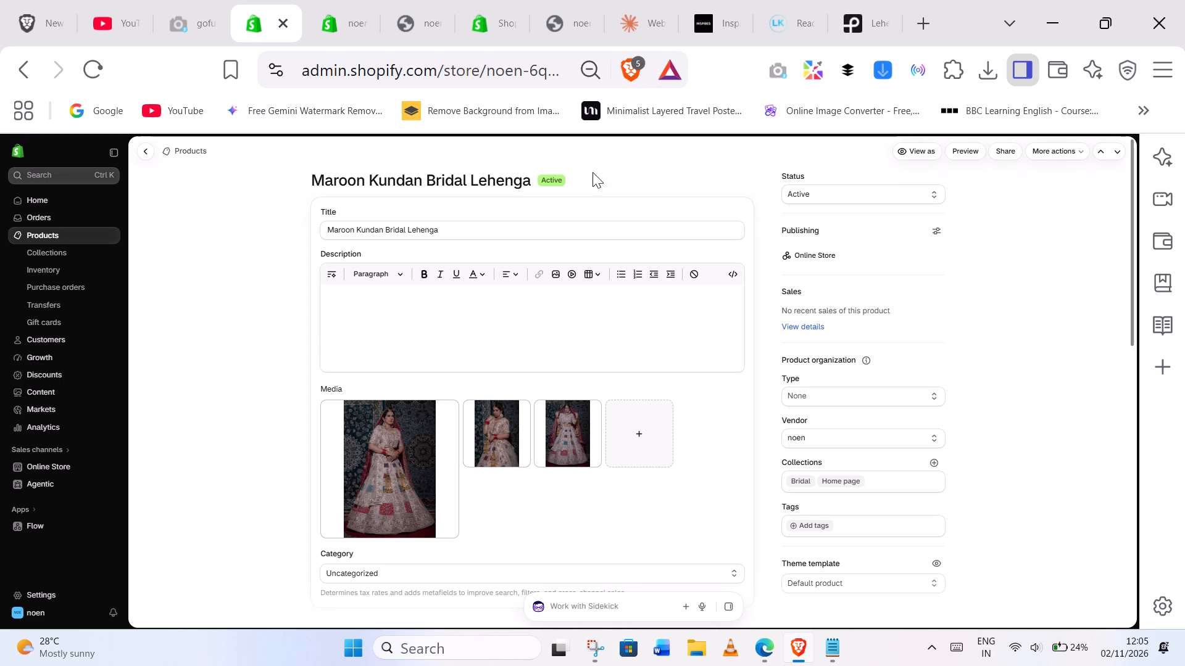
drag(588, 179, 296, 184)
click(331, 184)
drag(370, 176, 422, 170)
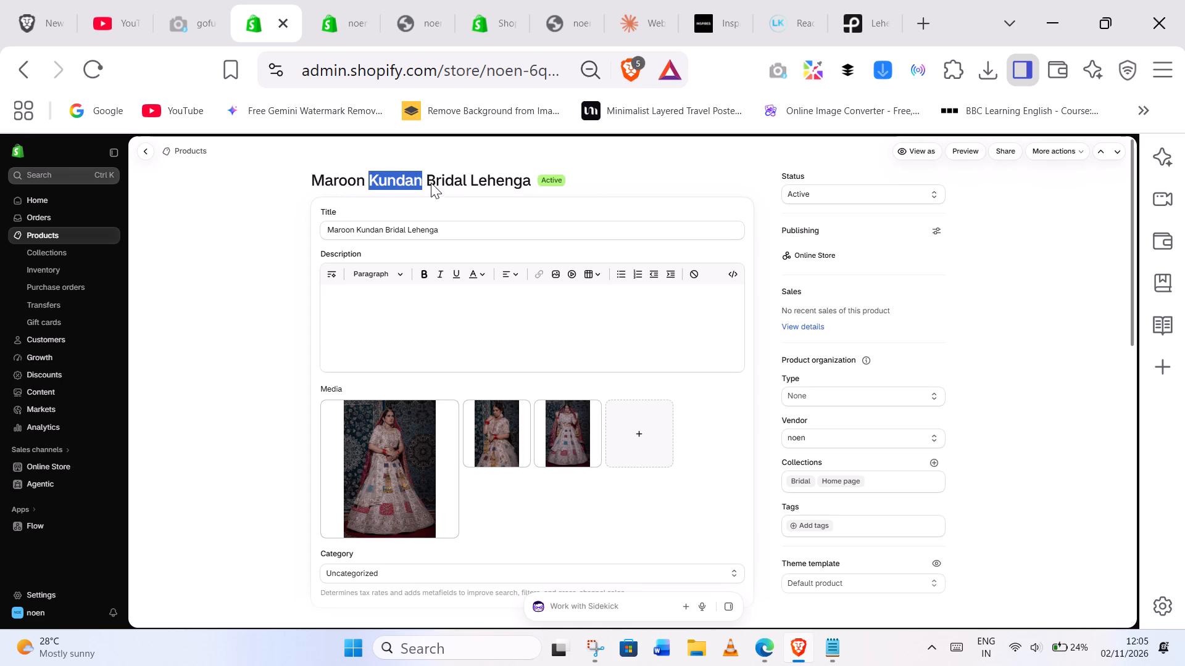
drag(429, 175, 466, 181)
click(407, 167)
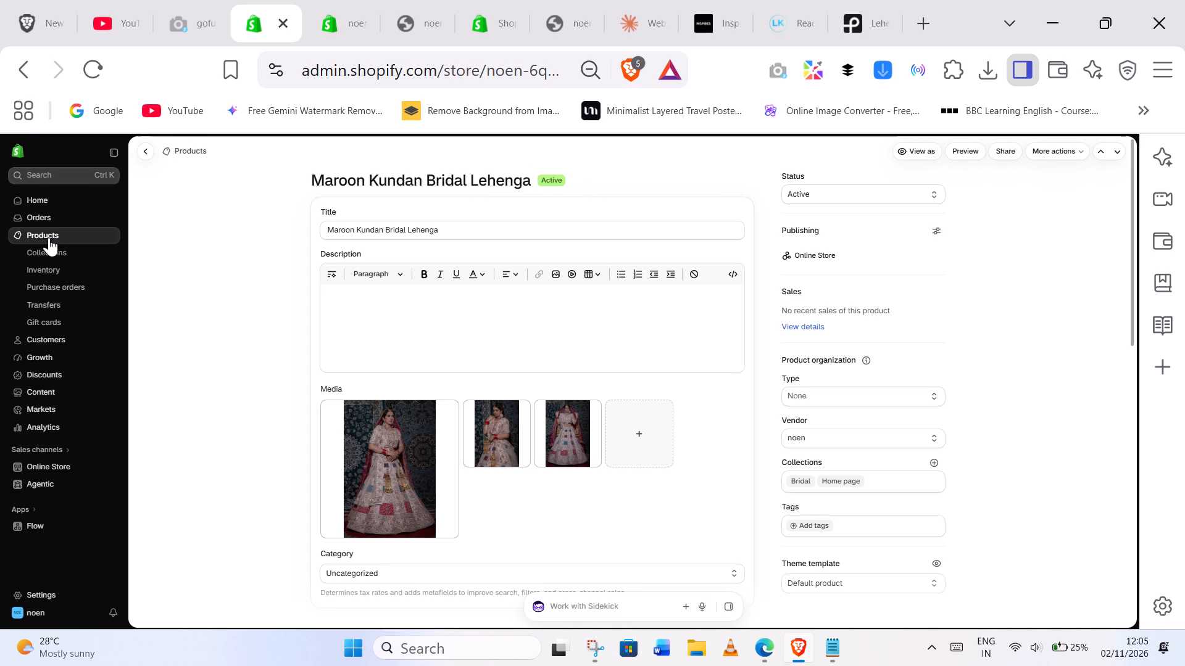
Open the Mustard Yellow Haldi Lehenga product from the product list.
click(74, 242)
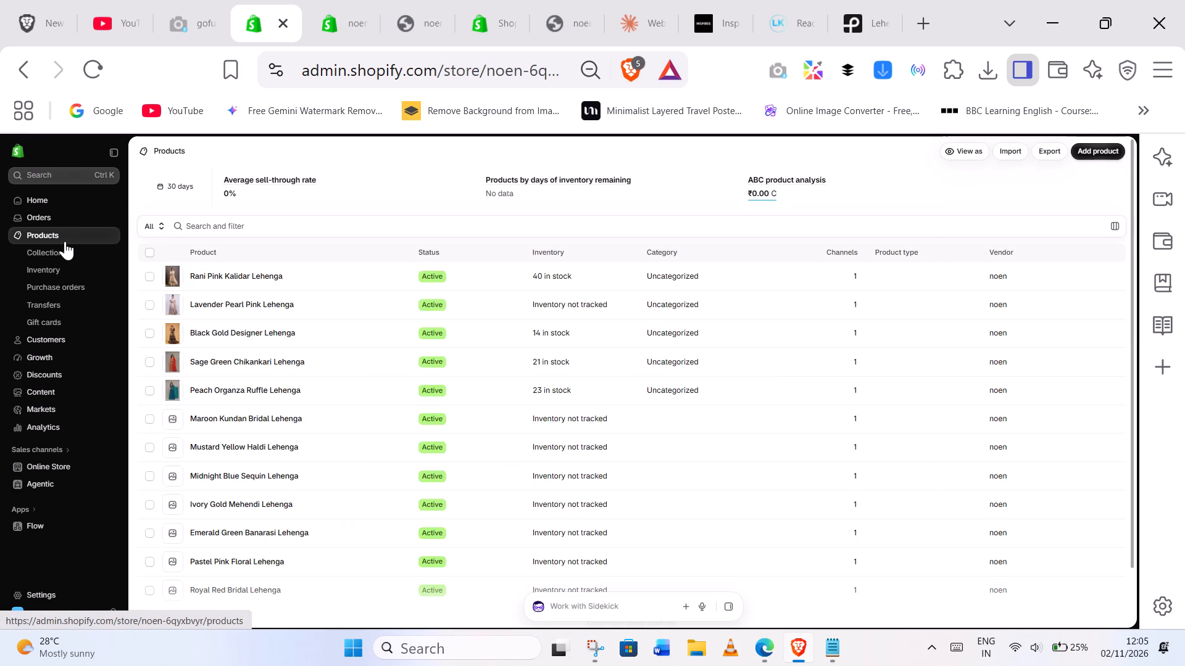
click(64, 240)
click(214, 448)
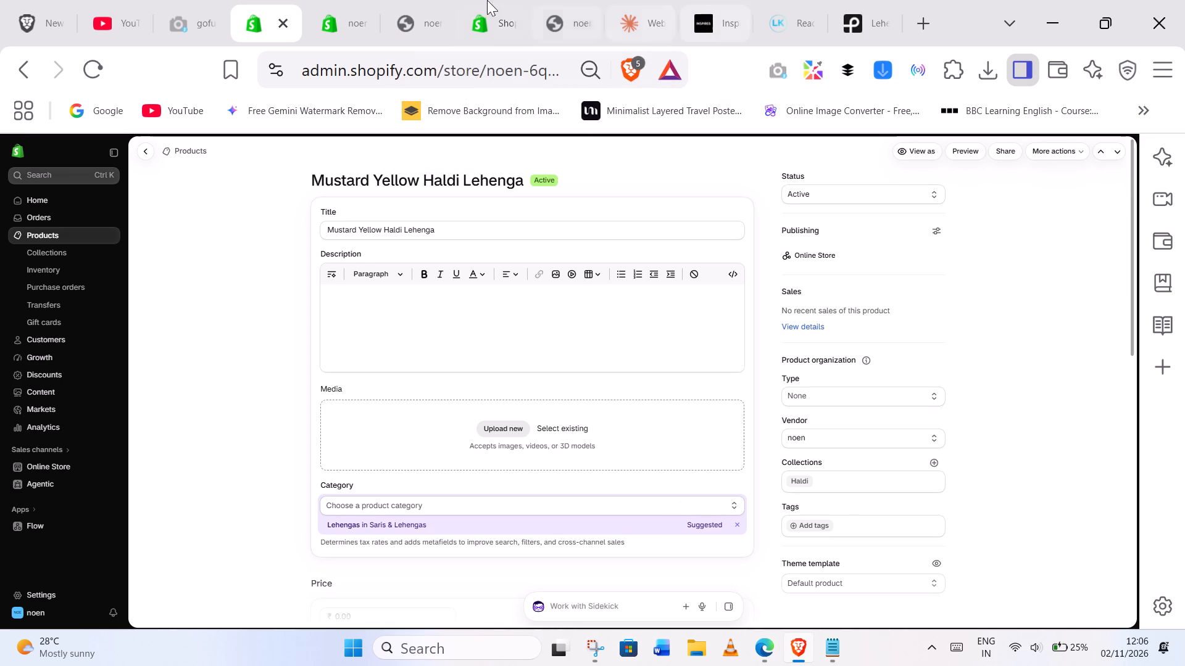
Look through the downloaded lehenga photos in File Explorer's Downloads folder, and return to the Shopify admin in Brave.
click(706, 652)
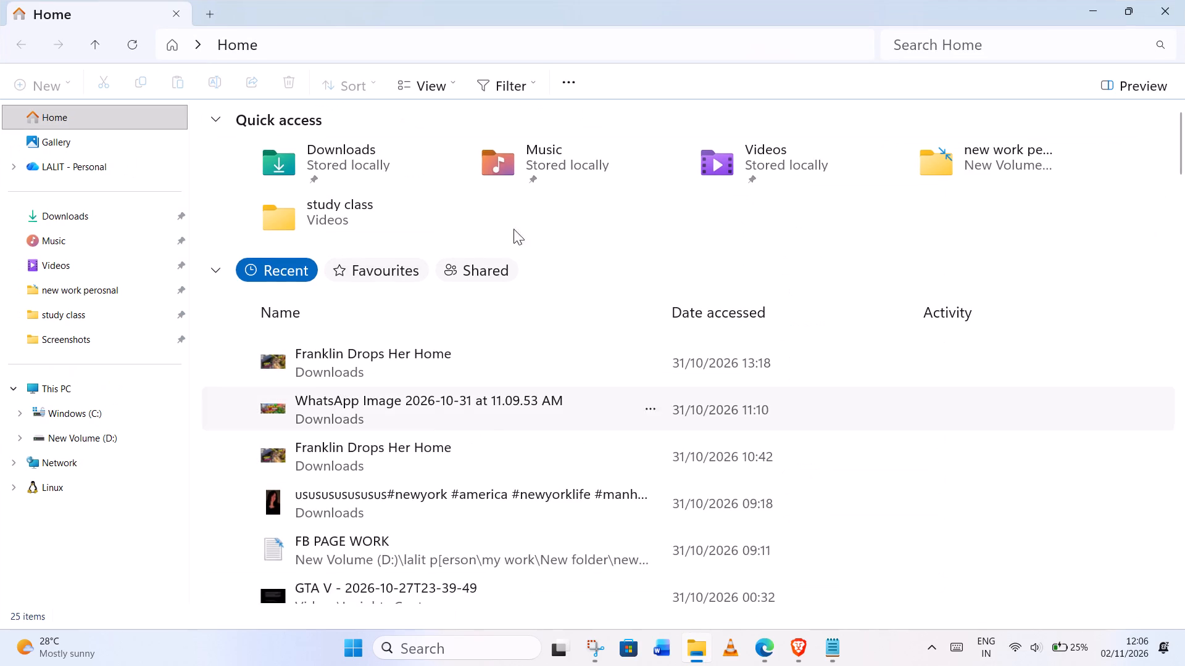
click(125, 239)
click(64, 267)
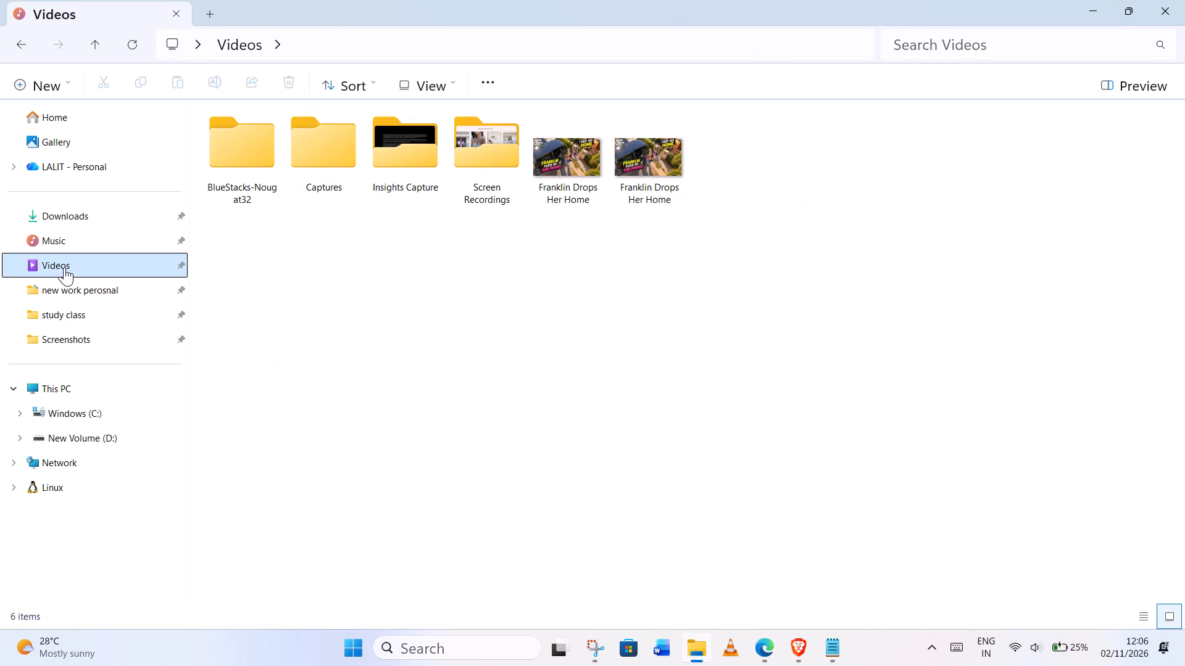
click(72, 214)
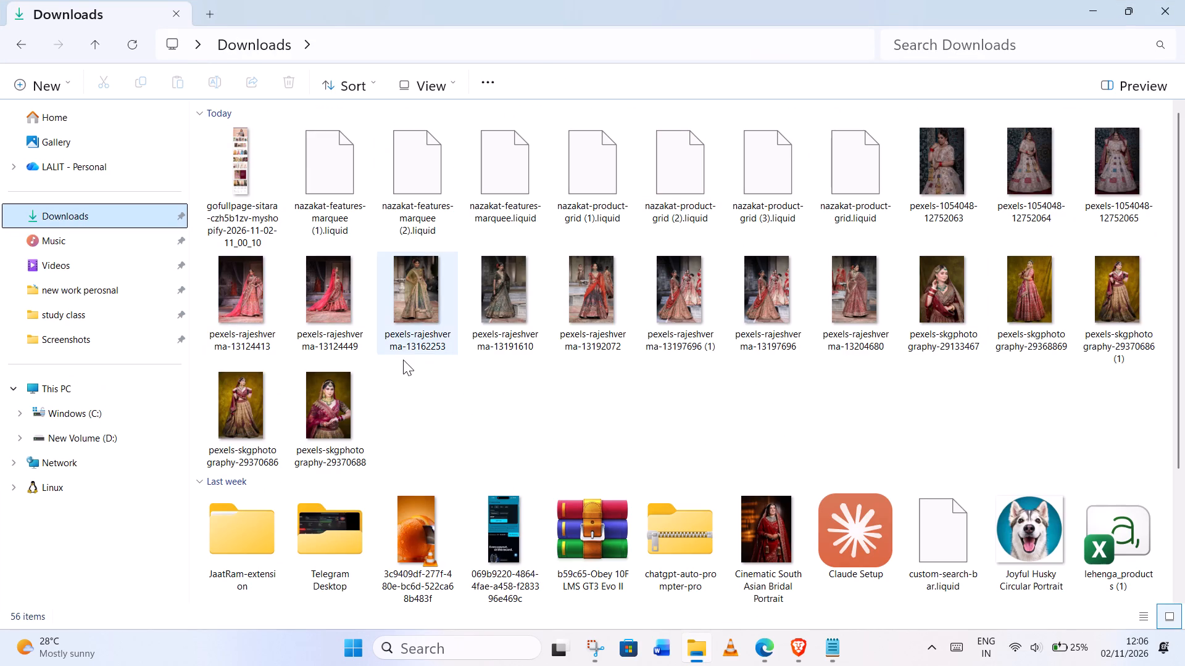
key(alt+Tab)
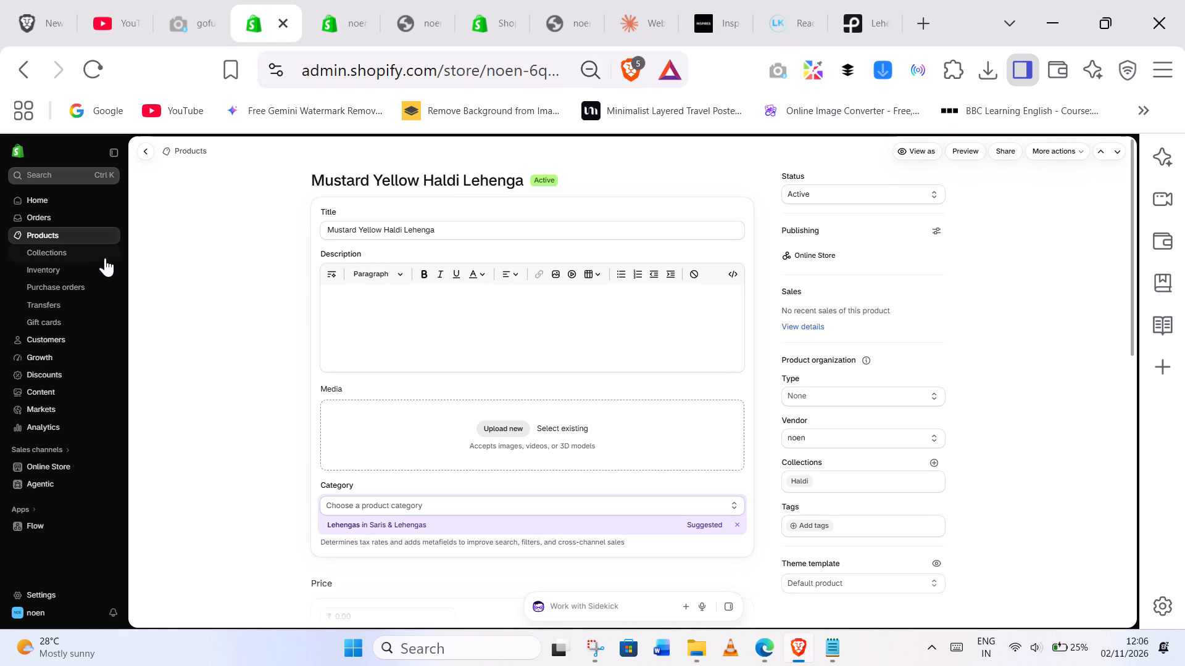
Upload pexels-skgphotography-29133467, -29370688, -29370686 (1) and -29370686 from Downloads as media for the Royal Red Bridal Lehenga product.
click(60, 240)
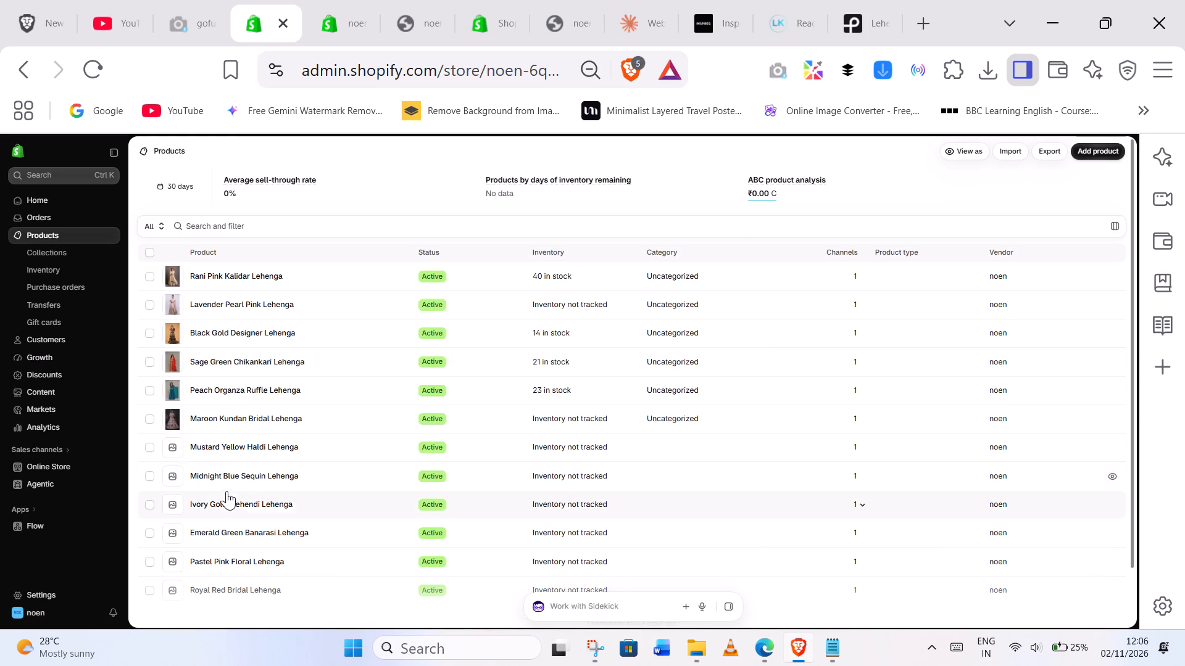
click(234, 474)
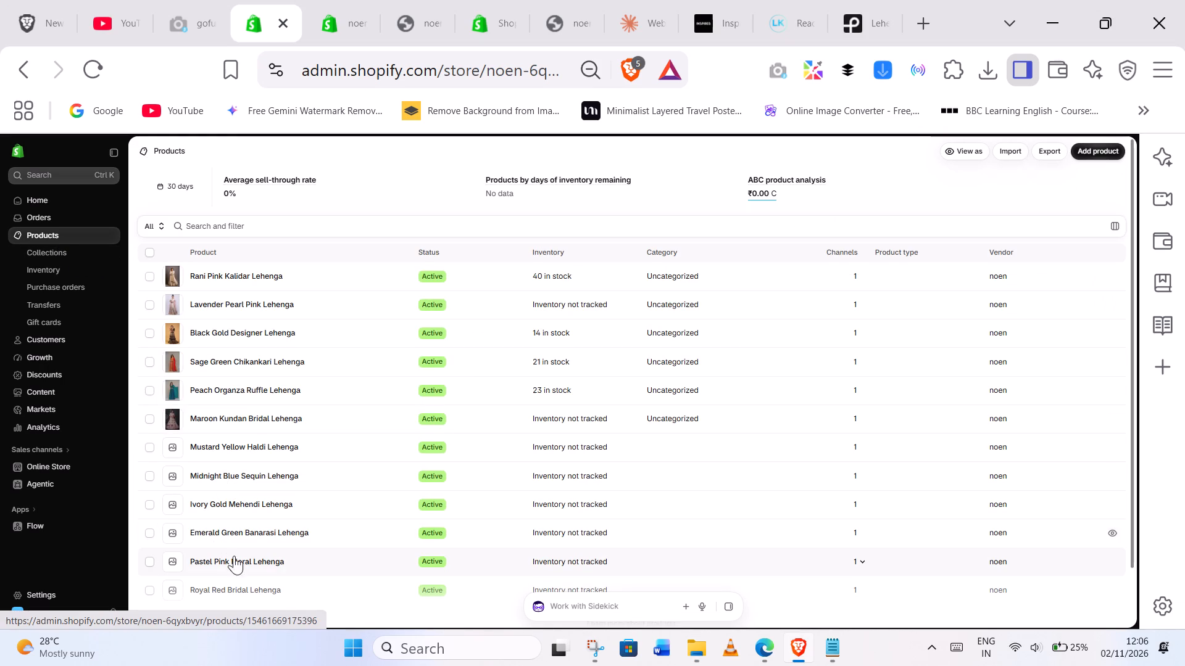
scroll(252, 528, down, 1)
click(243, 529)
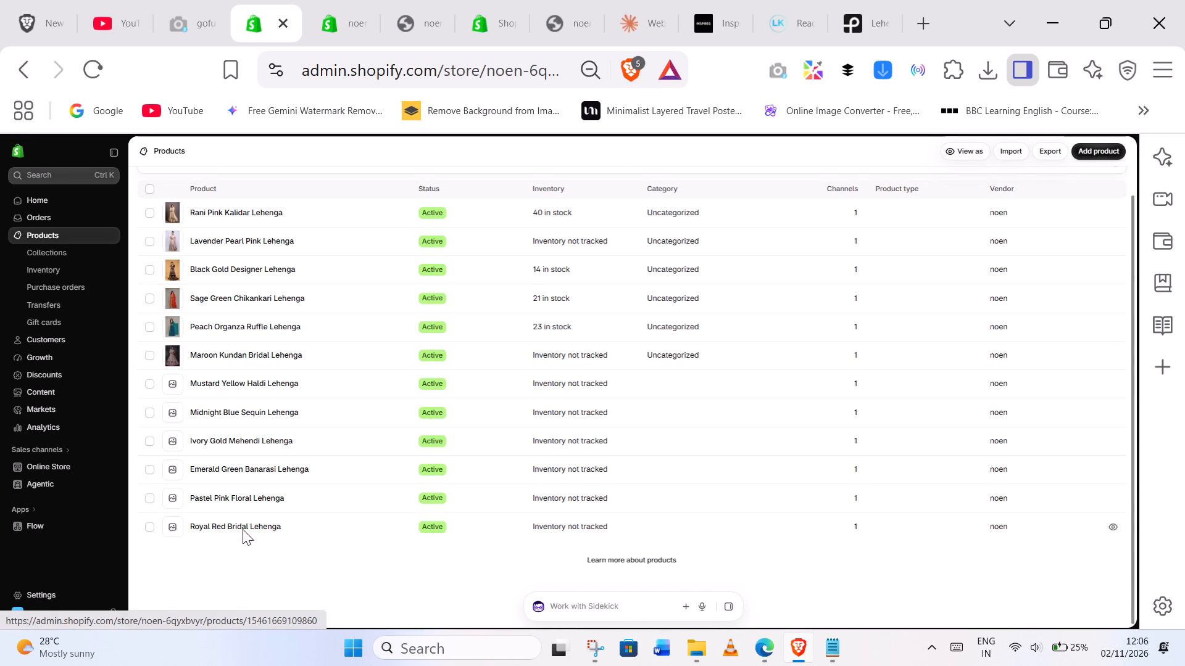
click(505, 425)
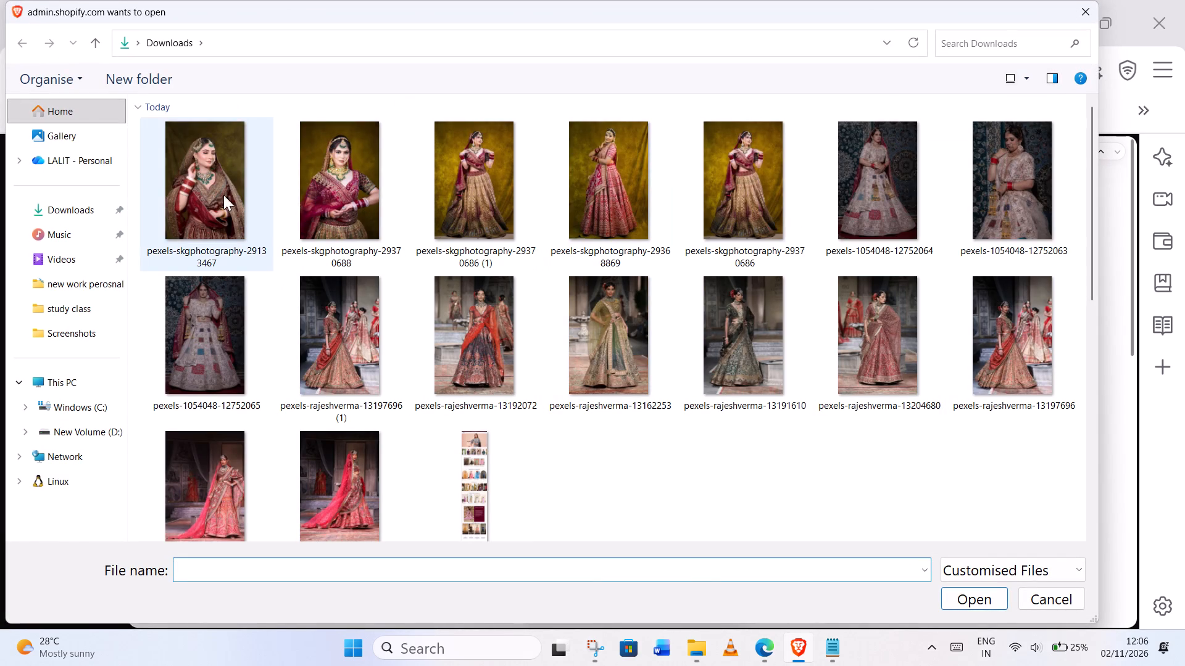
ctrl+click(760, 166)
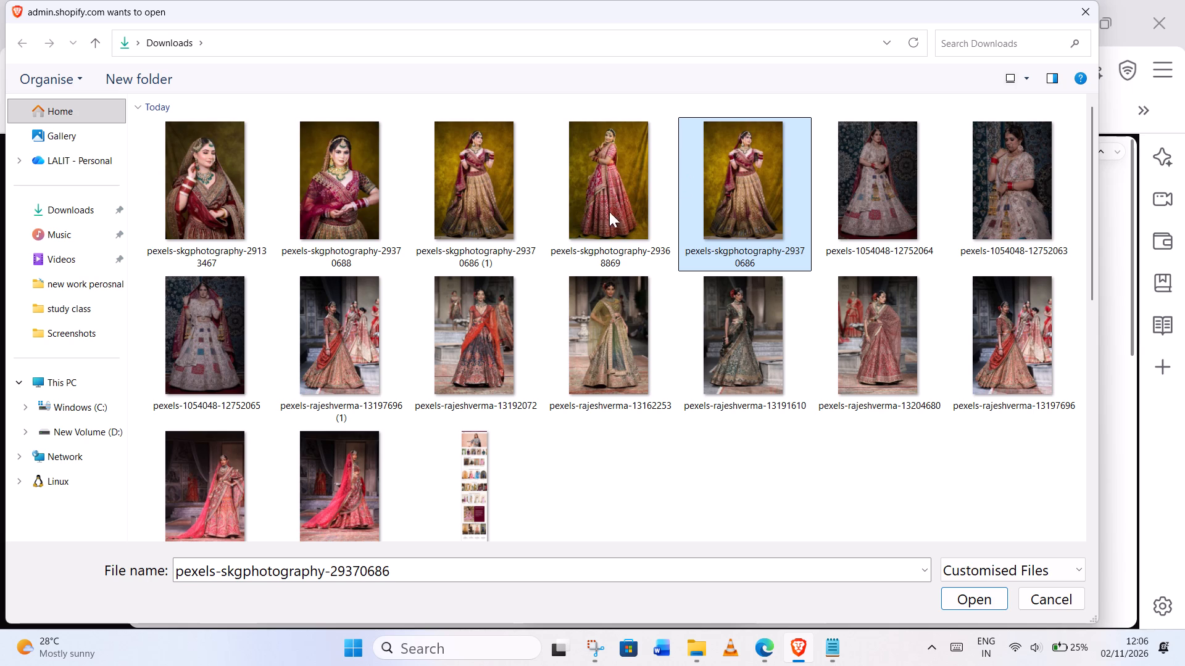
ctrl+click(500, 194)
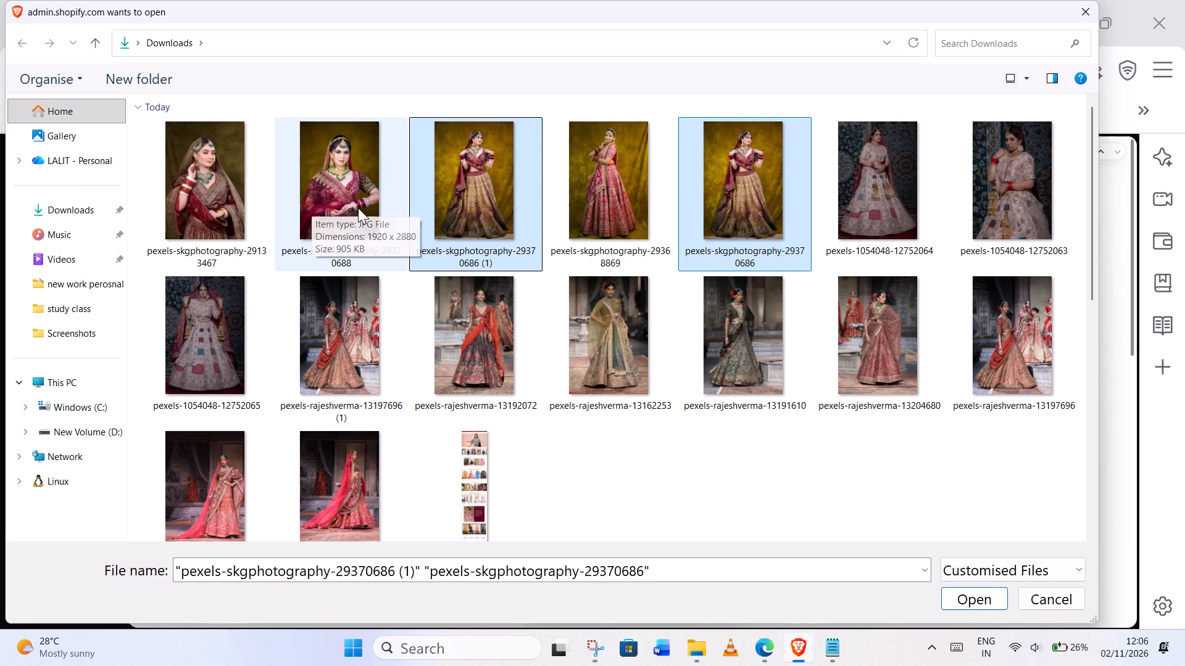
ctrl+click(322, 189)
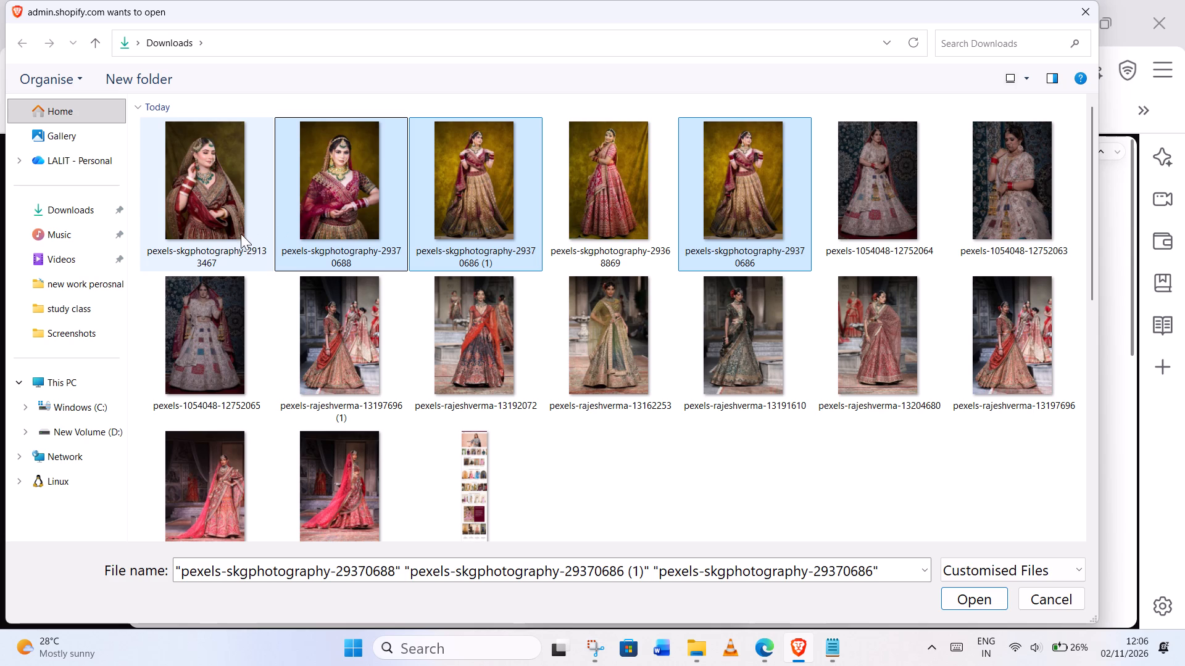
ctrl+click(220, 205)
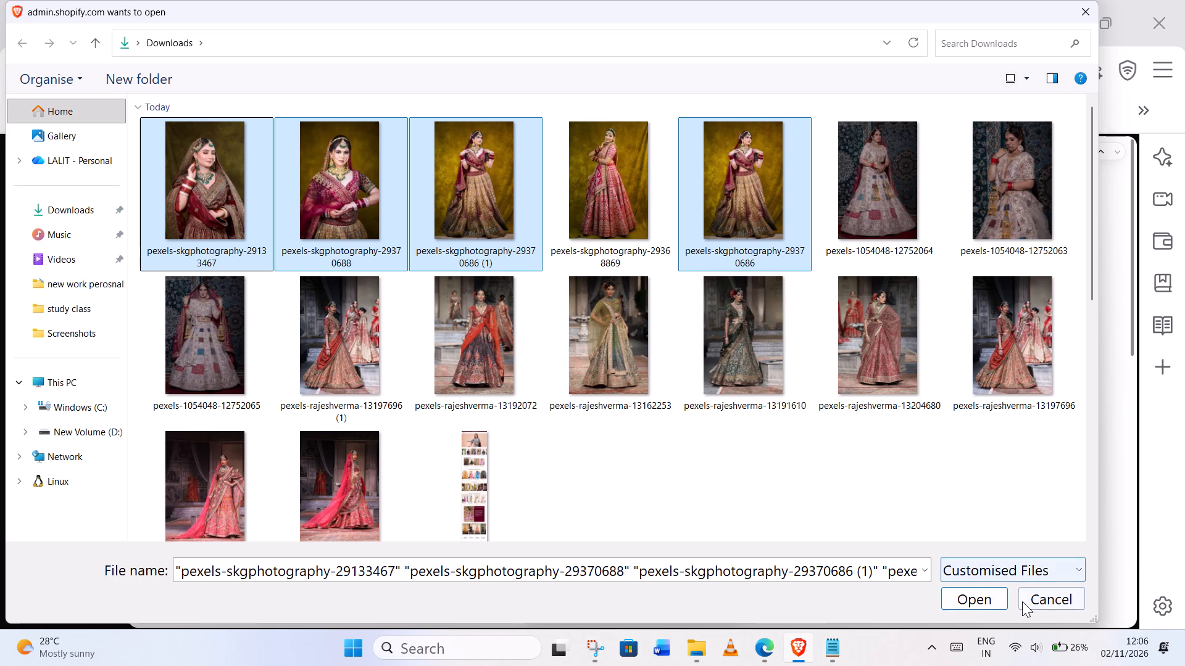
click(979, 593)
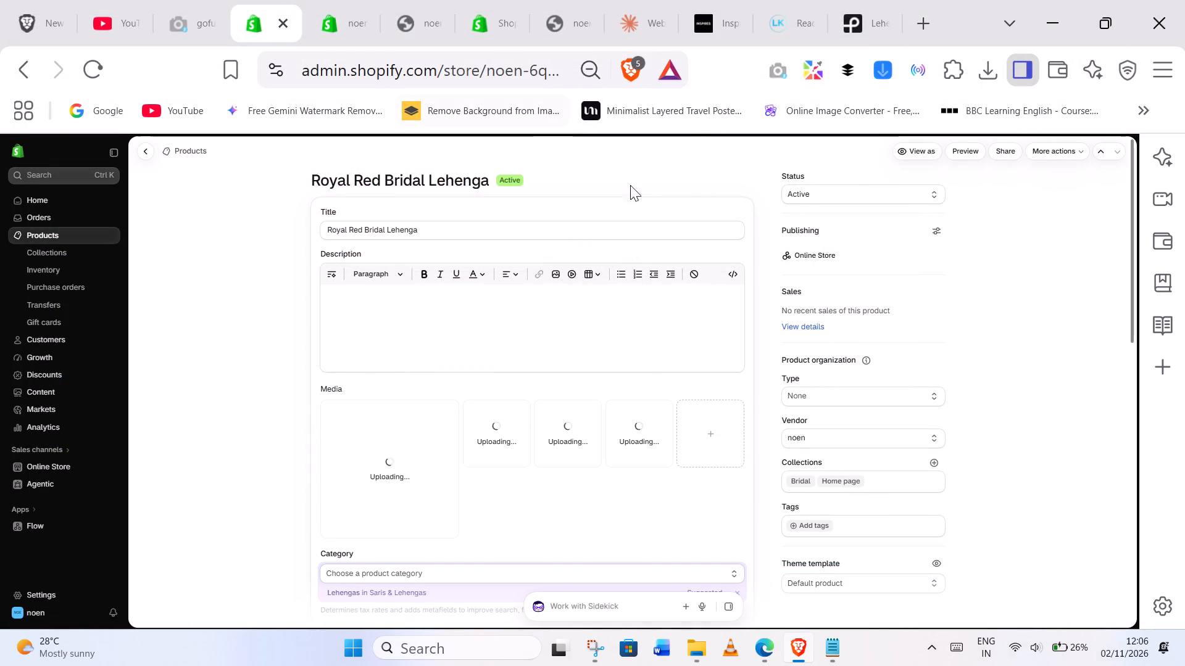
click(716, 67)
right_click(716, 67)
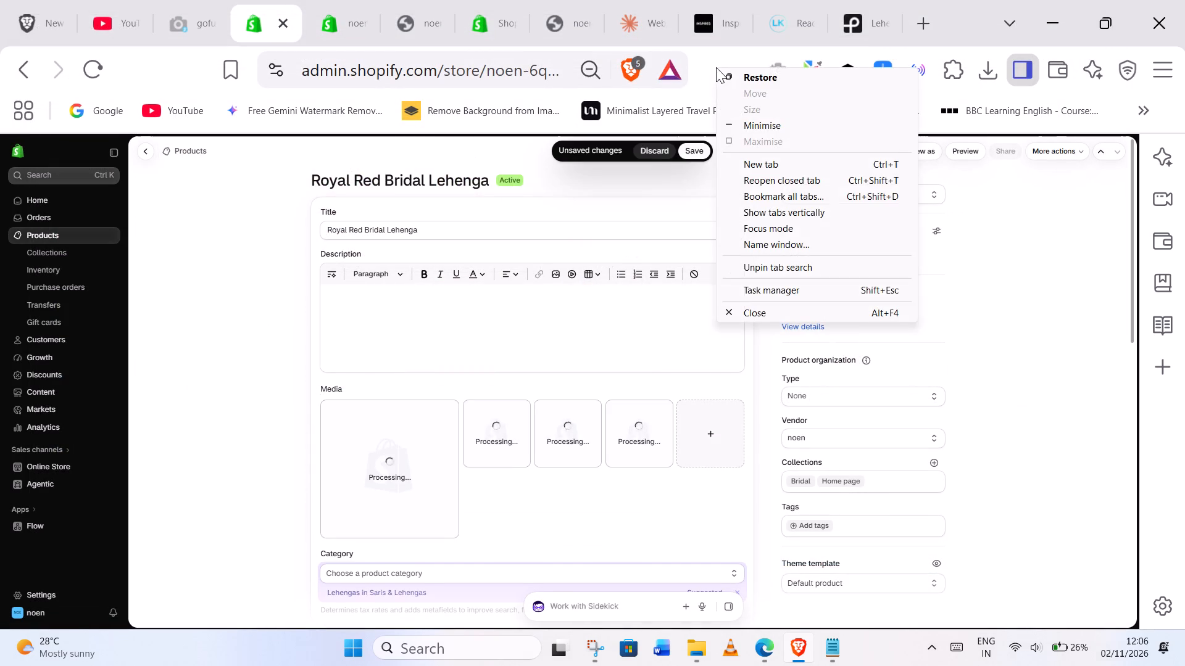
click(705, 73)
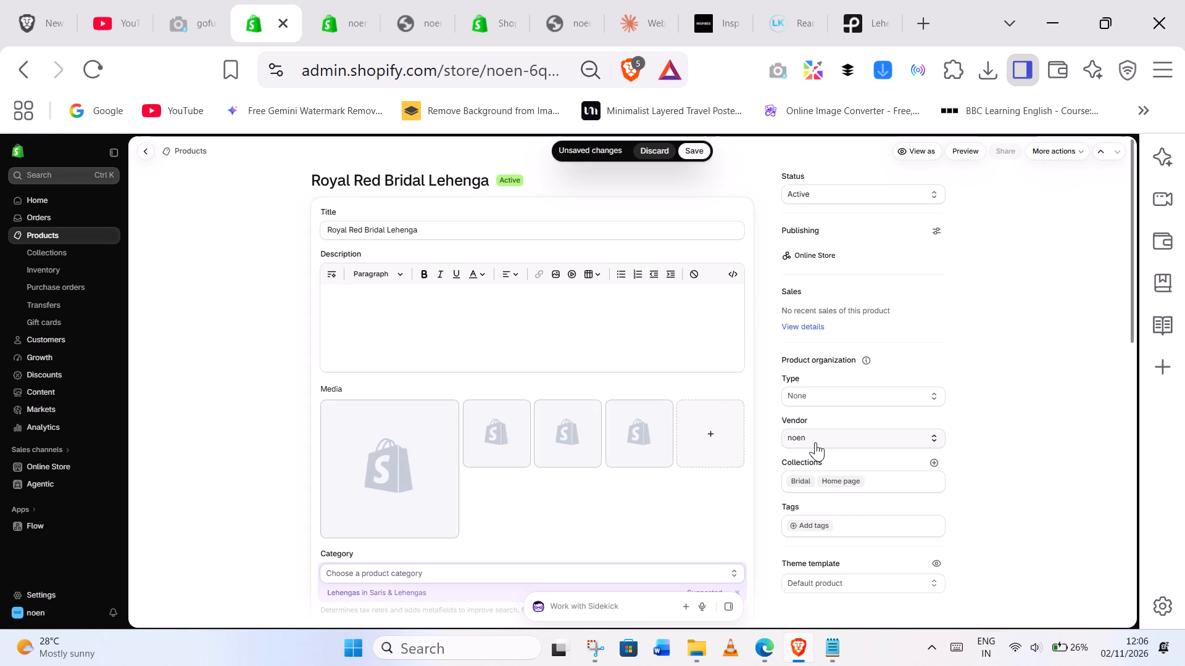
Move the last full-length photo to the first media slot of the Royal Red Bridal Lehenga and try to save the product.
click(678, 146)
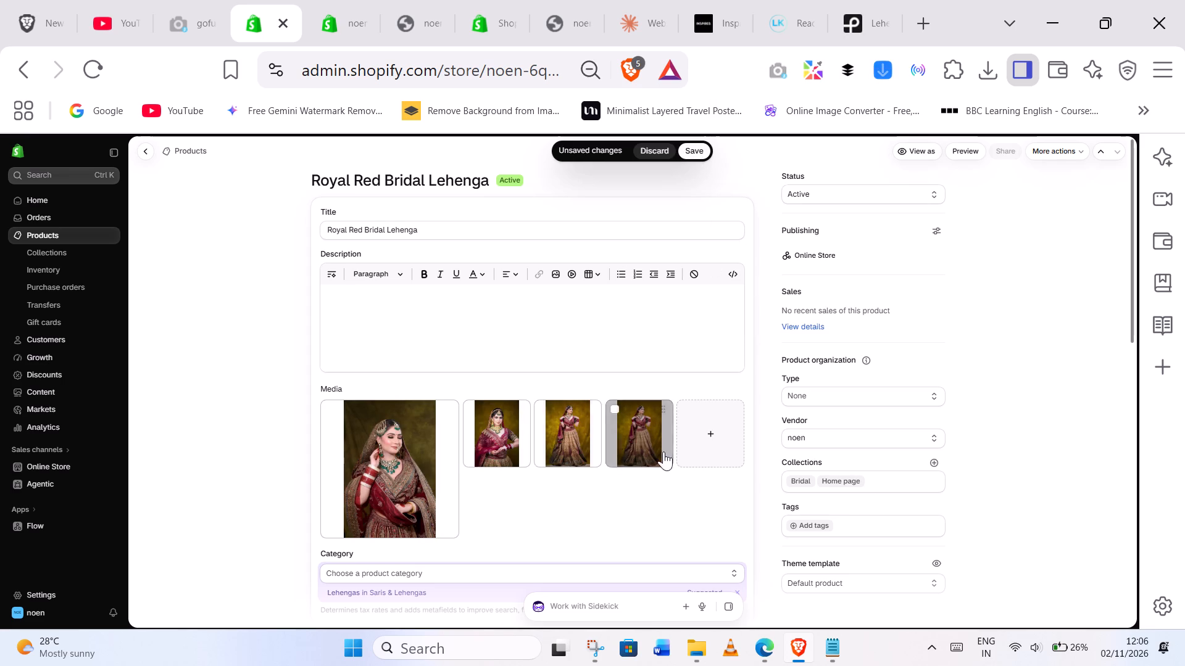
drag(651, 437, 415, 458)
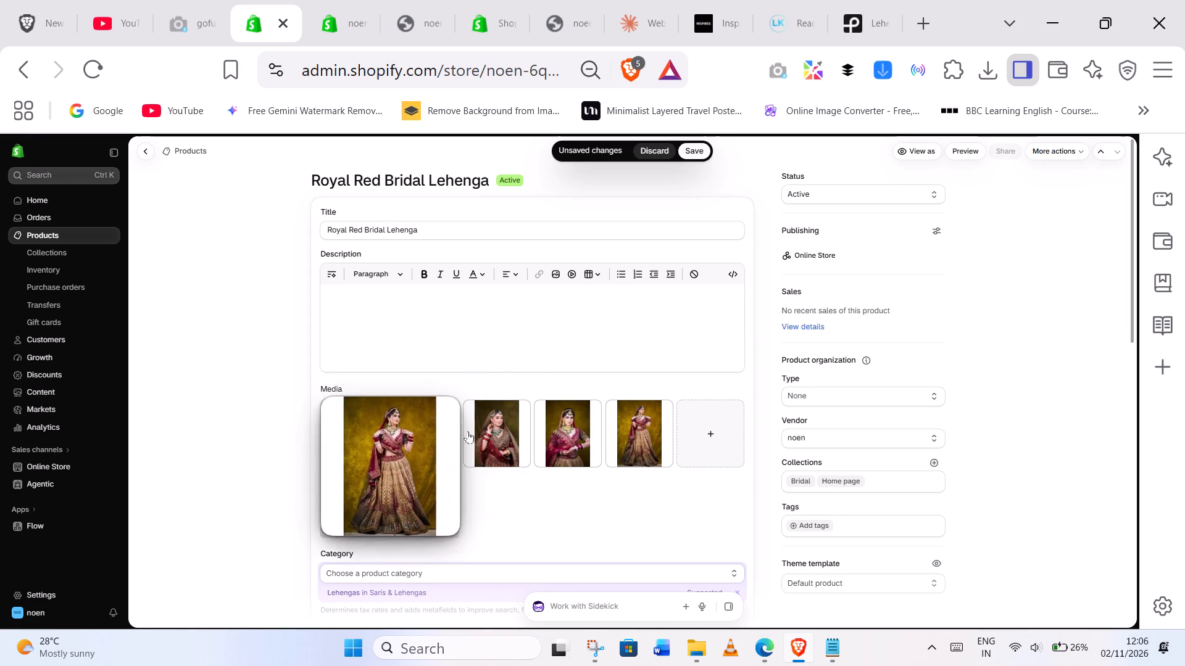
double_click(697, 152)
click(734, 59)
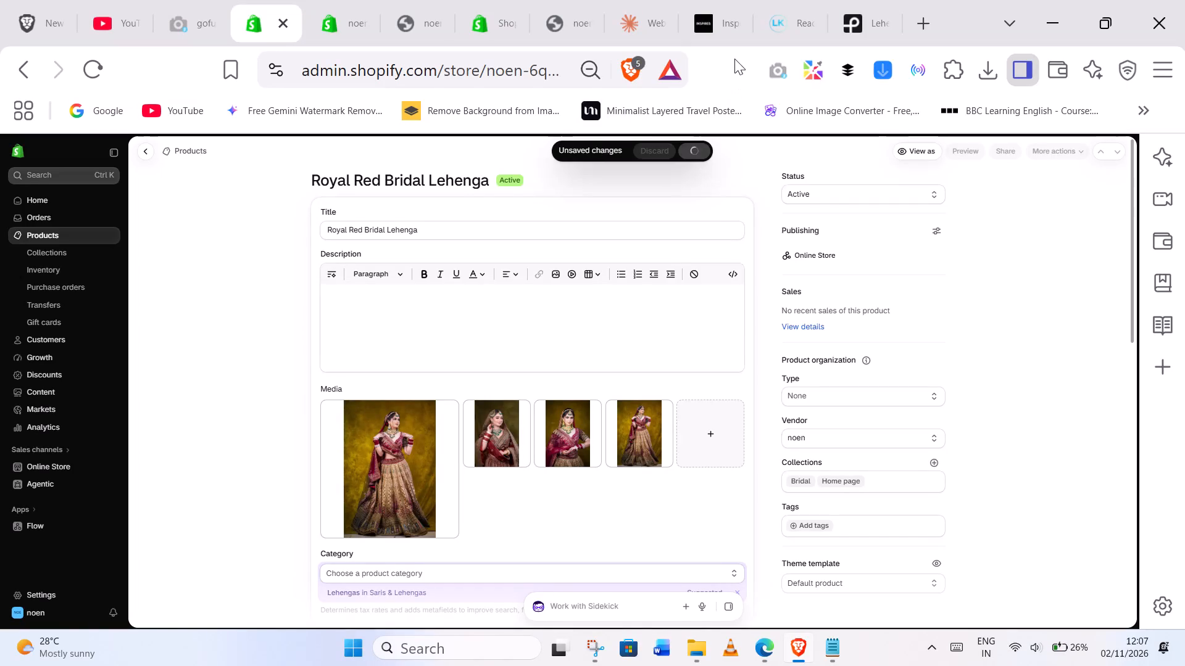
right_click(734, 59)
click(704, 66)
click(775, 17)
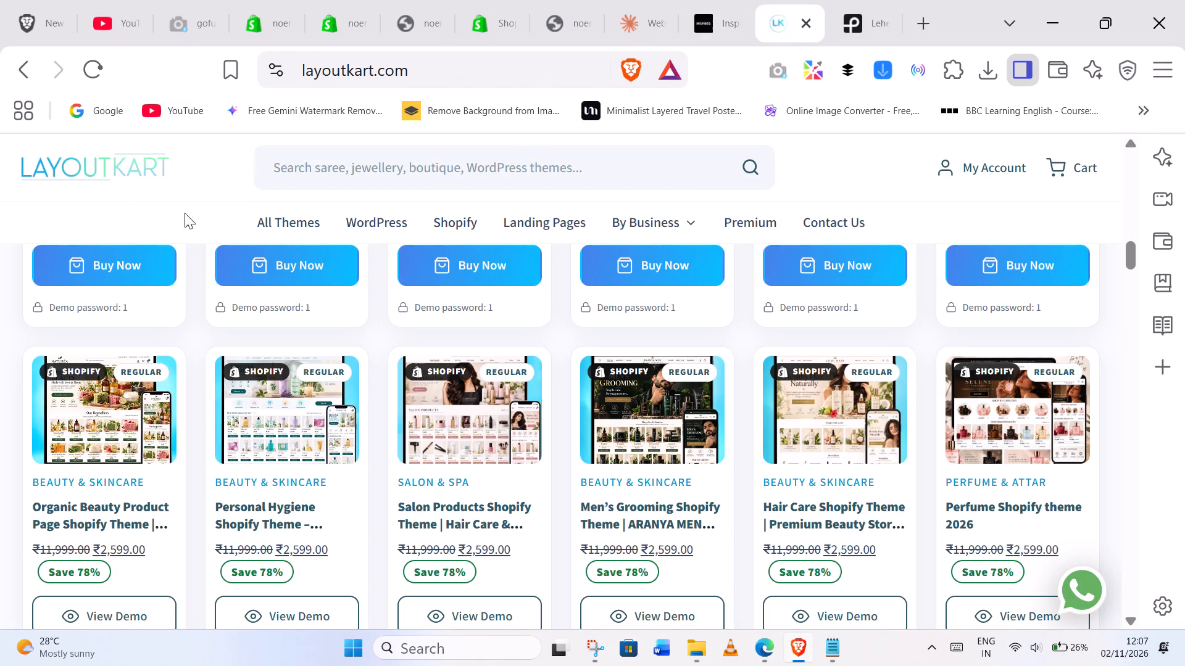
double_click(91, 171)
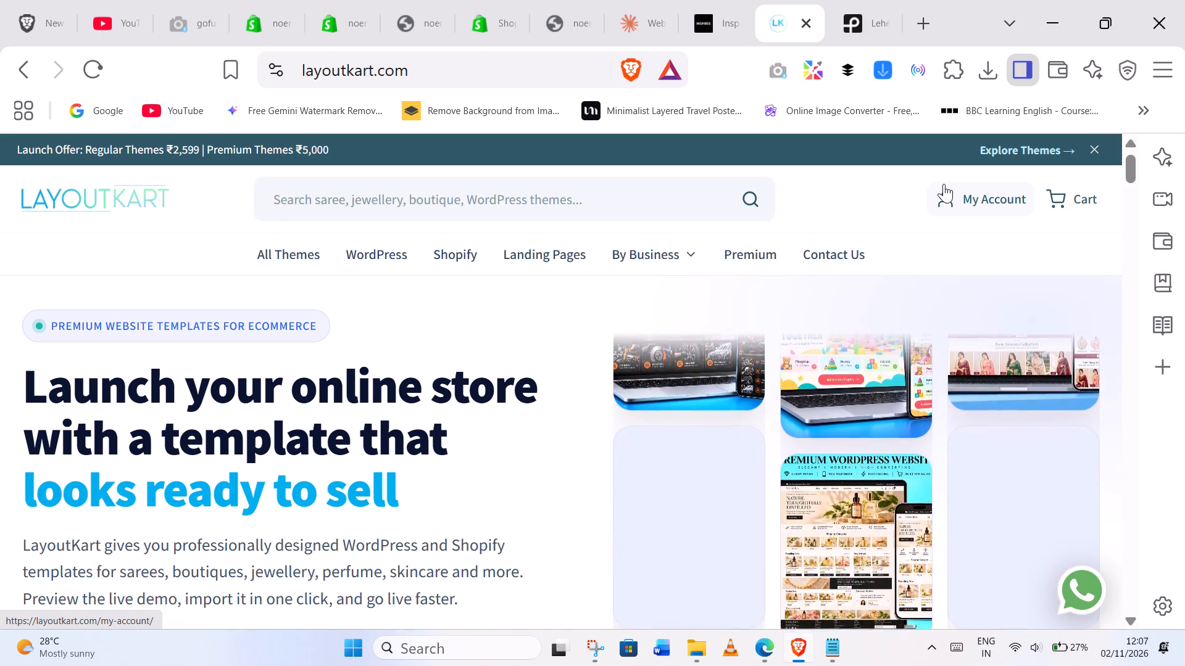
click(701, 23)
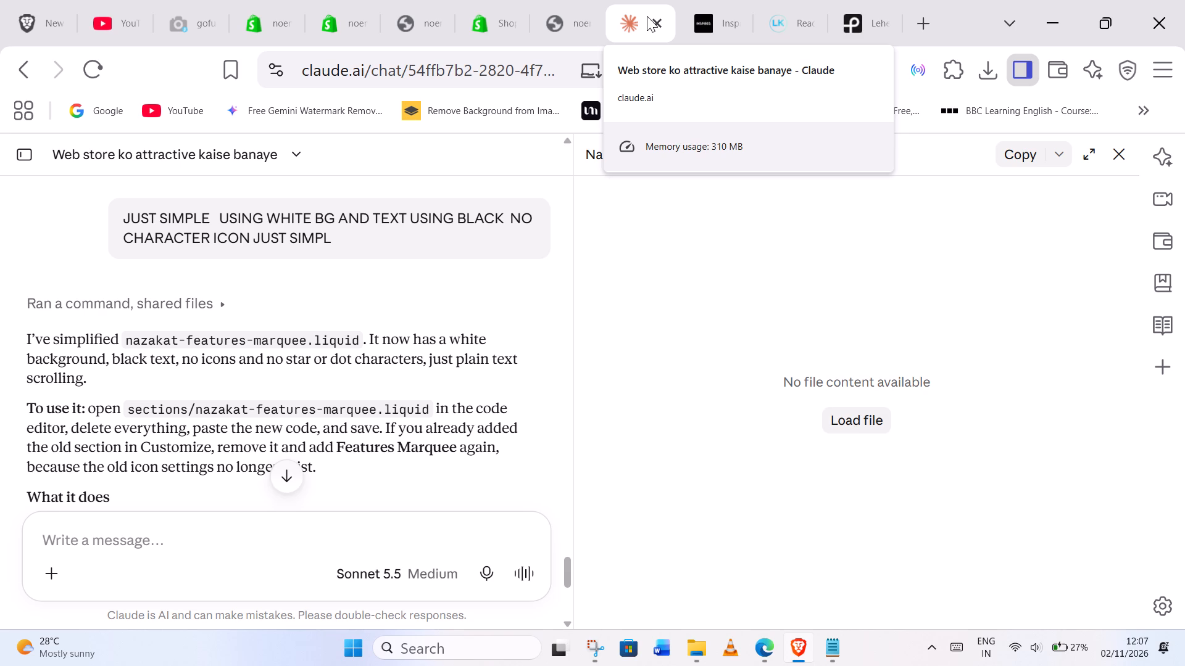
click(573, 9)
click(685, 31)
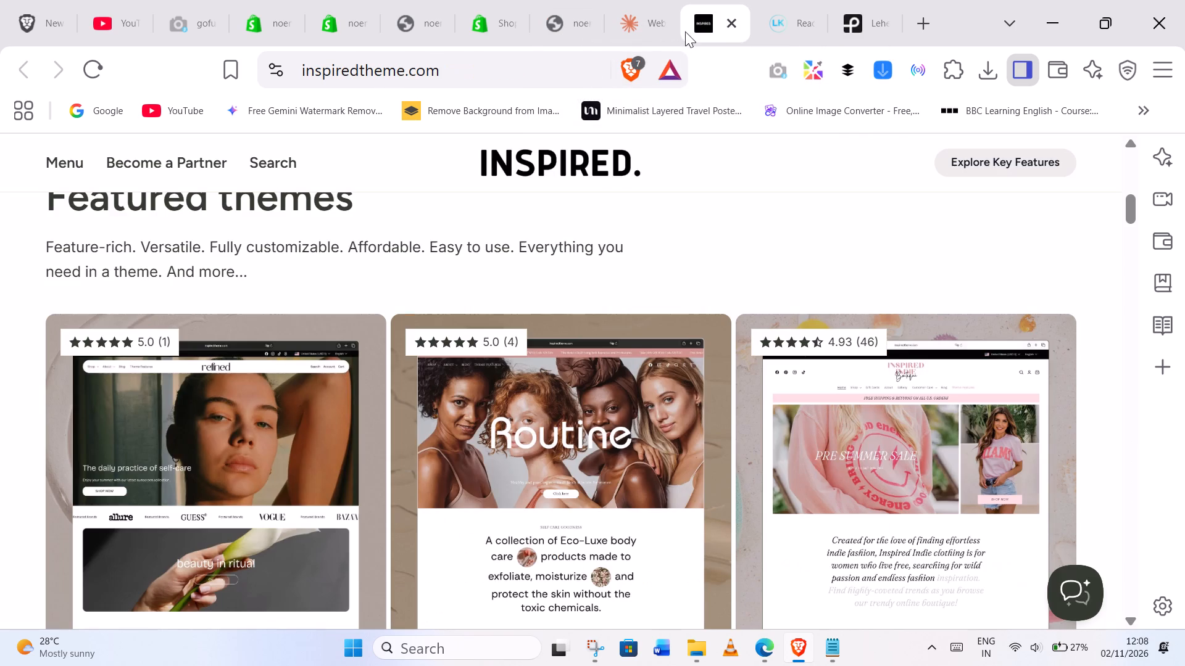
scroll(576, 133, down, 1)
click(555, 1)
click(511, 0)
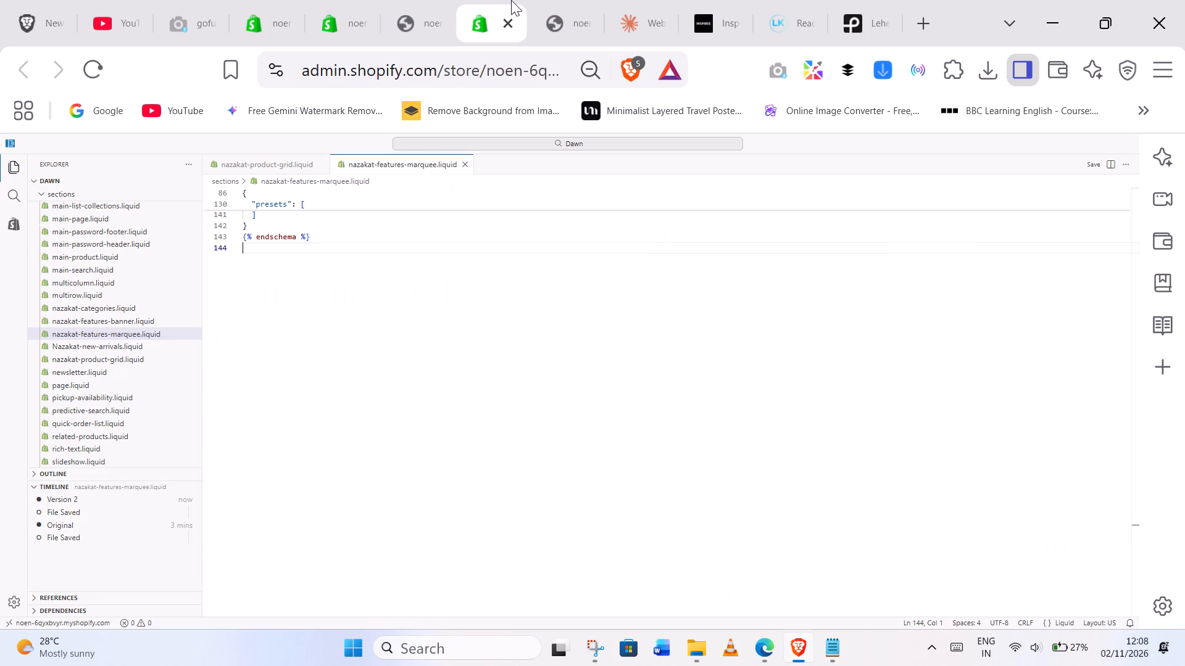
Move the theme editor's browser tab to just after the storefront preview tab.
click(330, 11)
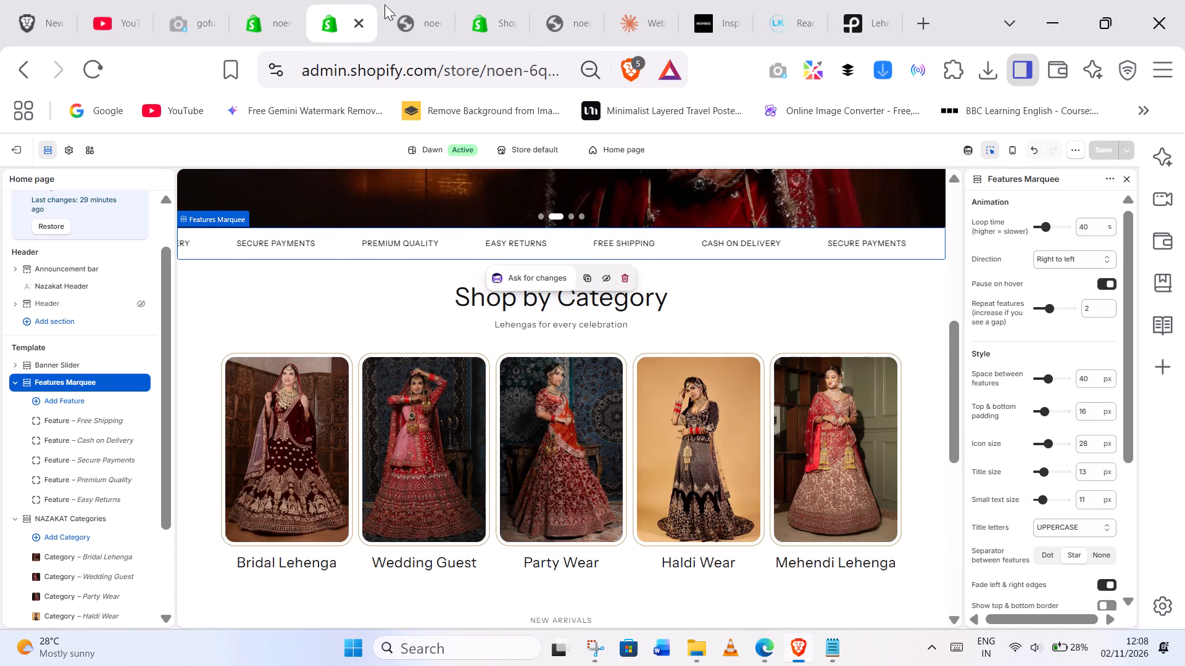
click(396, 6)
click(340, 0)
drag(340, 0, 405, 4)
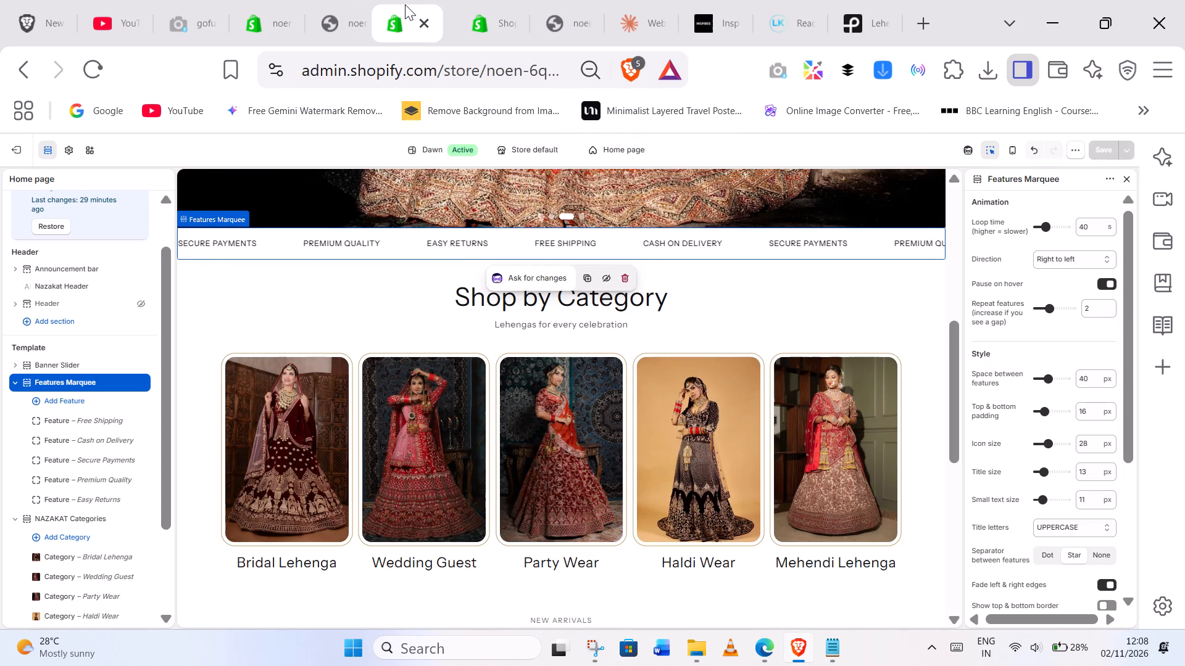
drag(405, 4, 403, 4)
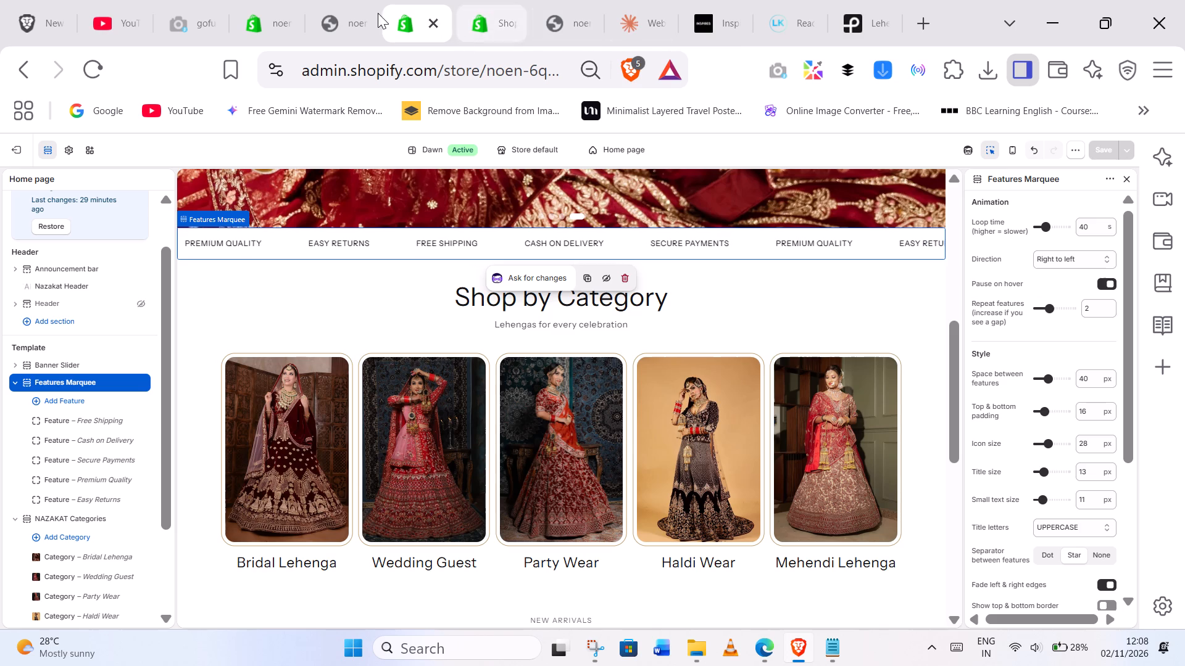
Return to the Royal Red Bridal Lehenga product in the Shopify admin and save its reordered media.
click(285, 0)
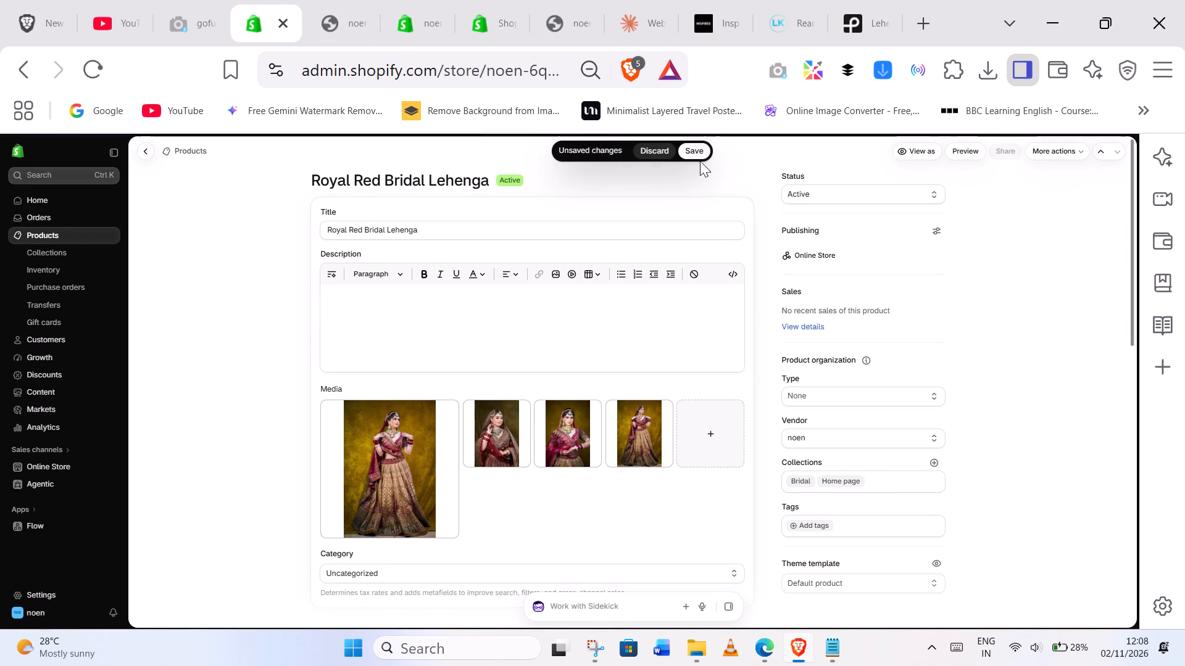
click(697, 157)
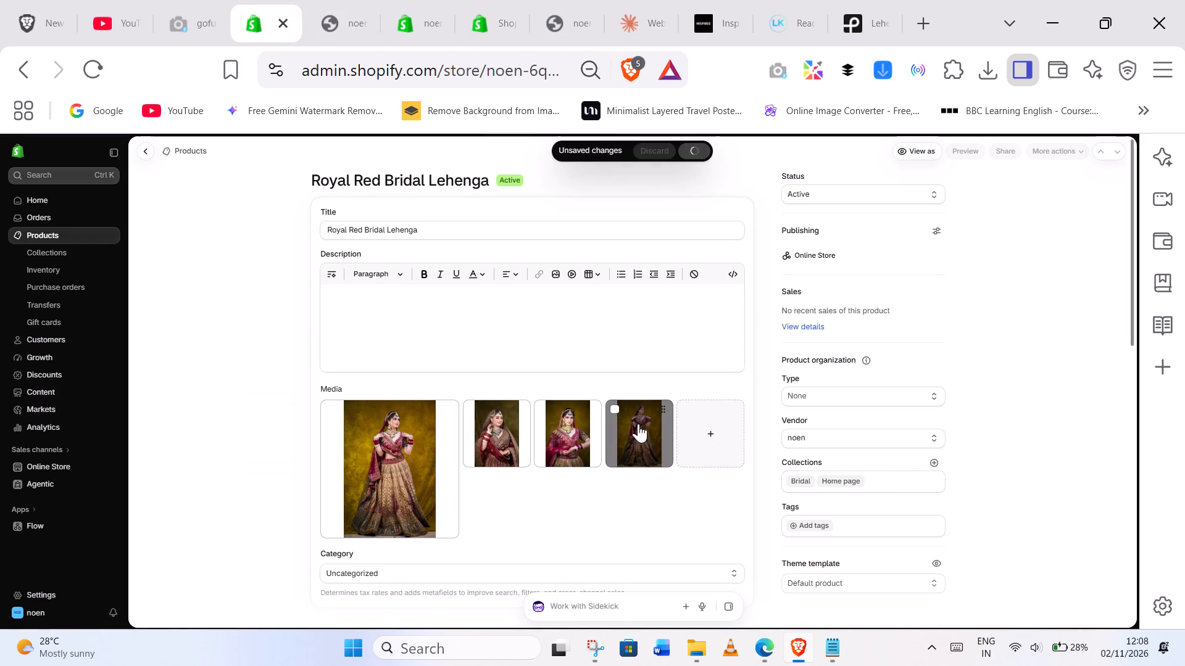
Remove the duplicate full-length photo at the end of the Royal Red Bridal Lehenga's media and save the product.
click(615, 403)
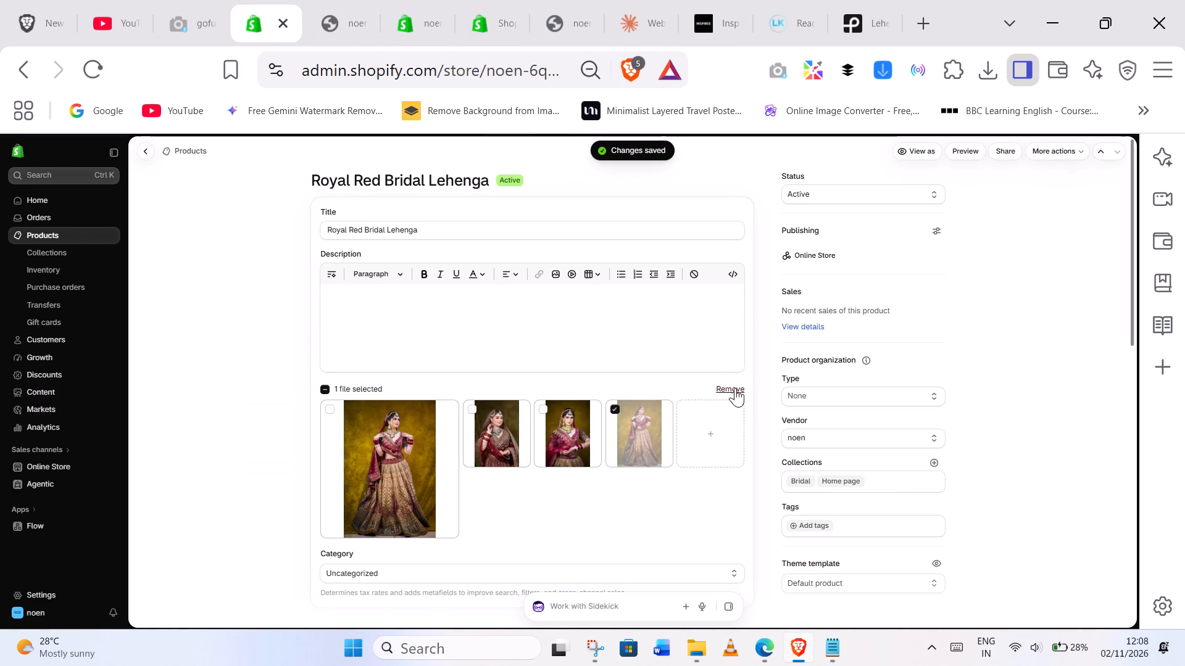
click(735, 388)
click(692, 151)
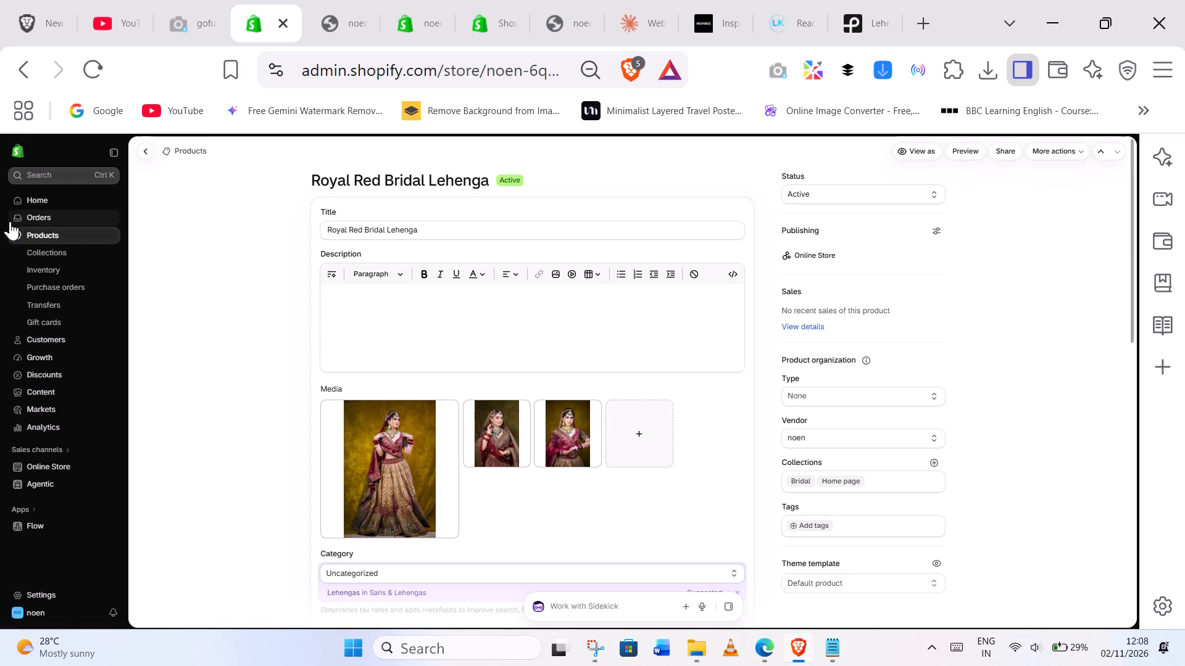
Go back to the product list and check the Royal Red Bridal Lehenga's thumbnail.
double_click(70, 240)
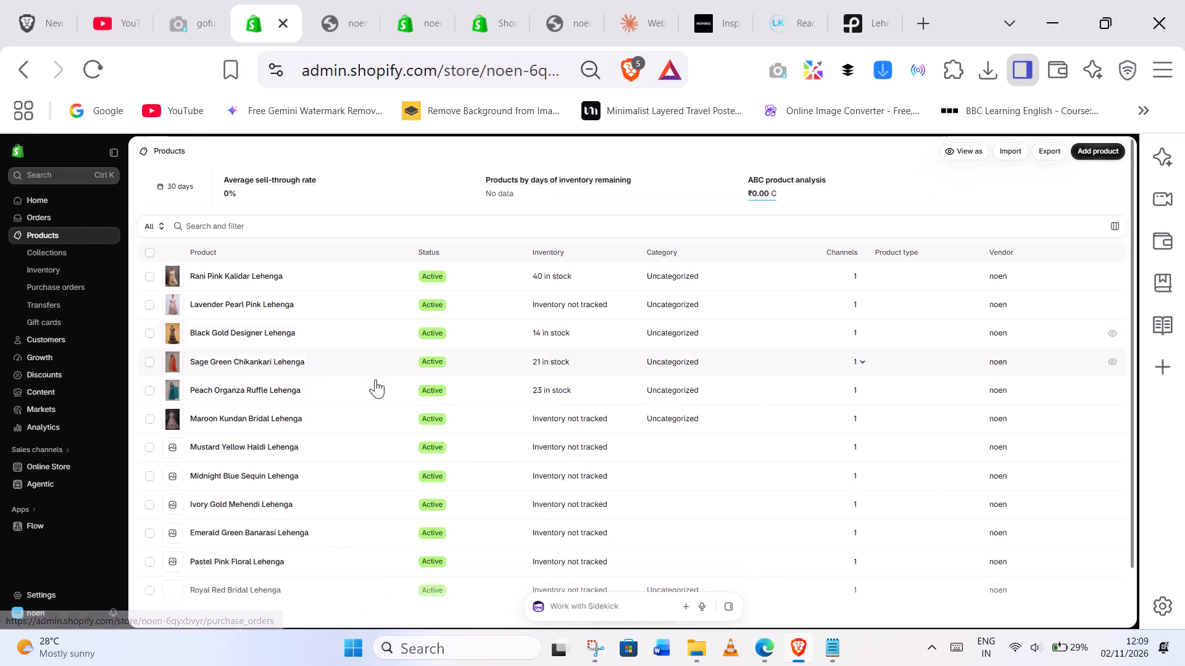
scroll(324, 408, down, 2)
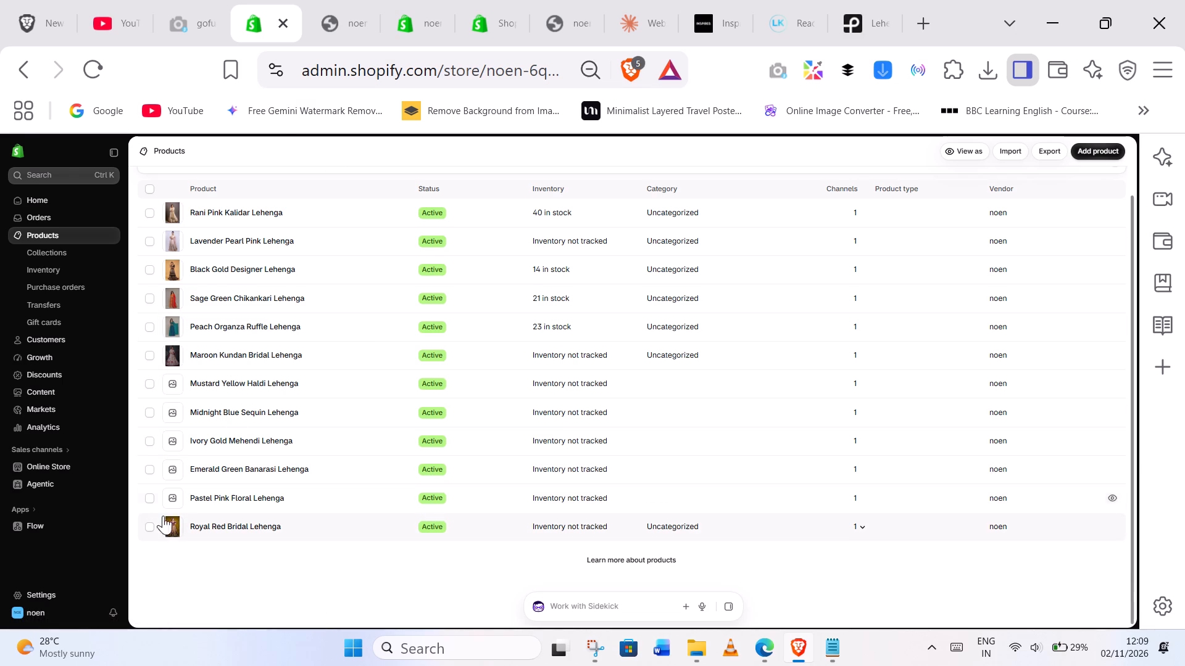
Examine the Shop by Category and New Arrivals sections on the storefront preview, and test the Haldi Wear category card's link.
click(344, 1)
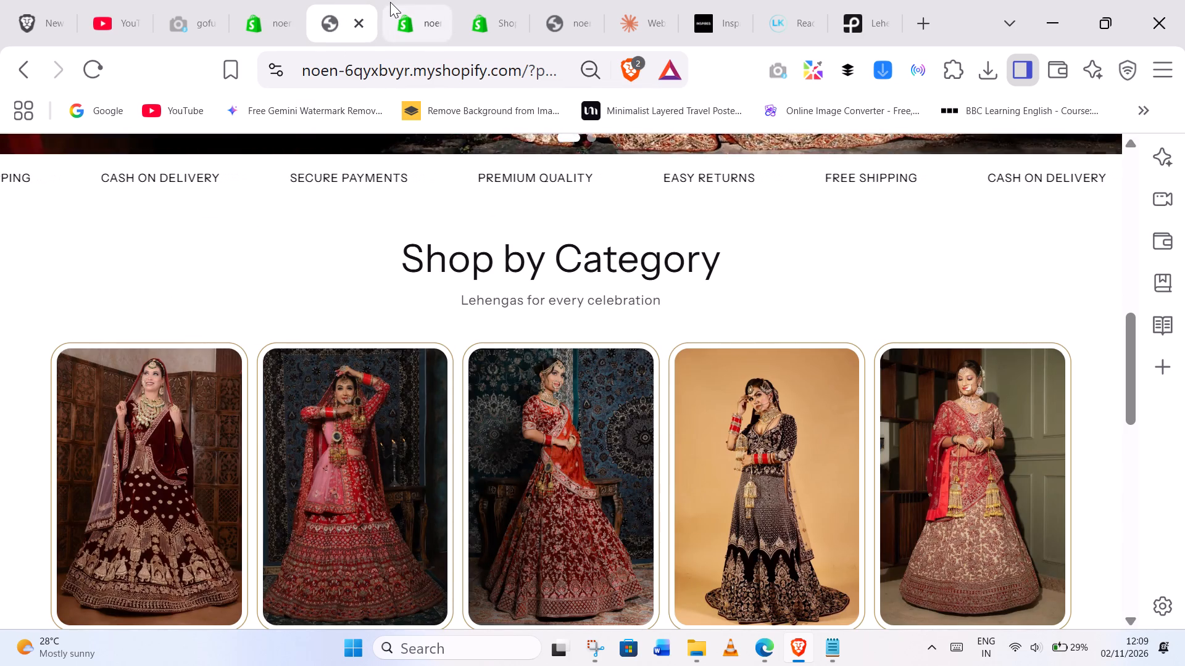
scroll(245, 368, down, 5)
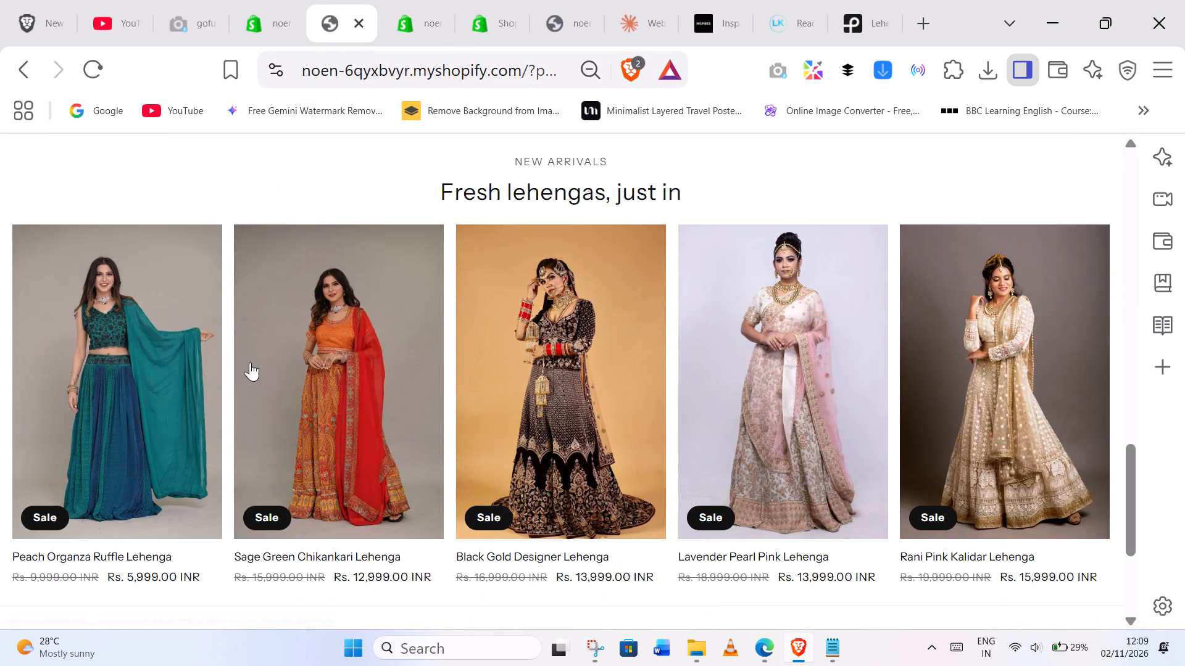
scroll(250, 362, up, 5)
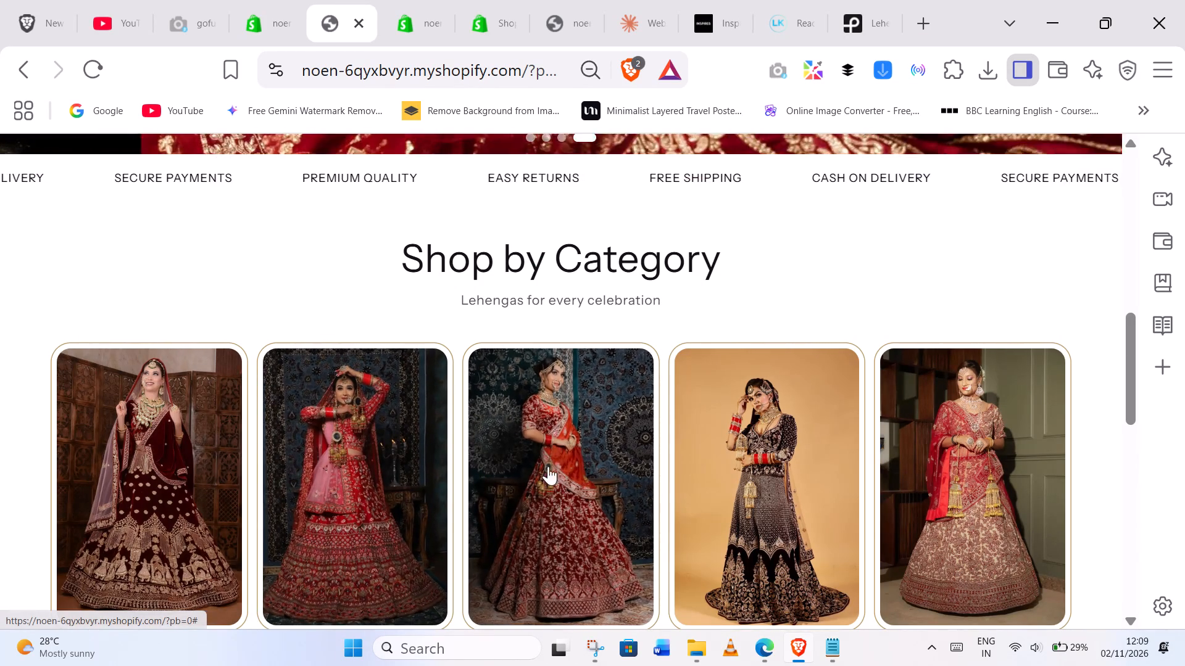
scroll(96, 411, down, 3)
scroll(493, 368, up, 3)
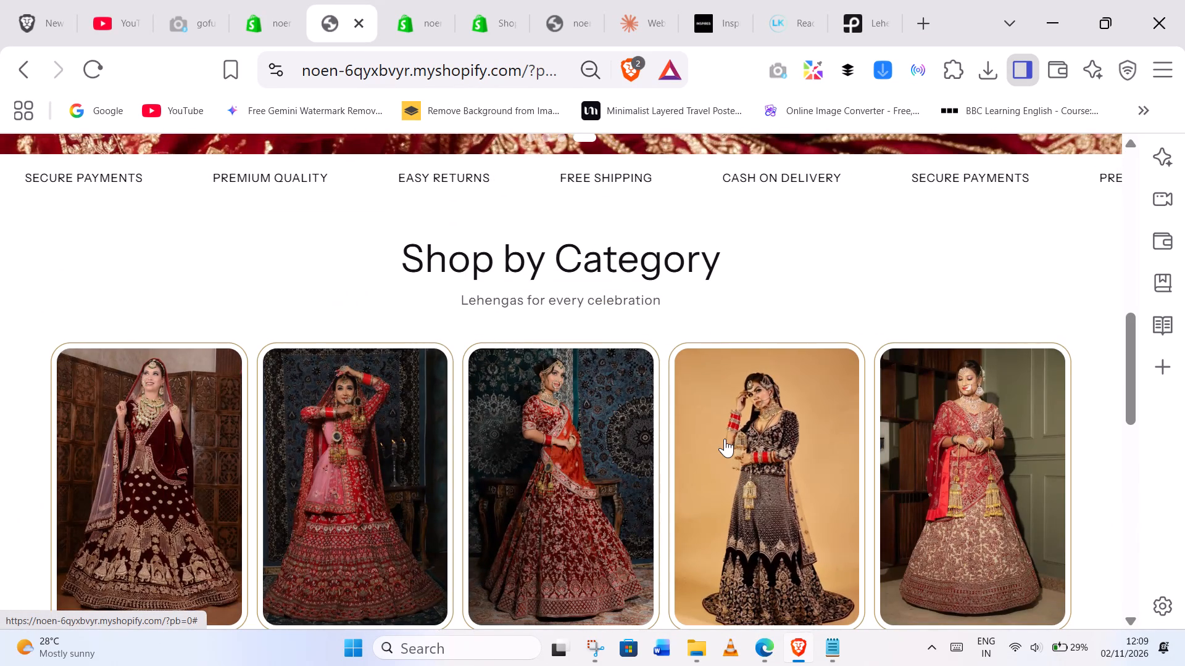
click(777, 425)
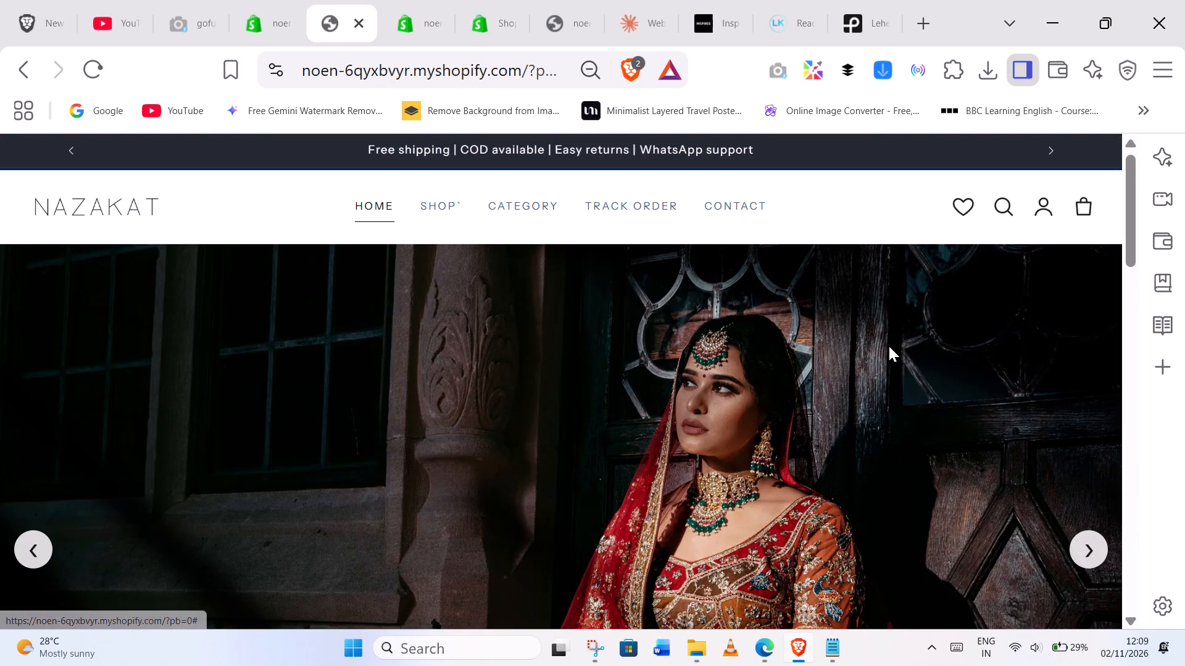
Test the links of the five Shop by Category cards on the storefront preview, from Bridal Lehenga to Mehendi Lehenga.
scroll(484, 303, down, 4)
scroll(586, 319, down, 2)
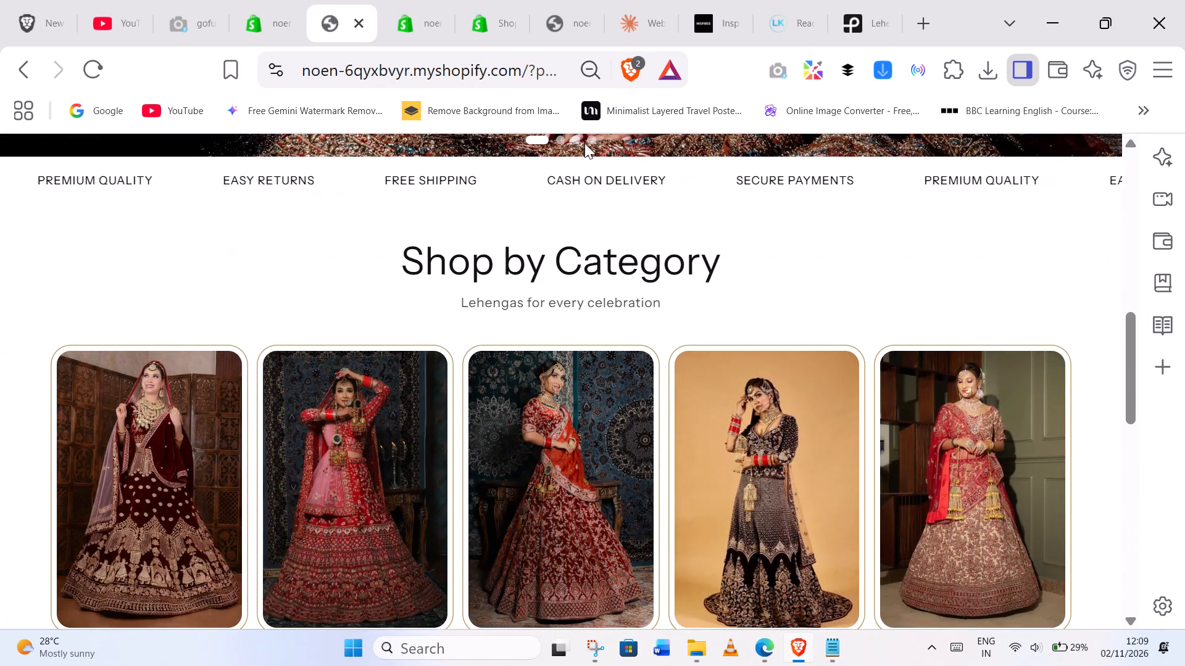
click(280, 22)
click(330, 15)
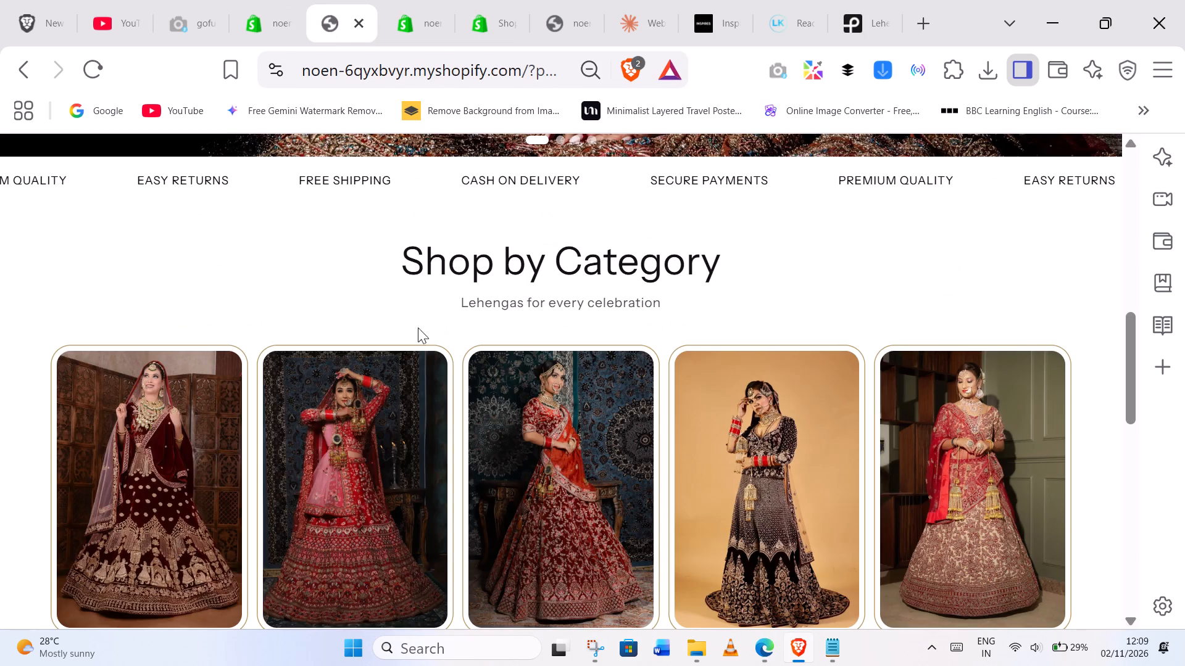
click(149, 442)
scroll(651, 388, down, 6)
scroll(355, 392, down, 3)
click(354, 232)
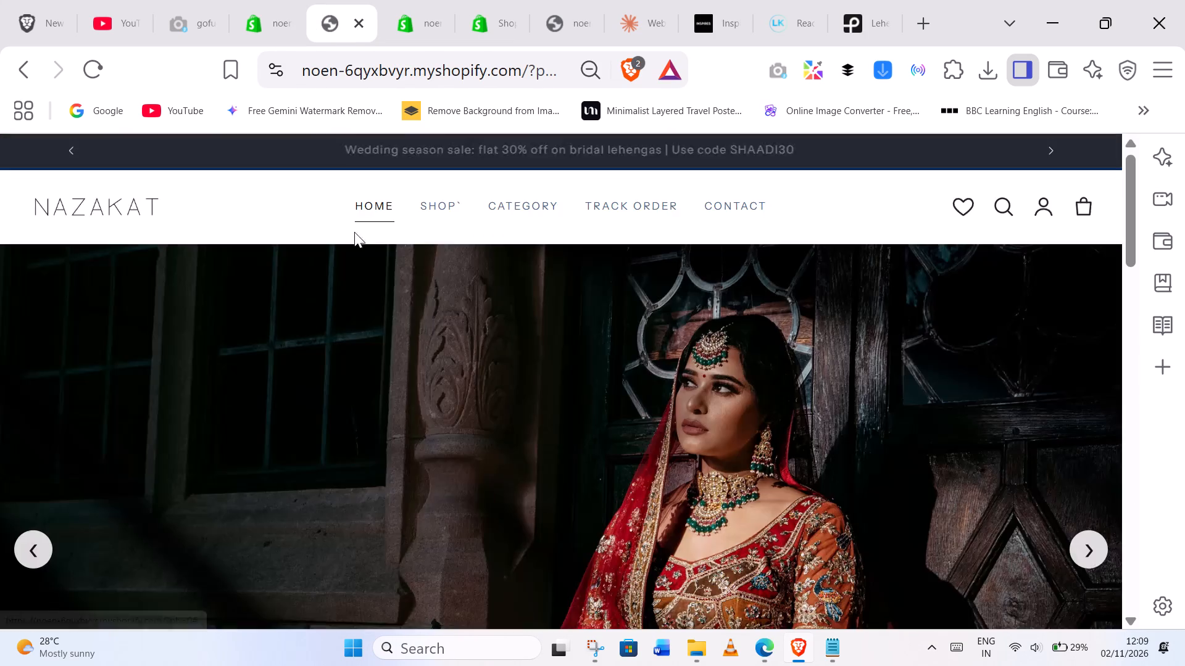
scroll(636, 351, down, 13)
scroll(636, 351, up, 8)
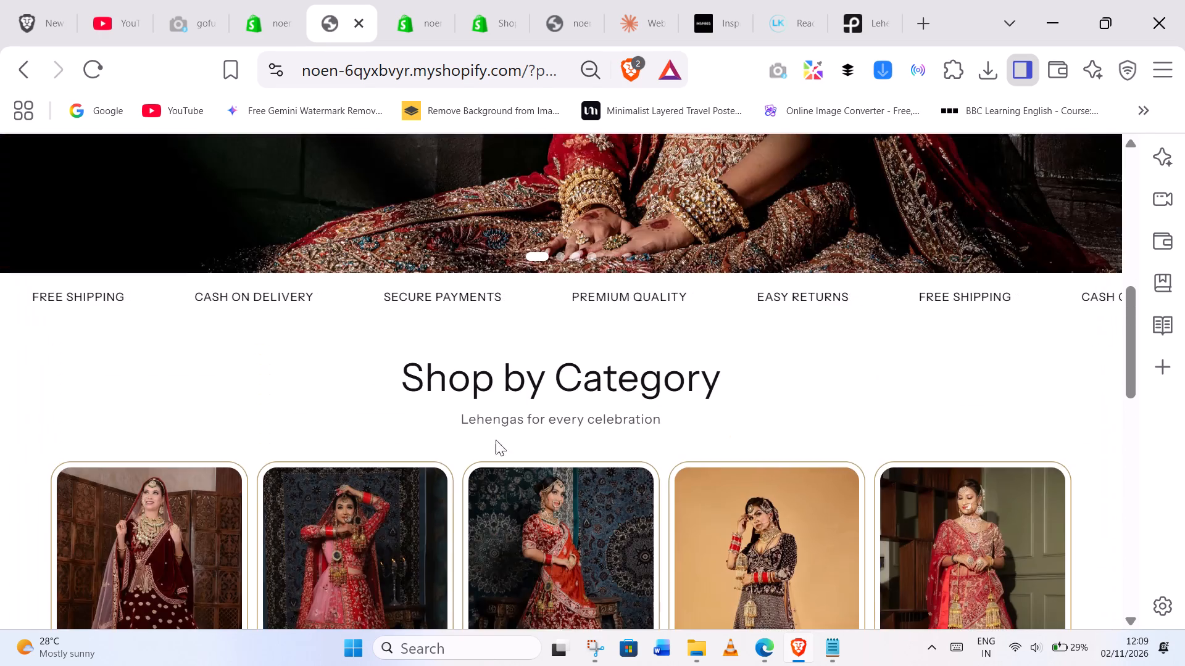
click(529, 554)
scroll(709, 345, down, 7)
click(773, 330)
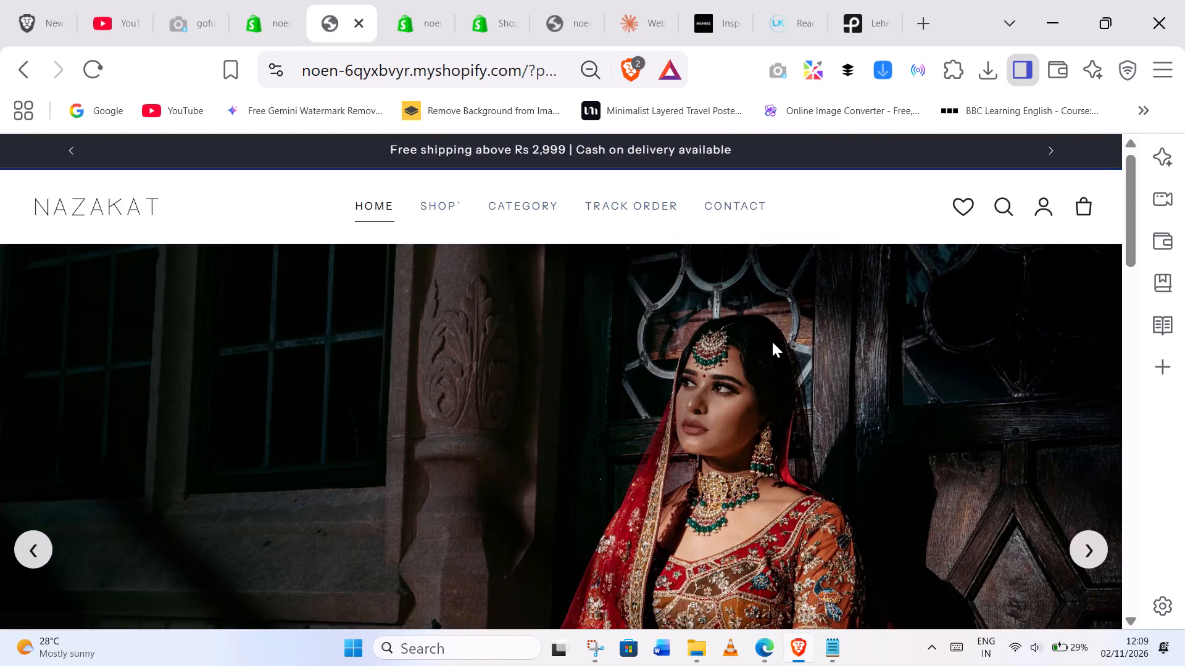
scroll(773, 340, down, 7)
click(951, 306)
Glance at the product list, and look over the storefront home page down to New Arrivals and the email signup.
click(186, 31)
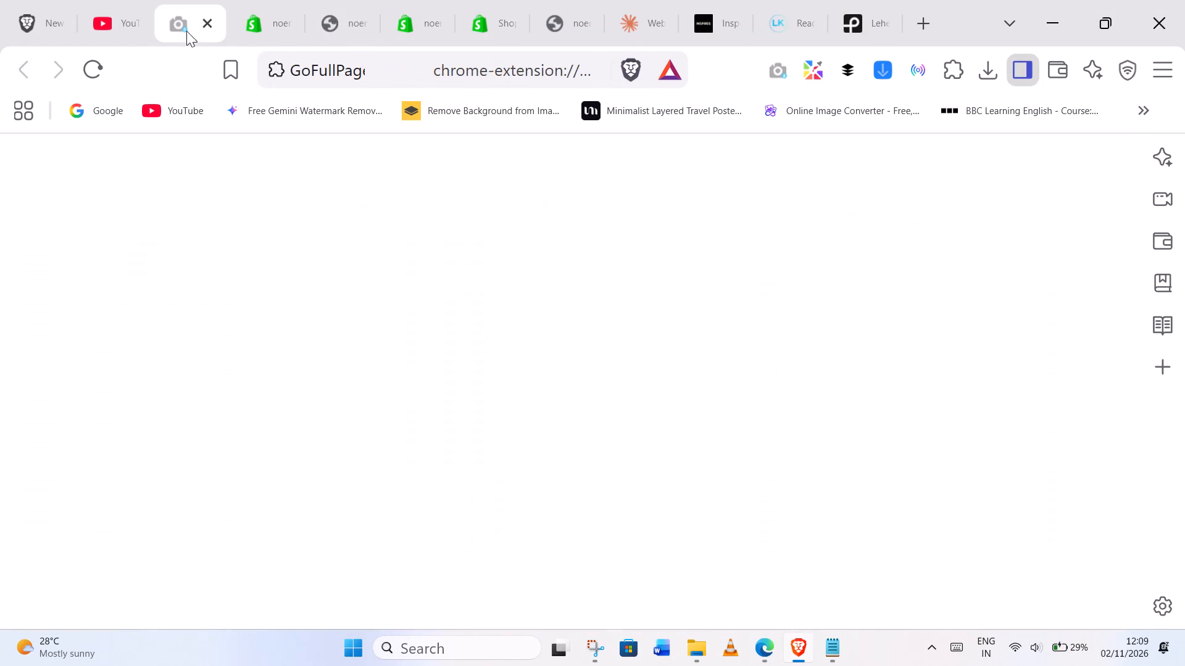
click(242, 9)
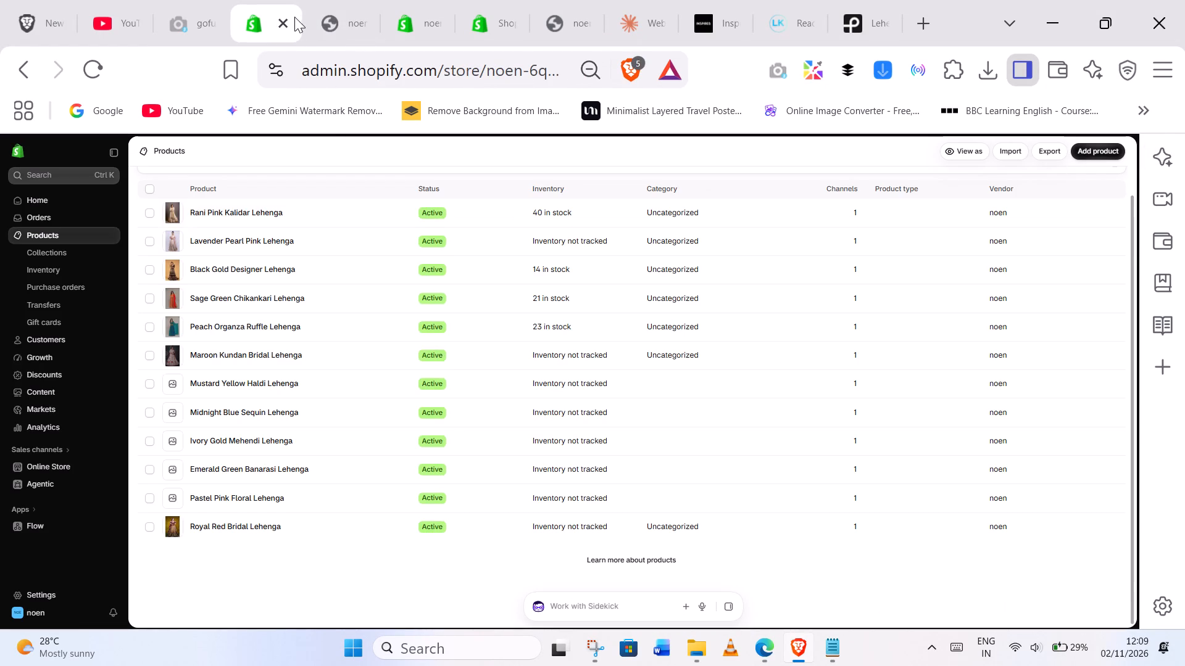
click(331, 4)
scroll(631, 283, down, 2)
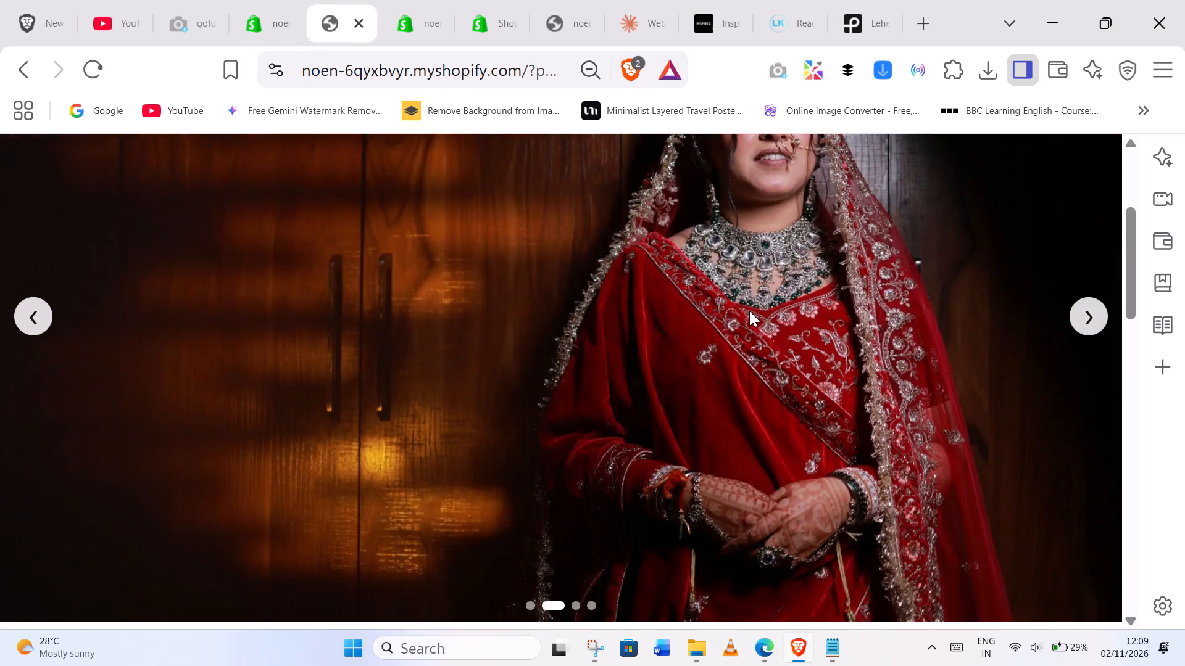
scroll(749, 311, down, 5)
scroll(749, 311, up, 5)
scroll(749, 311, down, 11)
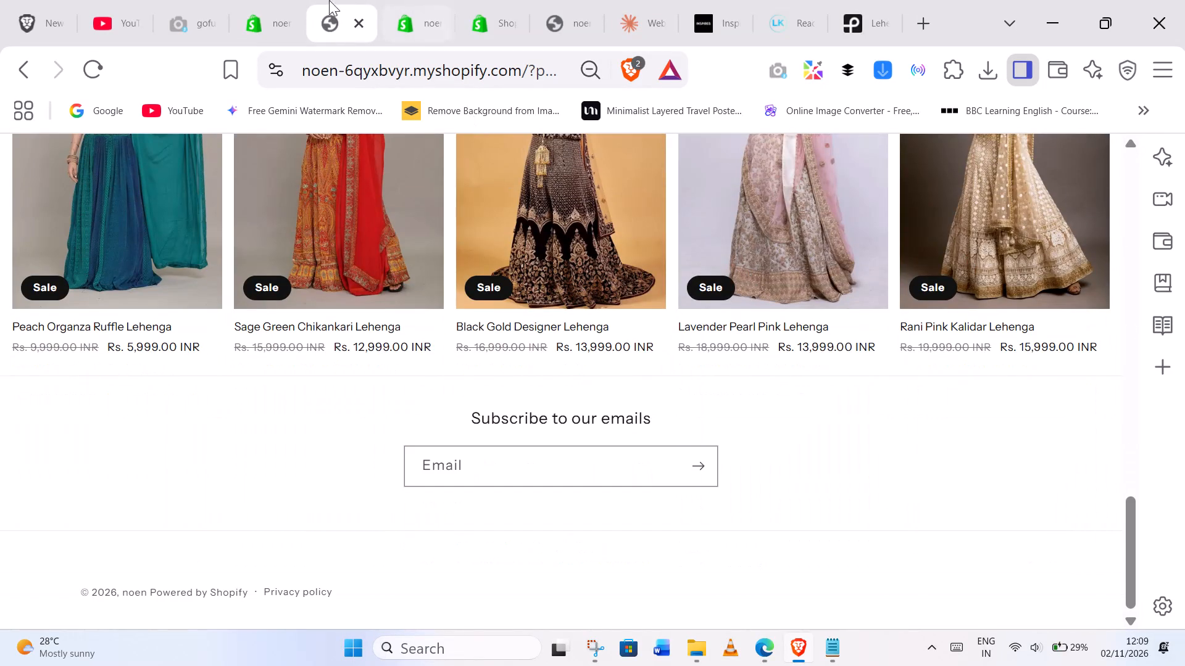
In the theme editor, set the title size of the home page's Product Grid (Full Width) section to 13 px.
click(415, 0)
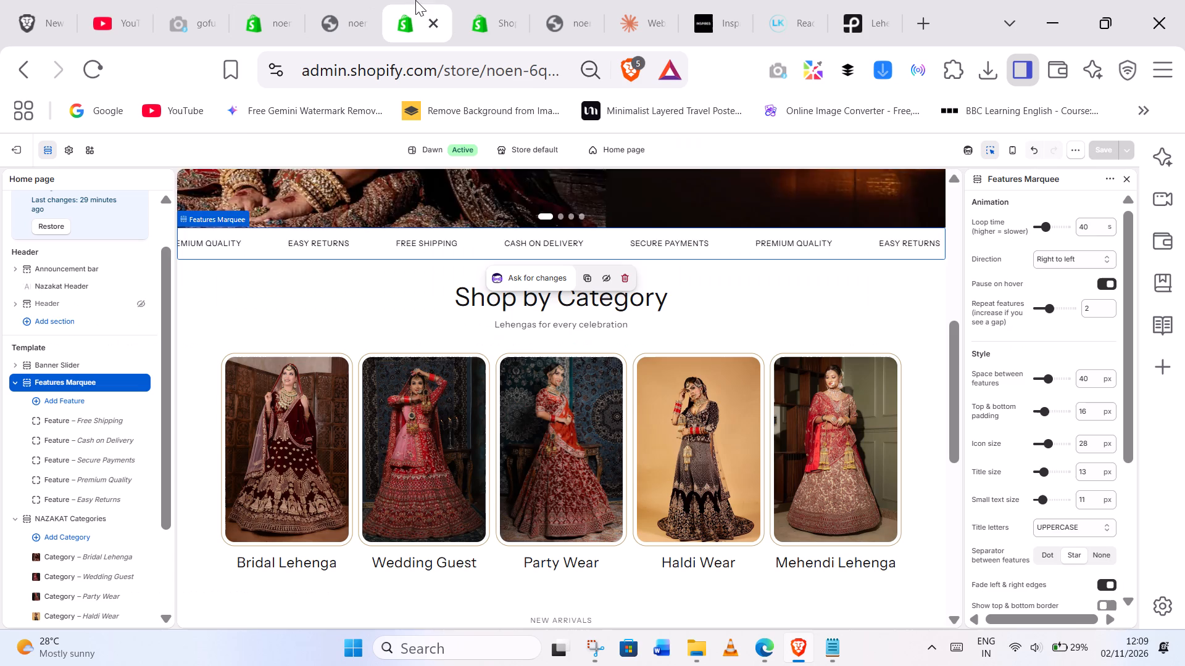
click(862, 334)
scroll(820, 400, down, 5)
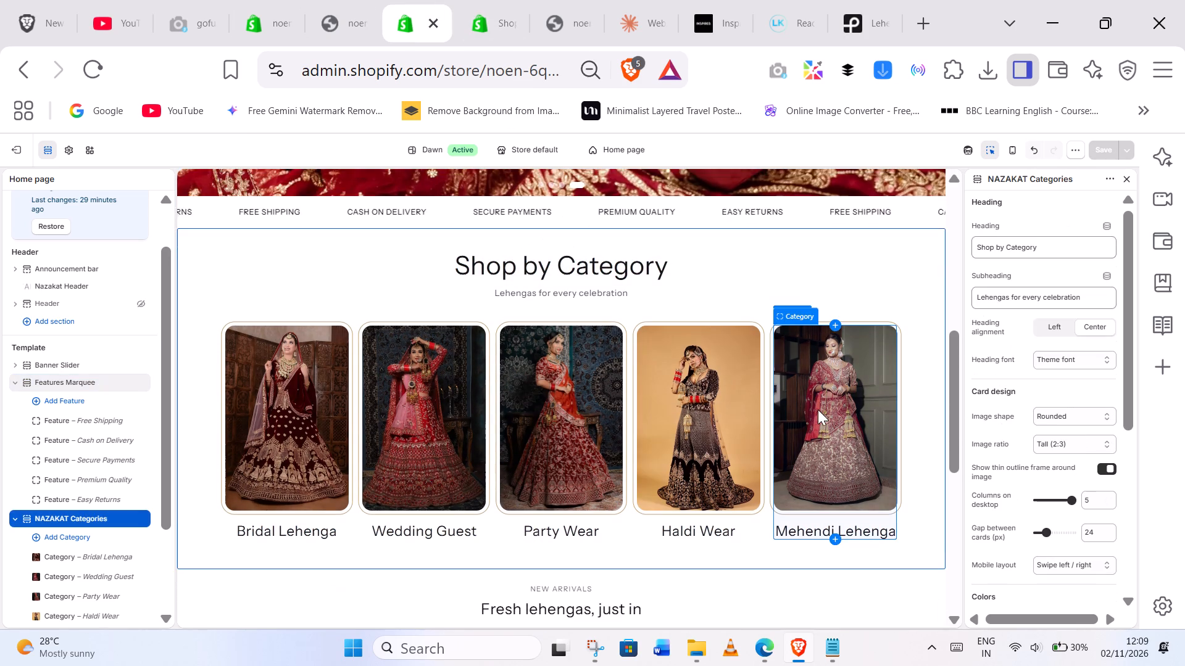
scroll(815, 469, down, 3)
click(864, 234)
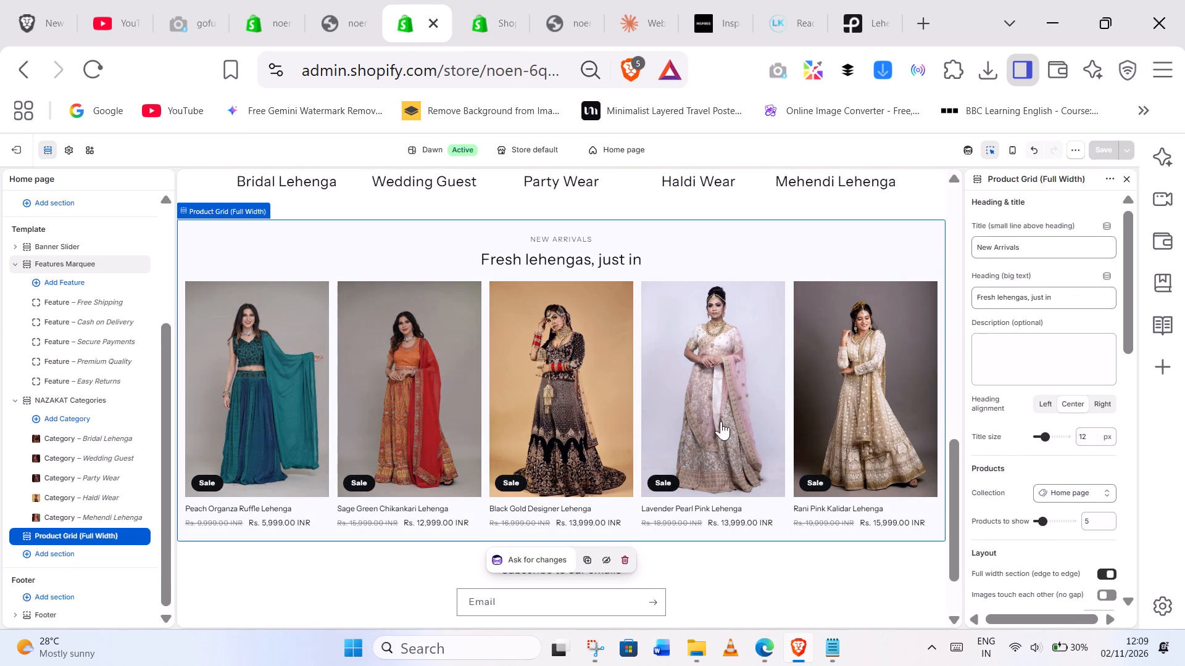
drag(1048, 435, 1054, 437)
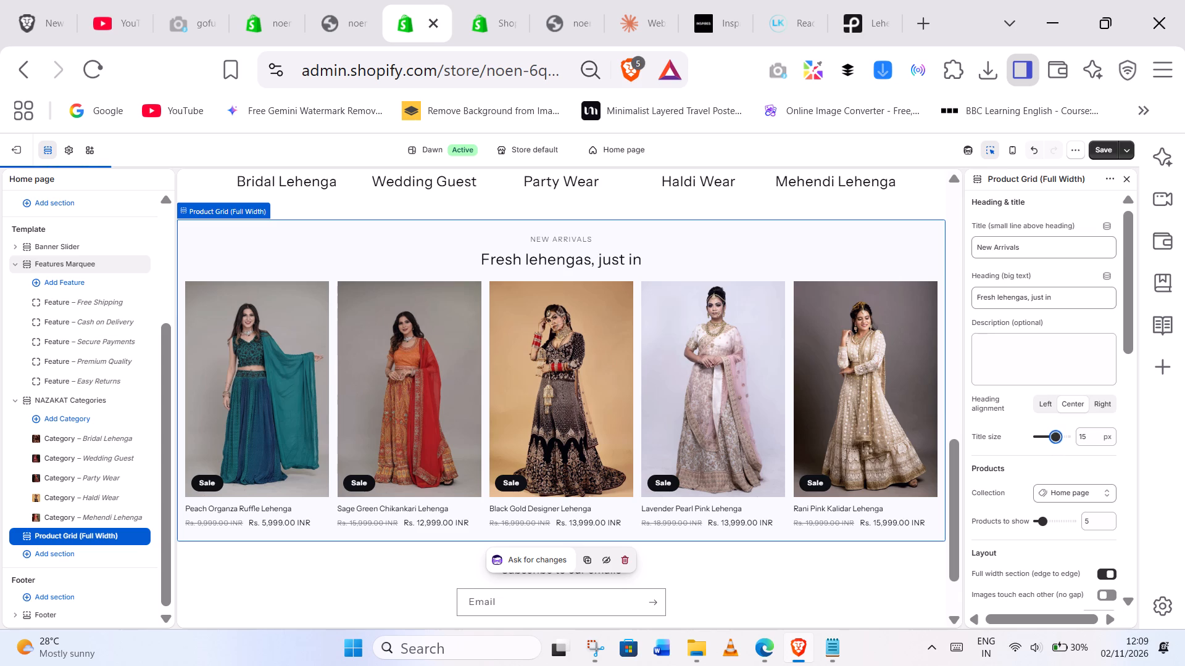
drag(1054, 437, 1062, 438)
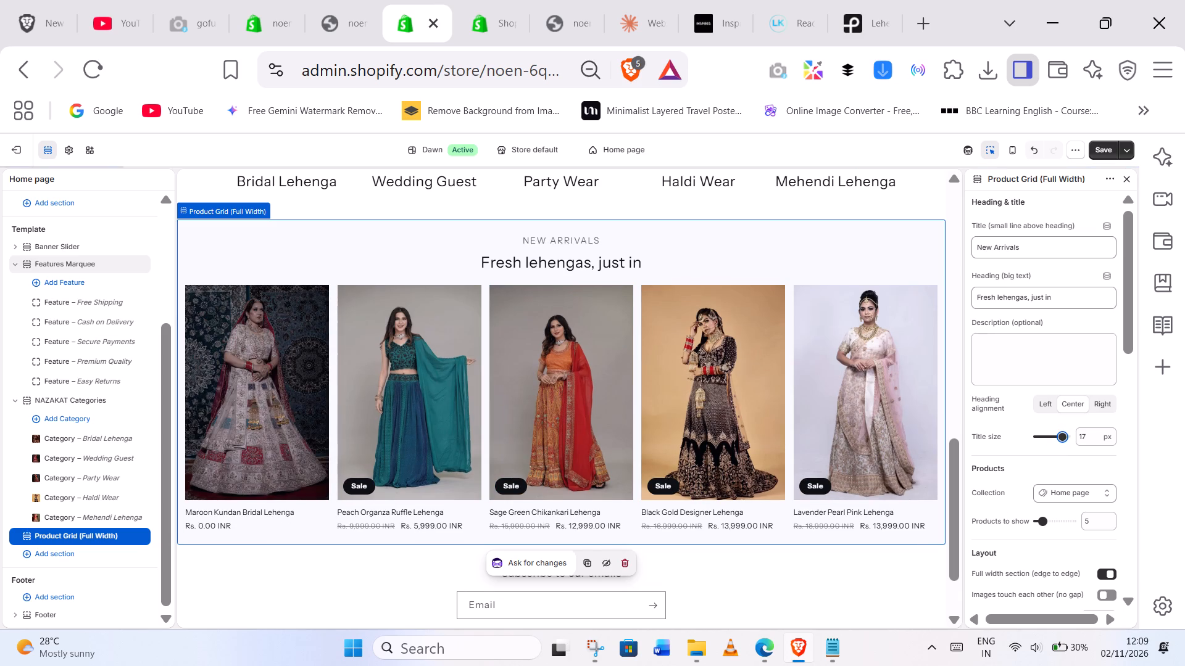
drag(1062, 438, 1041, 442)
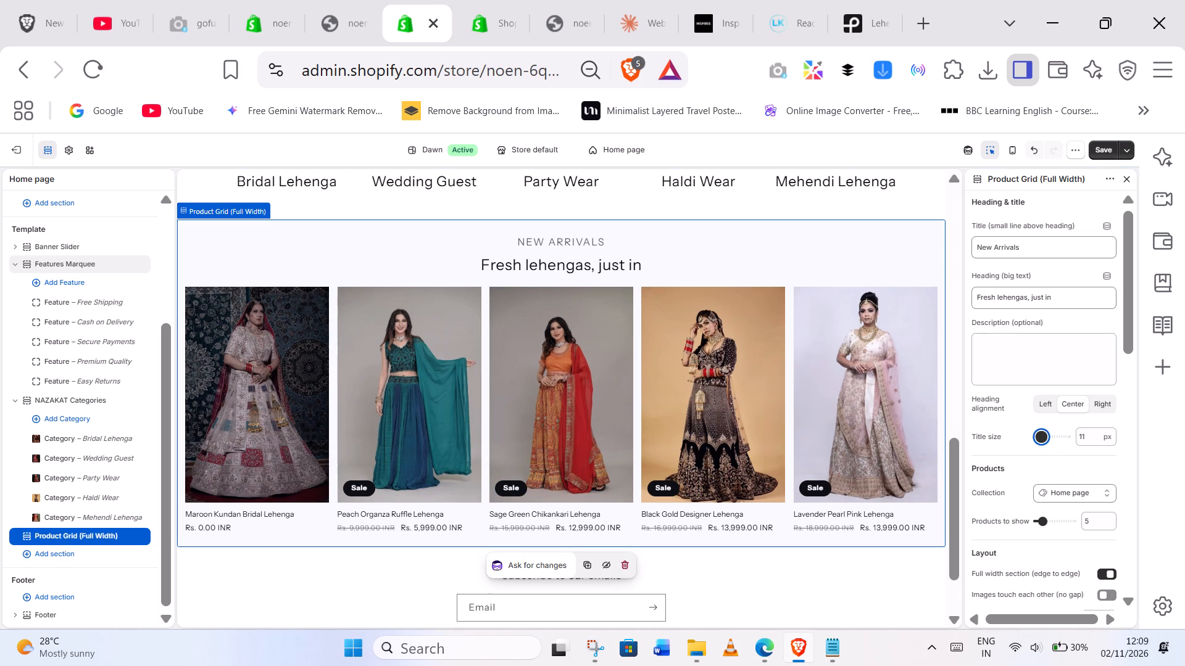
drag(1041, 442, 1041, 442)
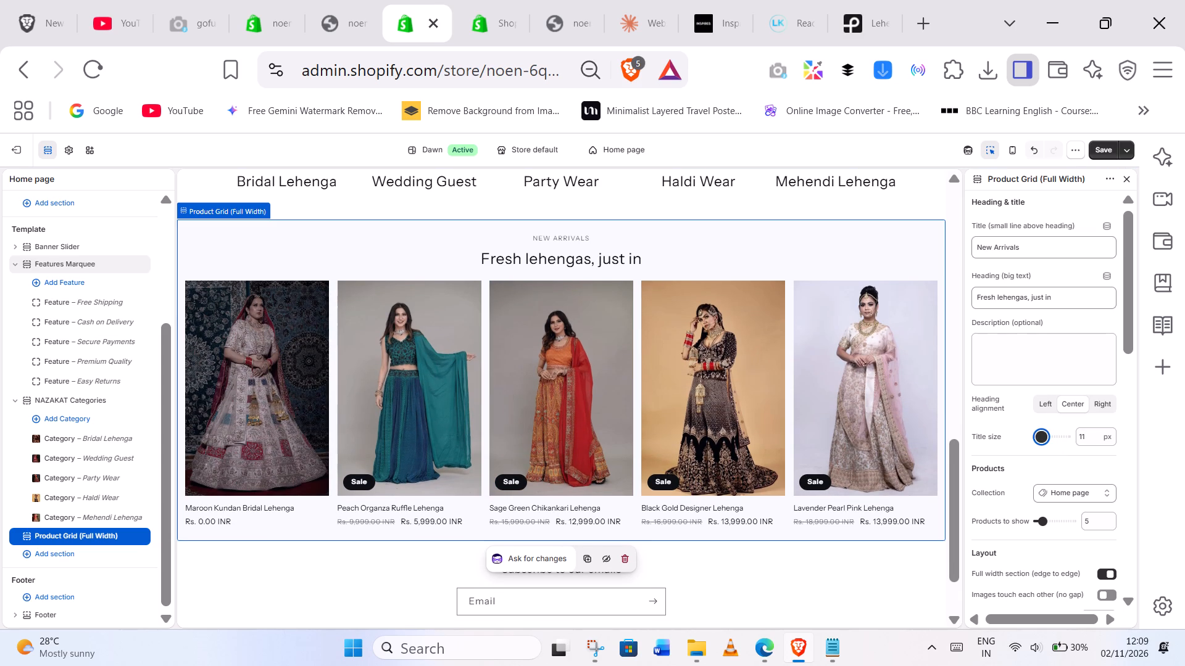
drag(1041, 442, 1047, 445)
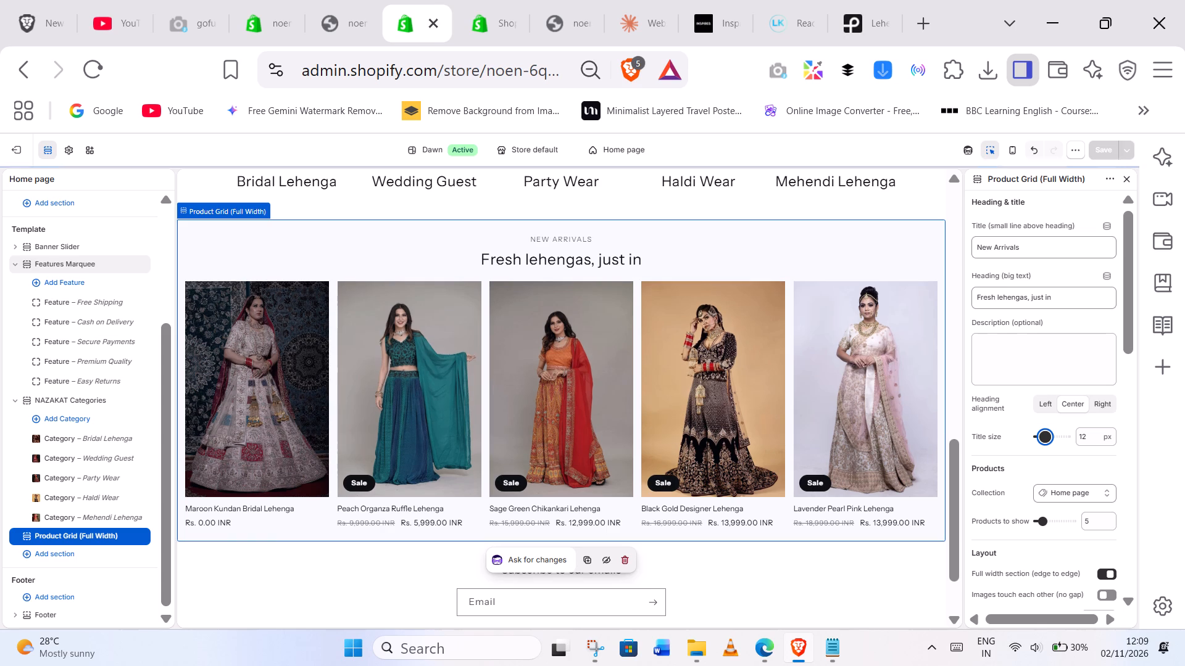
drag(1047, 445, 1049, 445)
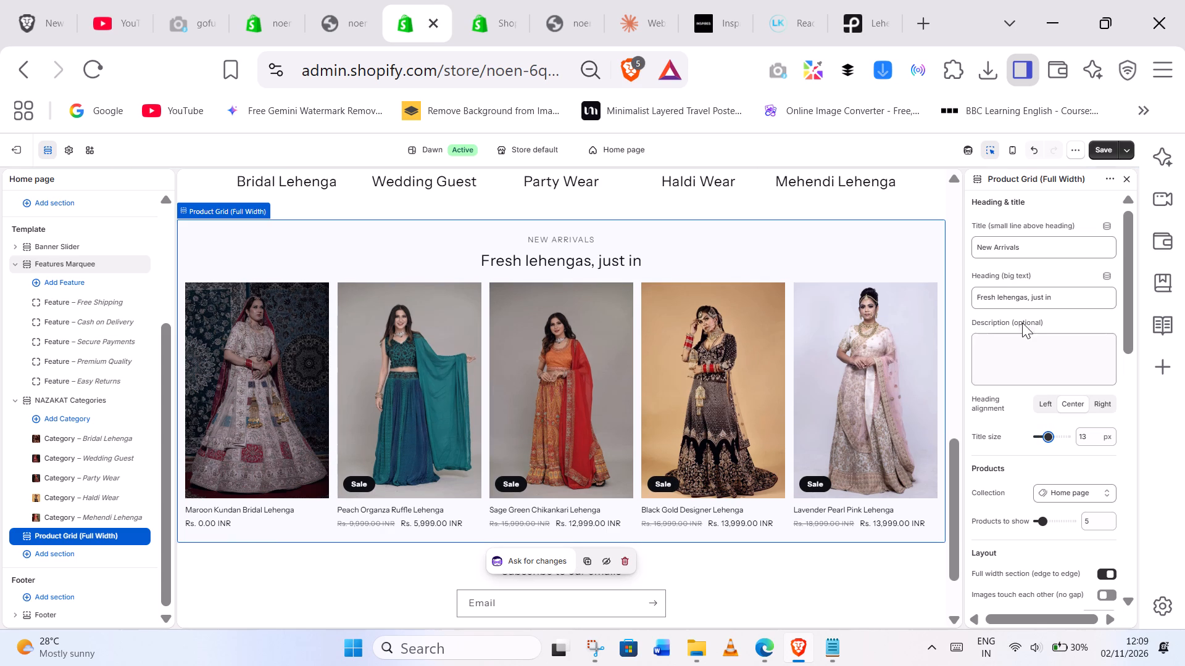
Swap the product grid's texts so the small title reads "Fresh lehengas, just in" and the heading reads "New Arrivals".
scroll(996, 324, up, 4)
scroll(1002, 315, down, 2)
scroll(1002, 315, up, 2)
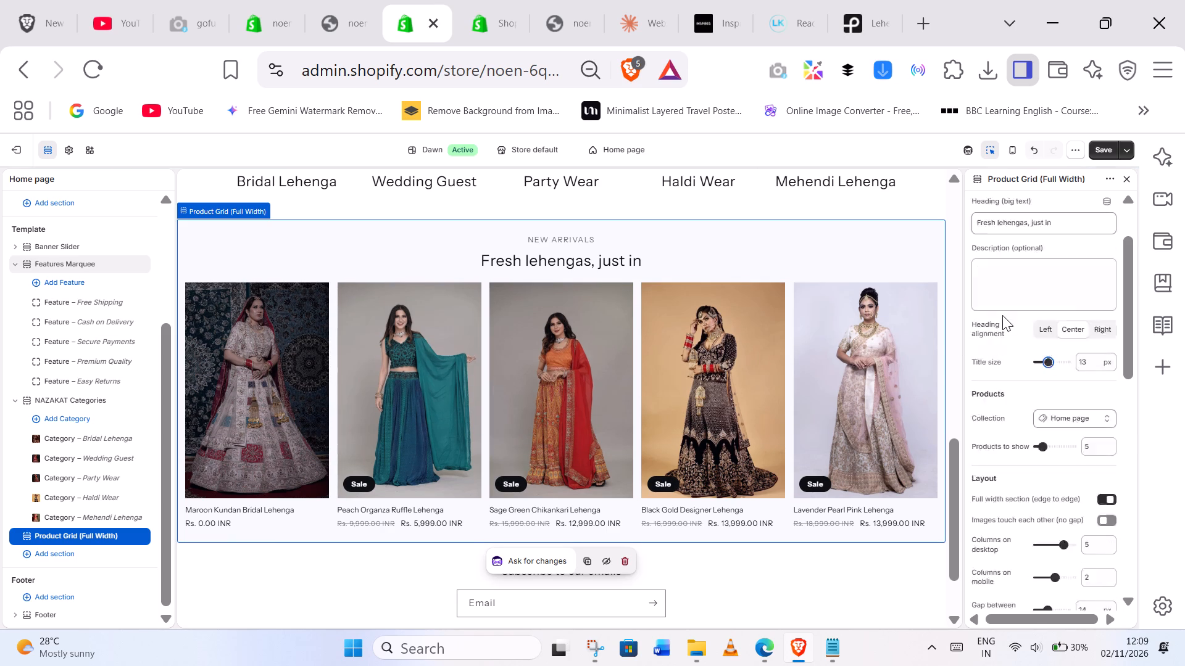
click(1048, 296)
drag(1022, 240, 967, 238)
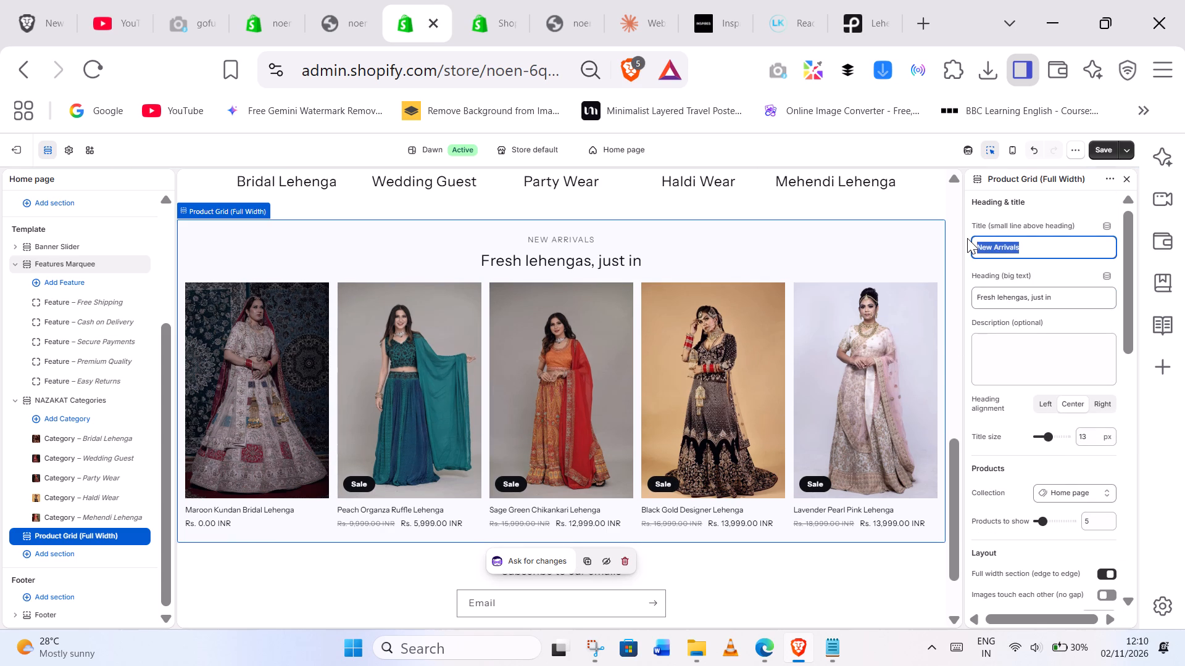
key(ctrl+x)
click(1071, 294)
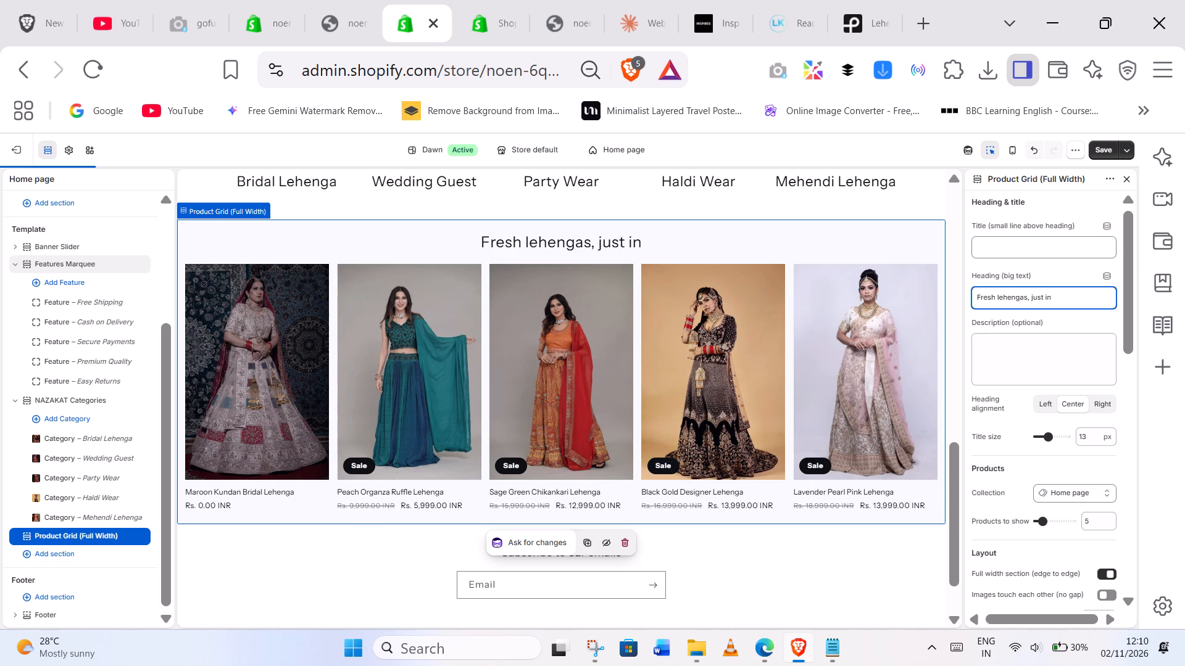
key(space)
key(space)
key(space)
key(ctrl+v)
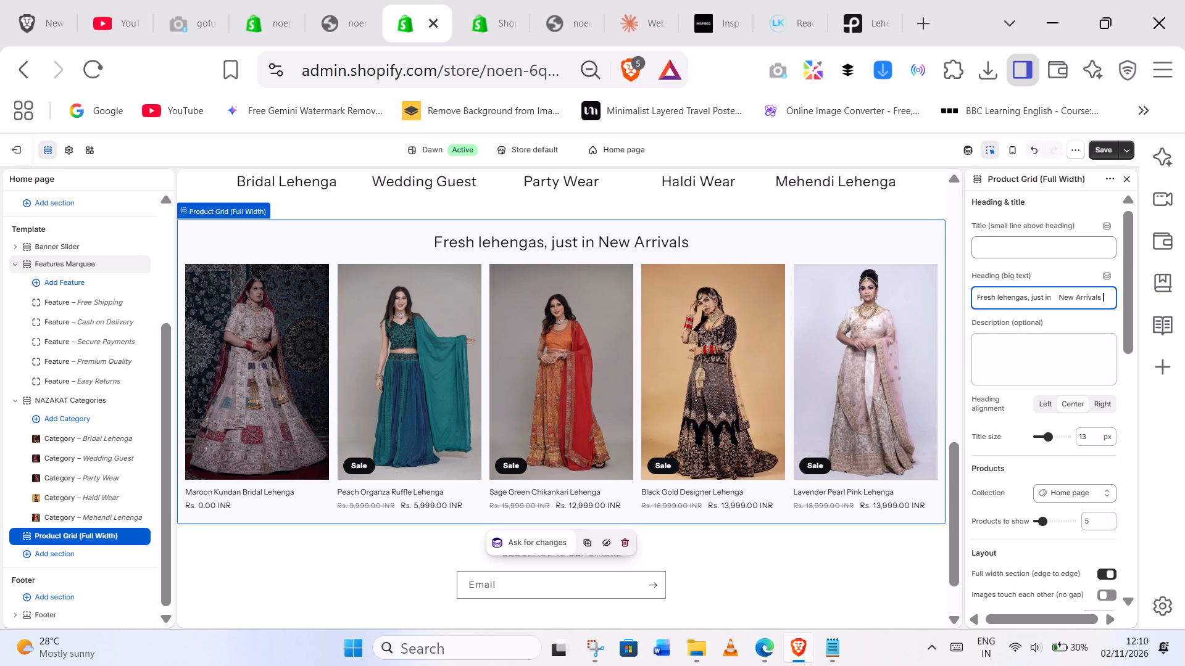
drag(1055, 298, 939, 299)
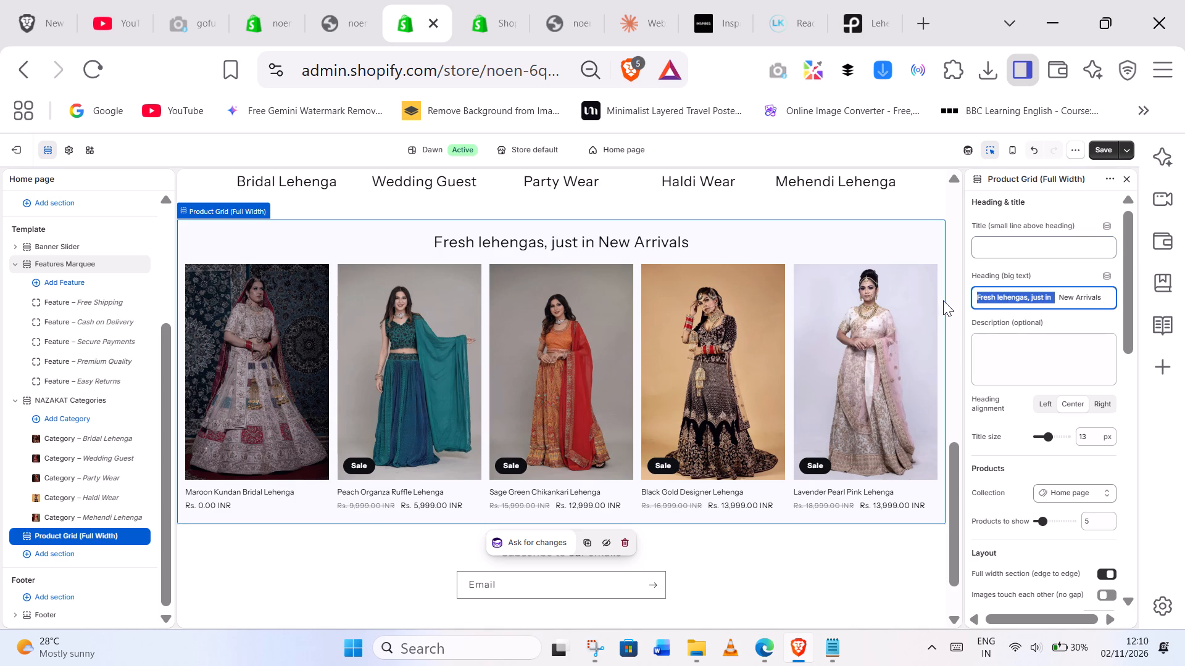
key(ctrl+x)
click(1000, 242)
key(ctrl+v)
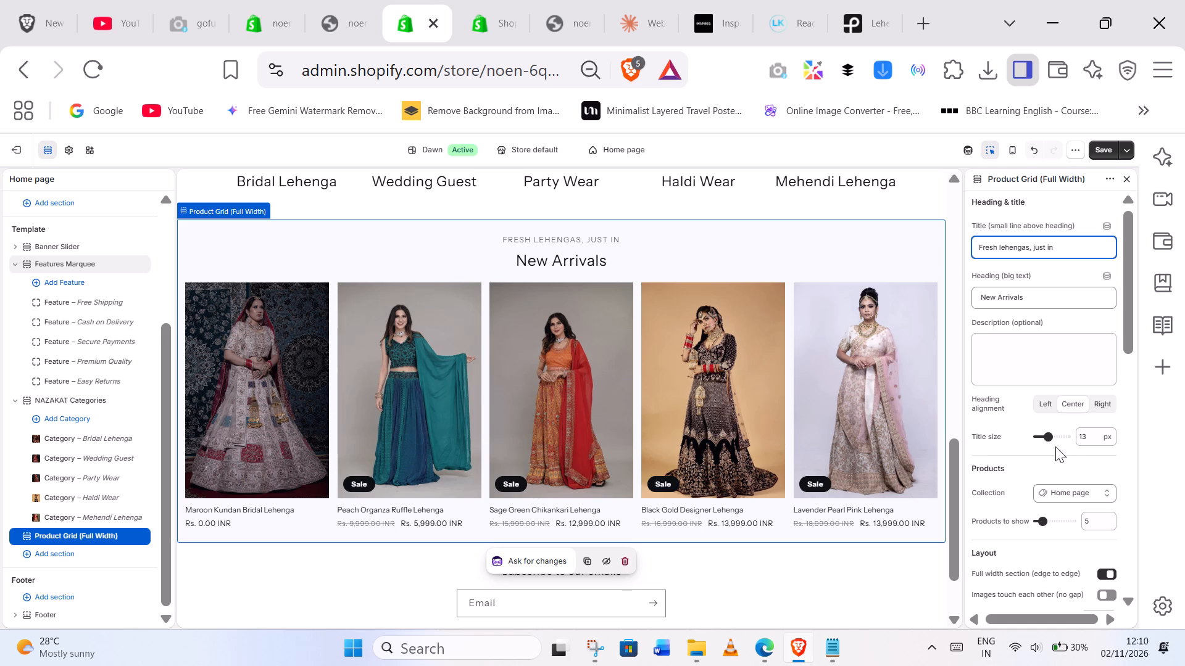
Set the New Arrivals grid to show 8 products and save the home page changes.
click(1045, 520)
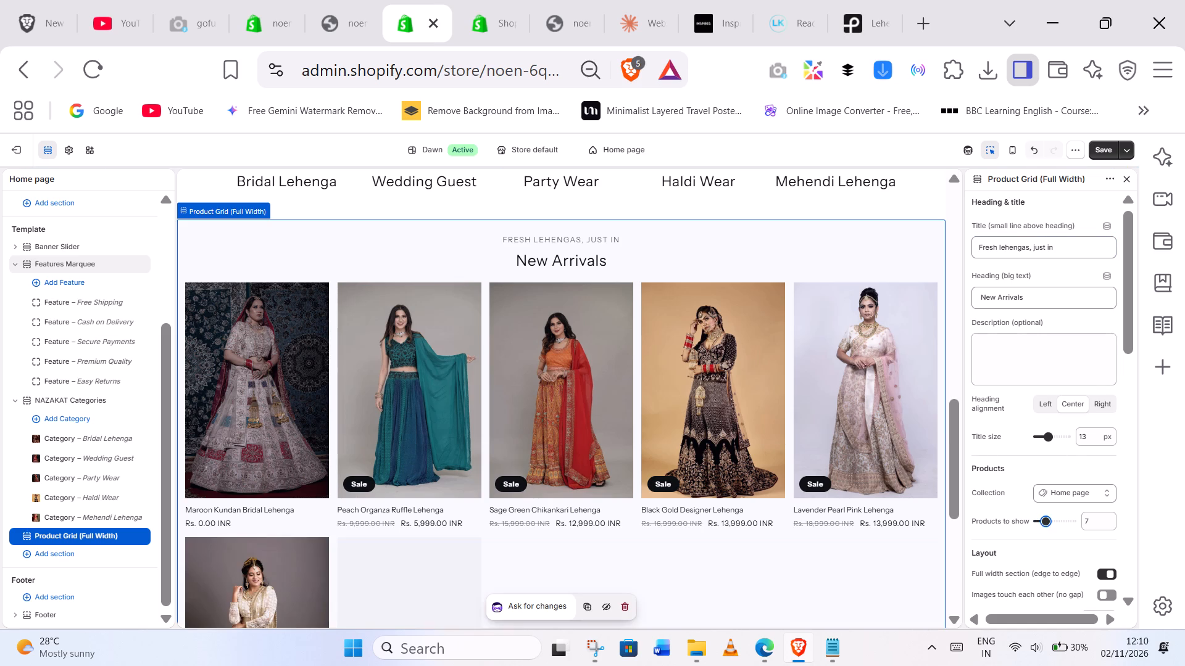
click(1046, 519)
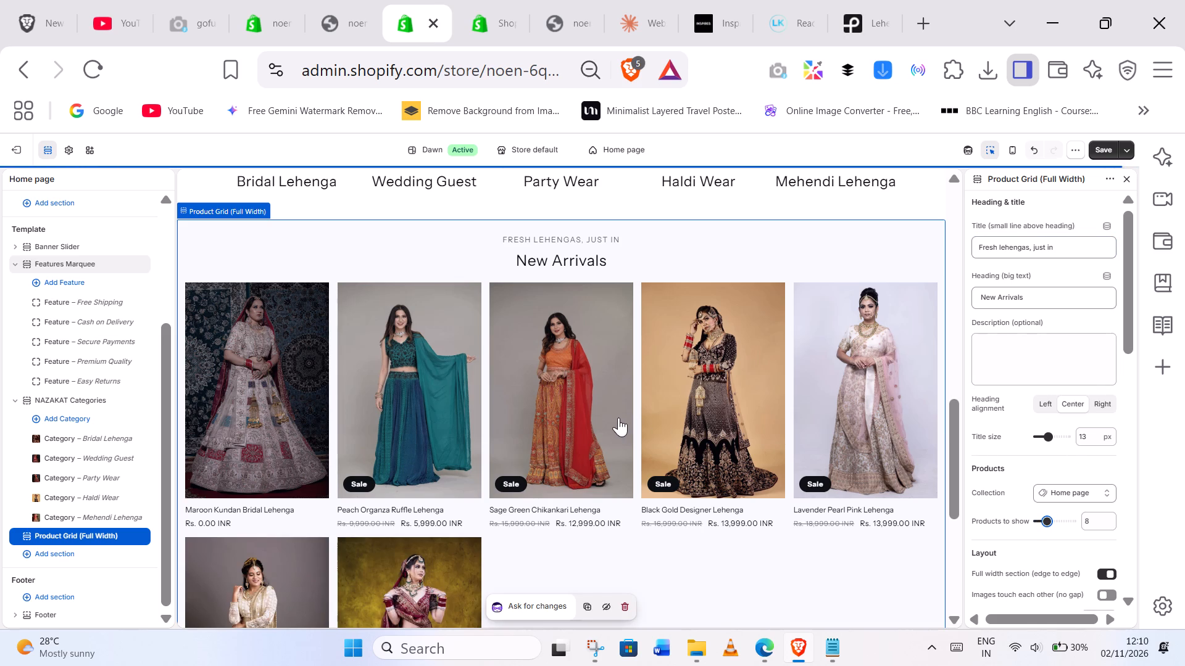
scroll(615, 417, down, 2)
scroll(632, 450, up, 1)
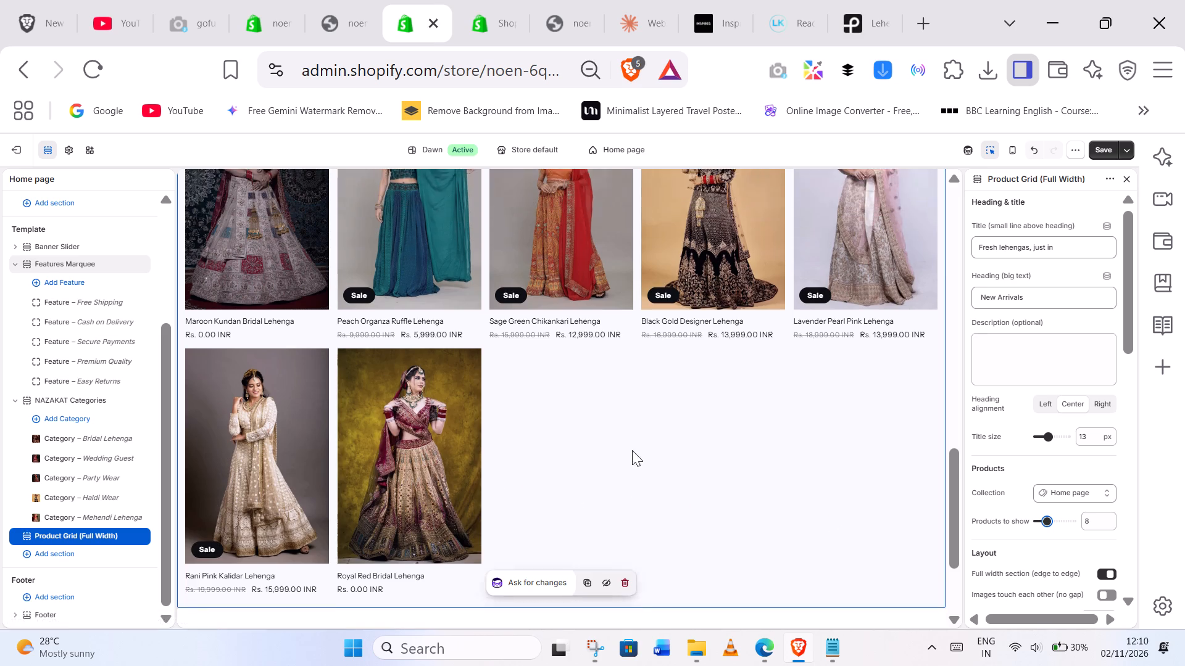
scroll(632, 450, up, 1)
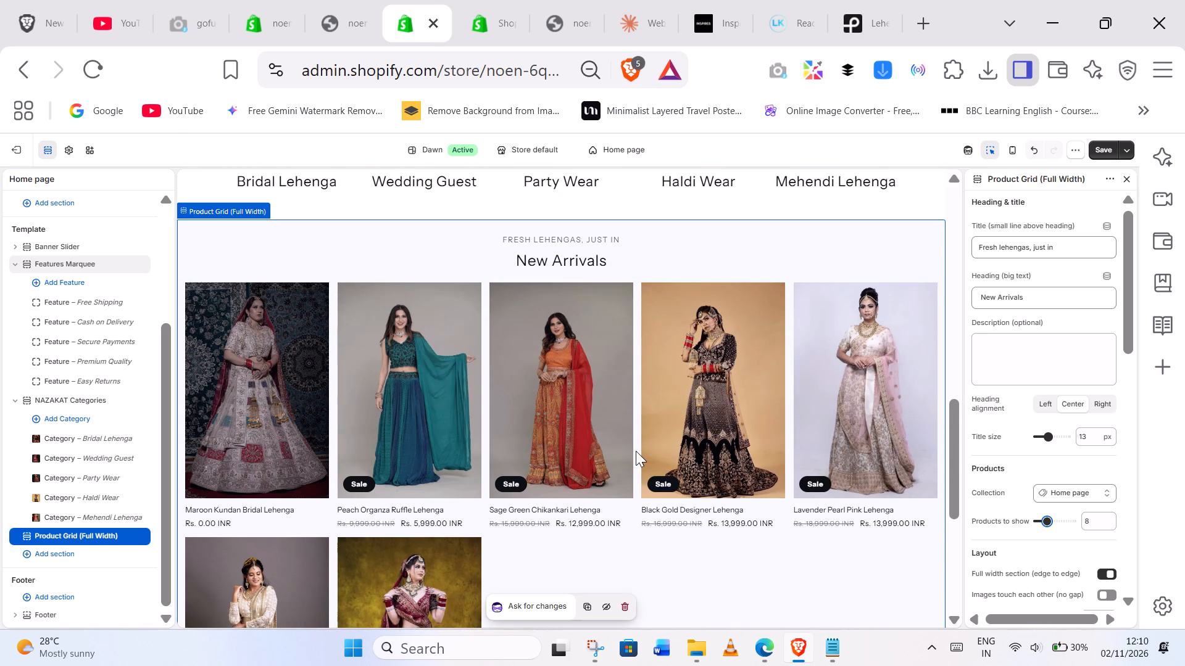
click(1094, 150)
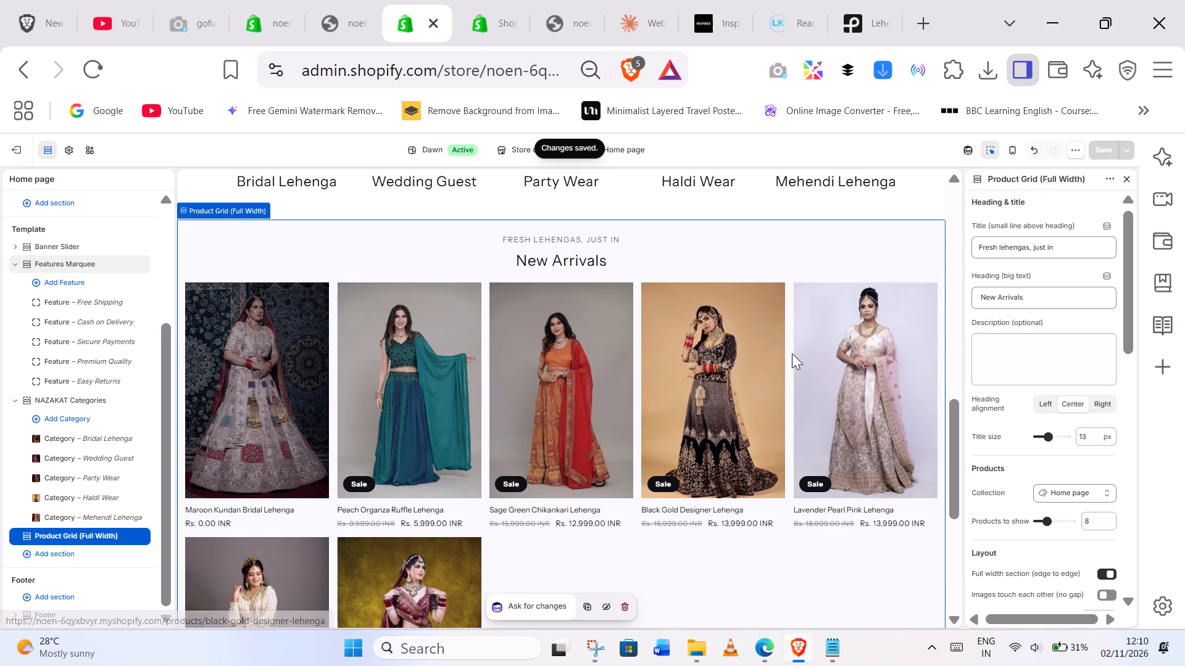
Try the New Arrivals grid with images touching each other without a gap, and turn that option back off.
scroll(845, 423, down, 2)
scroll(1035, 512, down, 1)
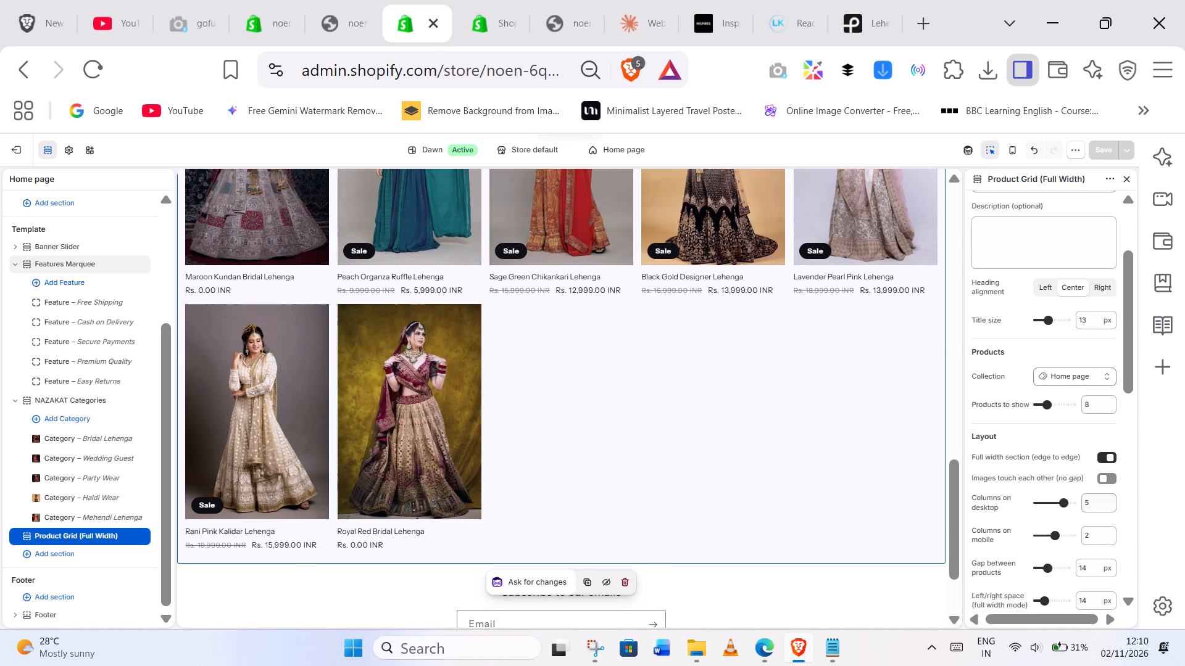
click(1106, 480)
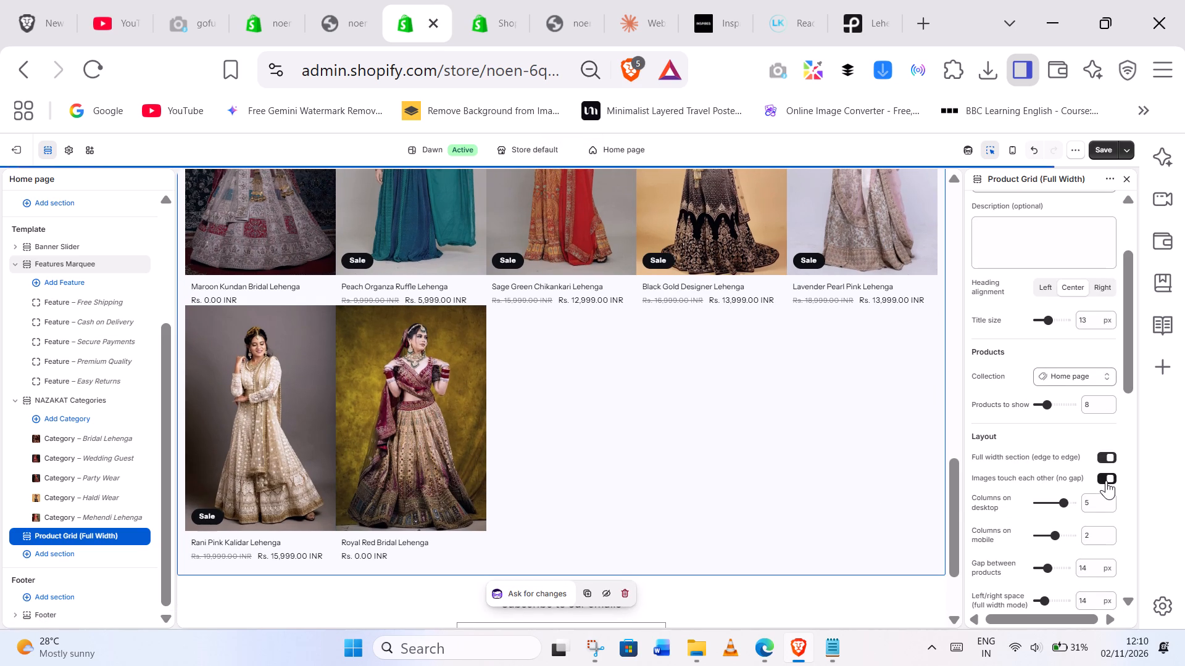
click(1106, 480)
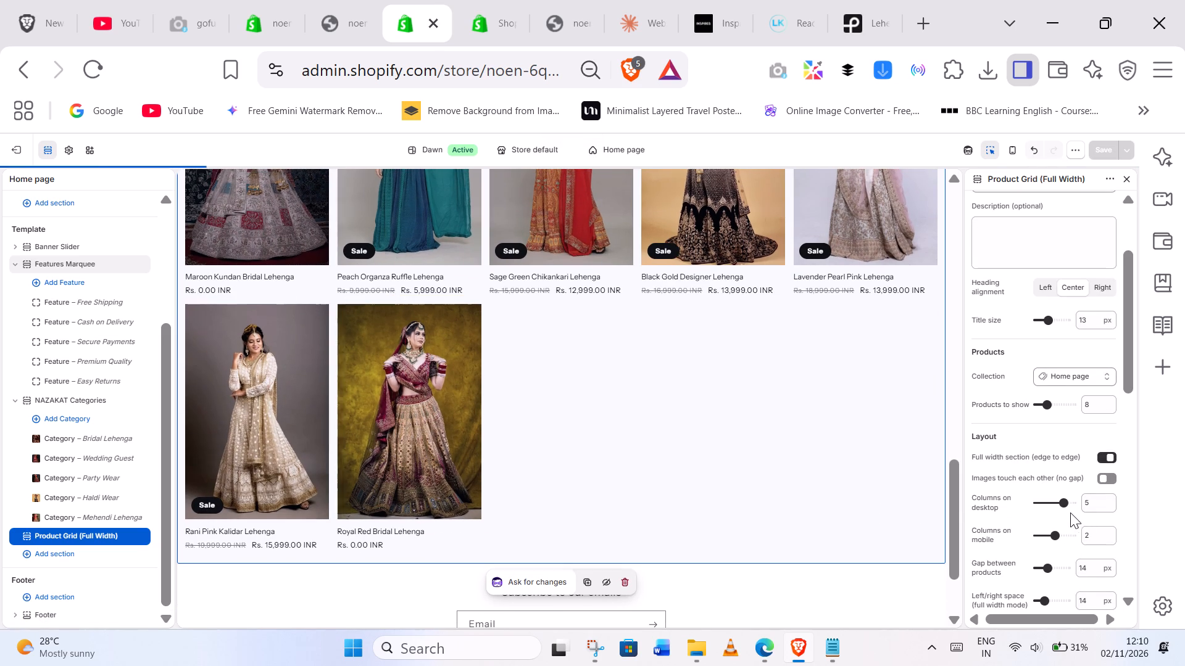
Set the New Arrivals grid to 6 columns on desktop and 6 products to show, and save the home page.
drag(1066, 505, 1072, 506)
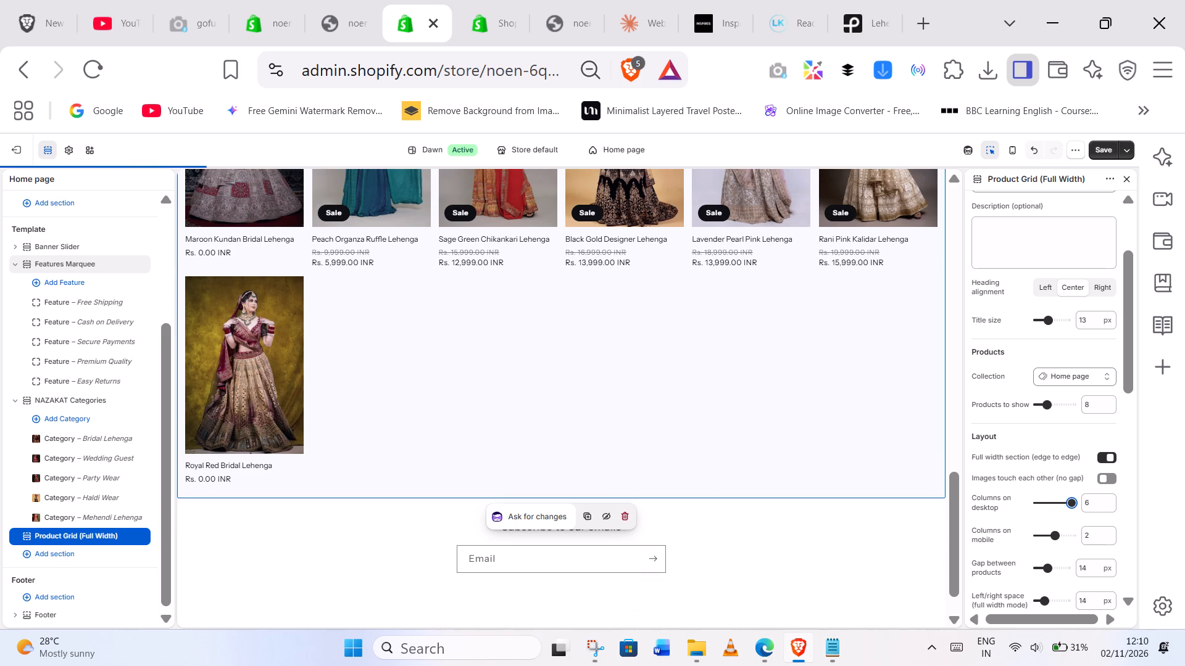
scroll(670, 406, up, 2)
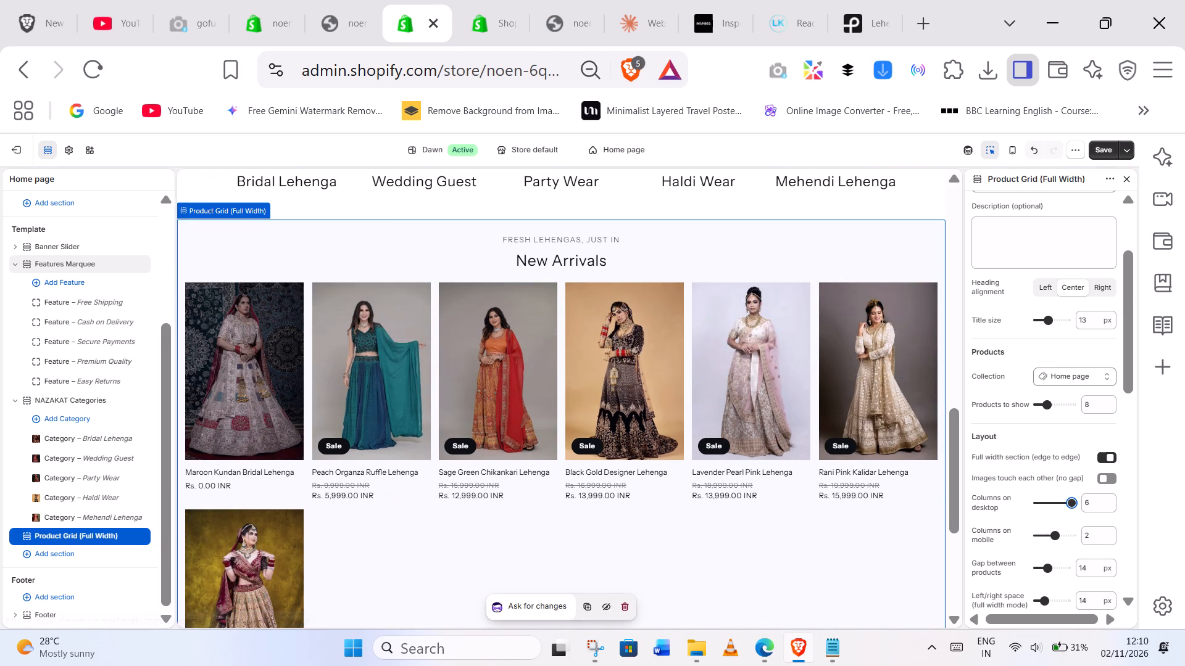
click(1046, 403)
drag(1091, 401, 1064, 403)
key(6)
key(Return)
click(1100, 147)
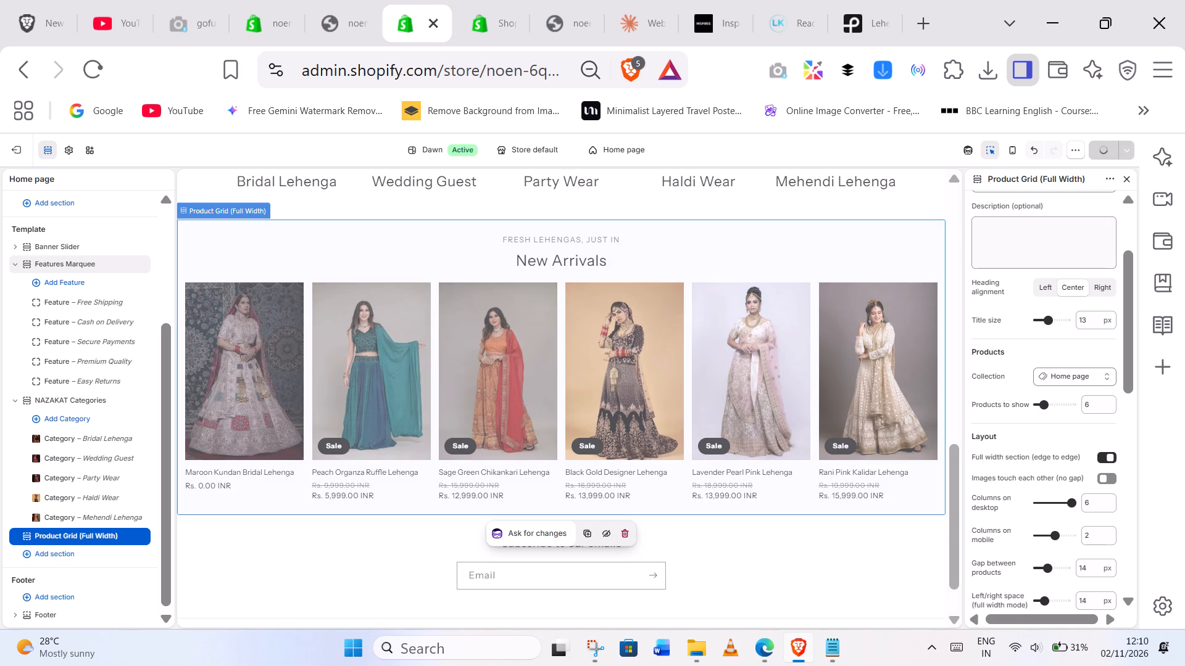
Reload the live storefront to check the New Arrivals row, and return to the theme editor.
click(555, 0)
click(94, 74)
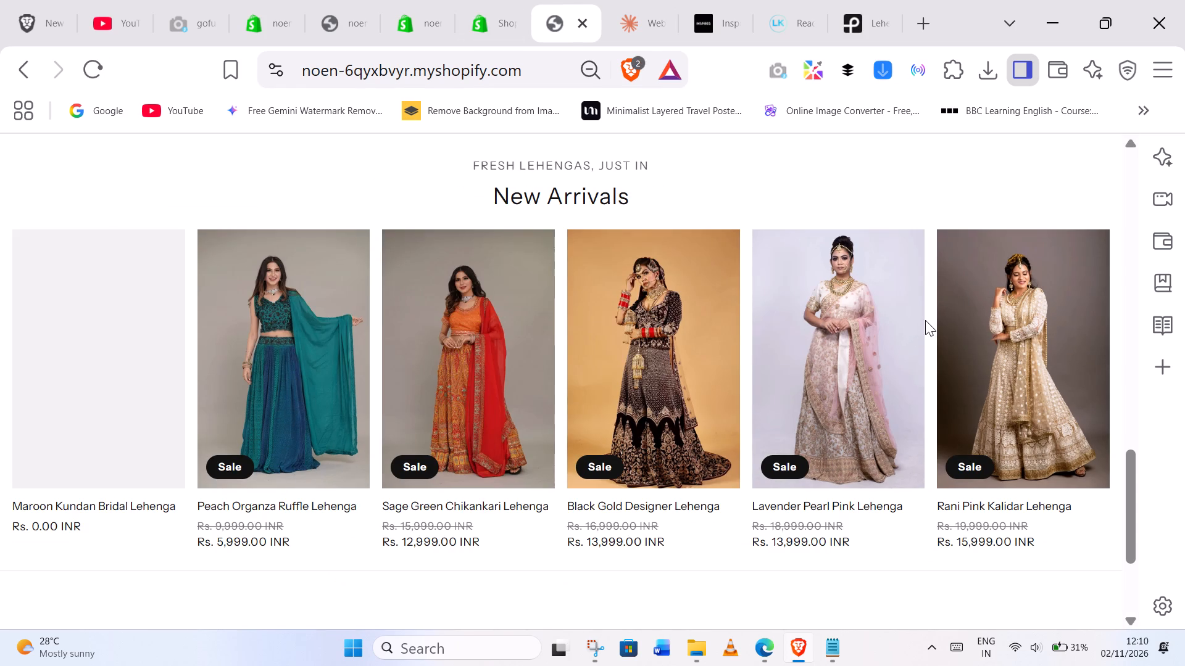
click(518, 0)
click(422, 0)
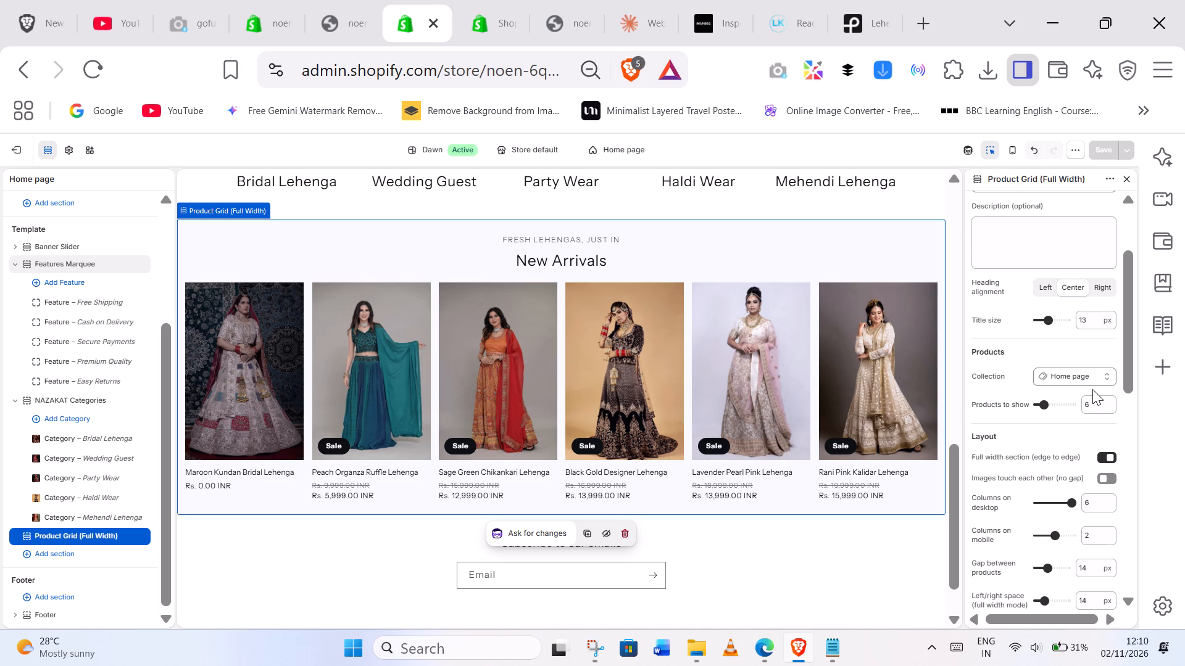
Set the New Arrivals grid to show 4 products and save the home page.
drag(1091, 400, 1054, 398)
key(4)
key(Return)
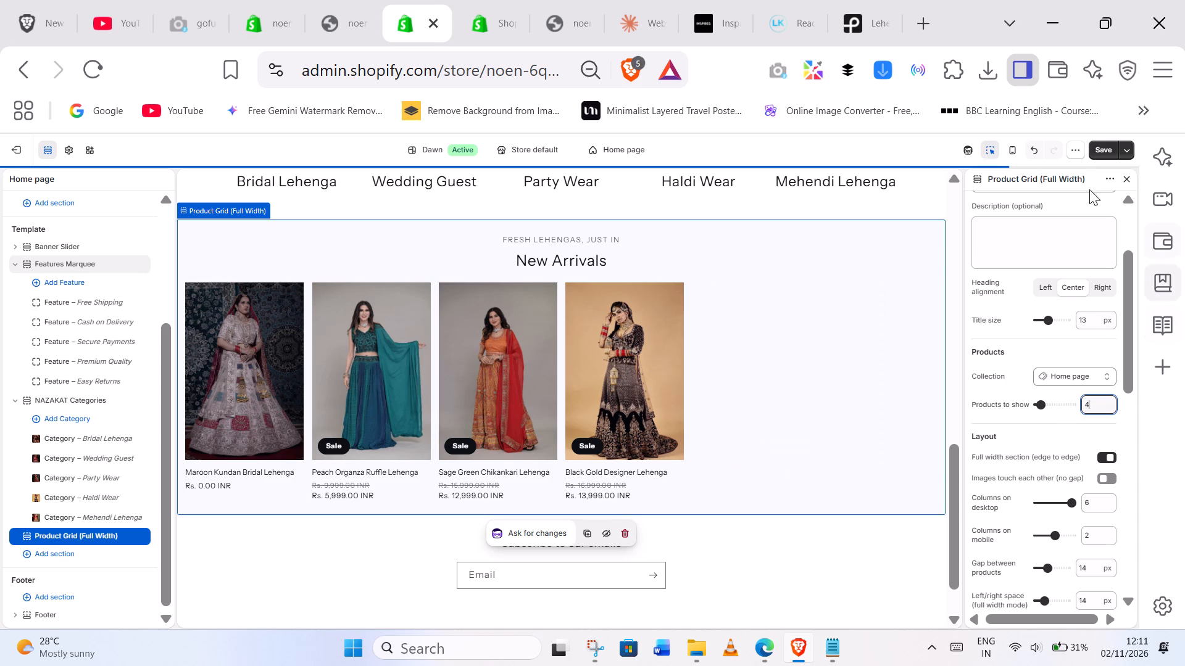
click(1096, 150)
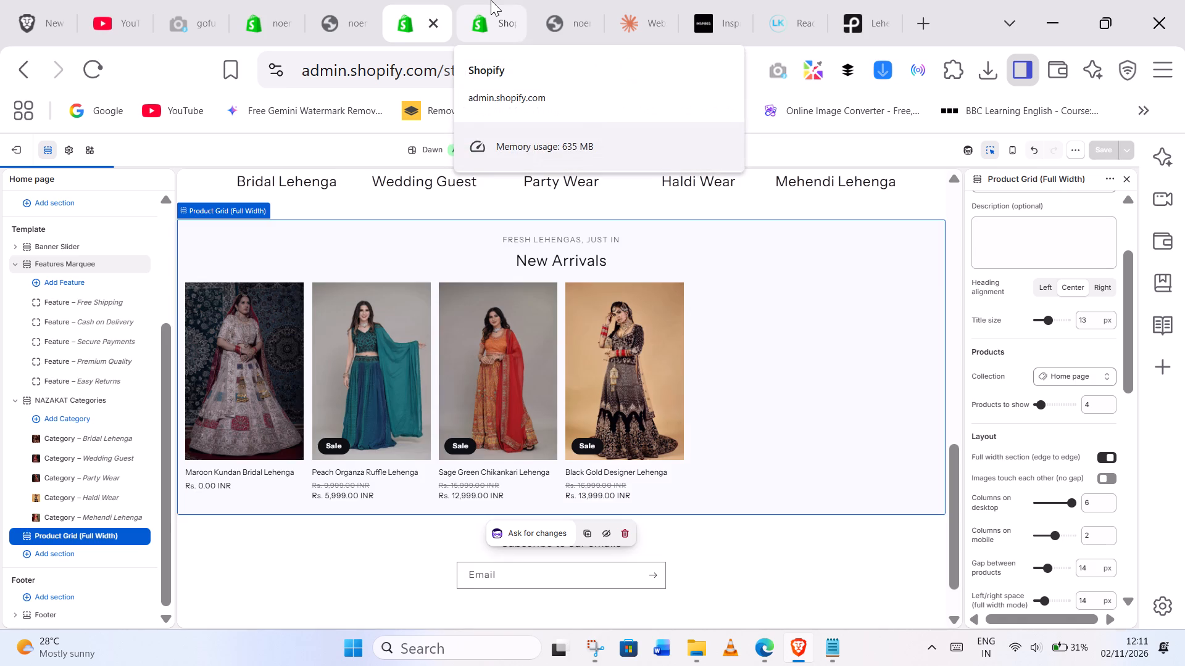
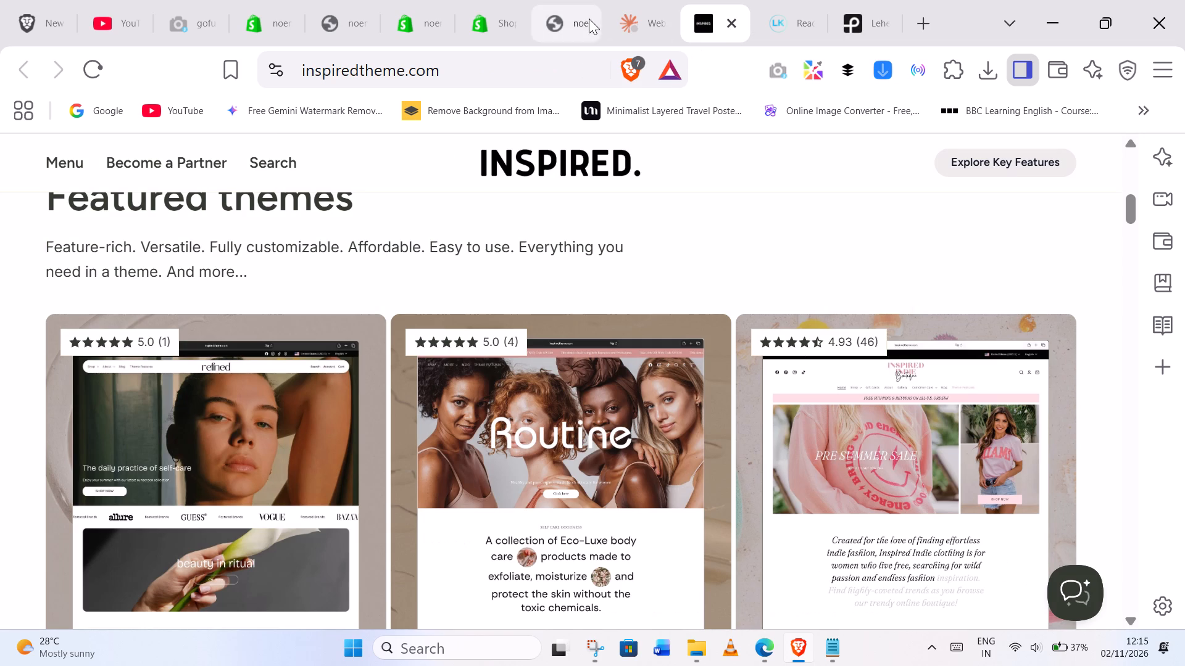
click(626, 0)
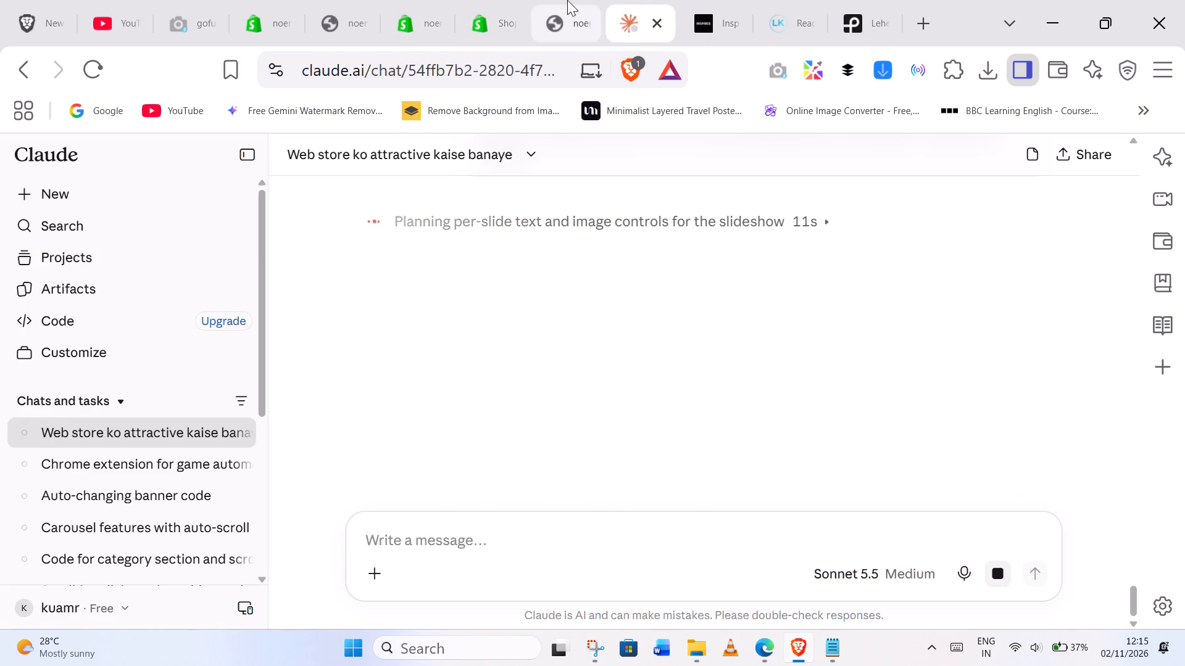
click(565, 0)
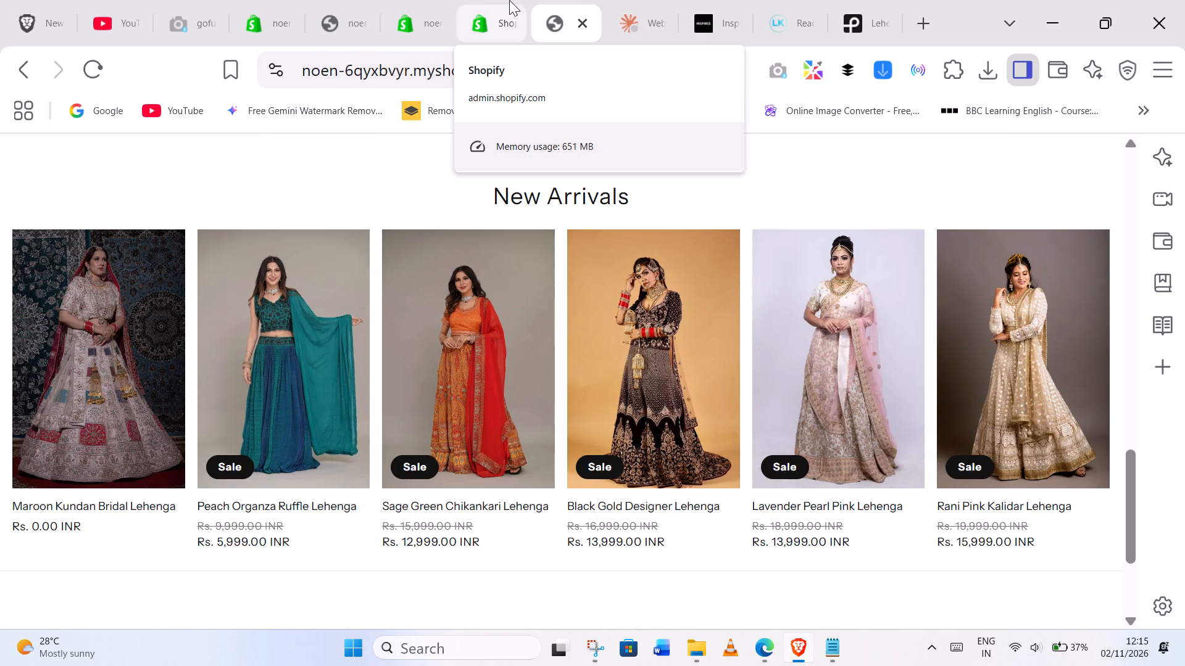
Reload the storefront home page and check the New Arrivals product grid.
click(83, 71)
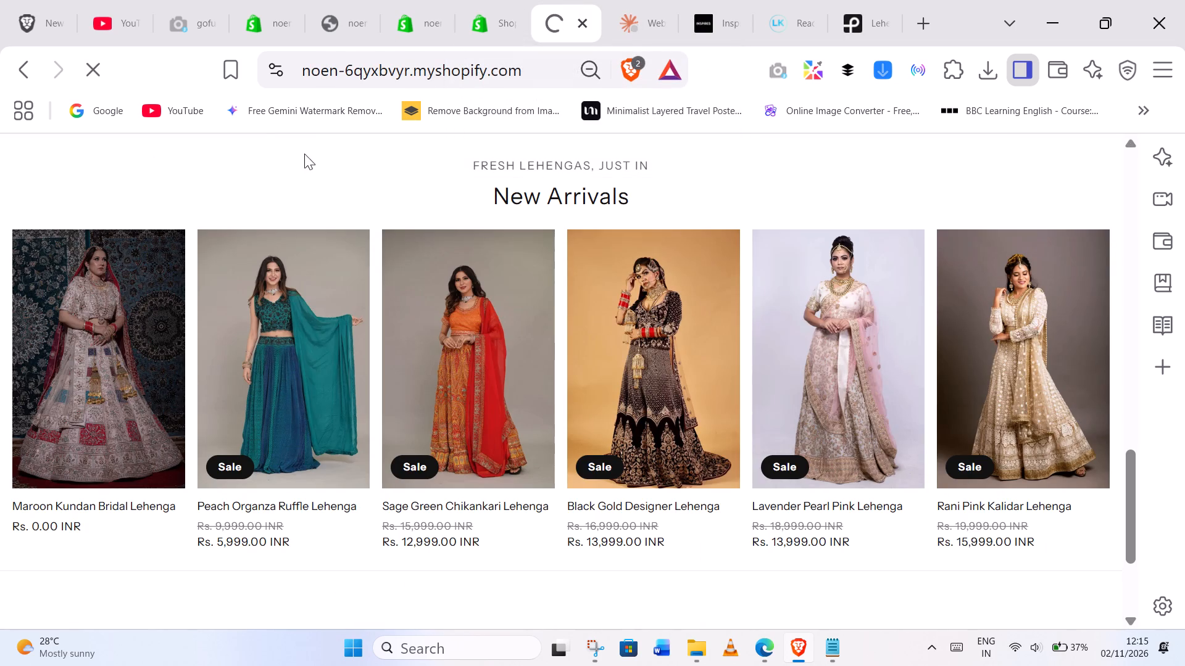
scroll(615, 193, down, 3)
scroll(497, 162, up, 2)
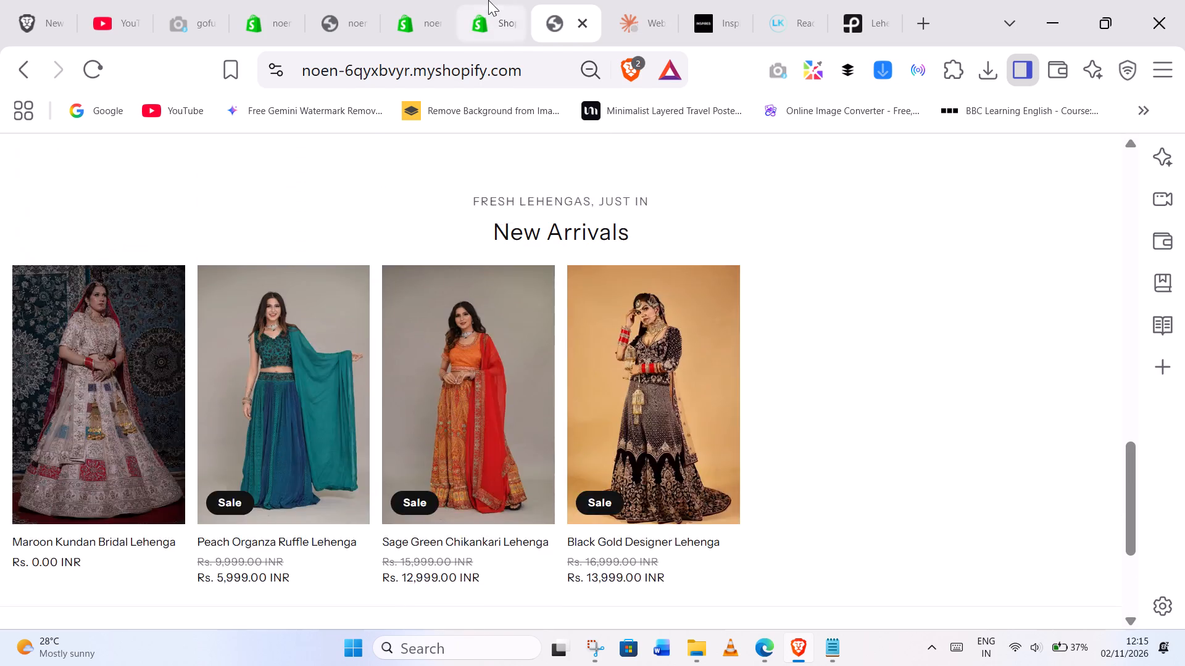
In the theme editor, set the Product Grid (Full Width) section's desktop columns to 4 and save.
click(488, 0)
click(406, 0)
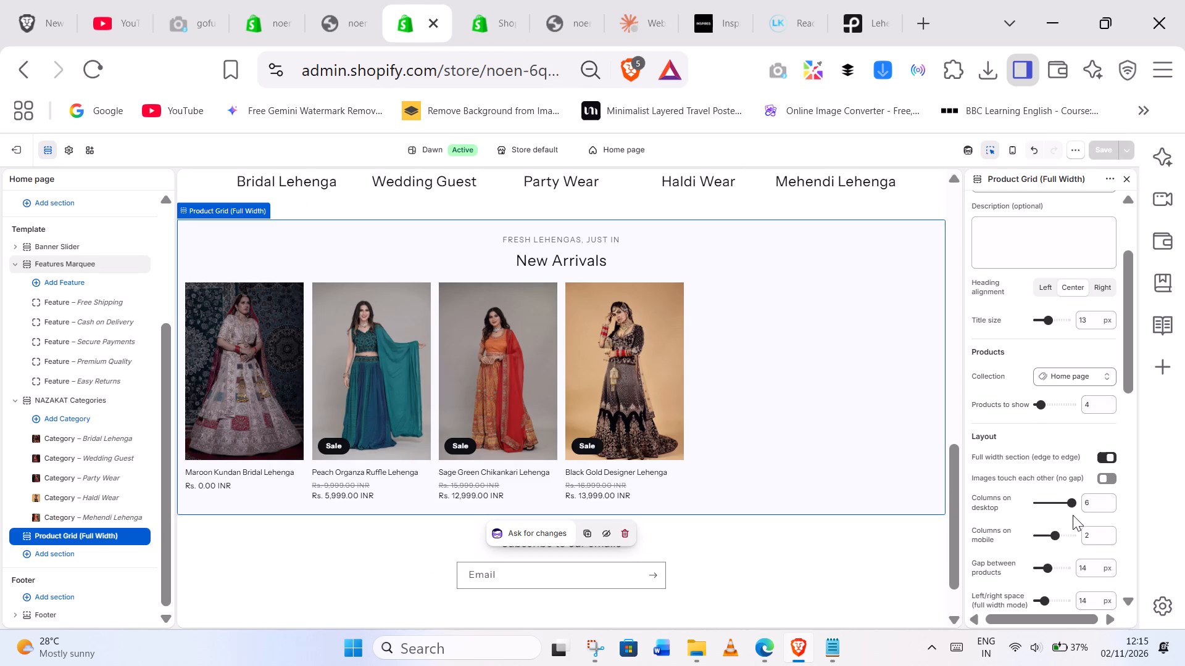
drag(1090, 503, 1046, 506)
key(4)
key(Return)
click(1095, 143)
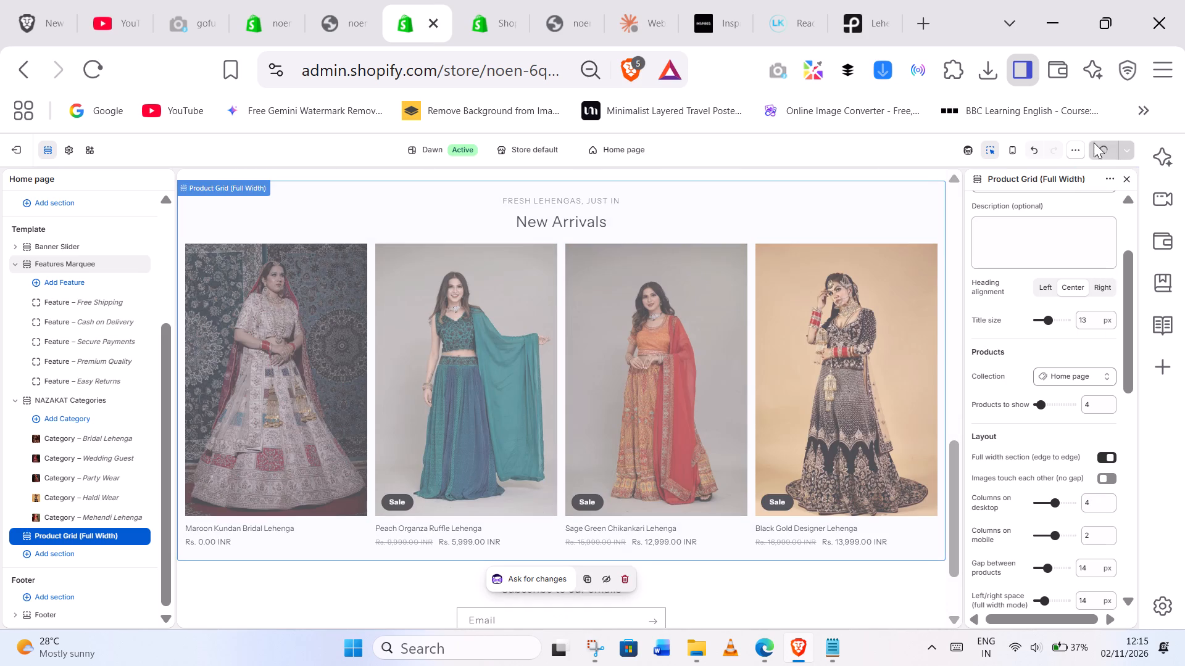
Reload the storefront and review the home page's New Arrivals grid and Shop by Category section.
click(503, 0)
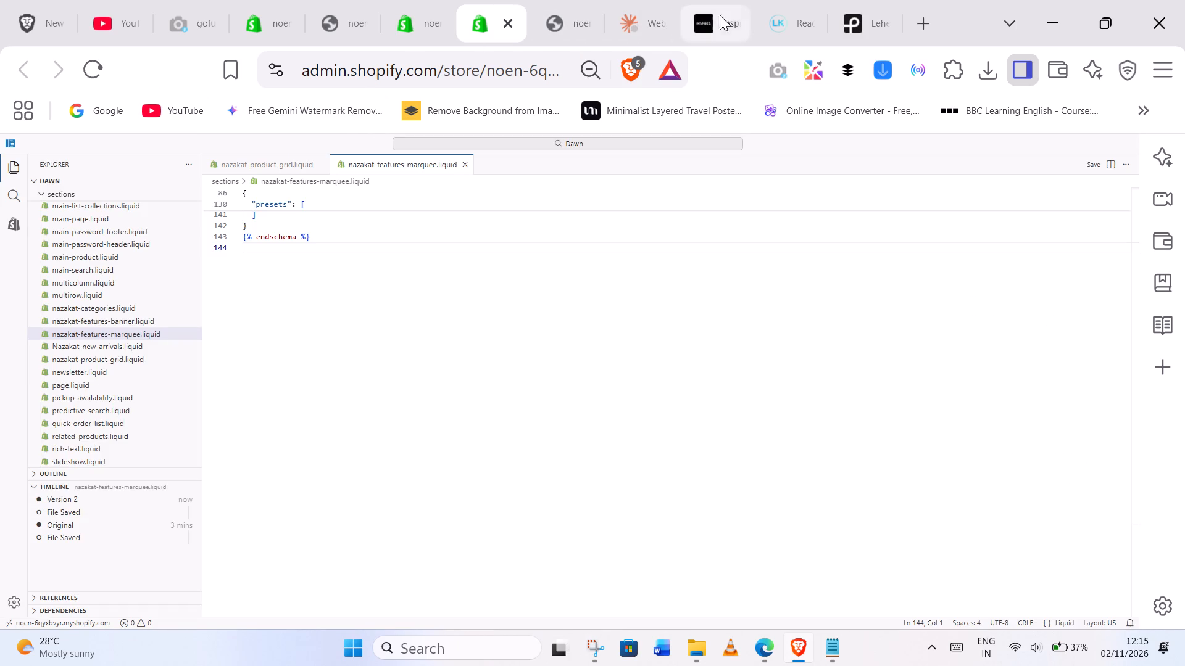
click(596, 0)
click(98, 70)
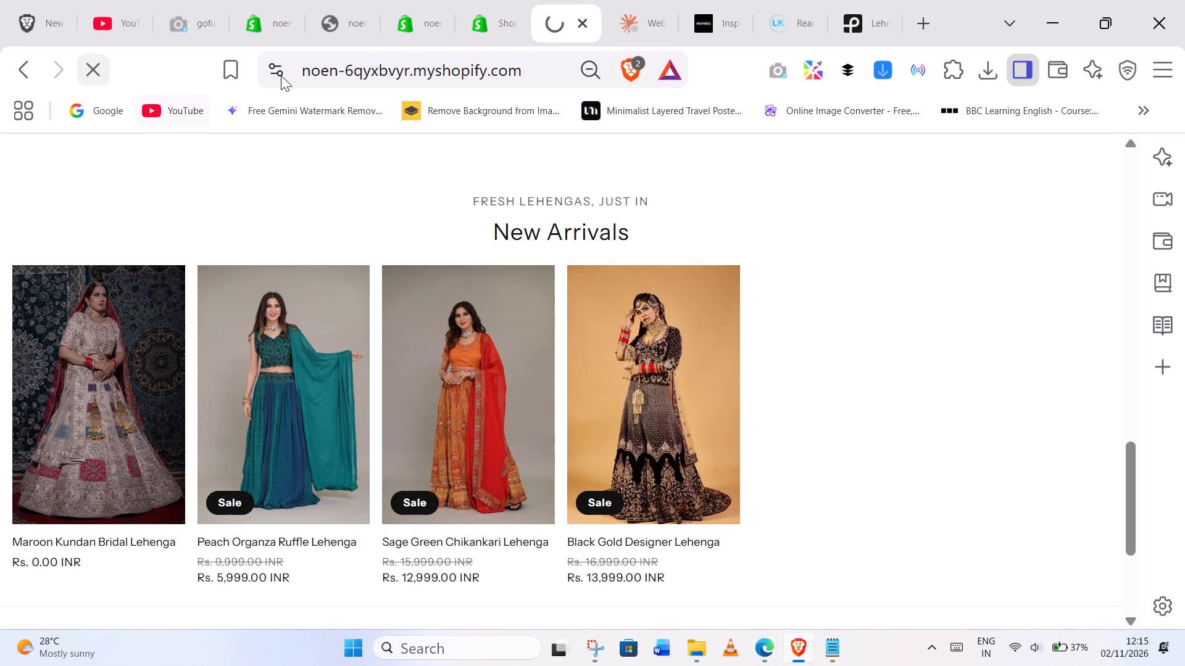
scroll(983, 207, down, 1)
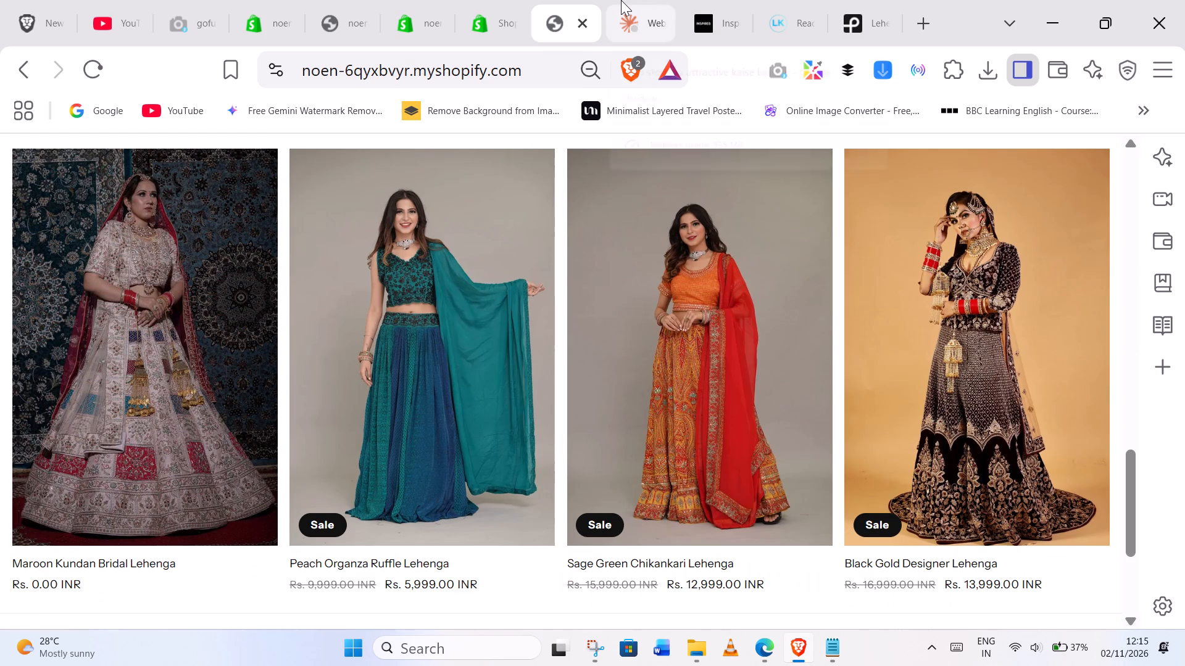
scroll(626, 389, down, 13)
scroll(631, 466, up, 9)
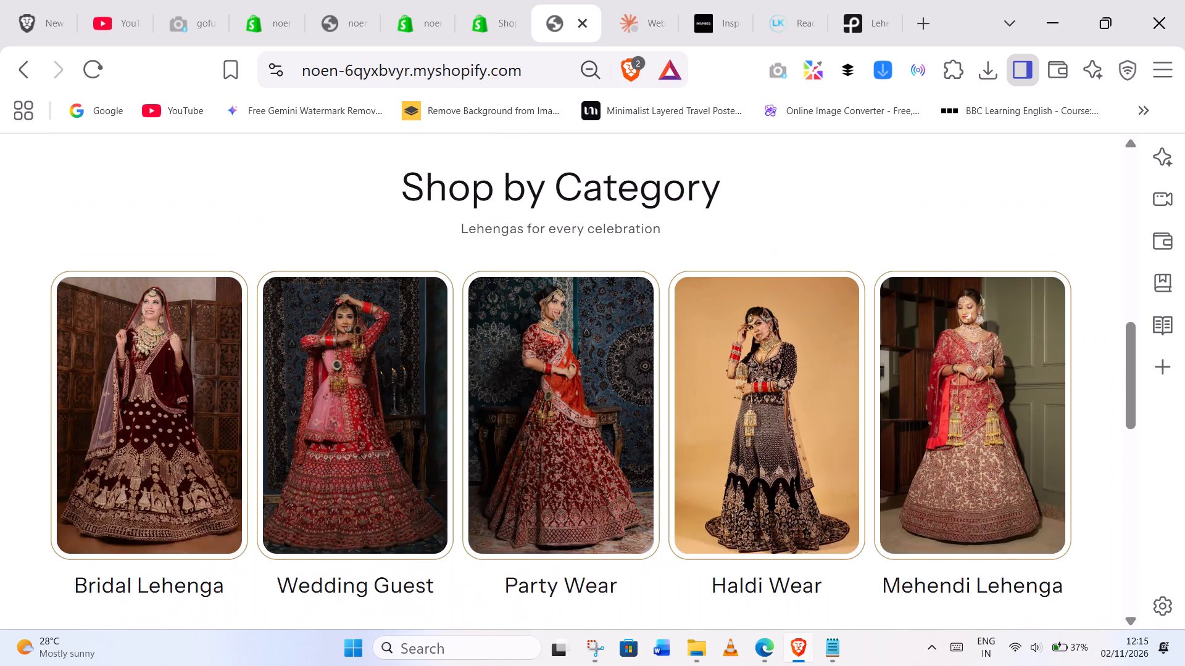
scroll(631, 466, up, 6)
scroll(652, 319, down, 12)
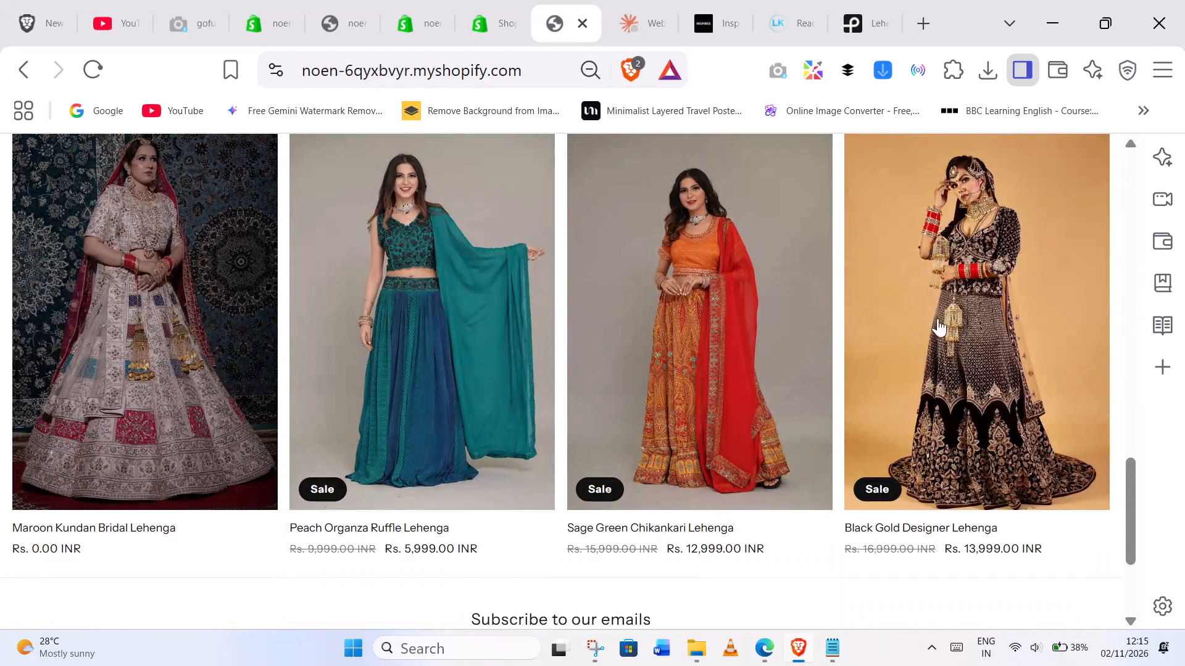
In the store's product list, set the Black Gold Designer Lehenga as unlisted.
click(480, 0)
click(336, 0)
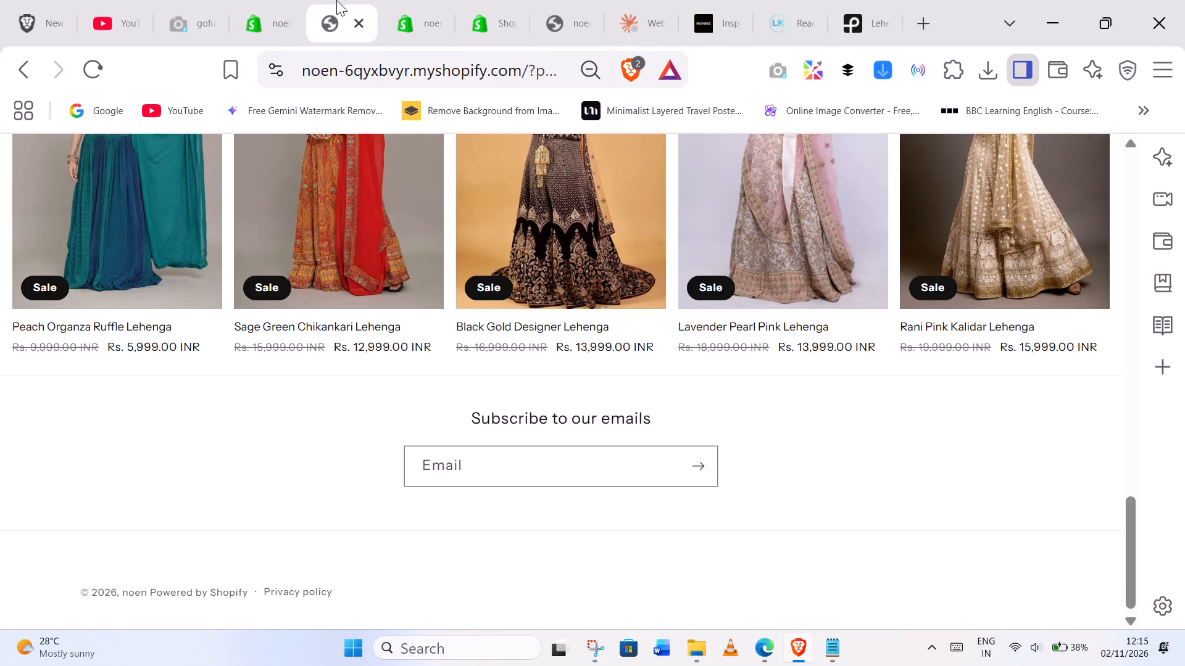
click(247, 0)
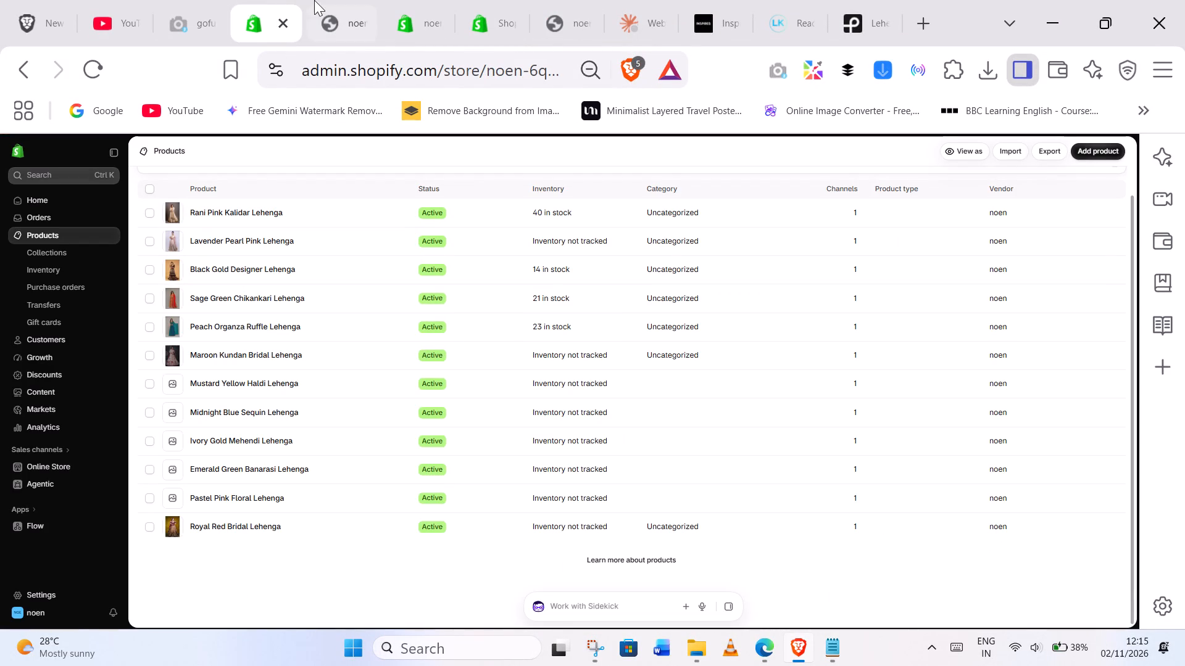
click(150, 272)
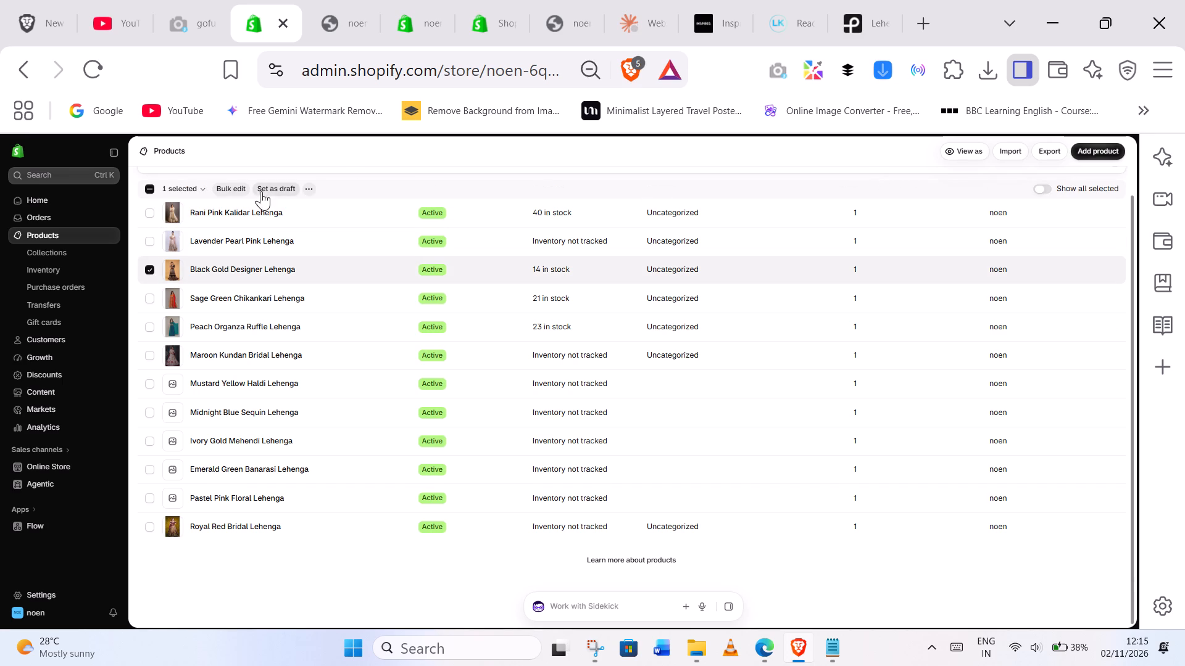
click(306, 187)
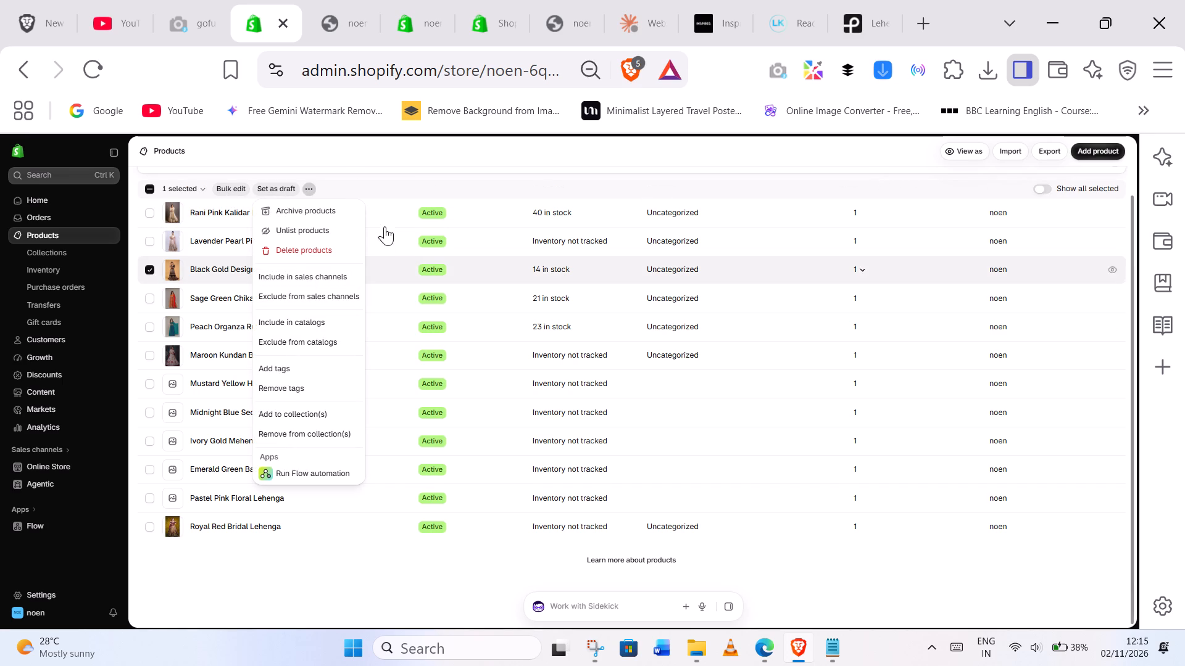
click(397, 180)
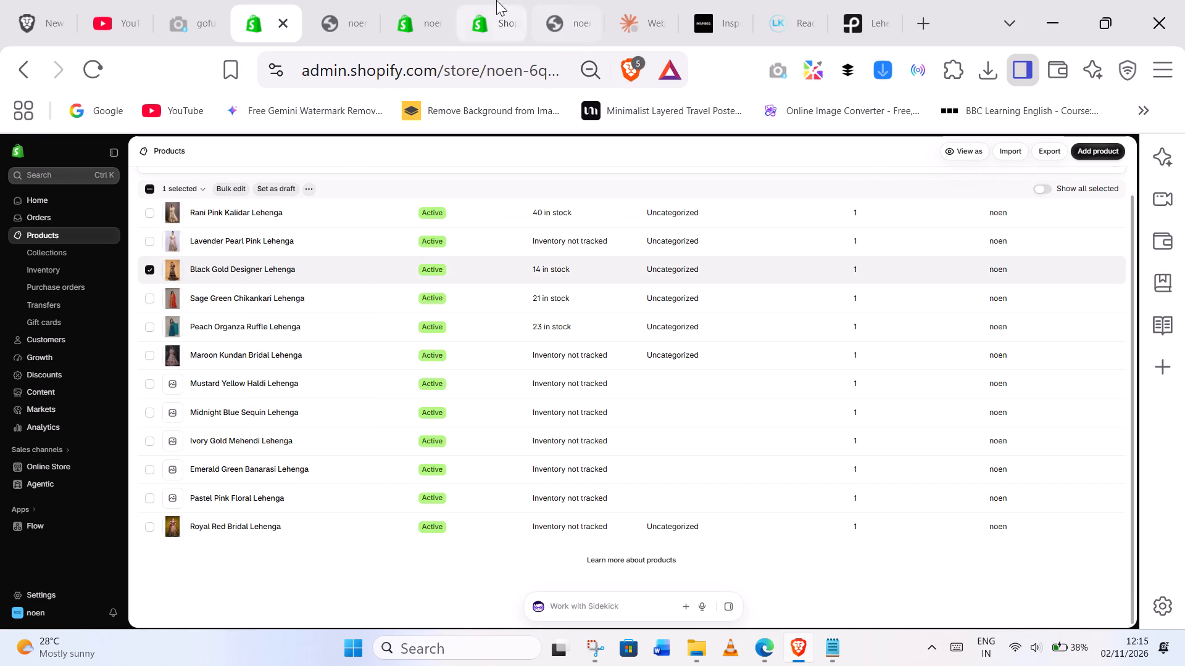
click(570, 0)
click(206, 0)
click(231, 0)
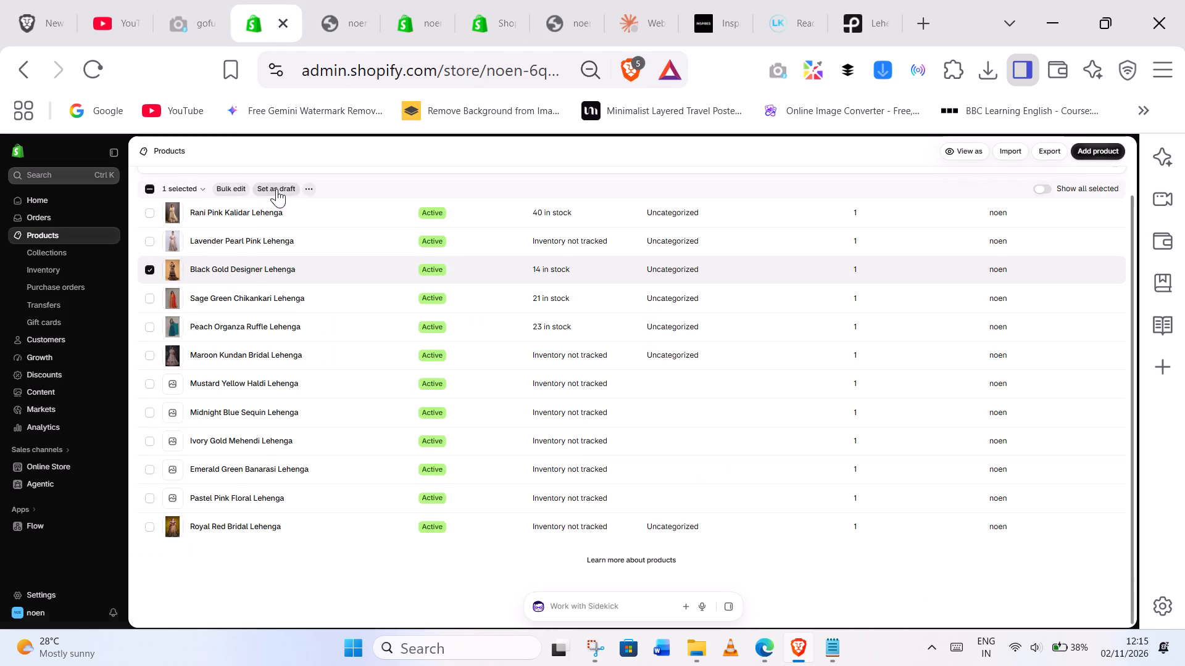
click(312, 185)
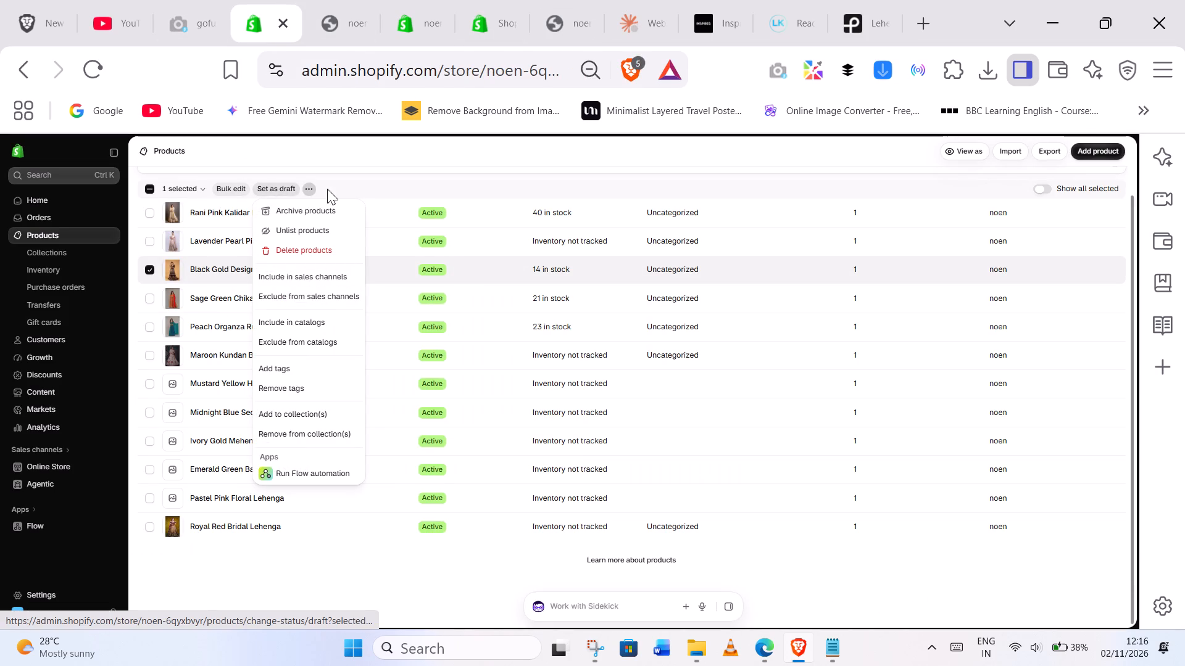
click(312, 231)
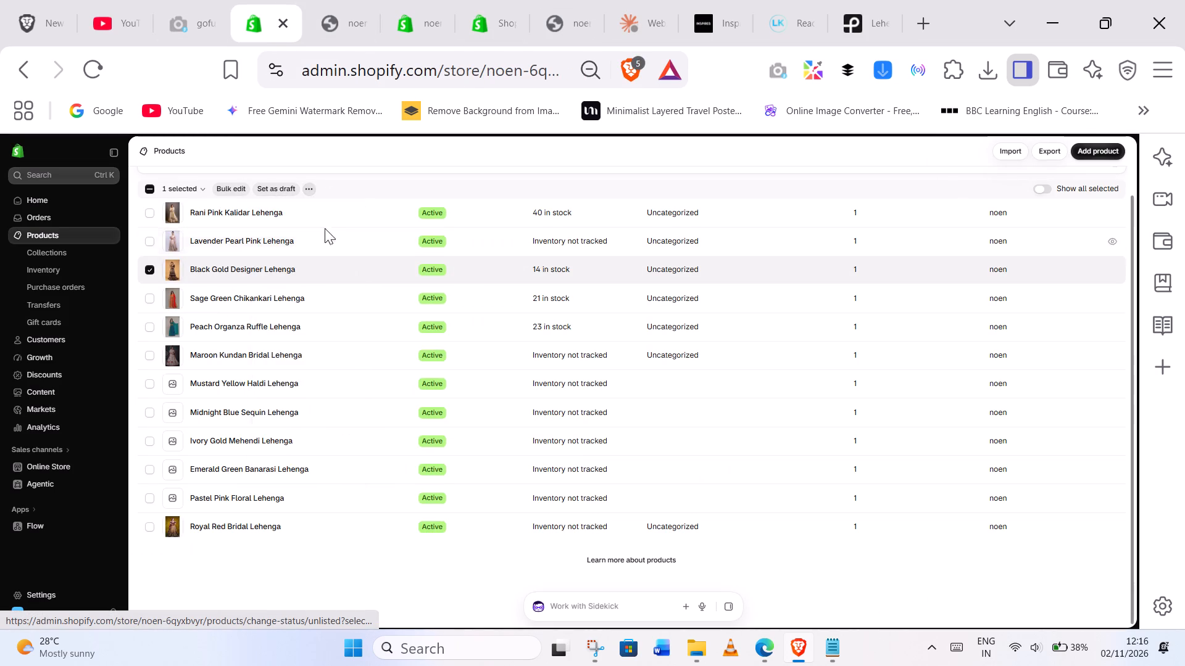
click(705, 411)
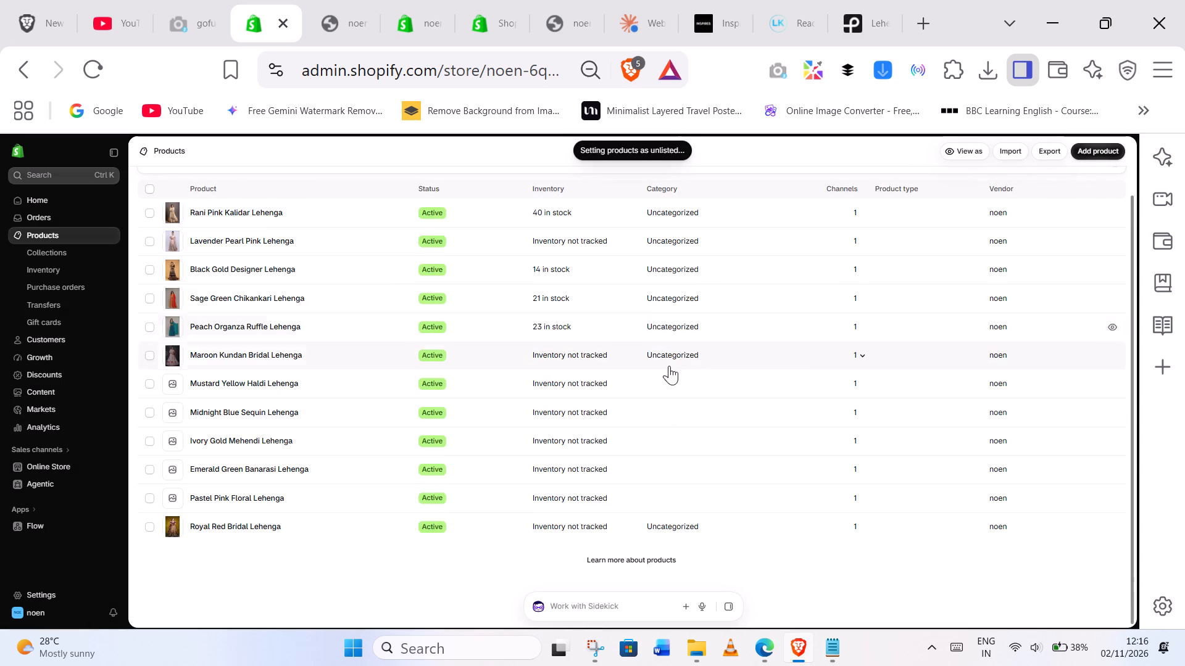
Reload the storefront and check which products appear in the New Arrivals grid.
click(494, 0)
click(540, 0)
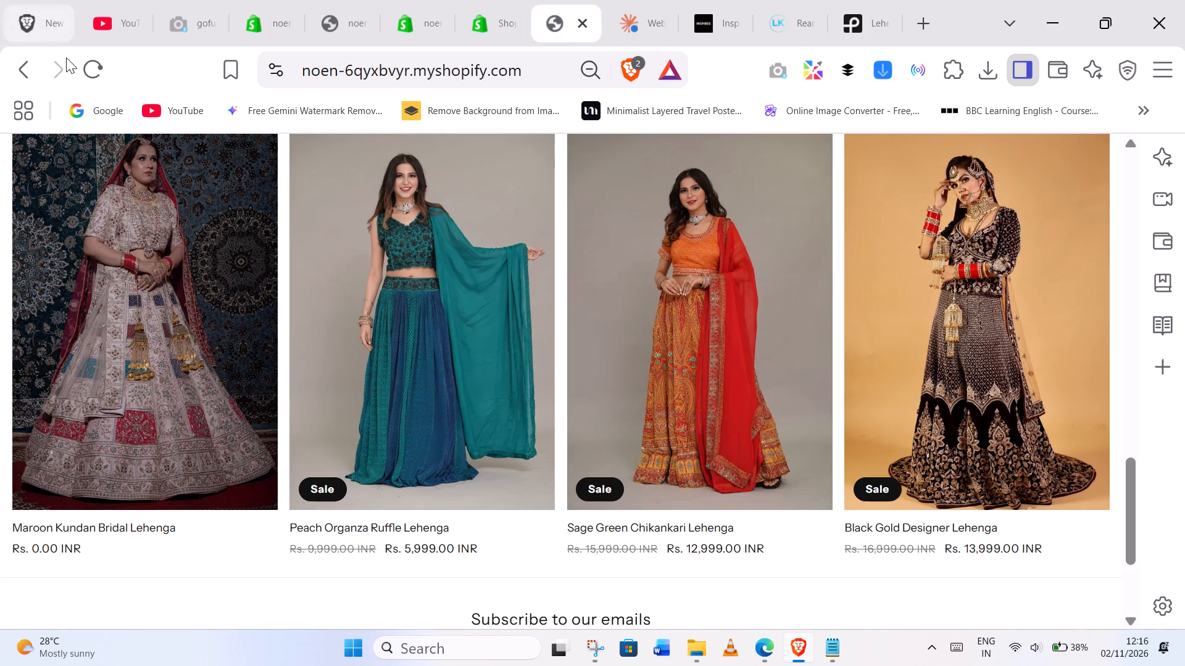
click(88, 73)
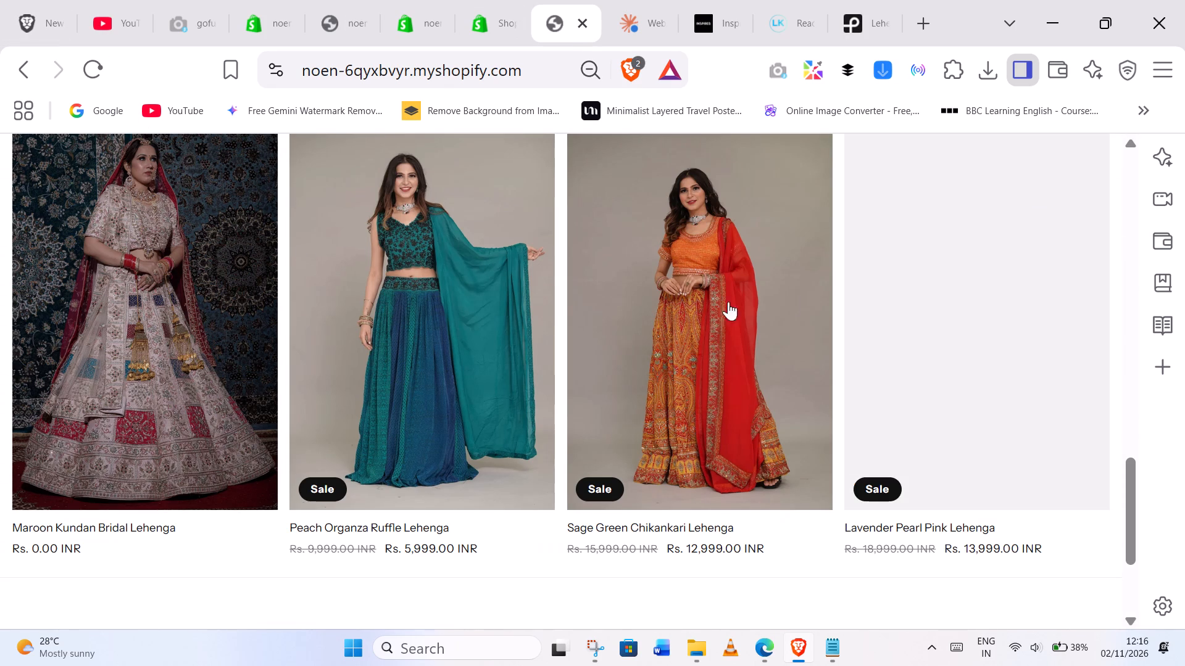
scroll(910, 360, up, 1)
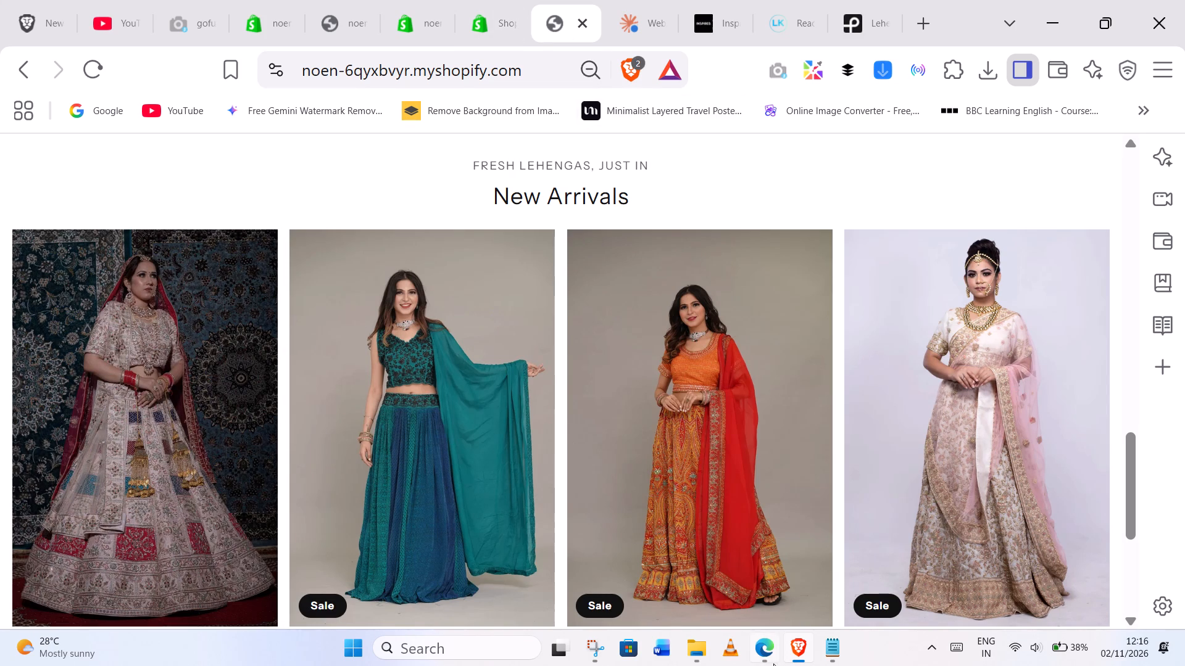
Switch to Microsoft Edge and open its extensions management page to check the installed extensions.
click(705, 654)
click(757, 653)
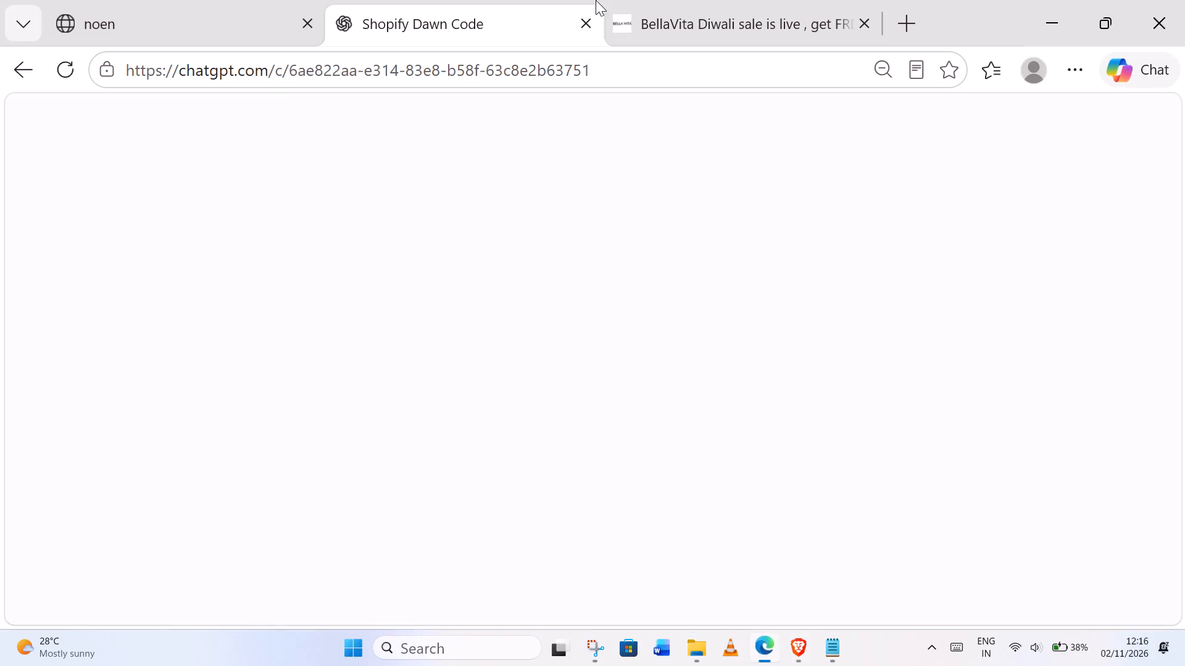
click(680, 0)
click(1004, 74)
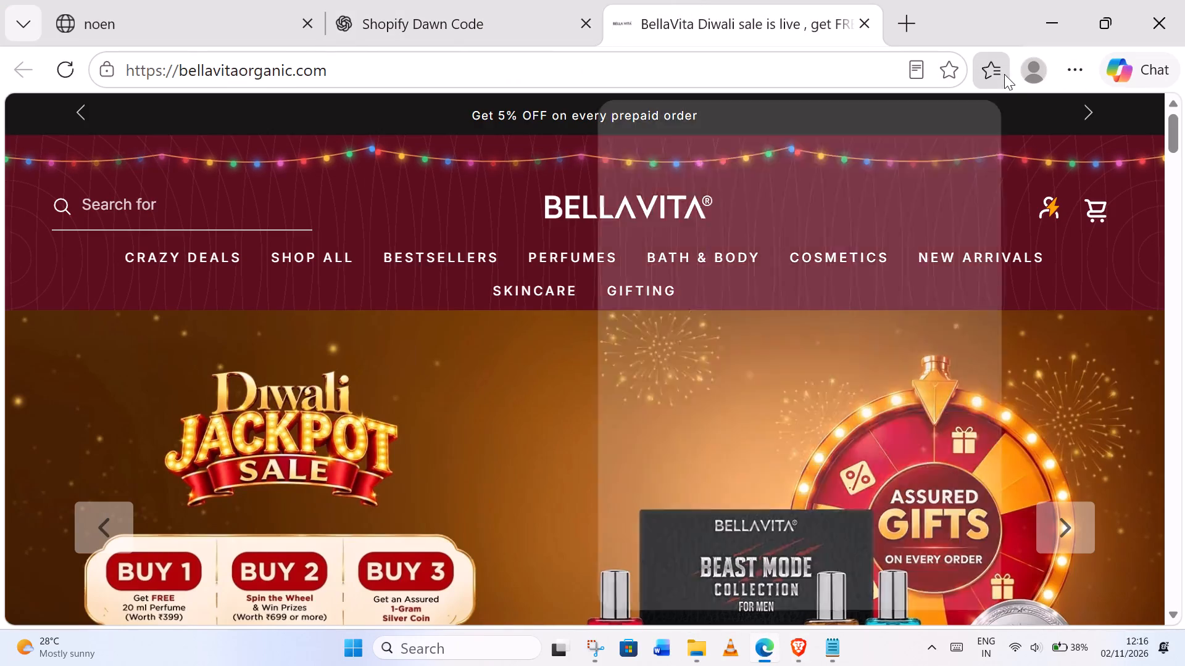
click(1078, 72)
scroll(777, 442, down, 7)
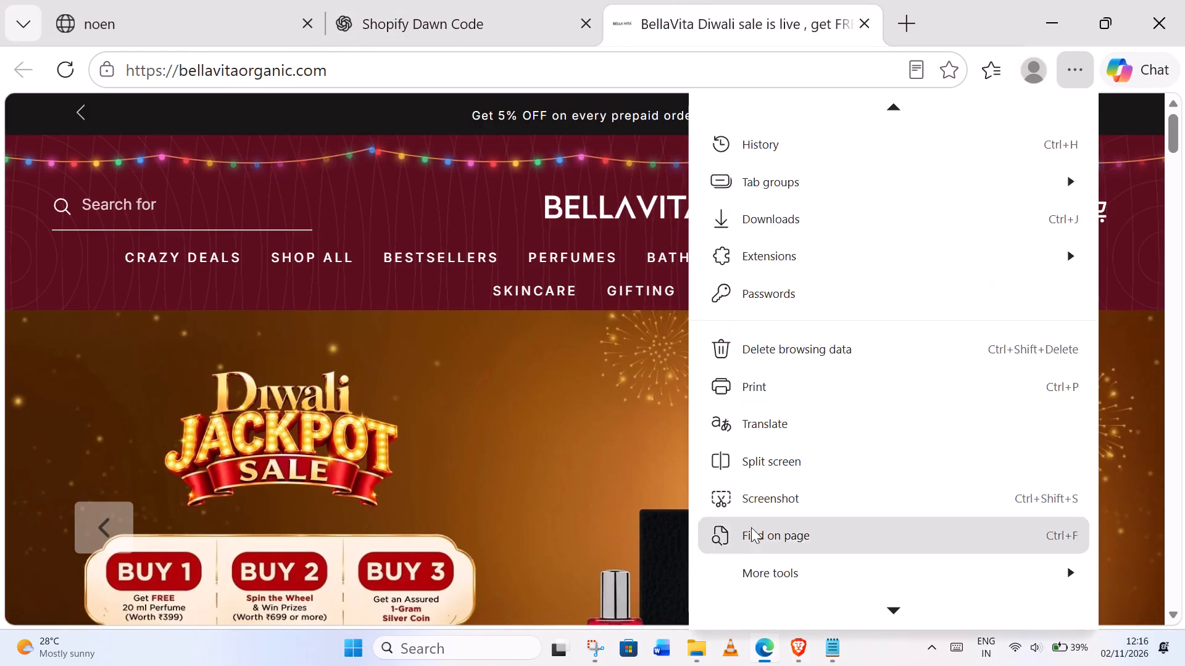
scroll(751, 527, down, 9)
click(764, 520)
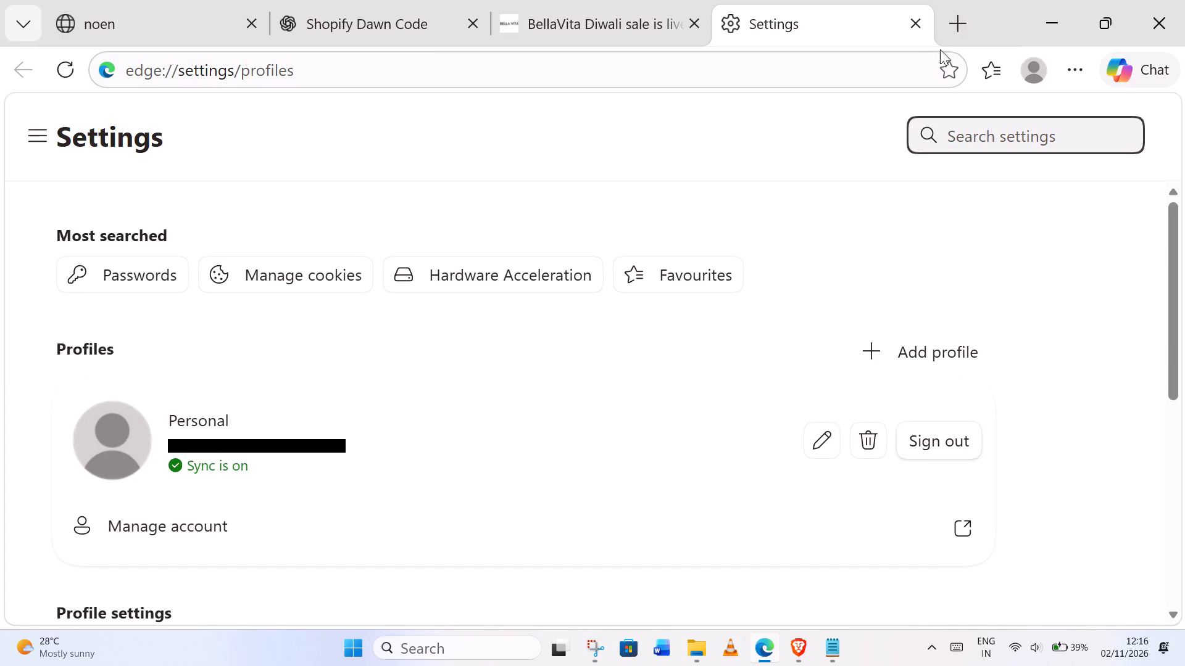
click(1090, 77)
scroll(733, 367, down, 4)
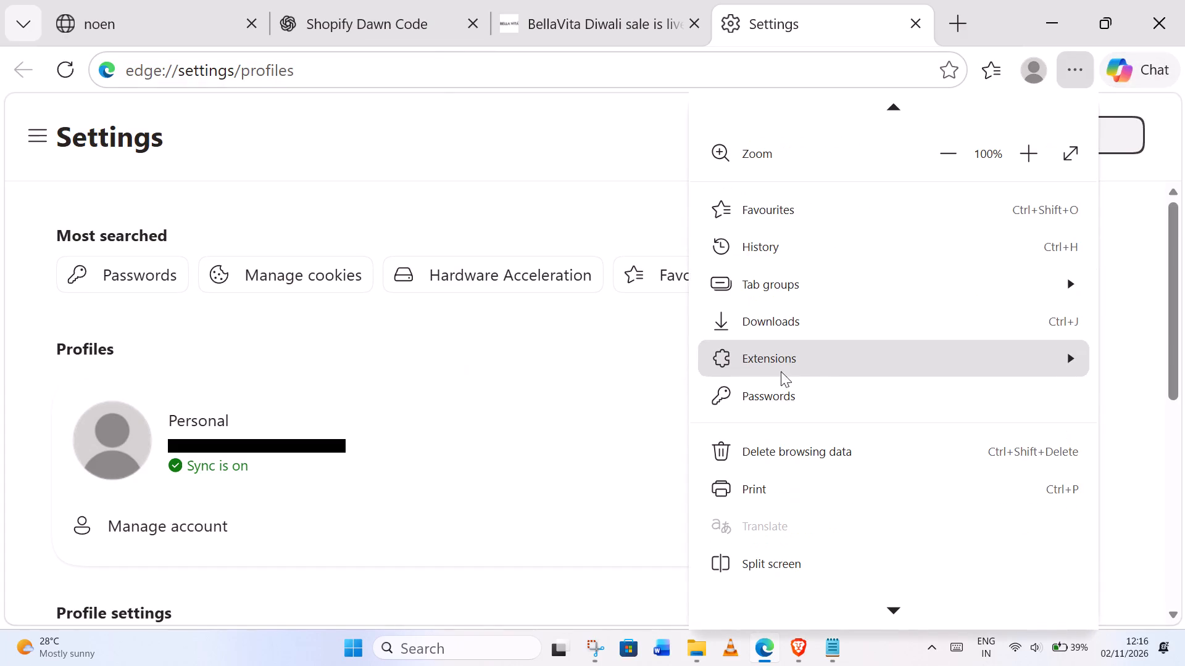
click(834, 353)
click(629, 362)
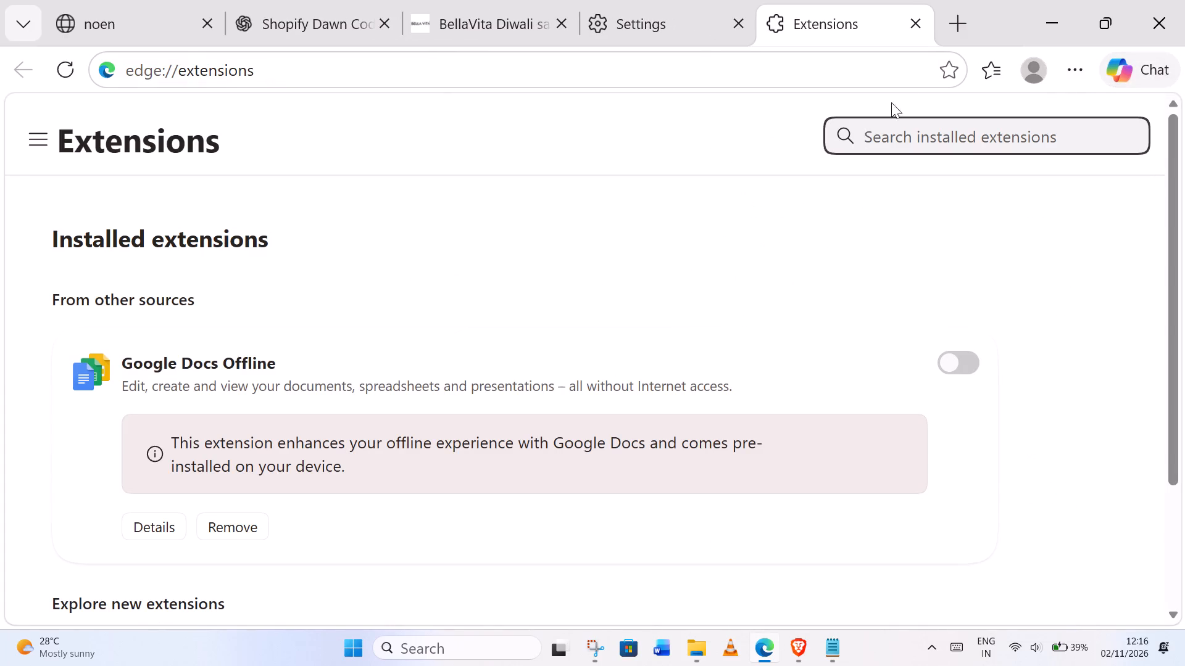
click(697, 91)
click(700, 70)
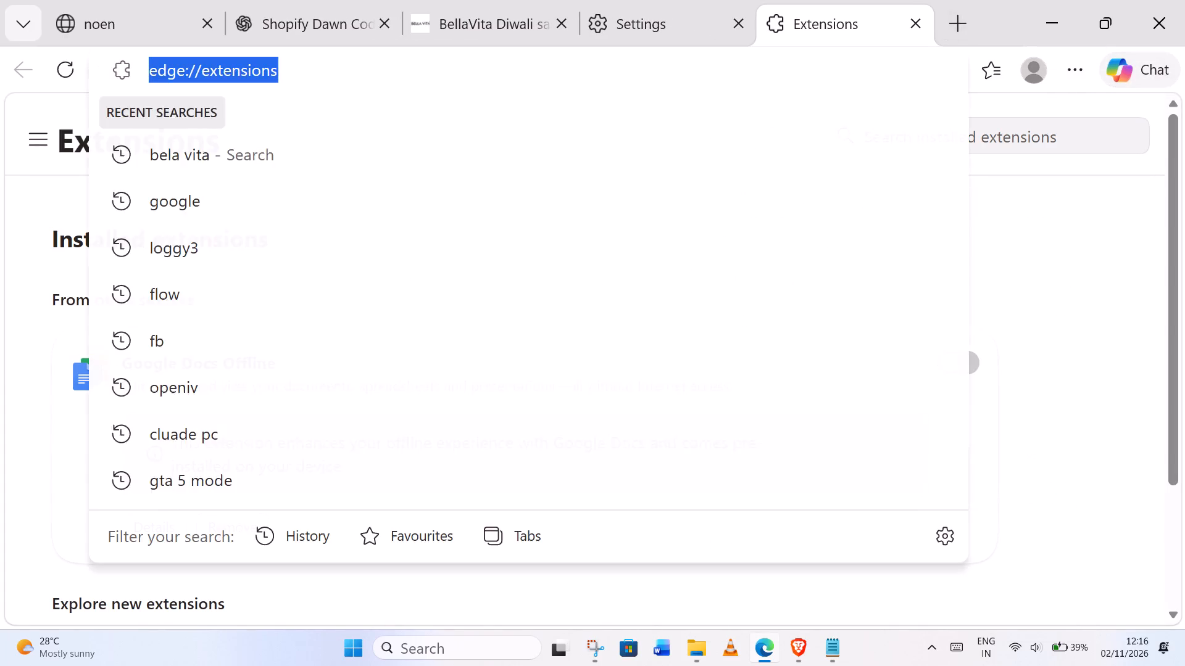
text(IDL)
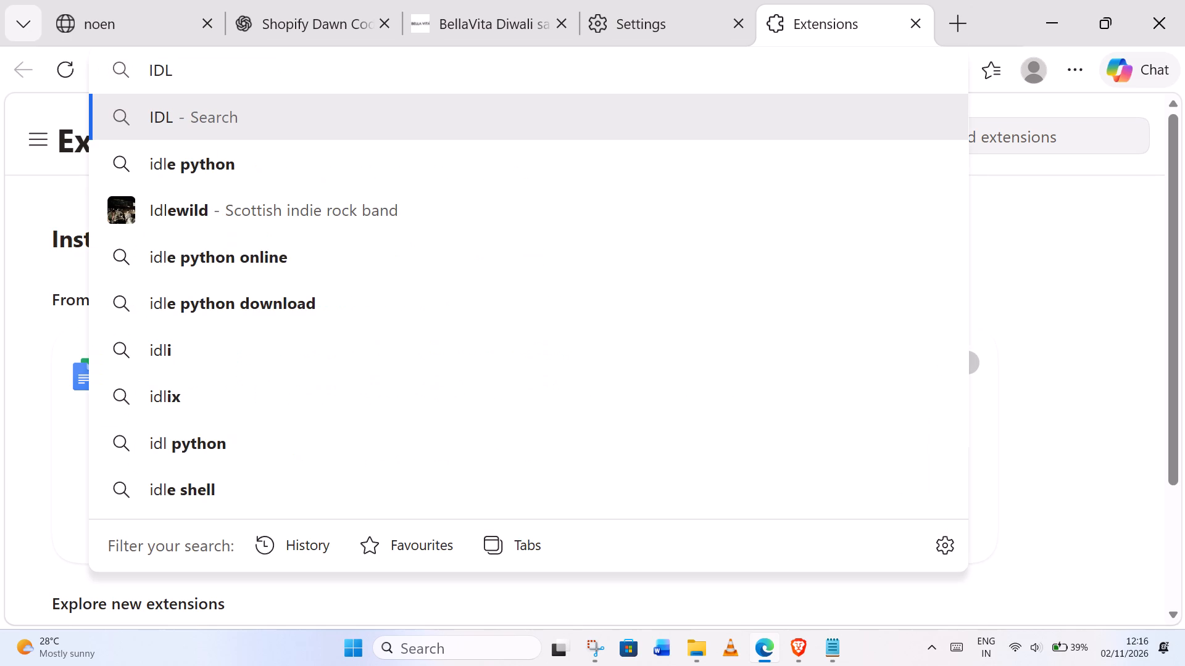
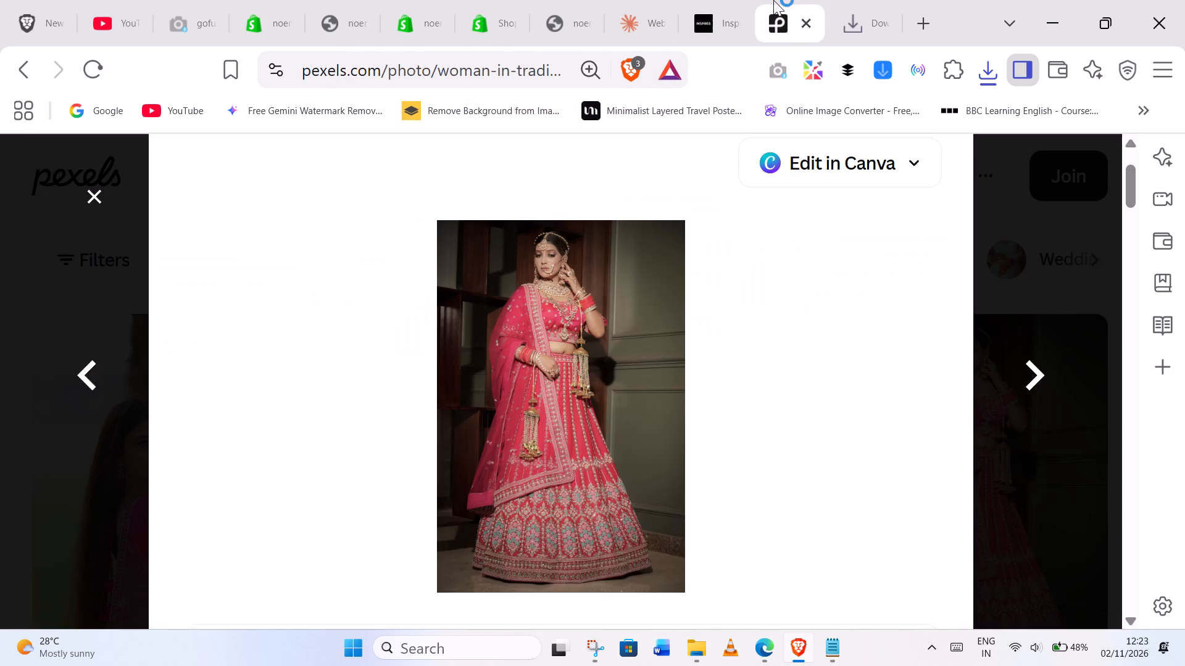
click(638, 0)
click(454, 0)
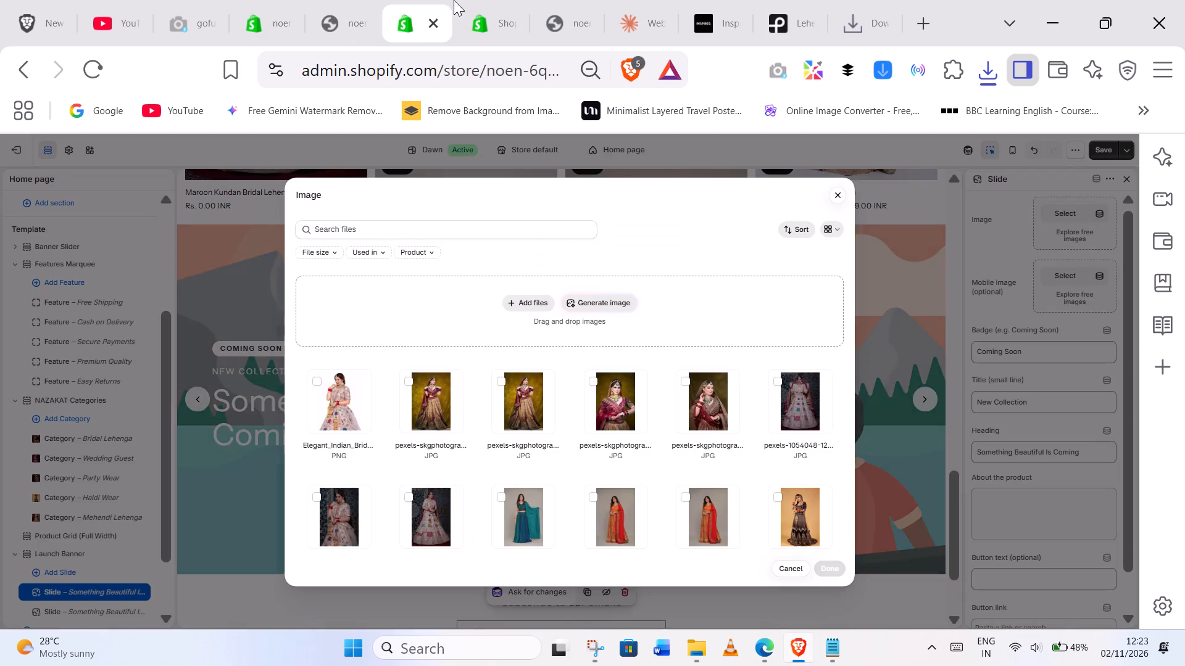
click(484, 0)
click(409, 337)
key(ctrl+a)
key(ctrl+v)
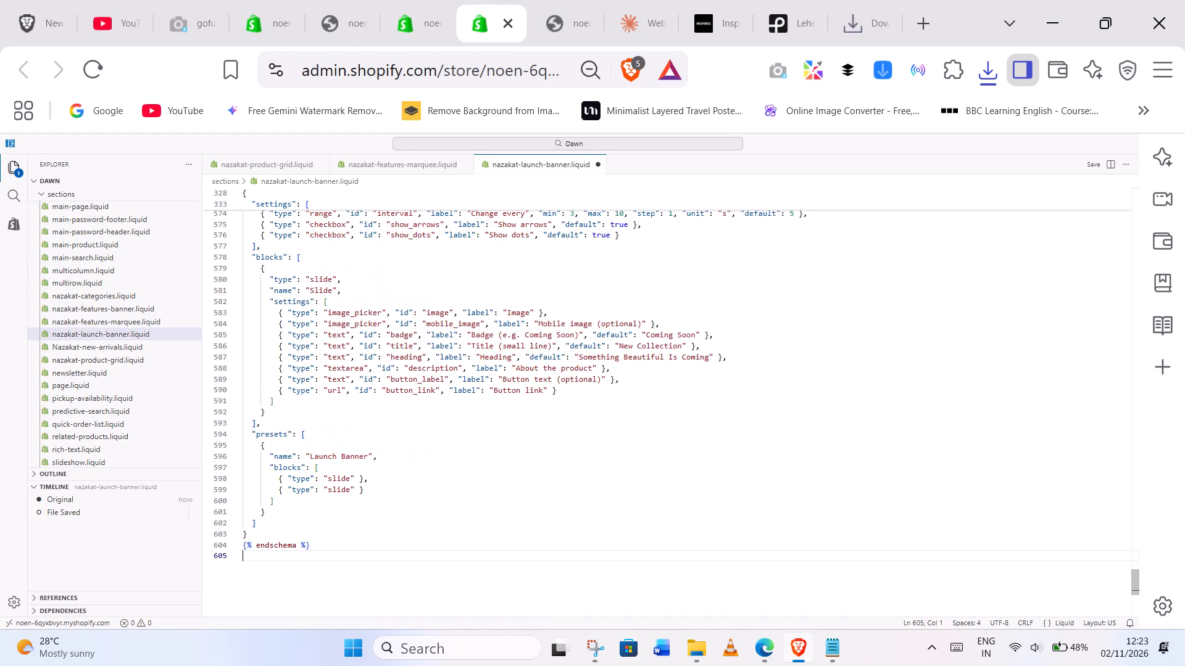
triple_click(1090, 164)
triple_click(1090, 164)
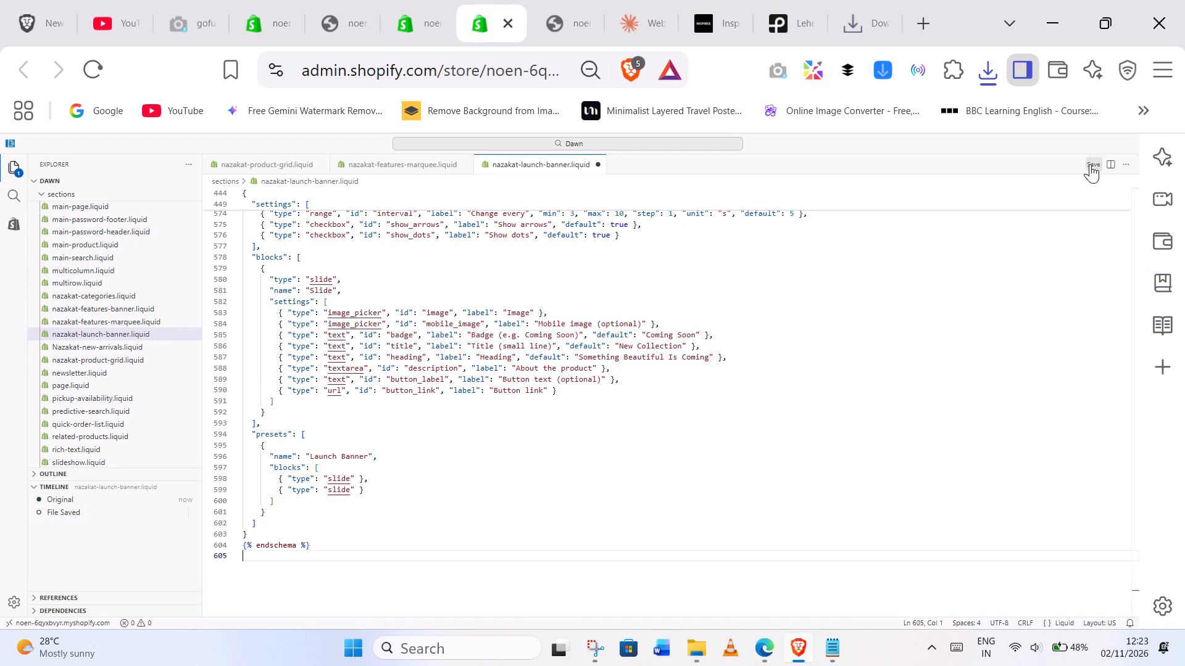
Return to the home page theme editor and dismiss the open image picker without choosing an image.
click(436, 0)
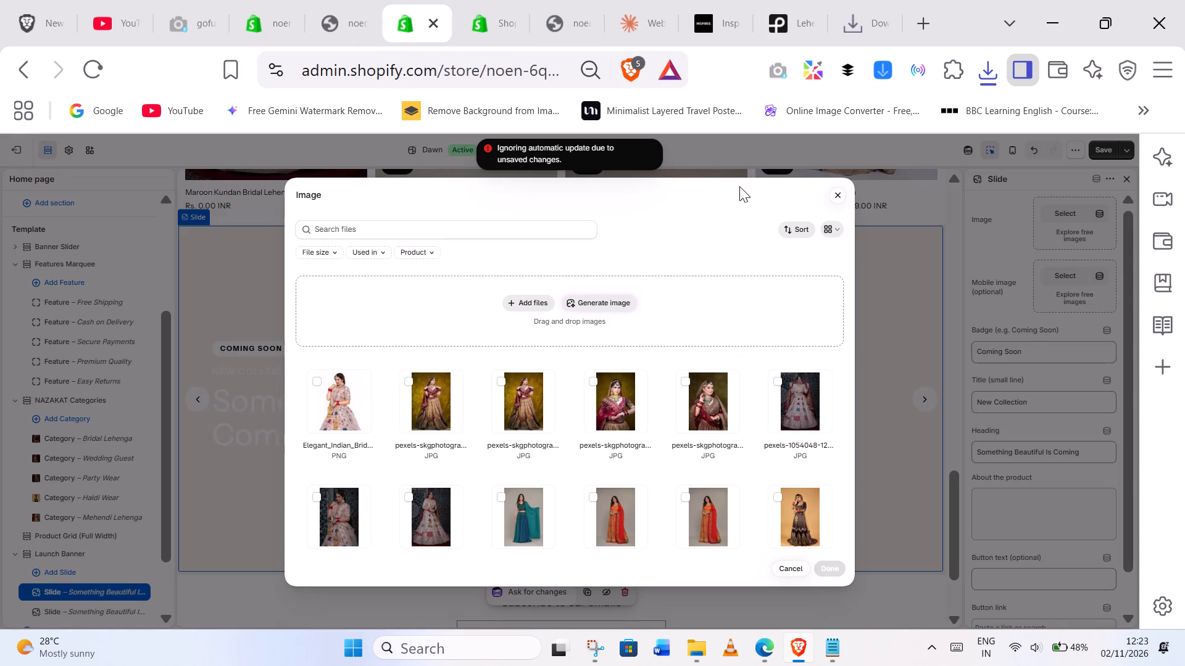
click(831, 191)
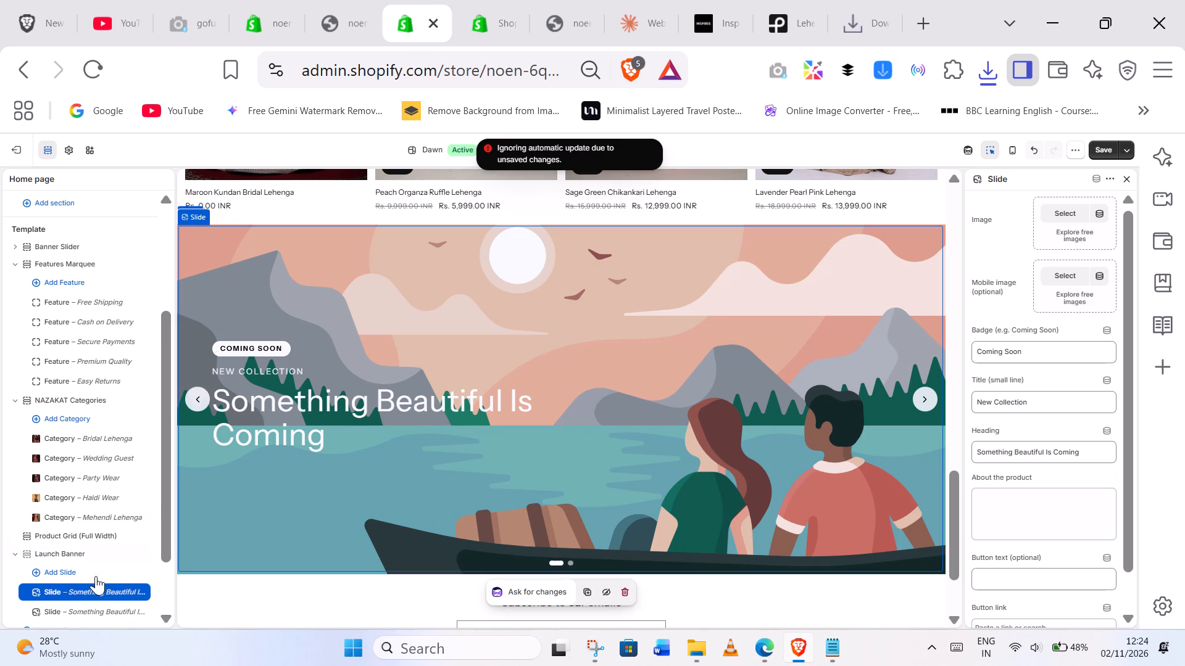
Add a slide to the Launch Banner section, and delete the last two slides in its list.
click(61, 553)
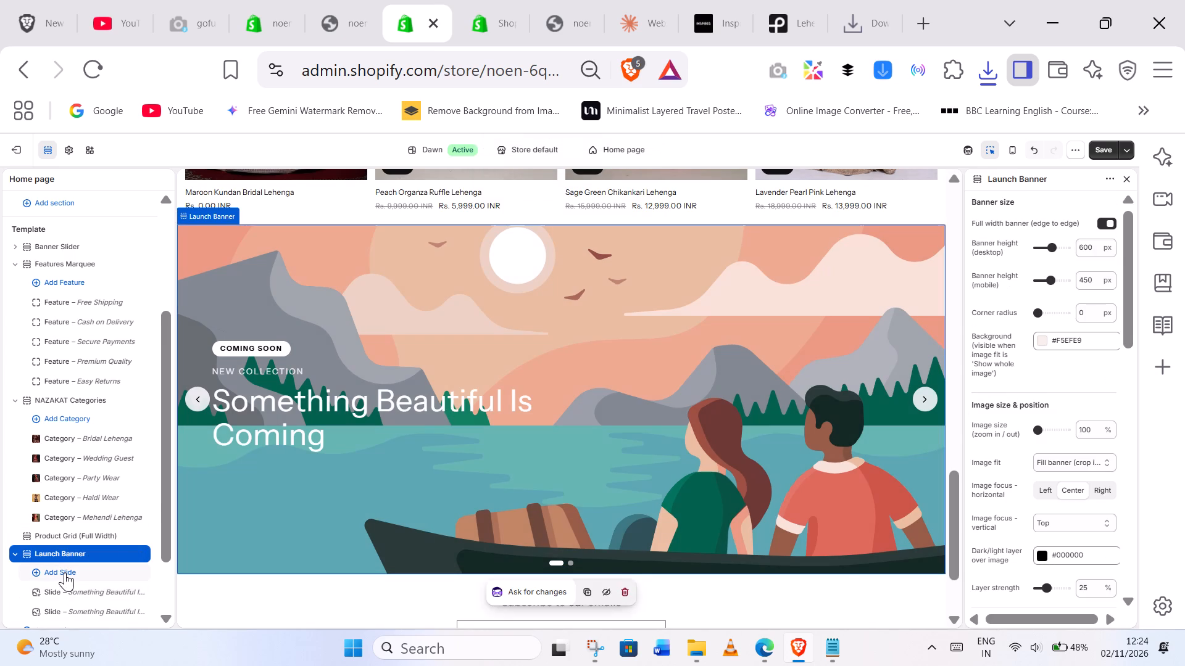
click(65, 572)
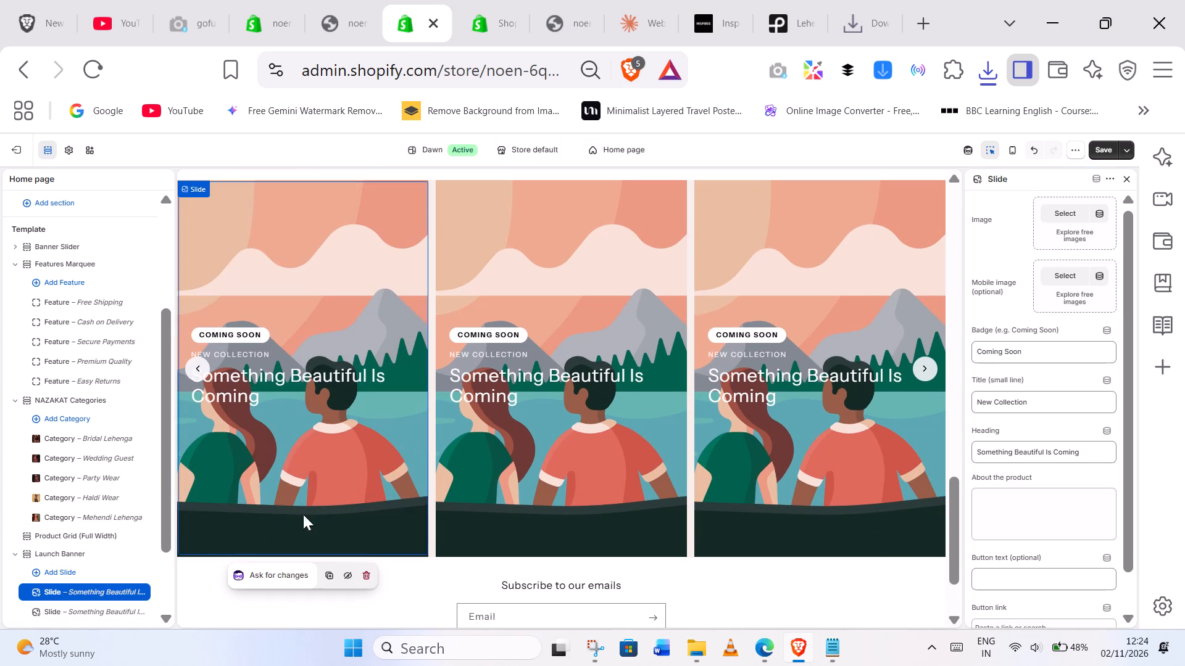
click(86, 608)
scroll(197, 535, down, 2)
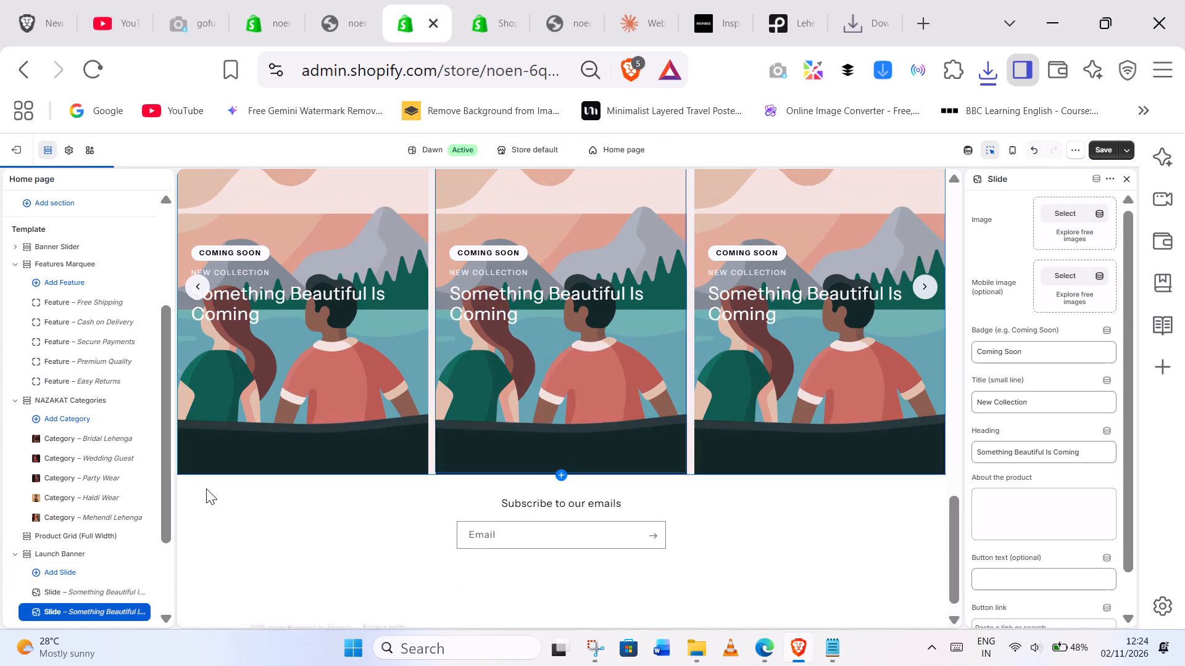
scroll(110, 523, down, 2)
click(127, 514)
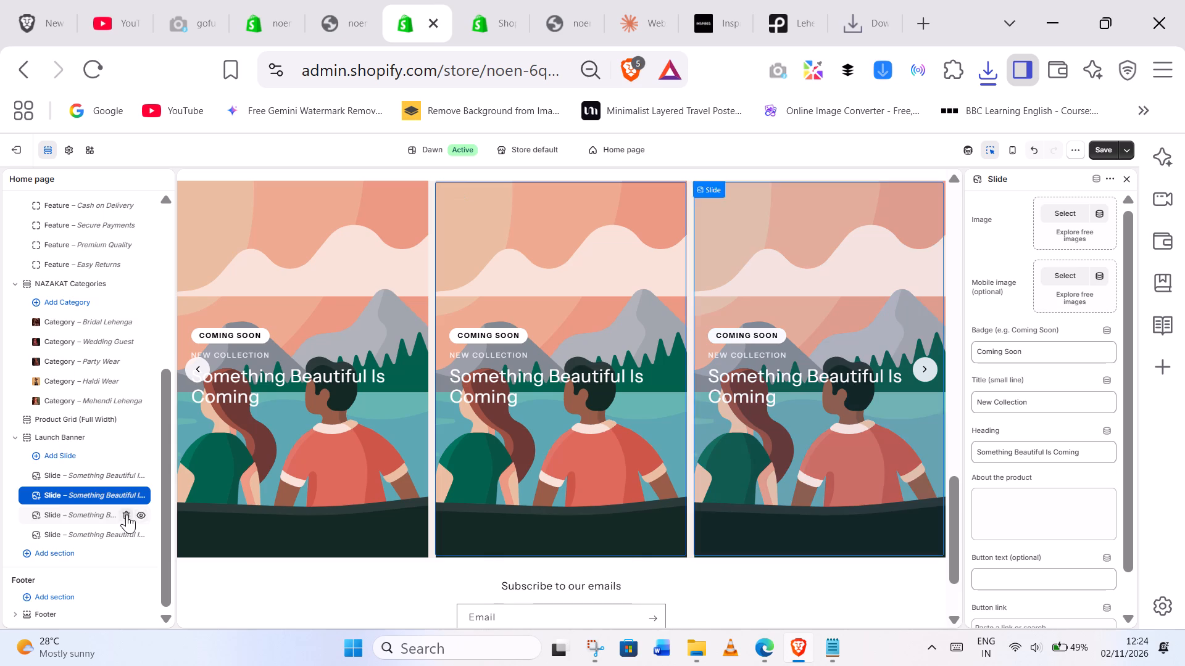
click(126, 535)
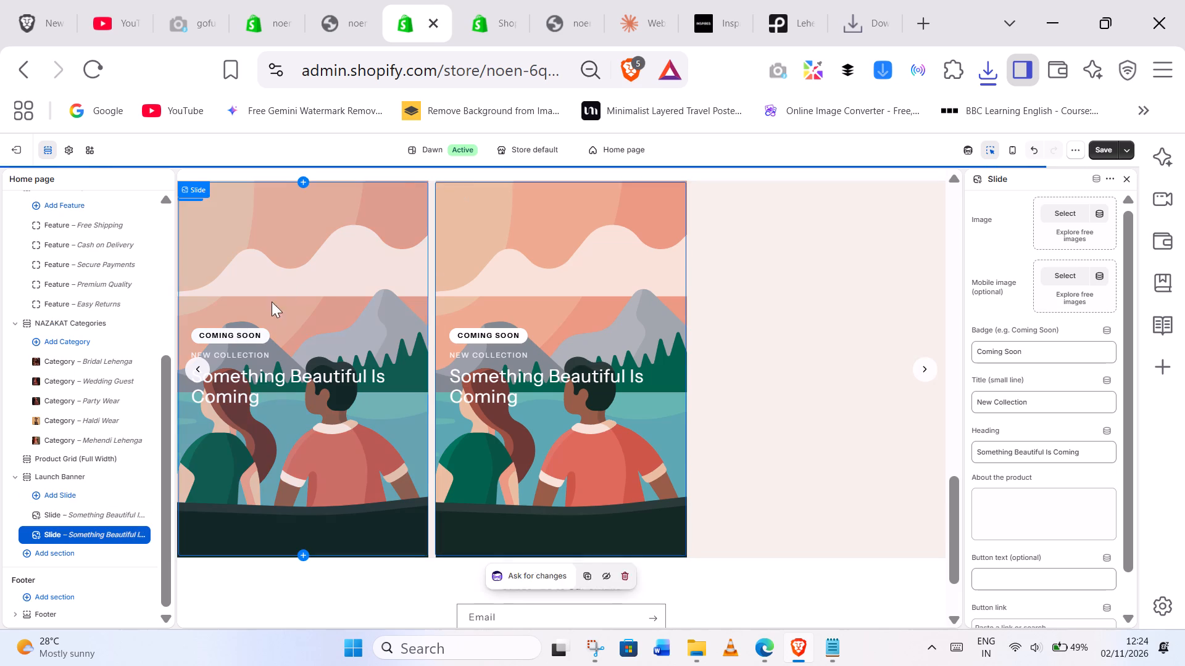
Add a third slide to the Launch Banner section.
click(314, 278)
click(66, 496)
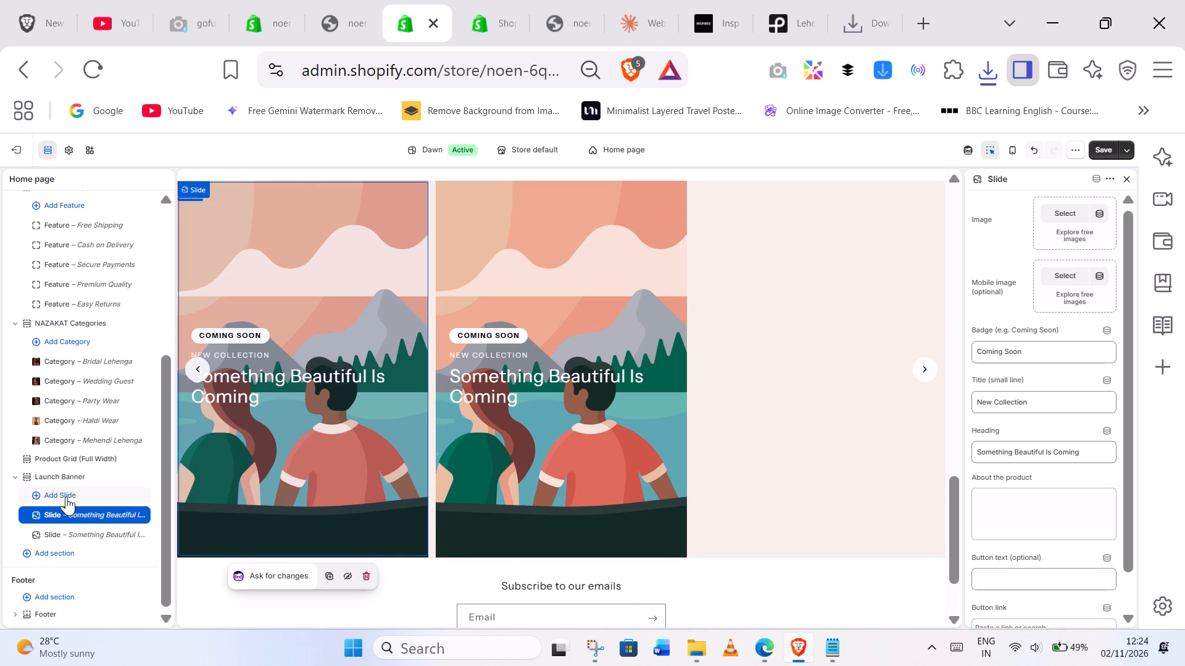
Upload Pexels lehenga photos 13124449, 13124413, 13197696, 13197696 (1), 13204680, 13191610, 13162253 and 13192072 from Downloads through the first slide's image picker.
click(347, 233)
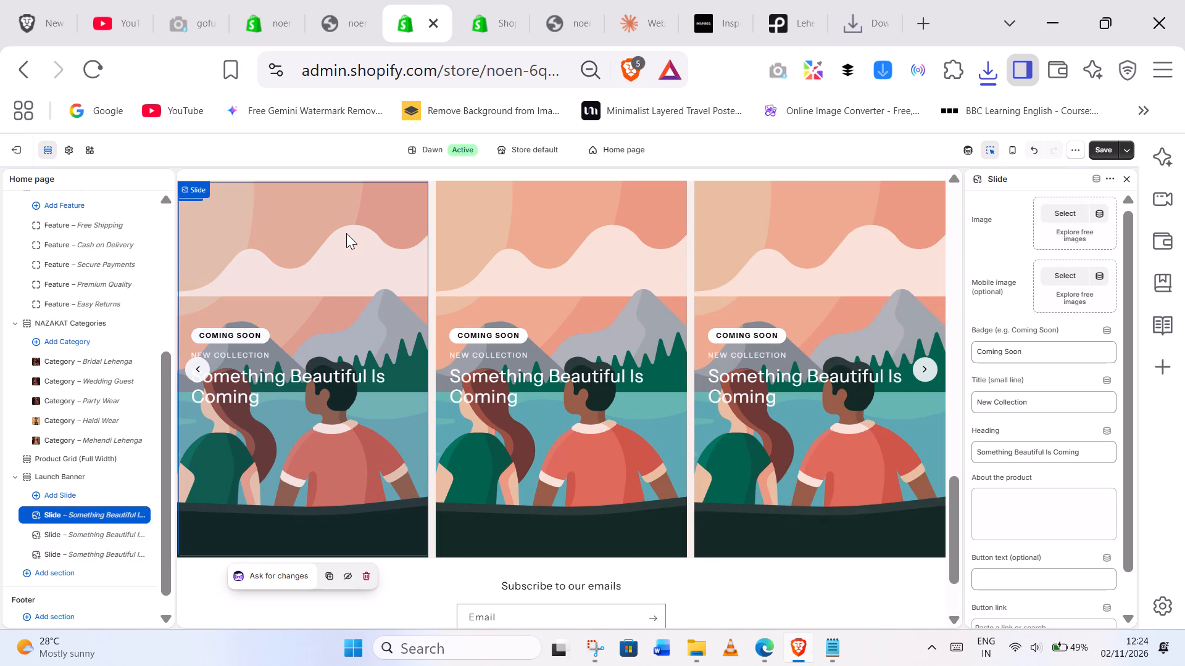
click(1064, 215)
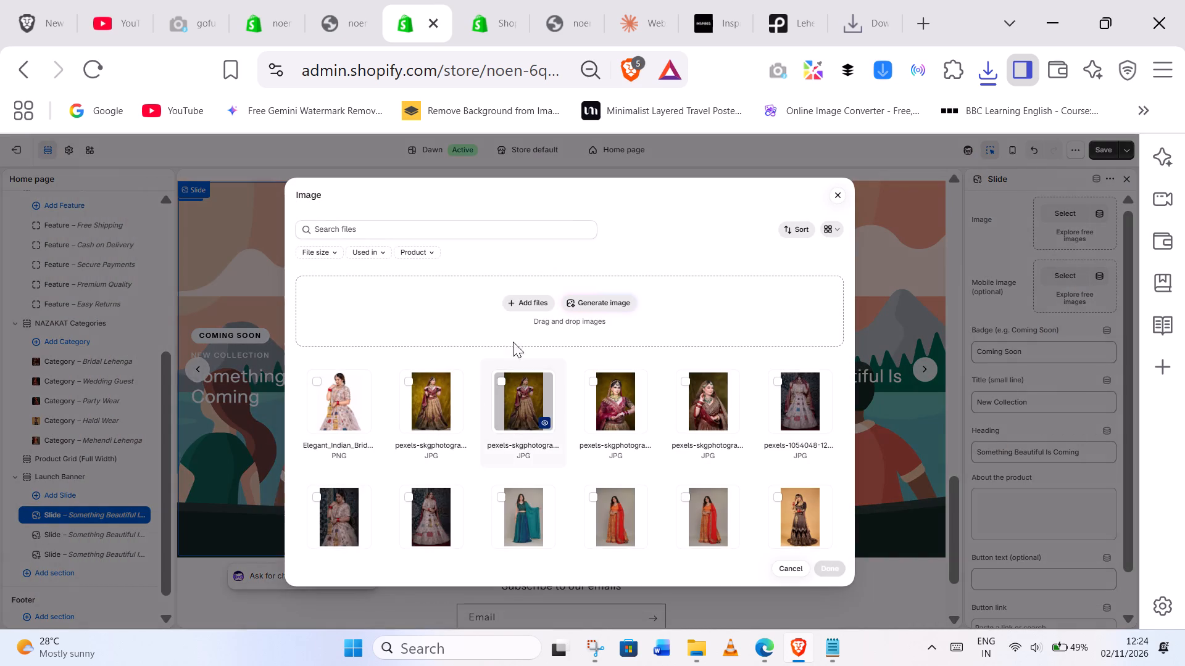
click(515, 305)
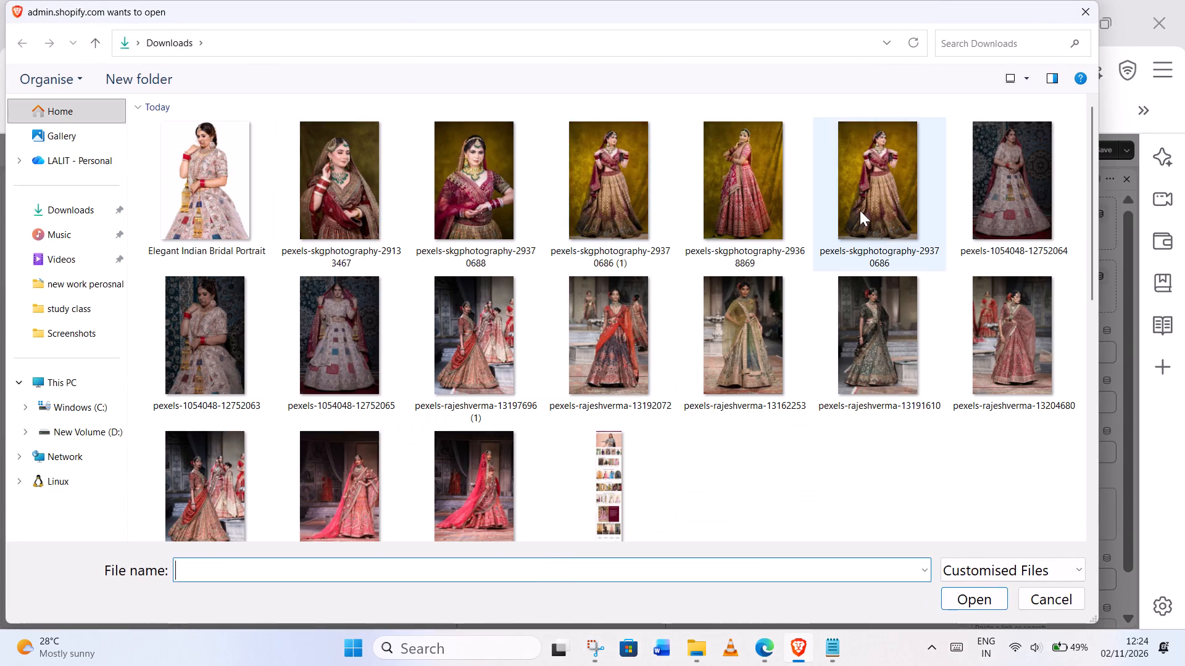
ctrl+click(465, 486)
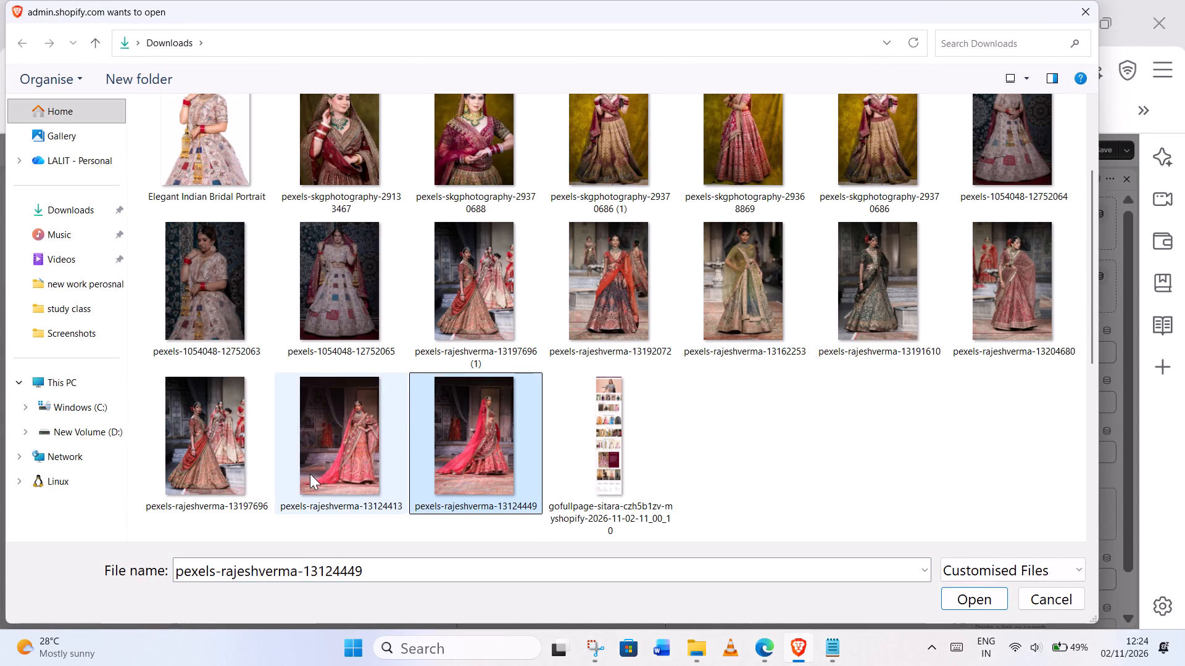
ctrl+click(310, 474)
ctrl+click(231, 455)
ctrl+click(1017, 273)
ctrl+click(919, 281)
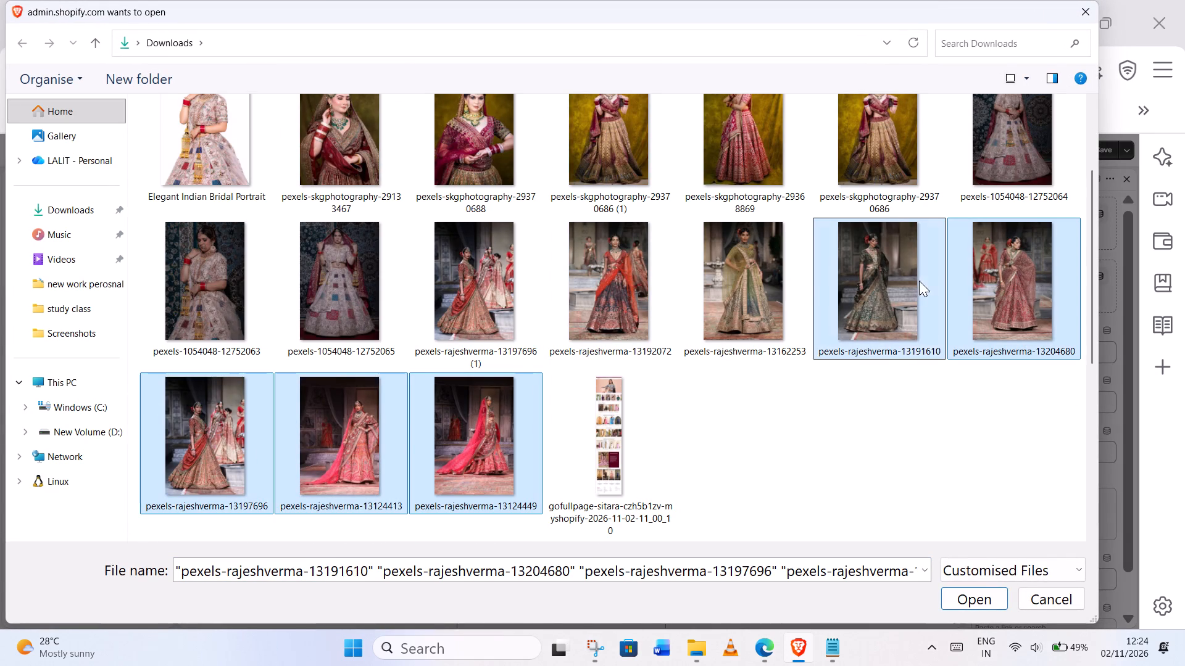
ctrl+click(778, 285)
ctrl+click(649, 292)
ctrl+click(472, 290)
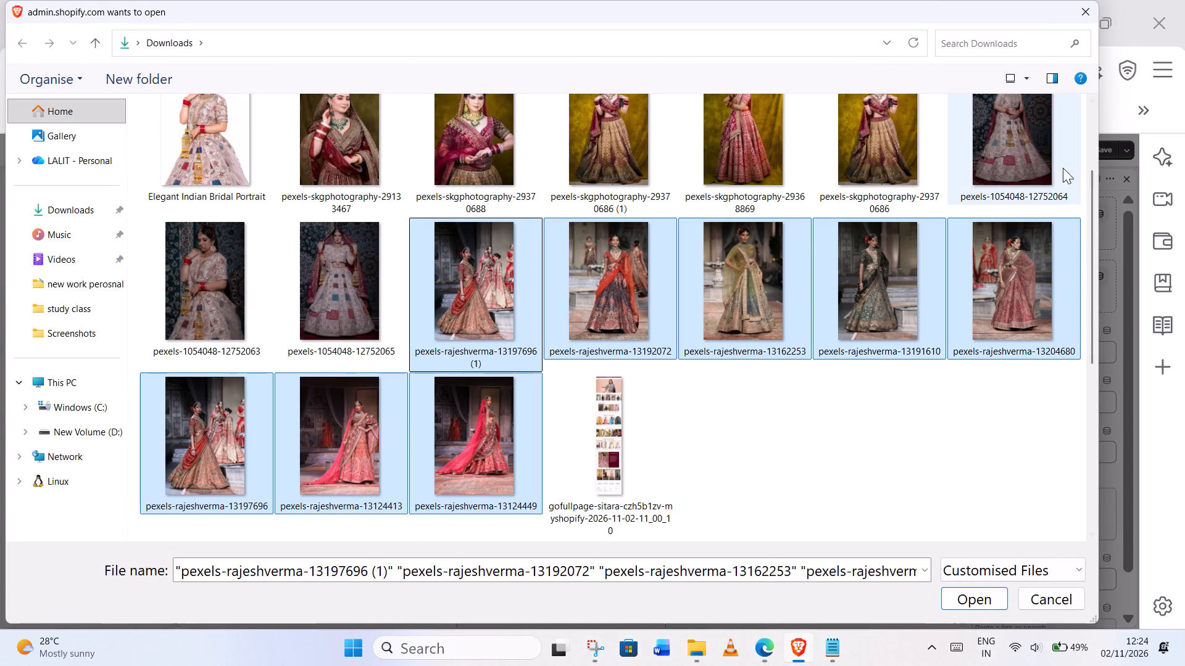
click(970, 590)
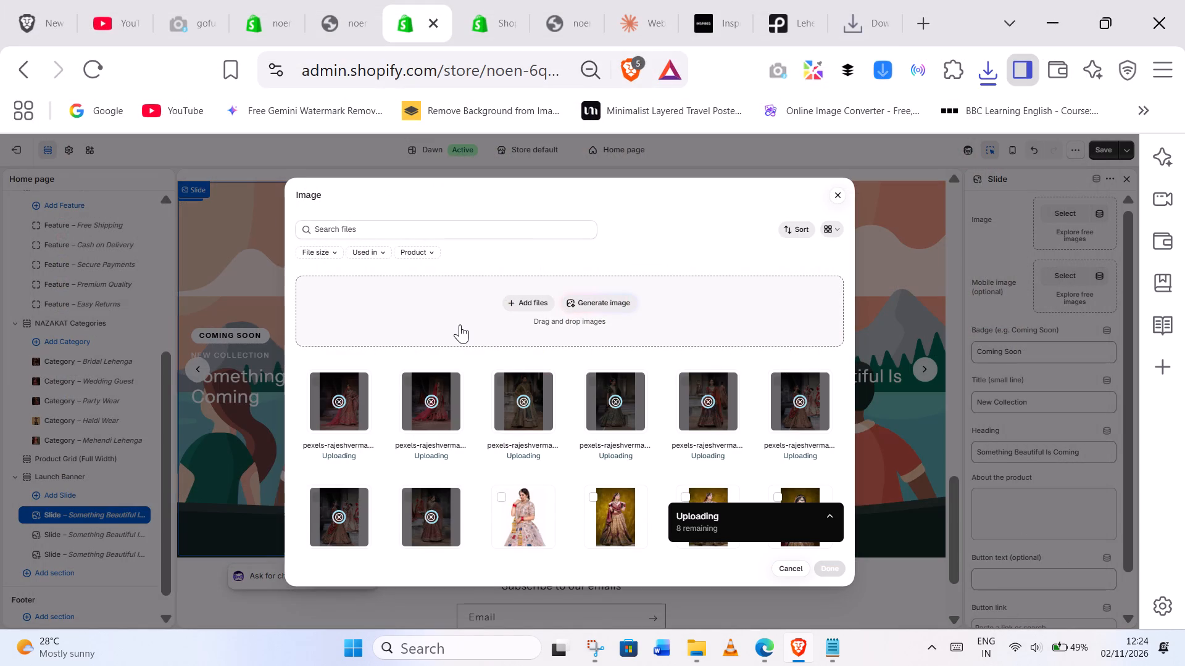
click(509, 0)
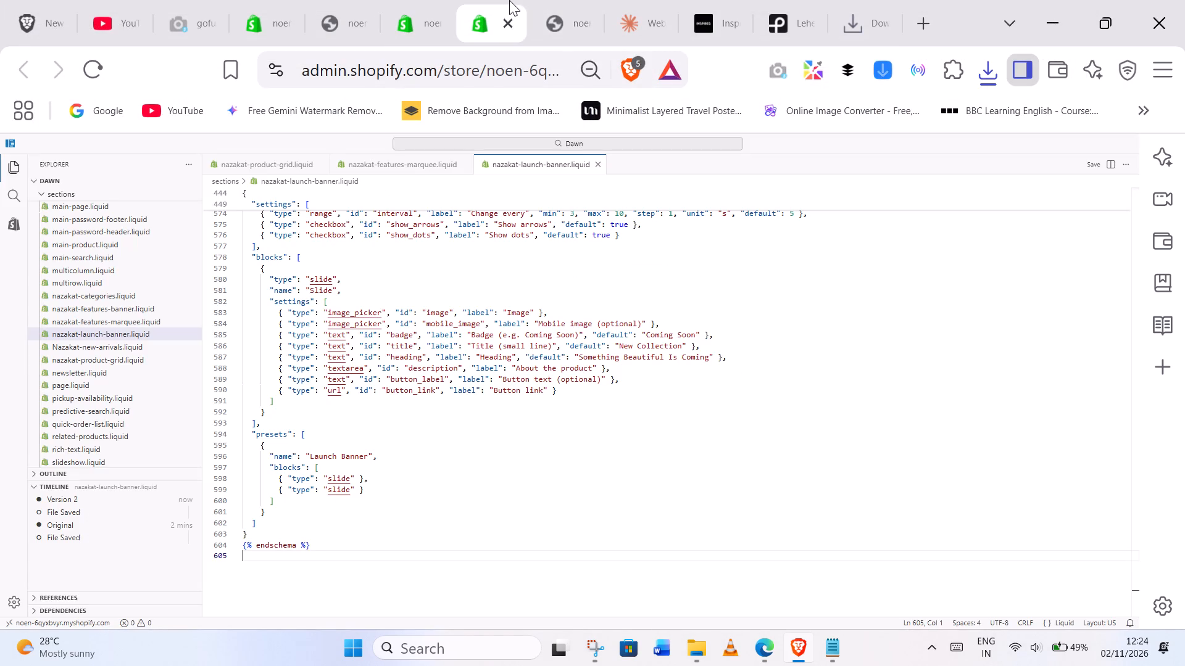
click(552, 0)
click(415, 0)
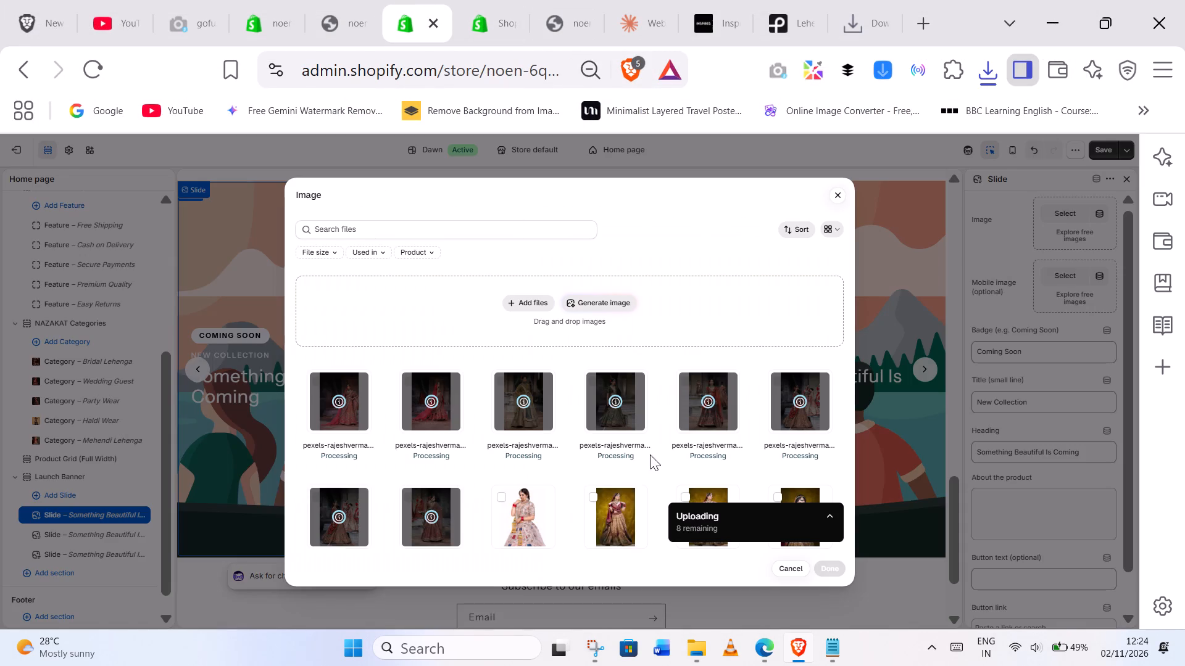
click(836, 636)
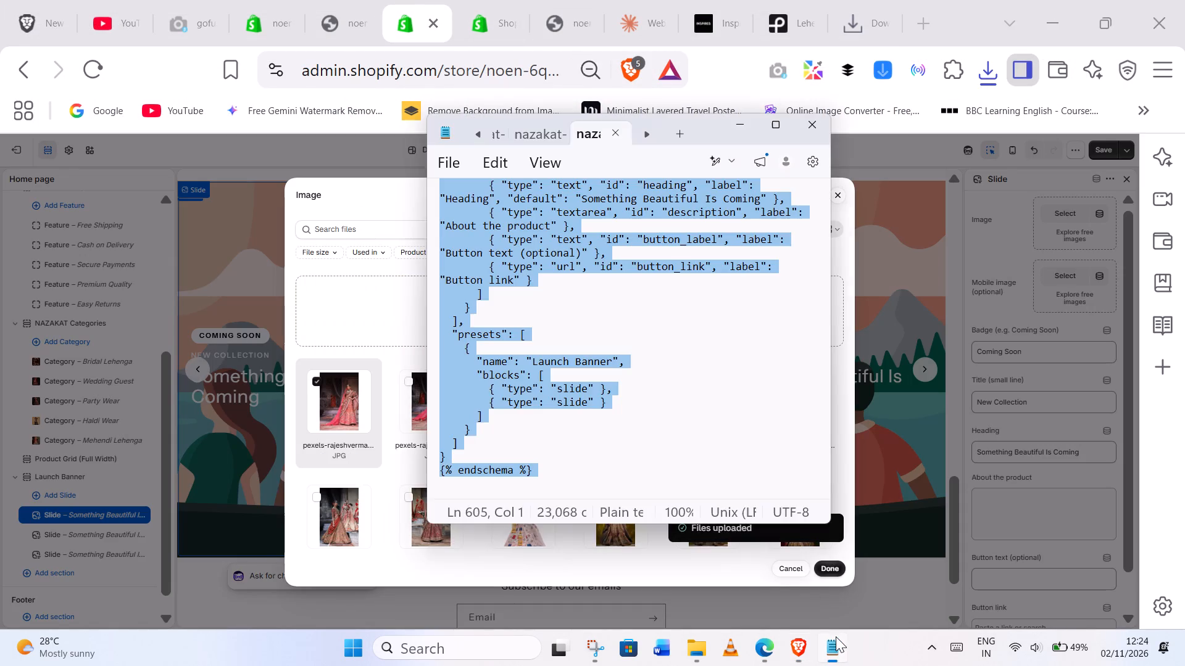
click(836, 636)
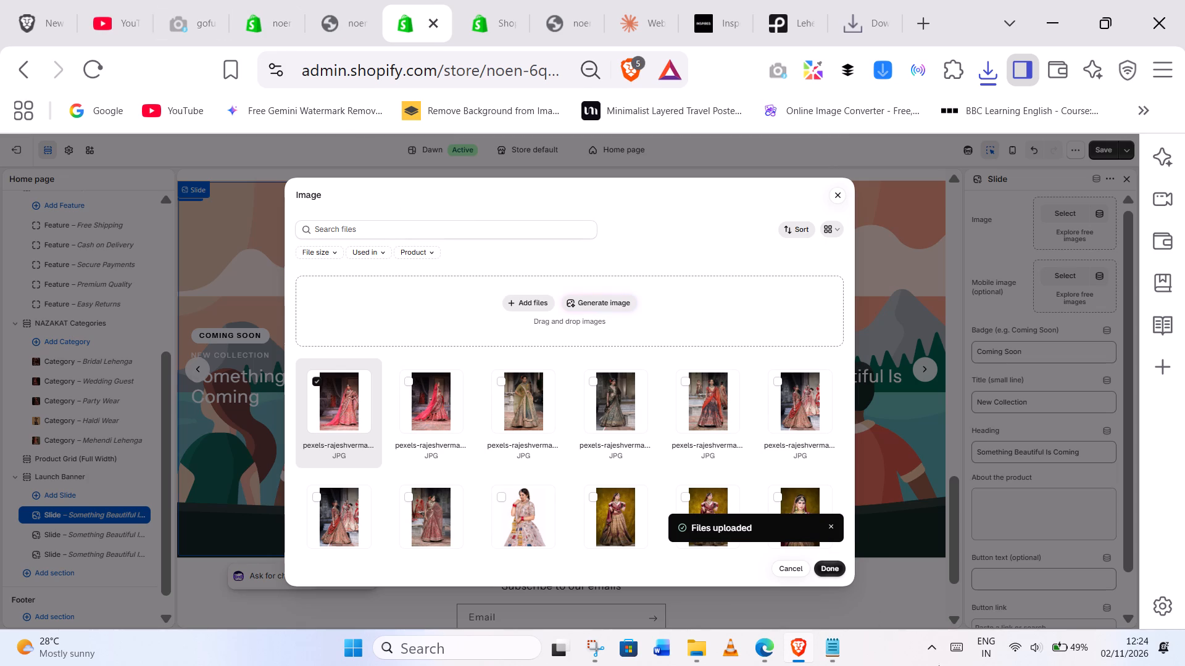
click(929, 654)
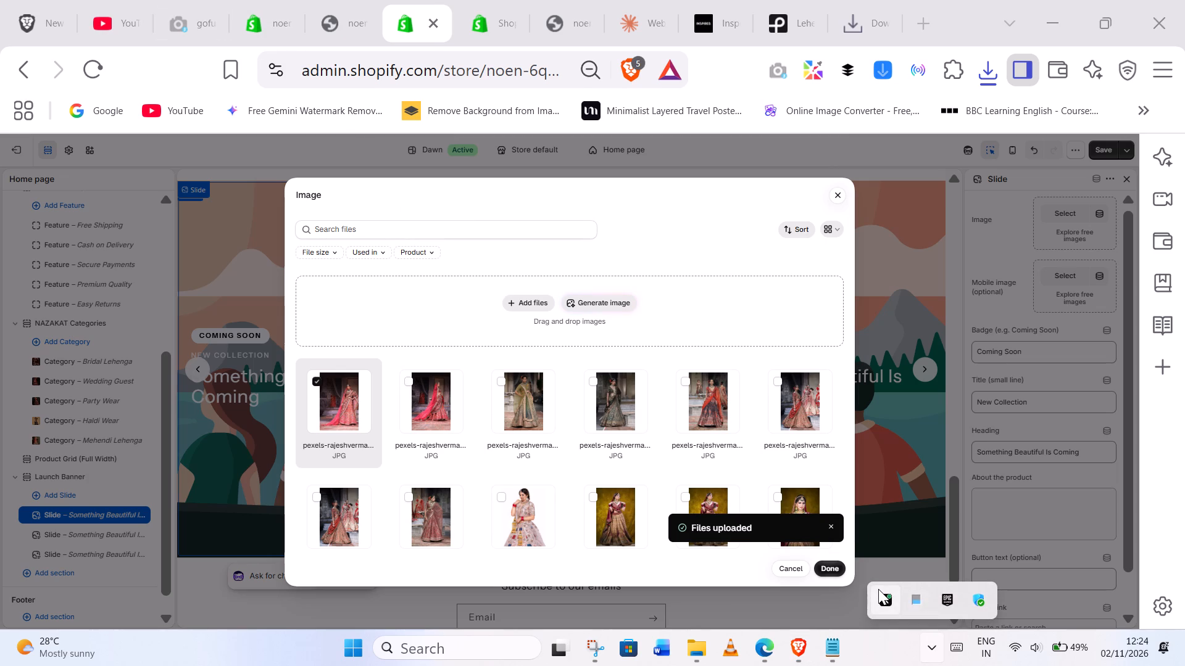
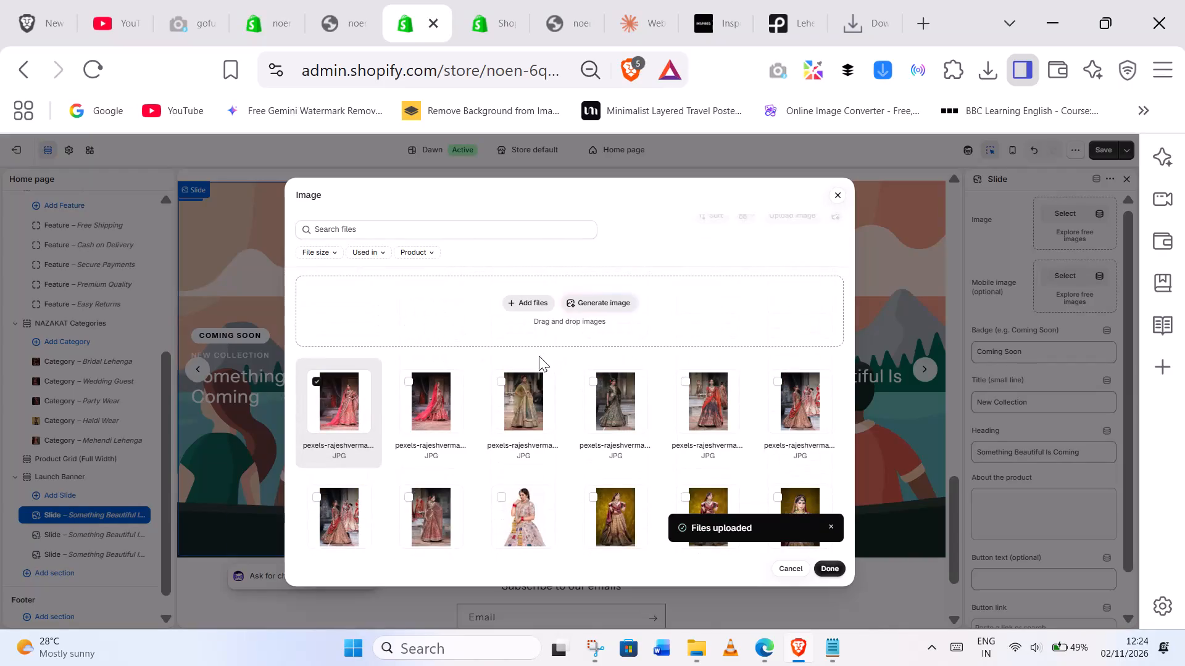
Set the first Launch Banner slide's image to the uploaded Pexels lehenga photo 13204680.
click(423, 496)
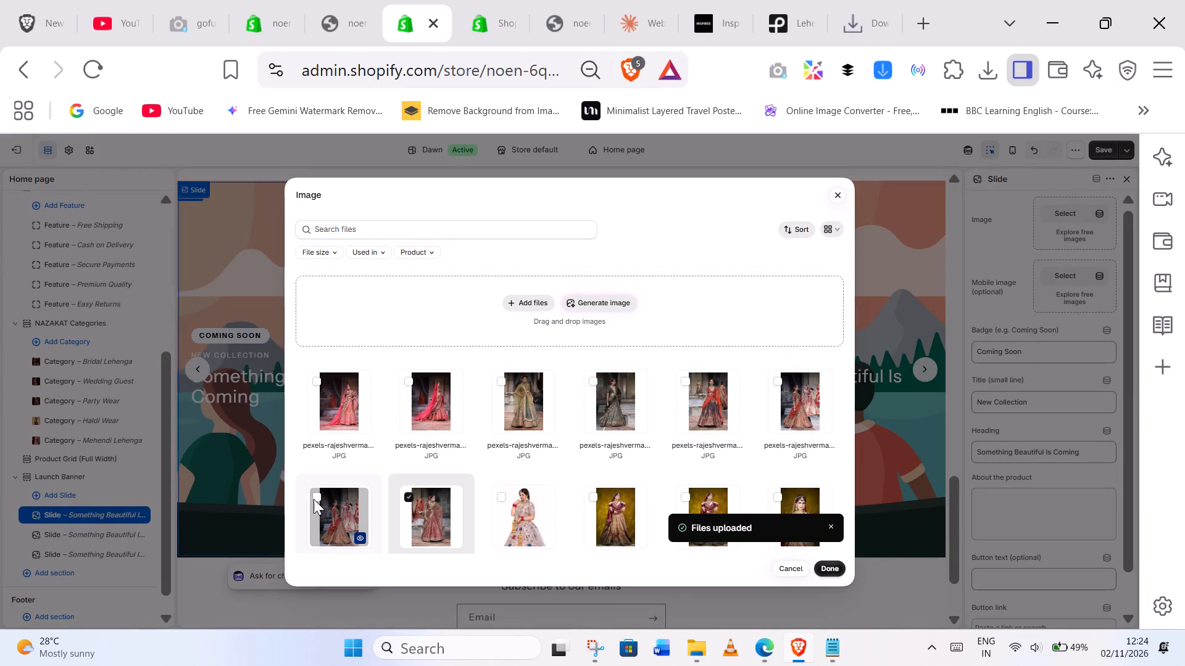
click(837, 565)
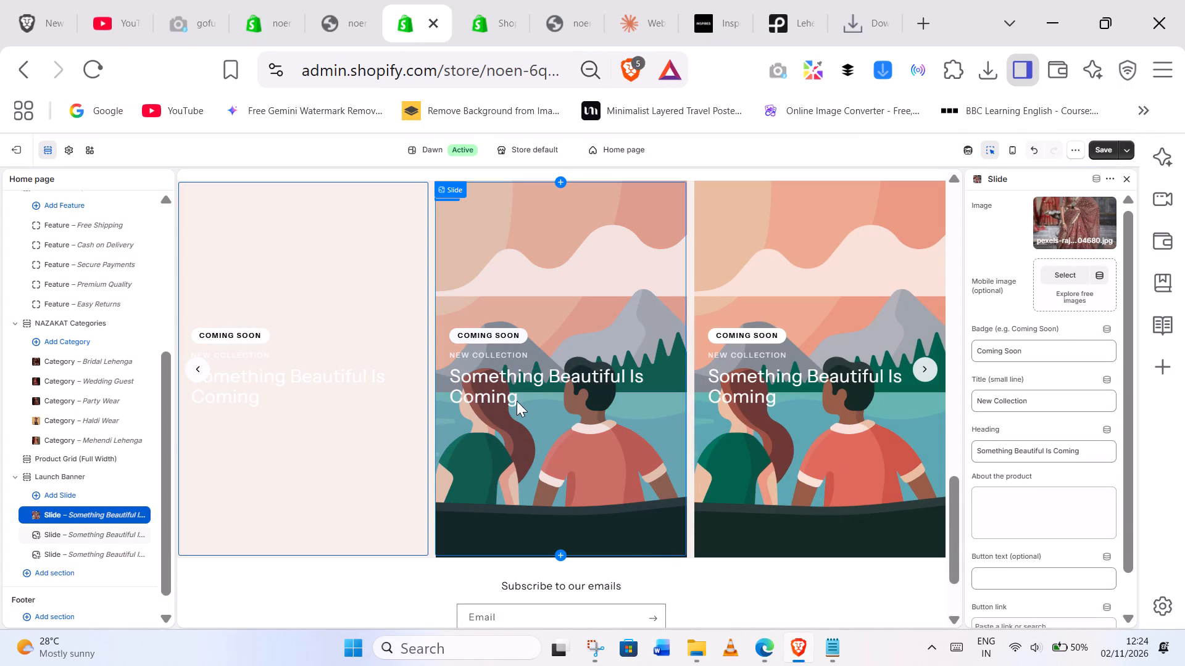
Set the second Launch Banner slide's image to the Pexels photo of a red lehenga model with other models behind her.
click(595, 239)
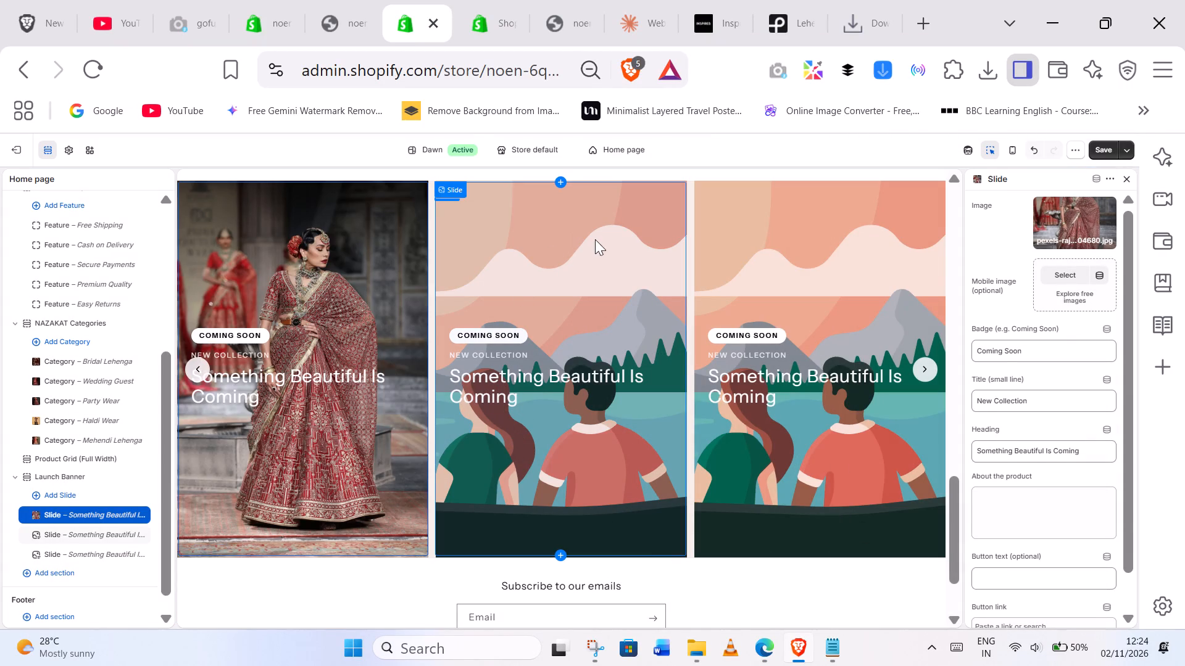
click(1060, 206)
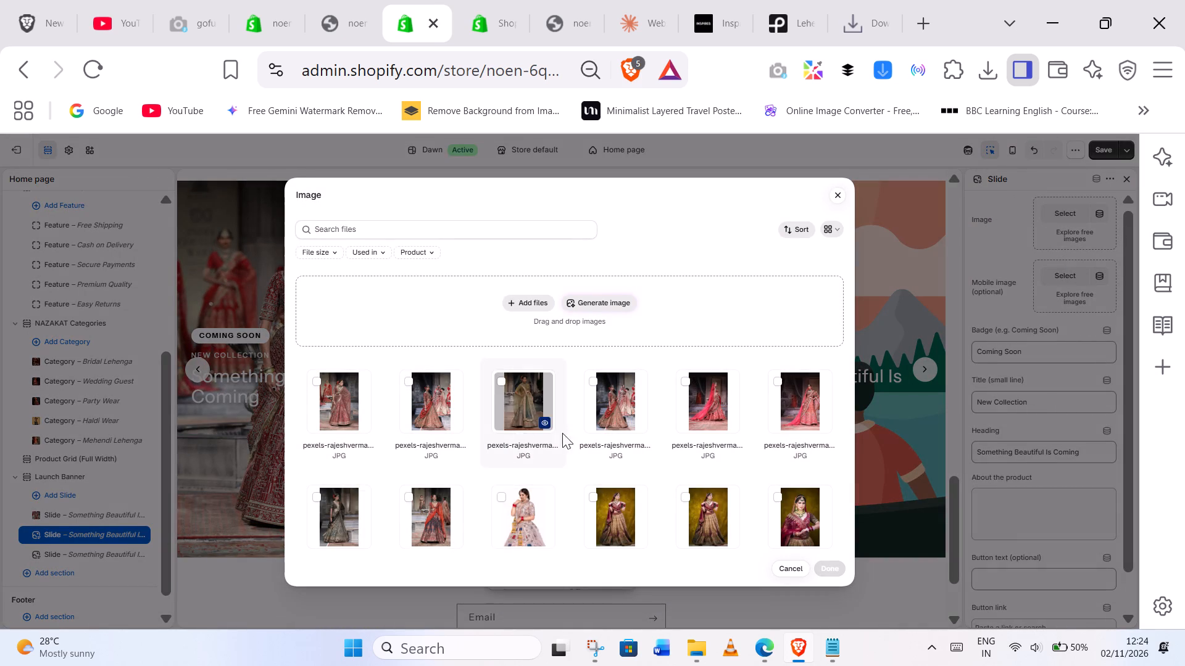
scroll(605, 429, down, 1)
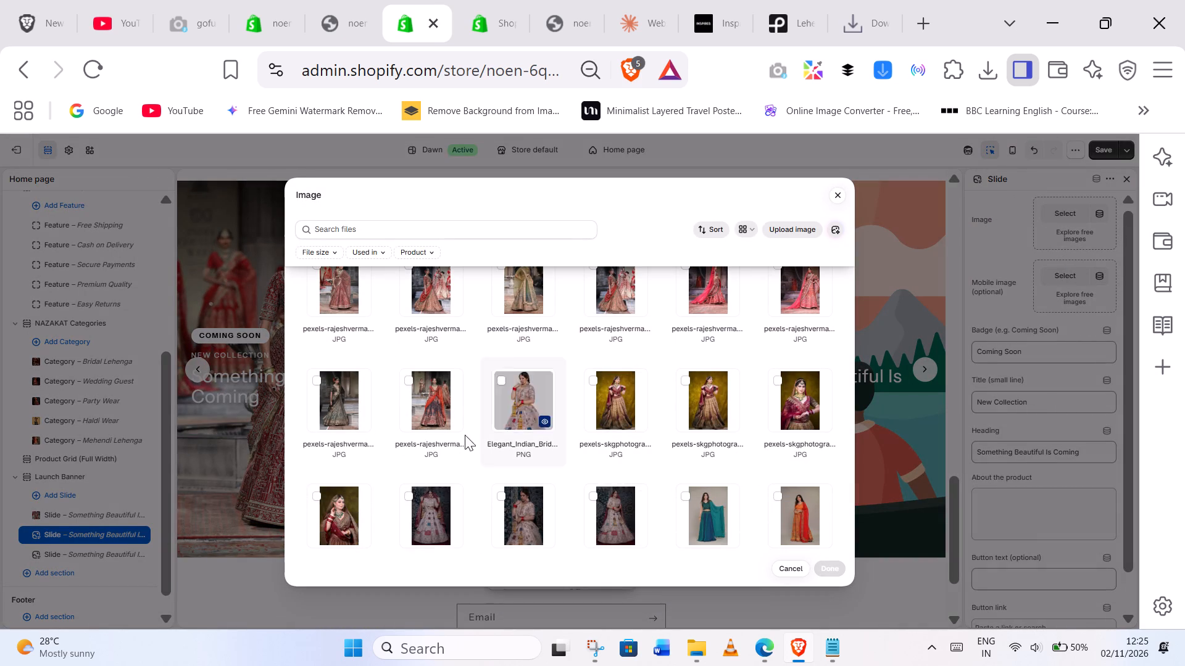
scroll(421, 397, up, 1)
click(423, 392)
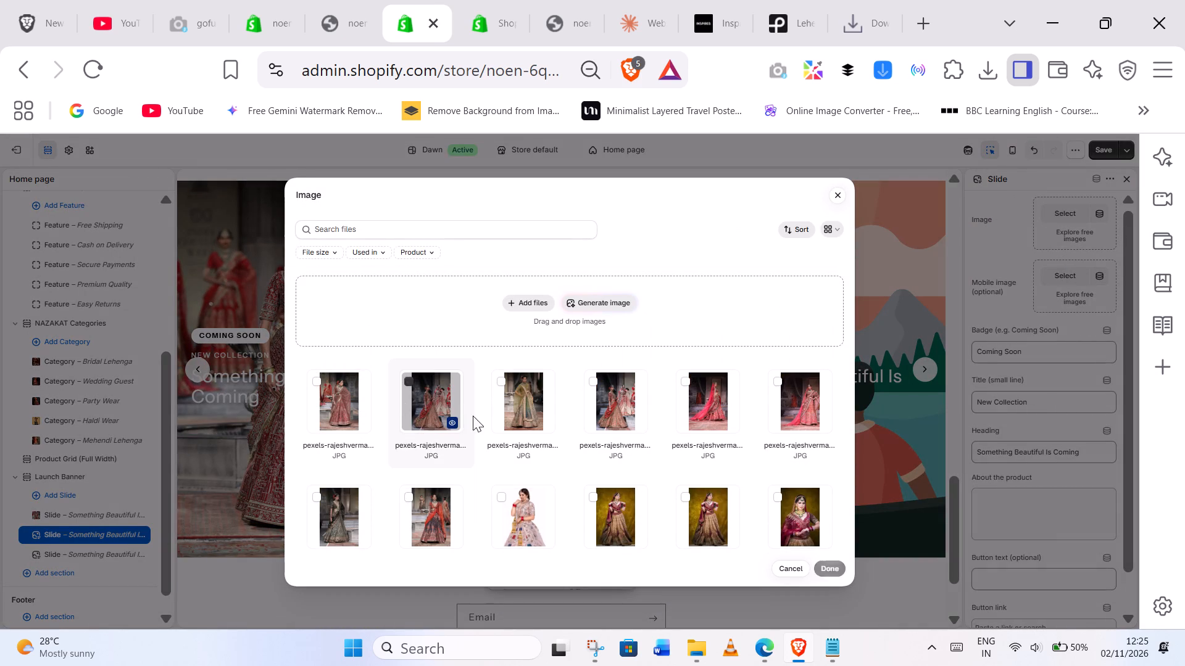
click(825, 575)
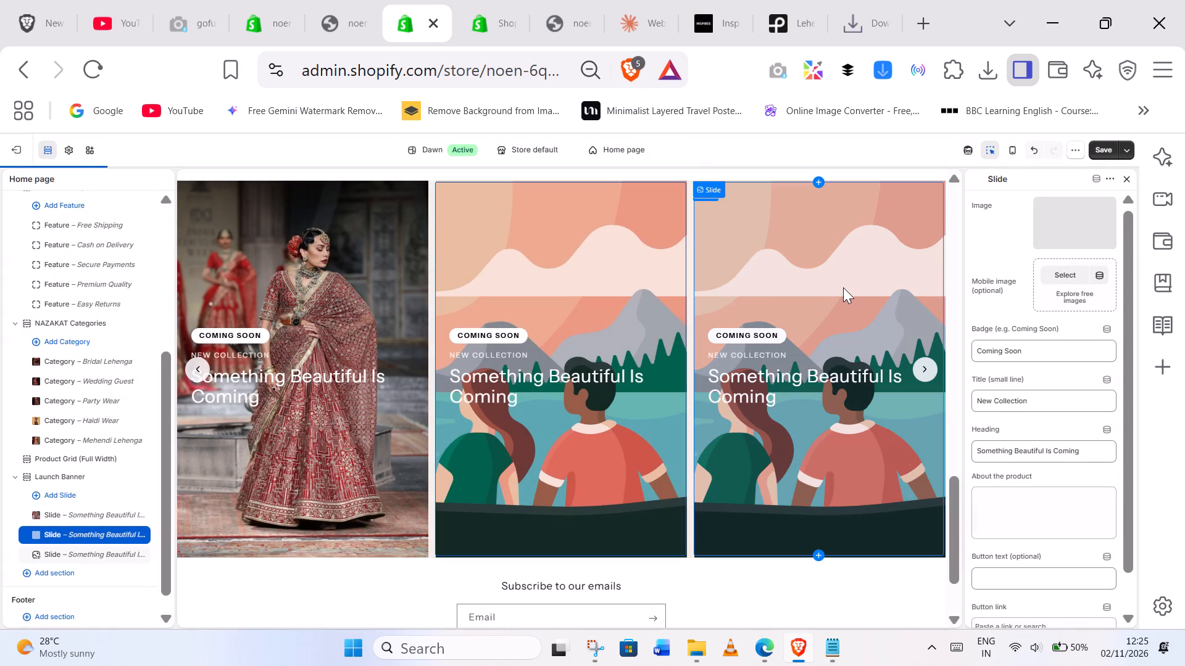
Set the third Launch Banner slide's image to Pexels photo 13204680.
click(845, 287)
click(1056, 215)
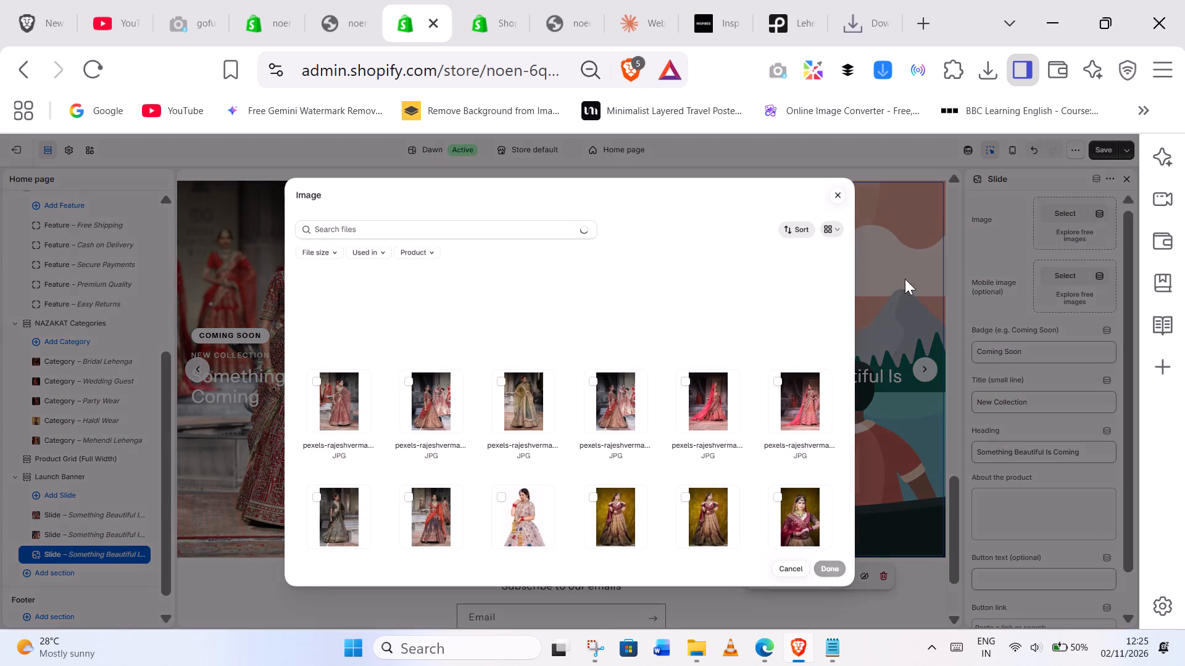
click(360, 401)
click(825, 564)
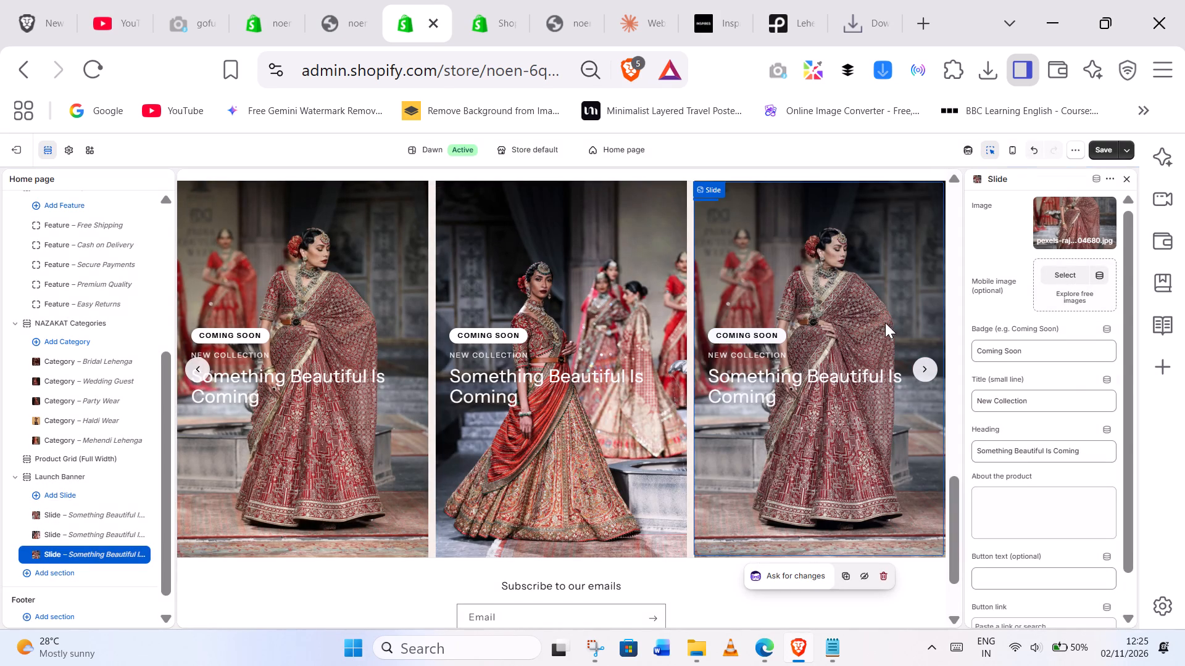
click(1063, 220)
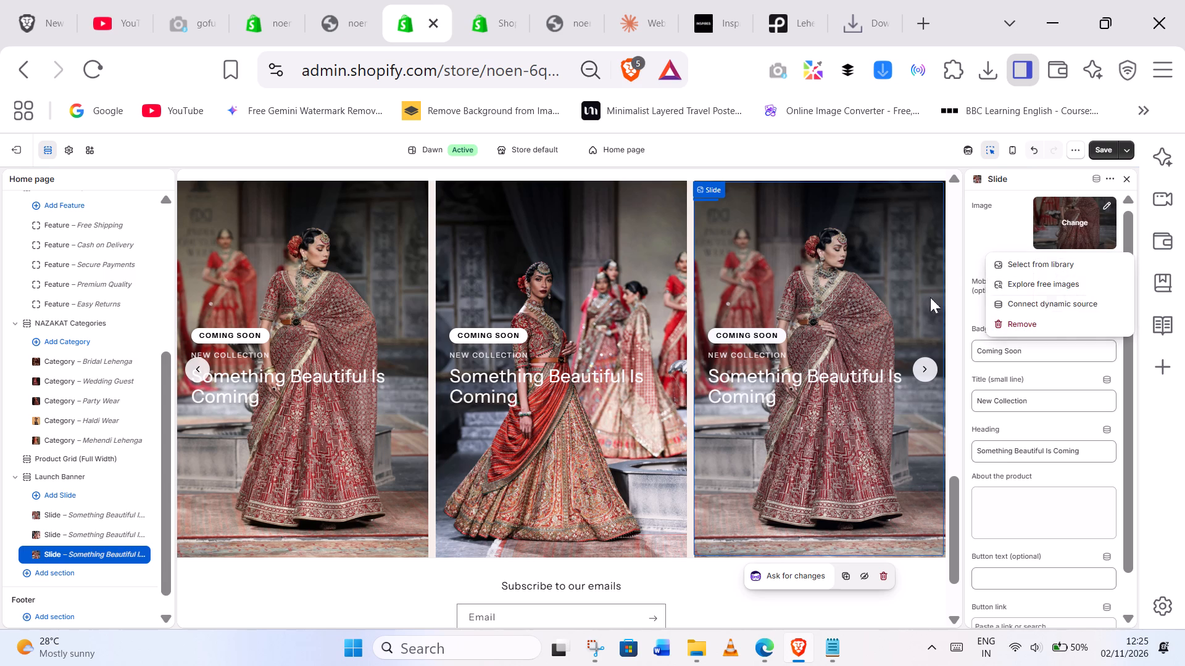
click(1051, 269)
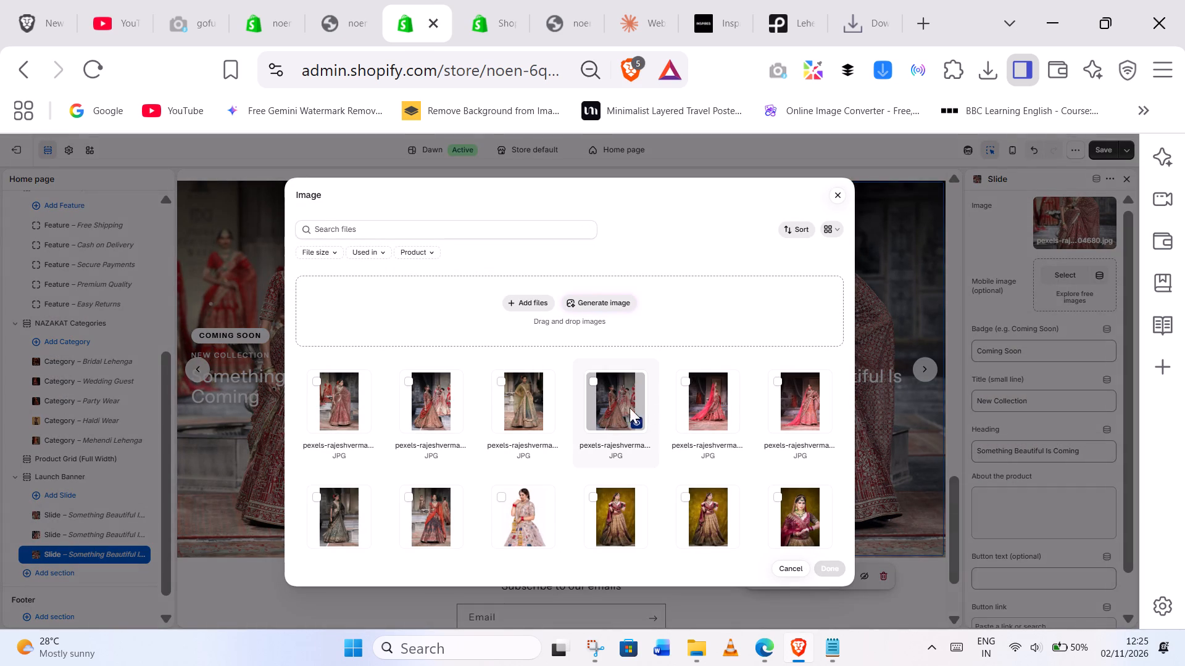
click(426, 520)
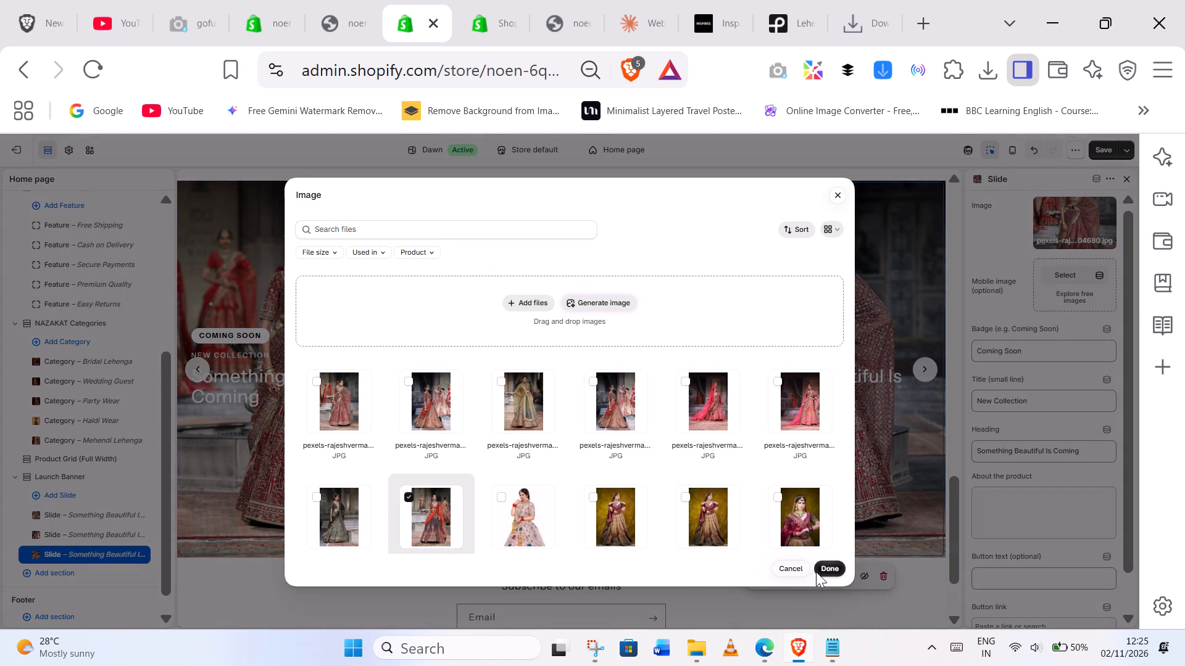
click(820, 569)
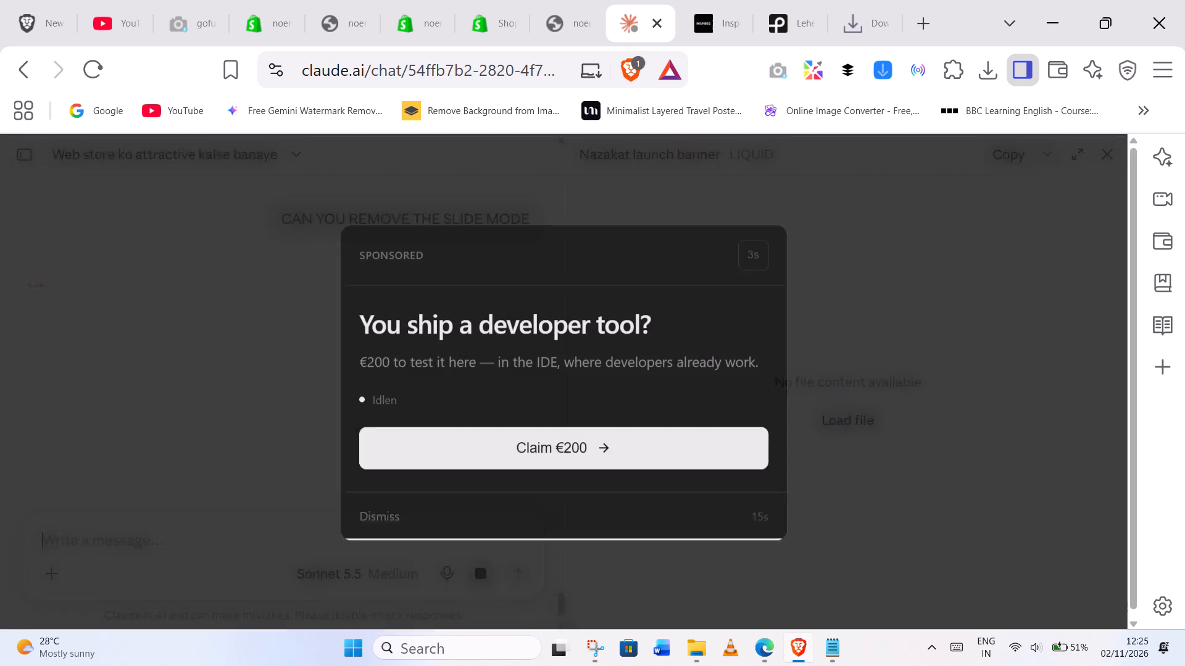
click(394, 512)
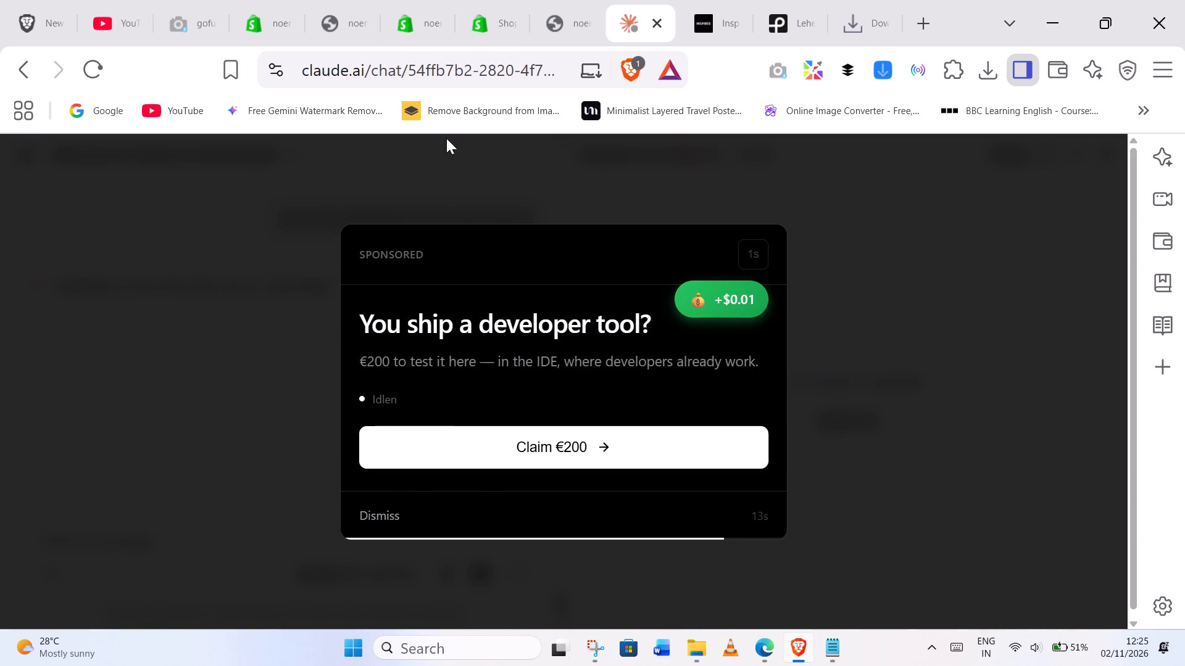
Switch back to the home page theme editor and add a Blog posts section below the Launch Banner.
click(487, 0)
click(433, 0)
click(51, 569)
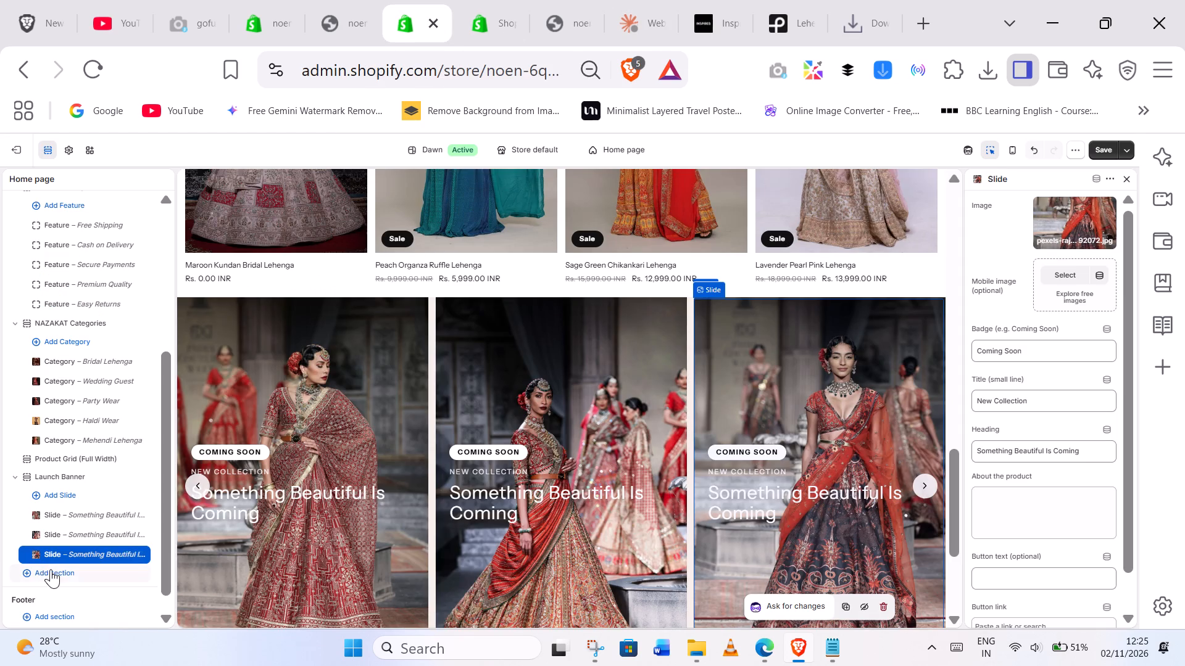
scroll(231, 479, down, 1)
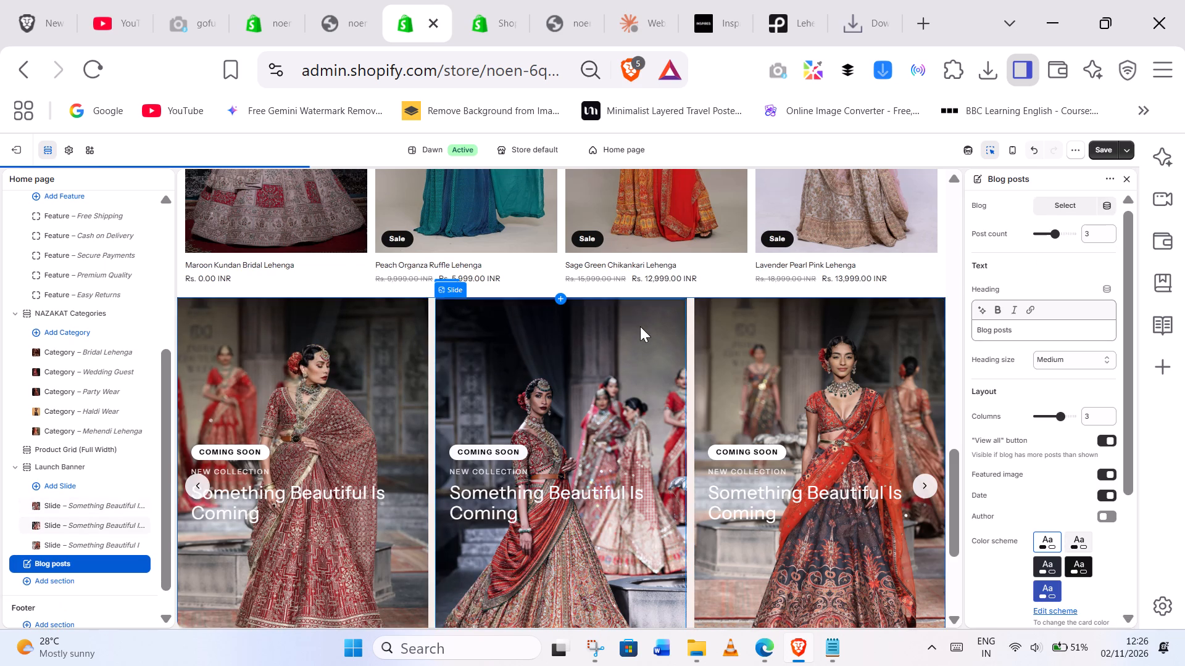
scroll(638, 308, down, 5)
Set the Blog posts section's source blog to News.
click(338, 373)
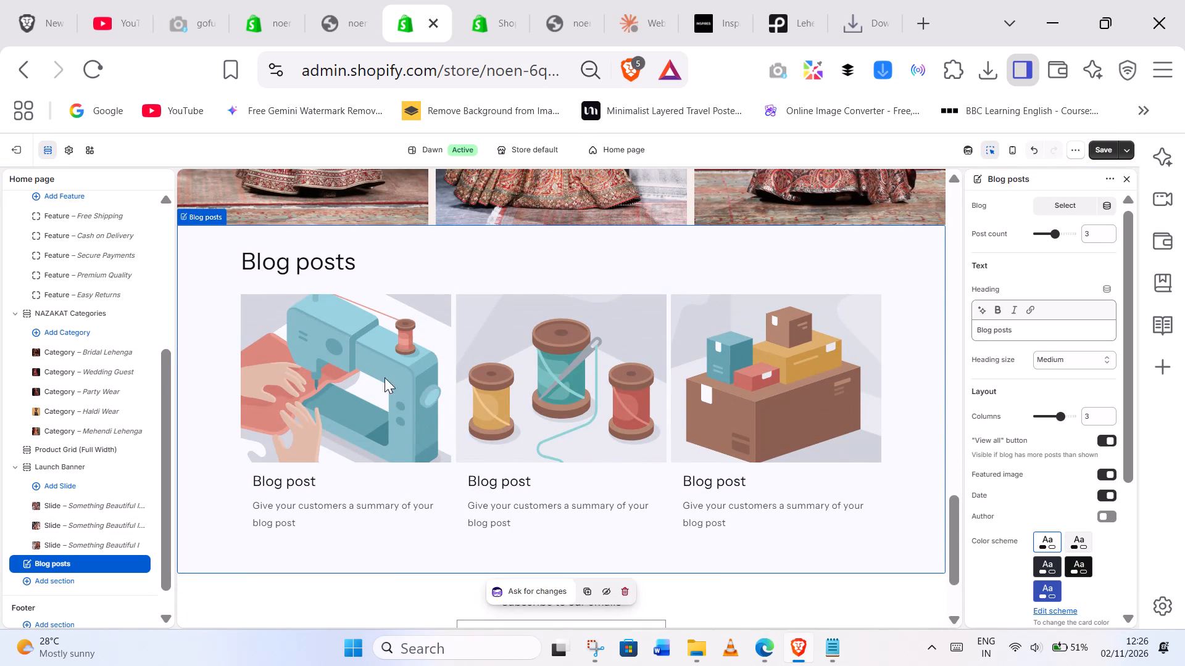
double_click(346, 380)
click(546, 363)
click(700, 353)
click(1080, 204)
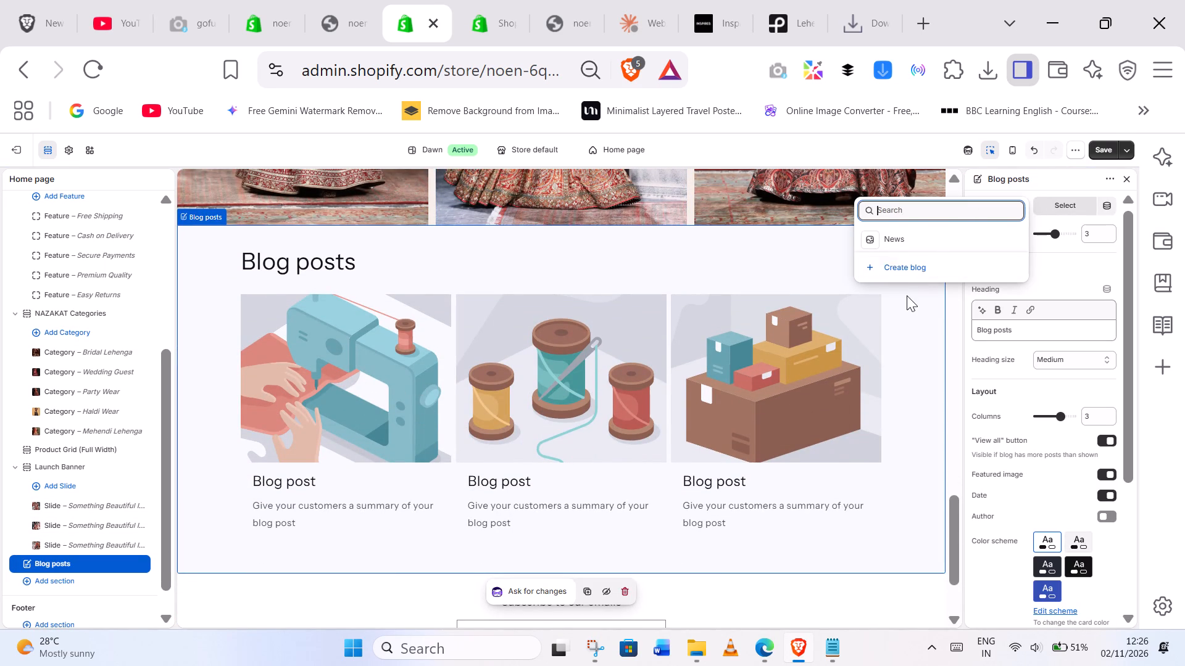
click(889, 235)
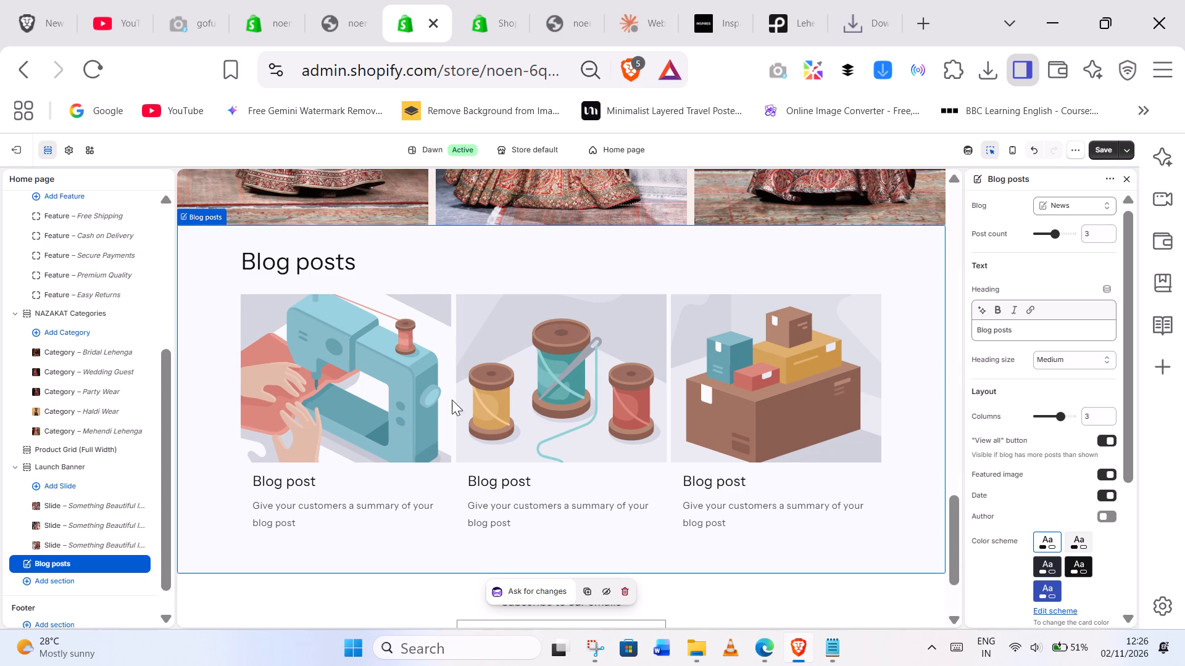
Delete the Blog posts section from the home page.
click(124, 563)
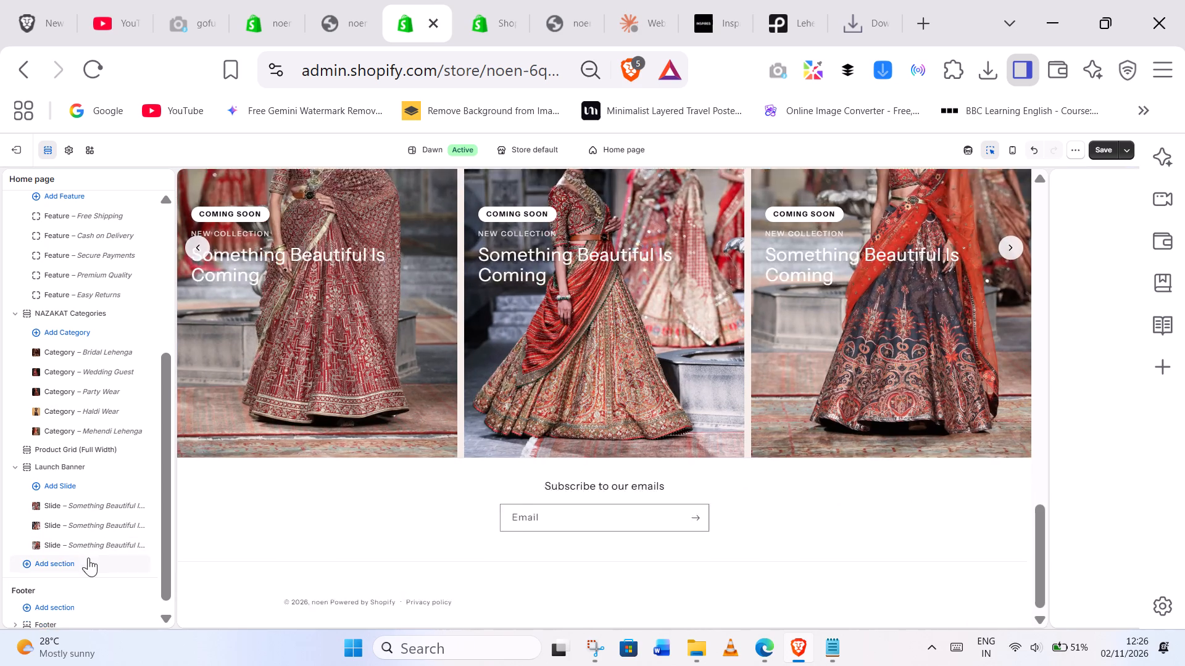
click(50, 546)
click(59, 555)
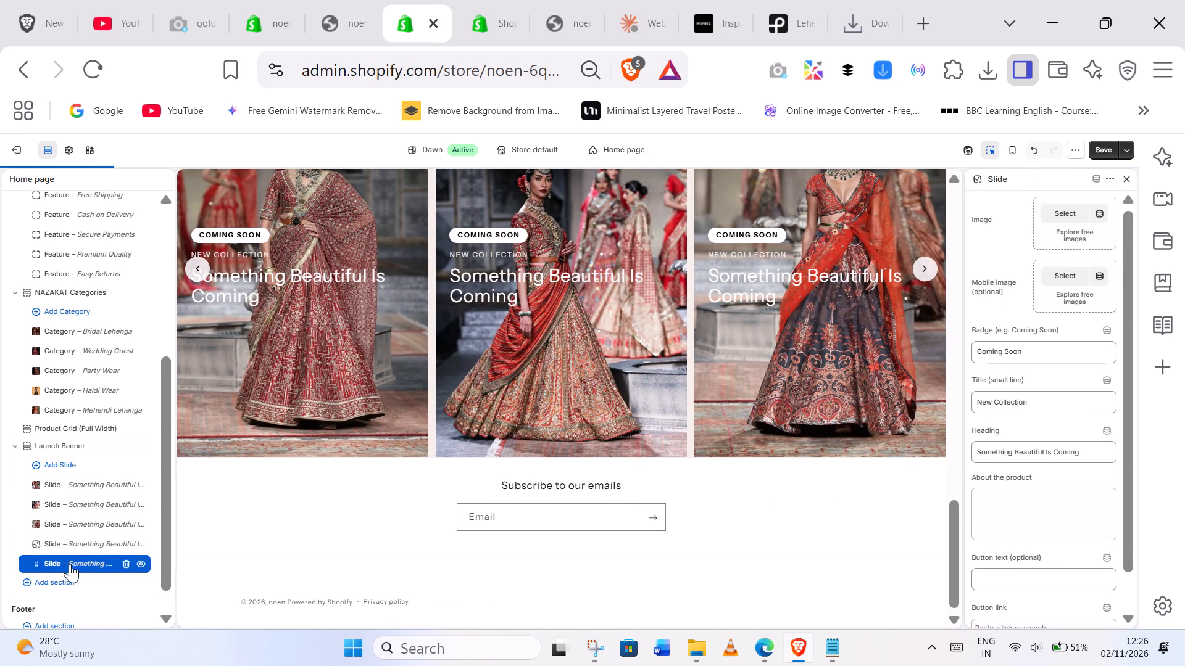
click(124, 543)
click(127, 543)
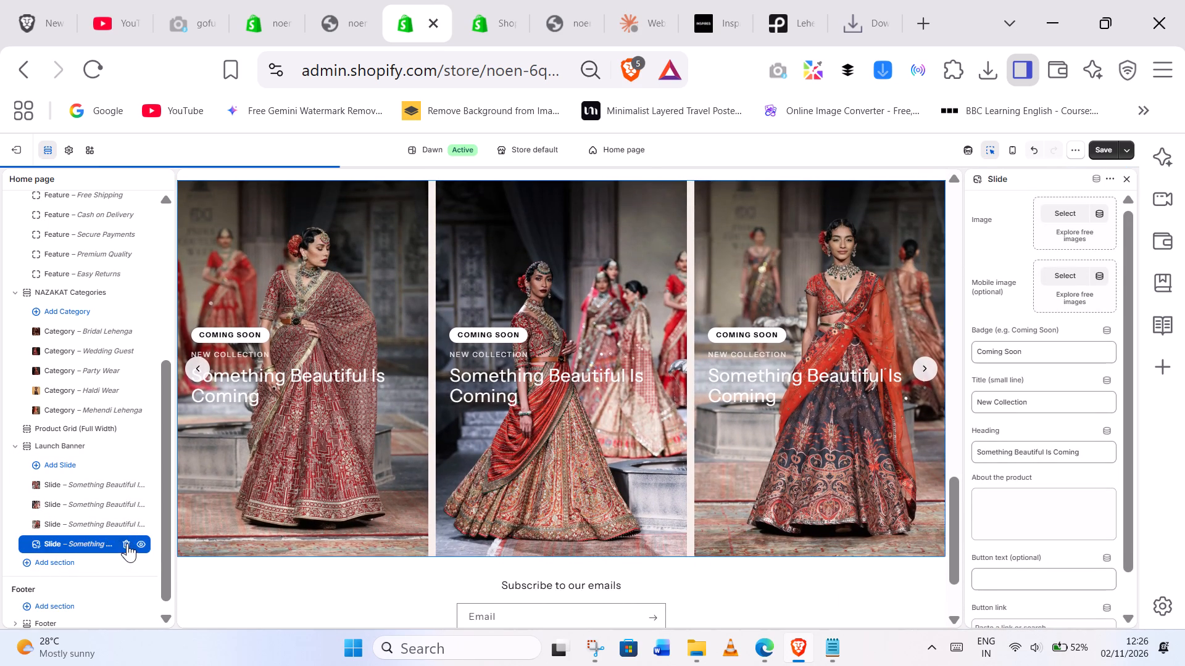
Add a Collage section to the home page below the Launch Banner.
click(60, 558)
scroll(218, 479, down, 2)
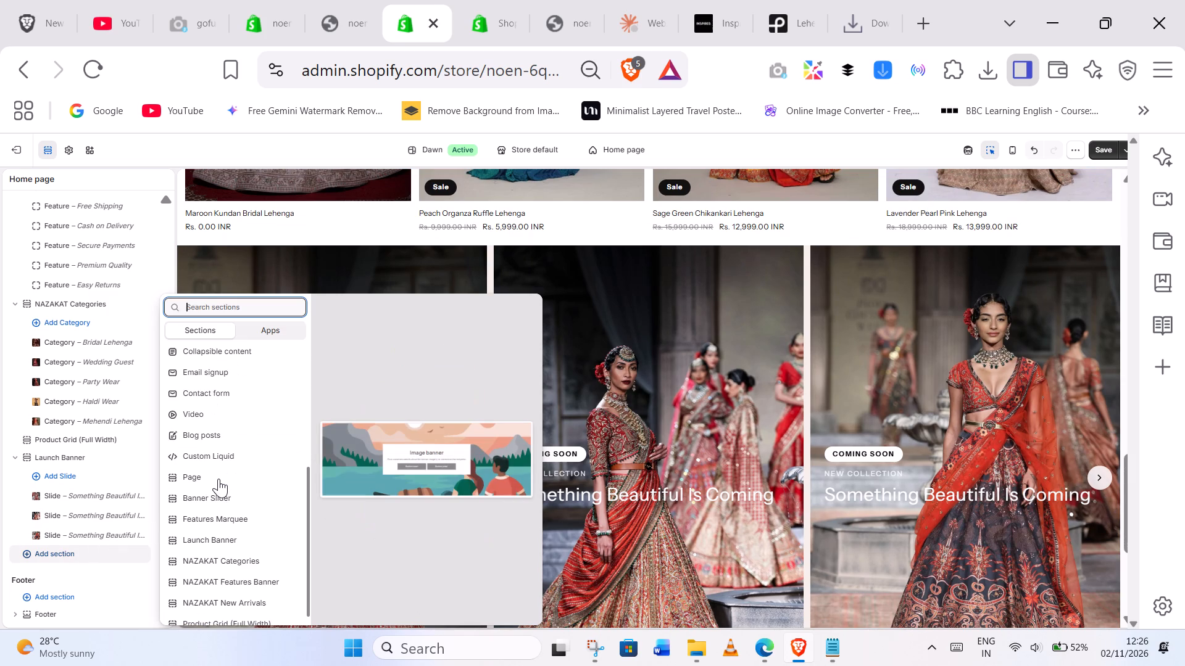
scroll(191, 514, down, 3)
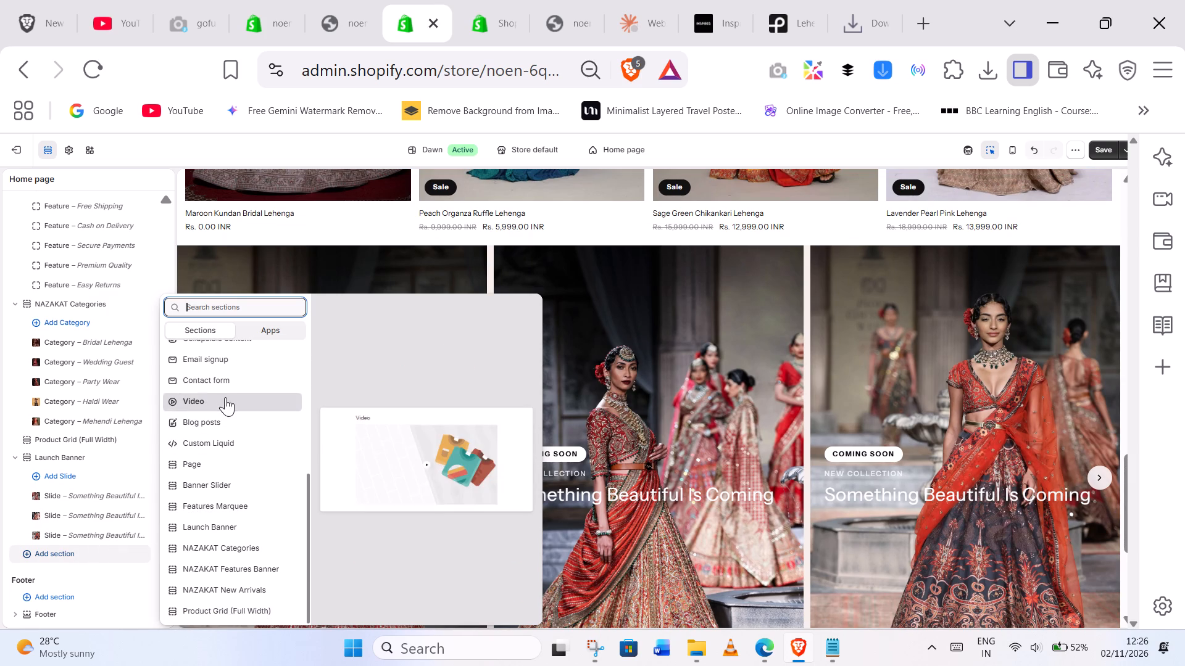
scroll(233, 363, up, 1)
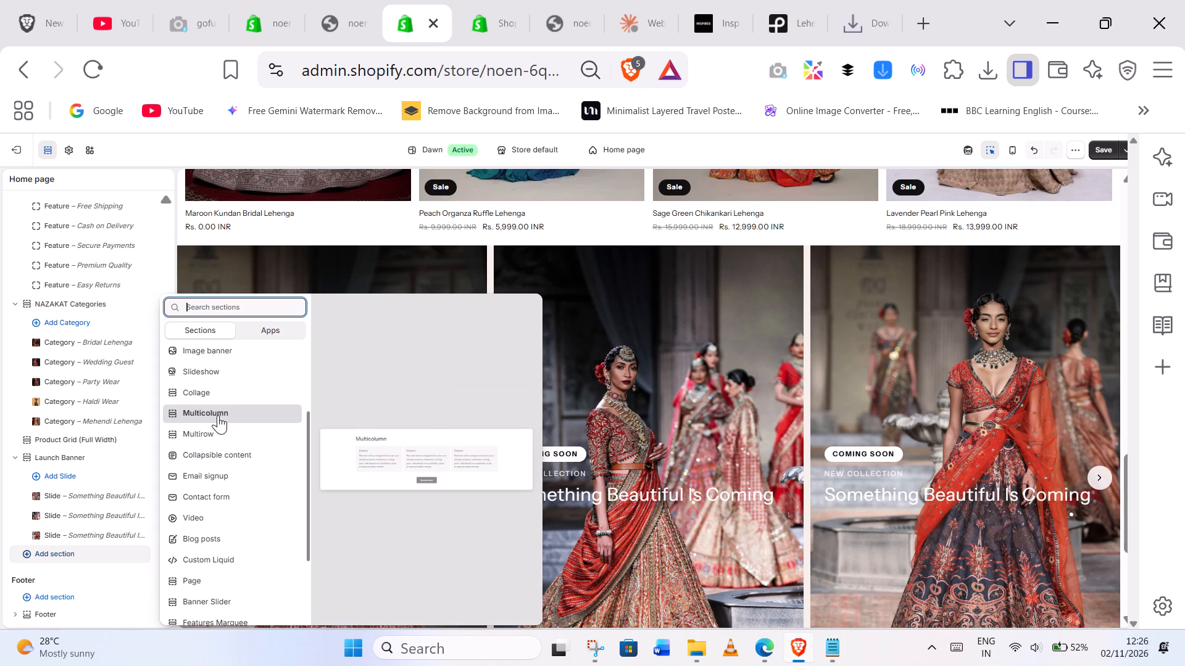
click(215, 392)
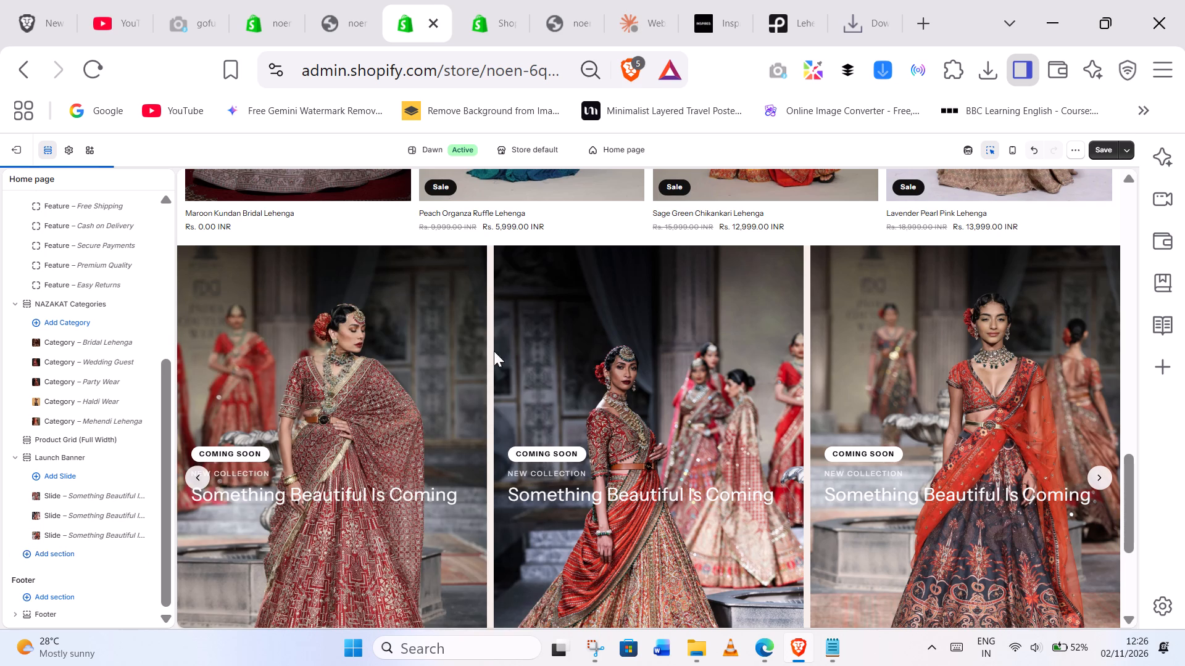
Fill the Collage section's Image block with the second lehenga photo in the file library, the woman in red among other models.
scroll(729, 362, down, 4)
click(513, 350)
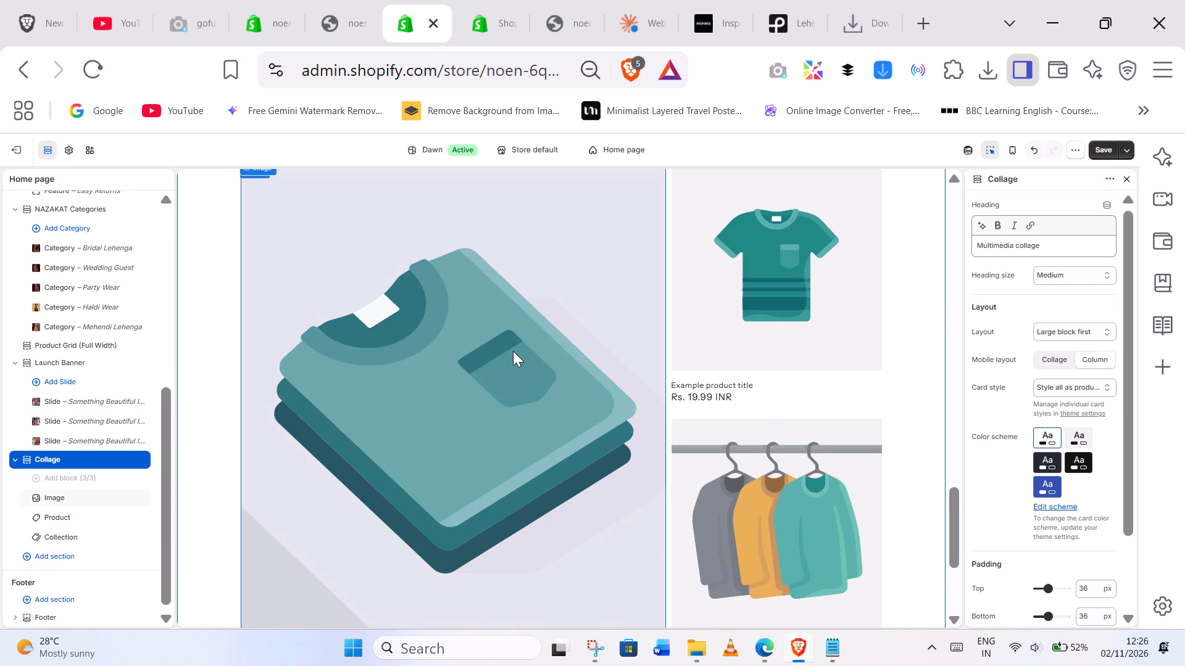
click(1089, 209)
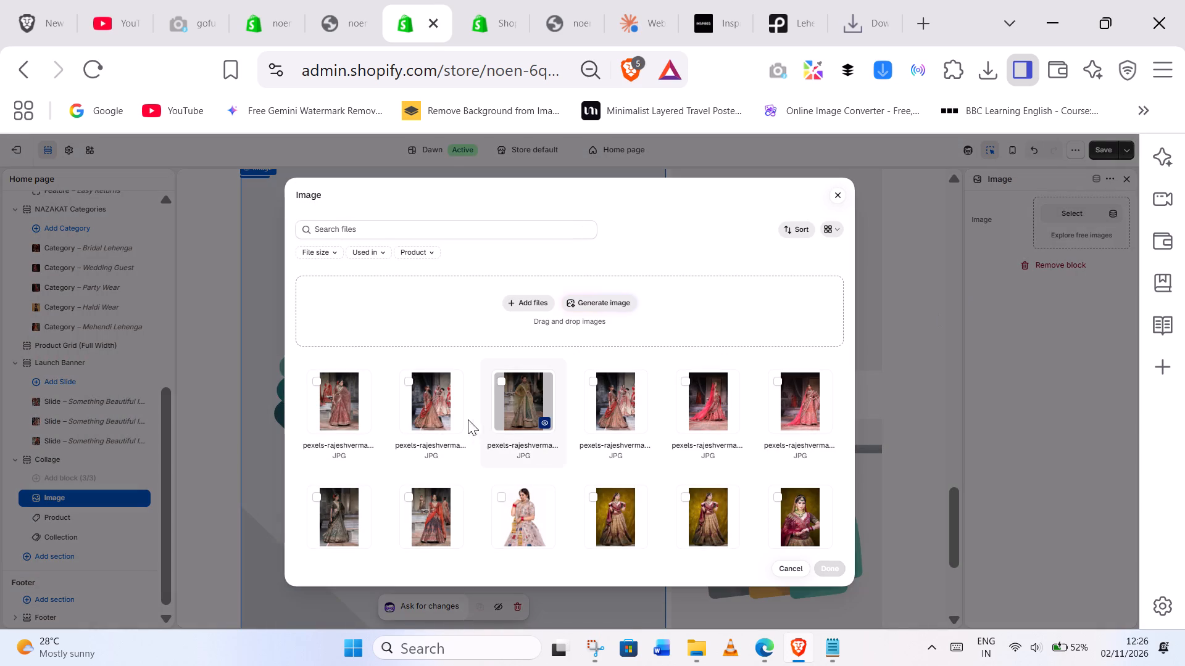
click(428, 401)
click(828, 571)
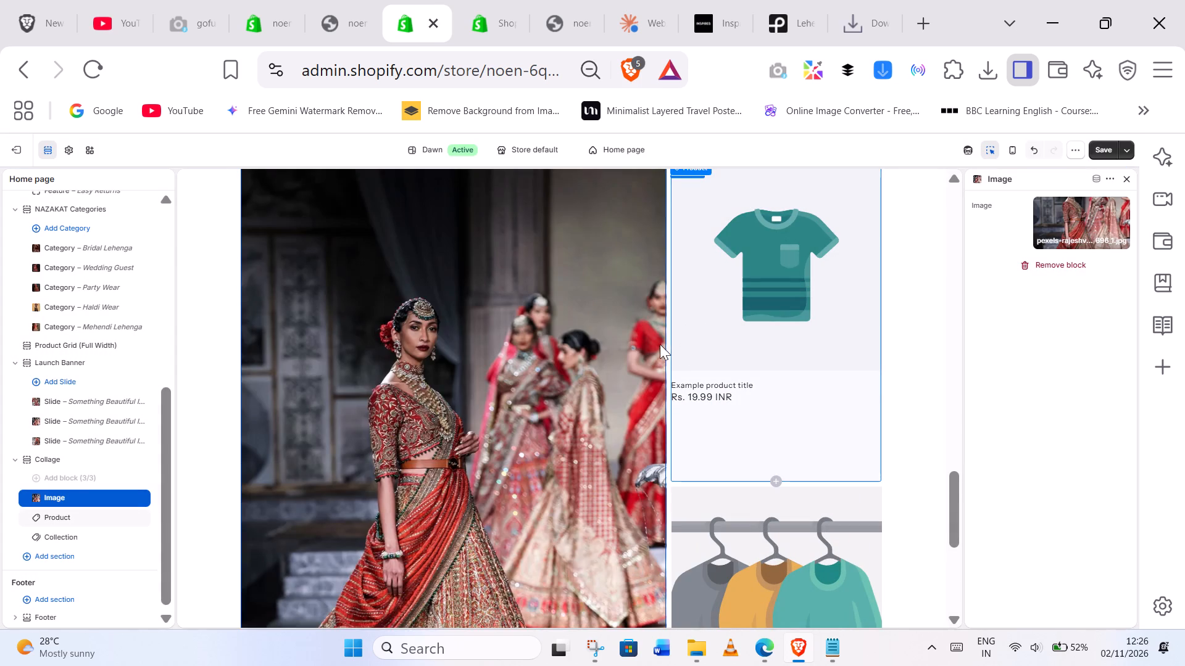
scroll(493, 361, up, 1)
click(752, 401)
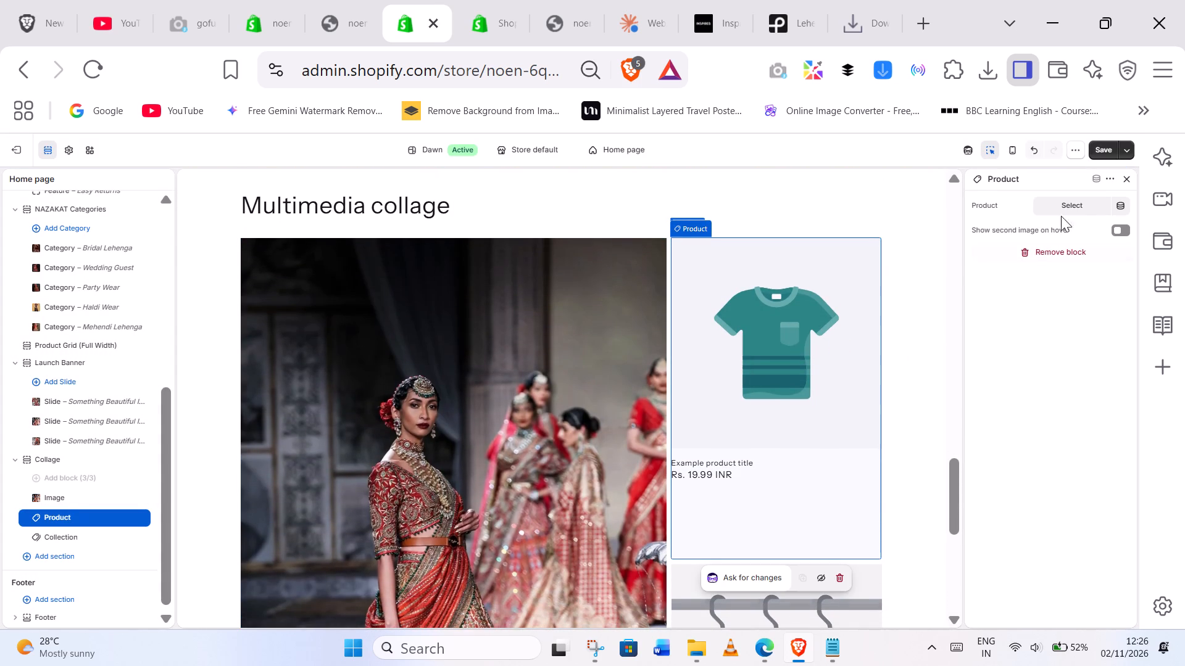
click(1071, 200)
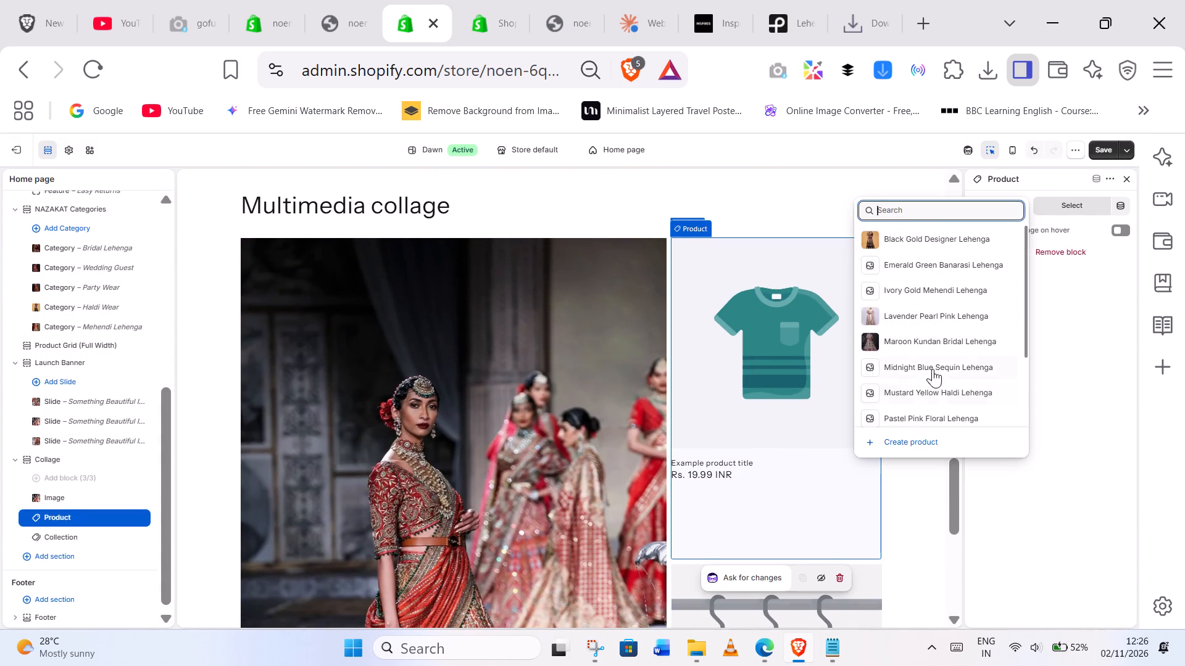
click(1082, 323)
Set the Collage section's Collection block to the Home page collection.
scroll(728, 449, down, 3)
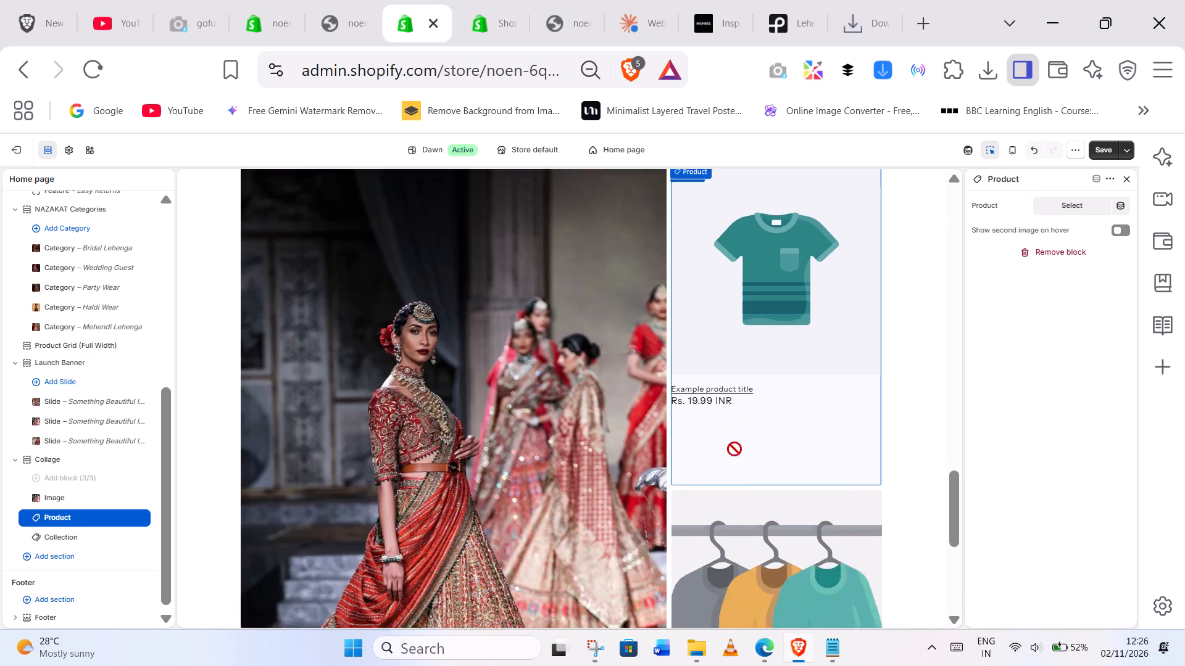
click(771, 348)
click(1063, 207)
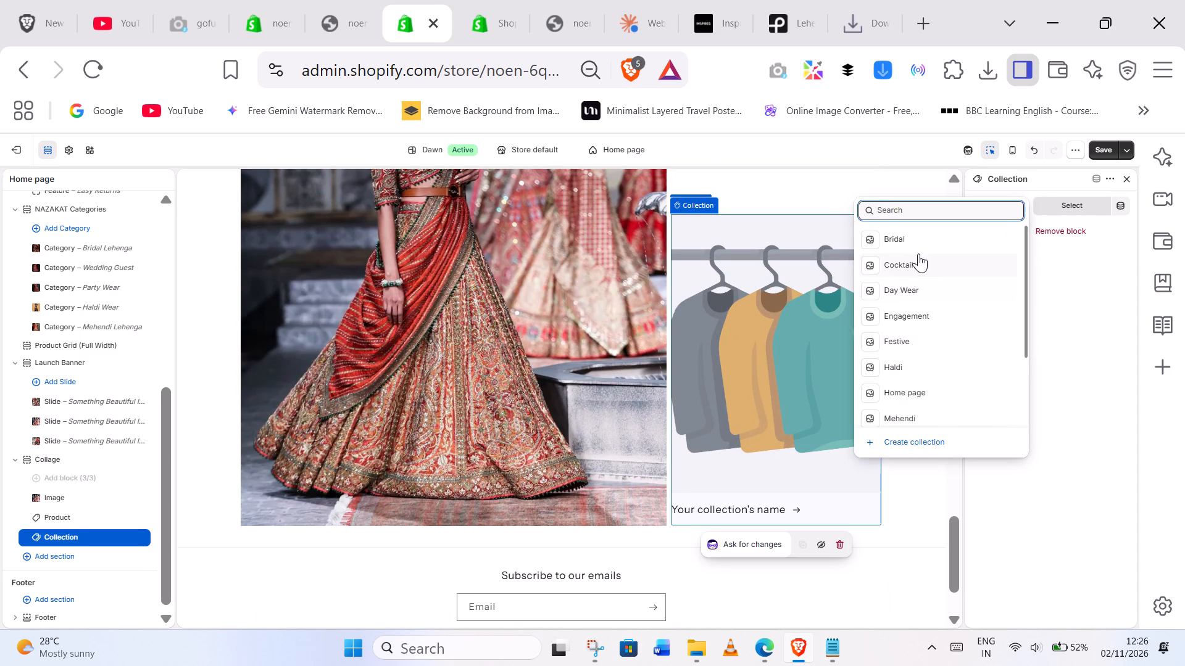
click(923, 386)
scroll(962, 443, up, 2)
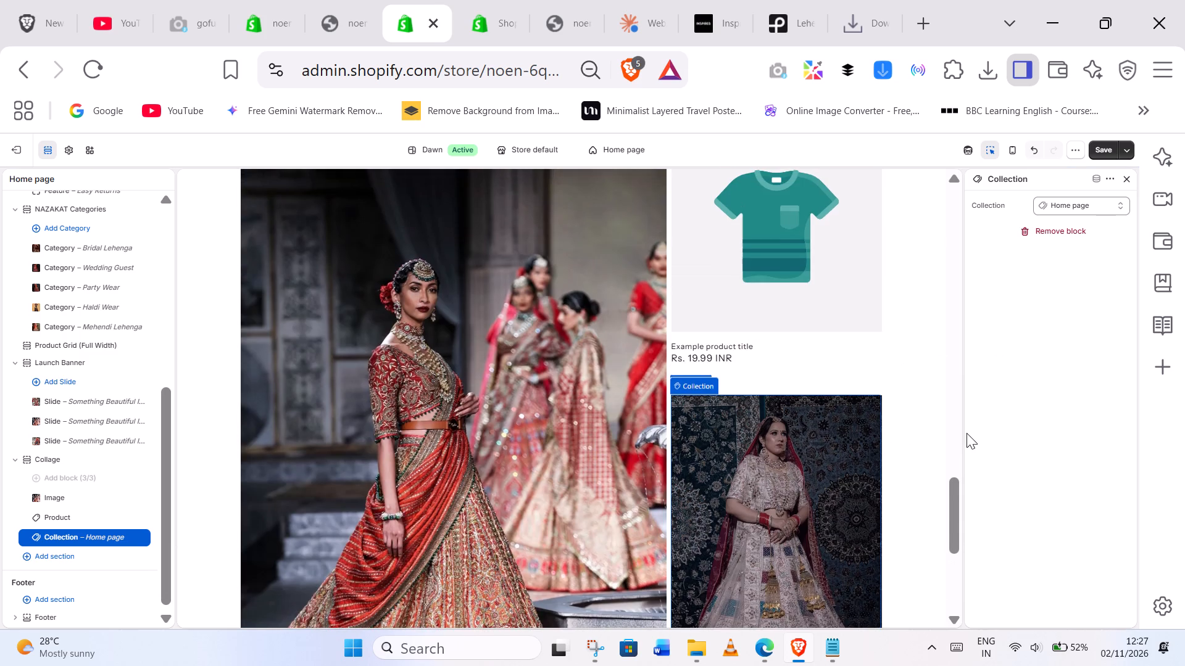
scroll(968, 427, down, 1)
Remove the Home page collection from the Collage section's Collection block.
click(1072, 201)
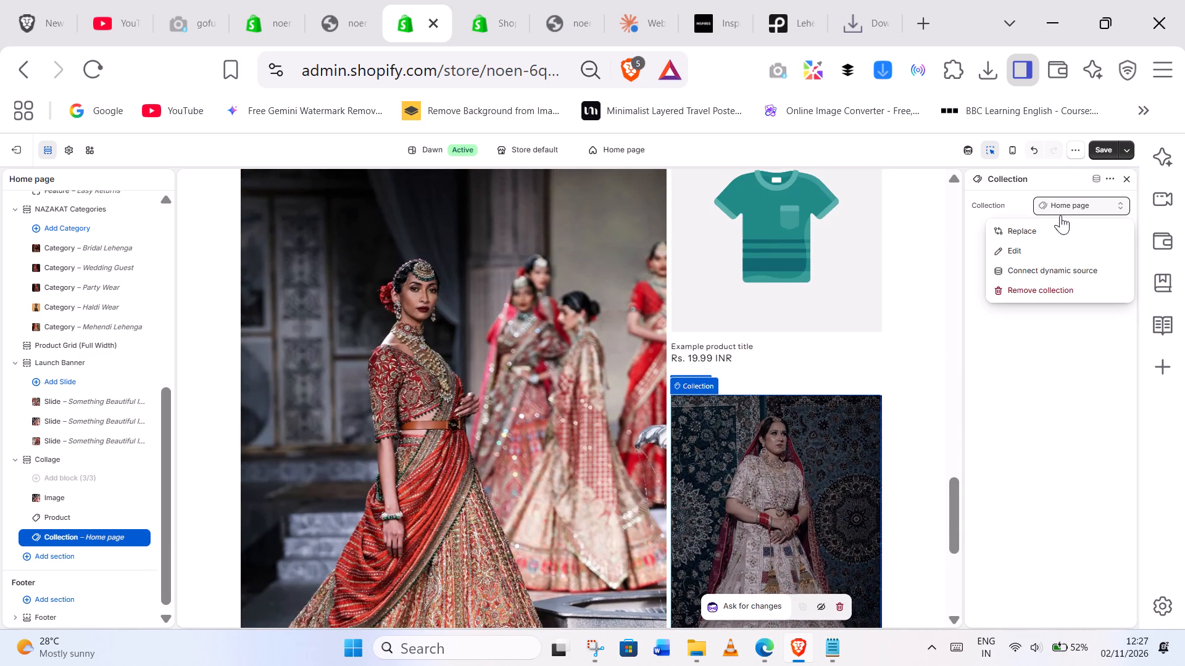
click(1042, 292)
Set the Collage section's Product block to Royal Red Bridal Lehenga.
scroll(961, 442, up, 2)
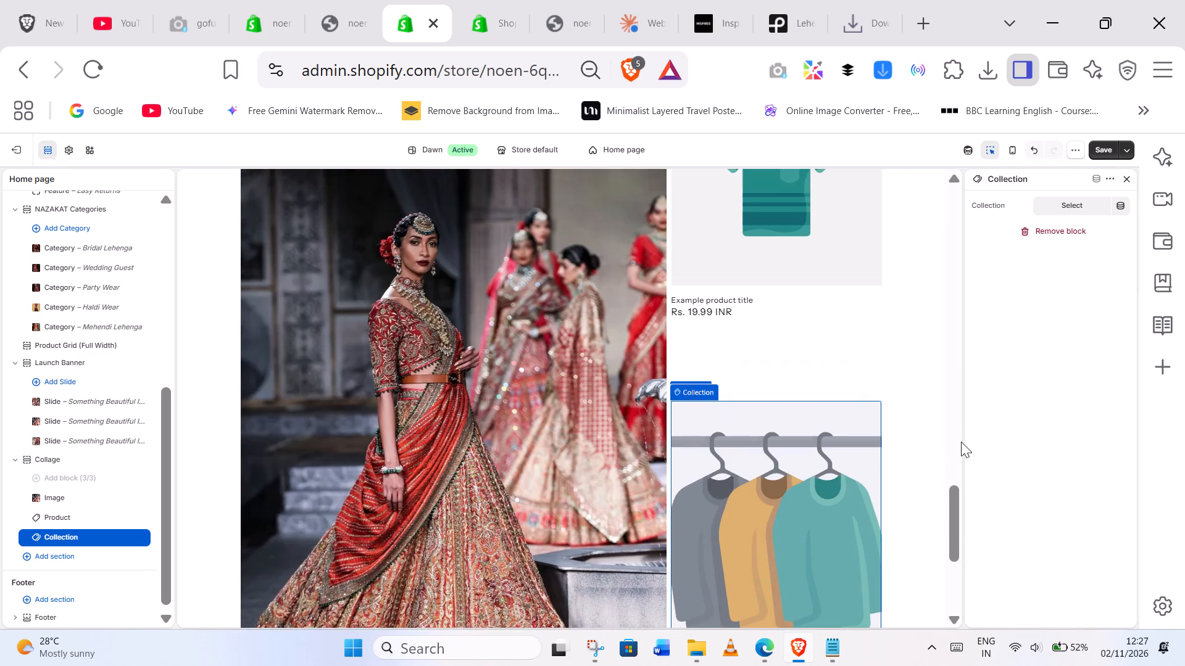
scroll(961, 442, up, 1)
click(753, 277)
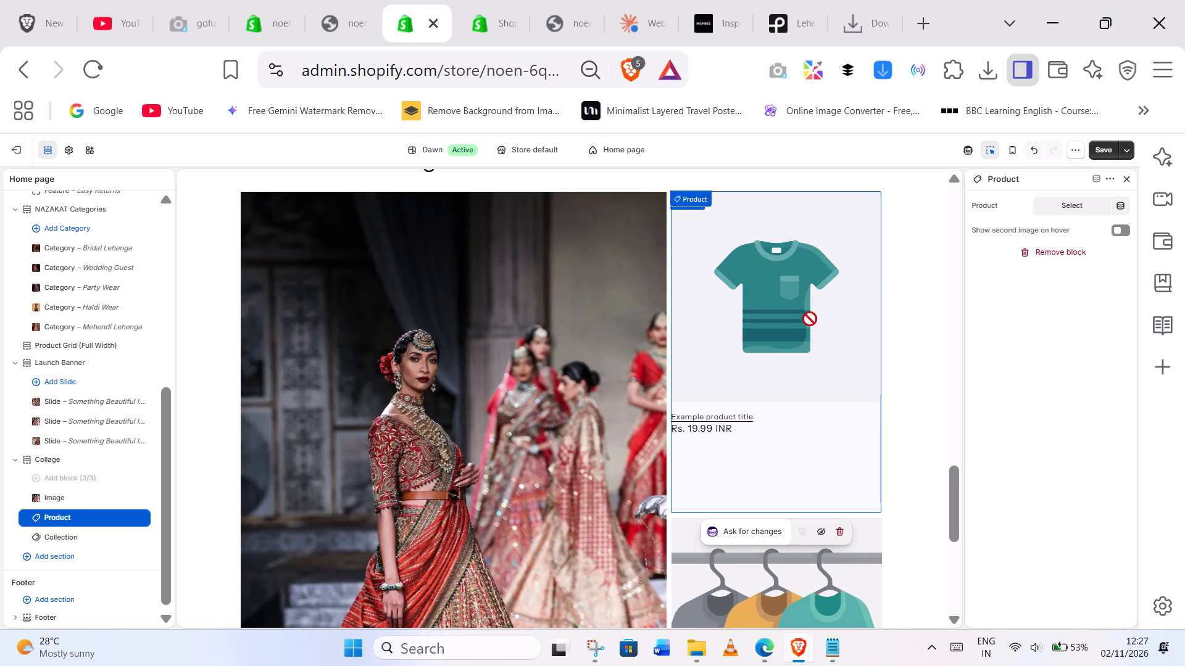
scroll(887, 326, down, 3)
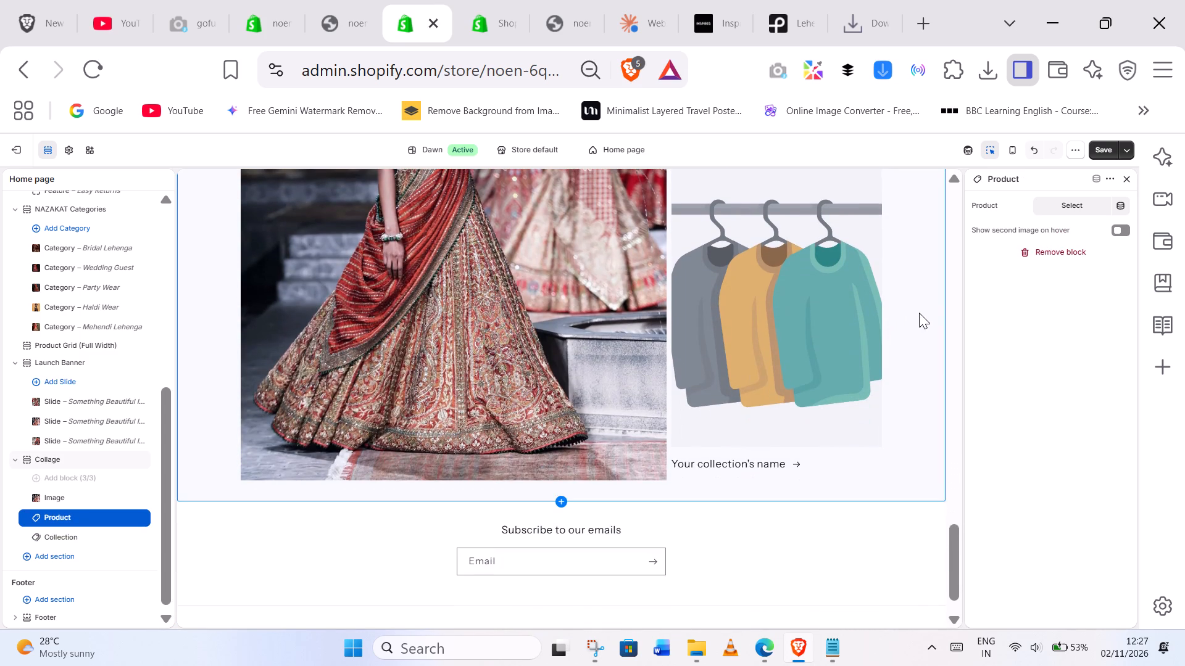
click(1071, 205)
click(1041, 339)
click(1073, 201)
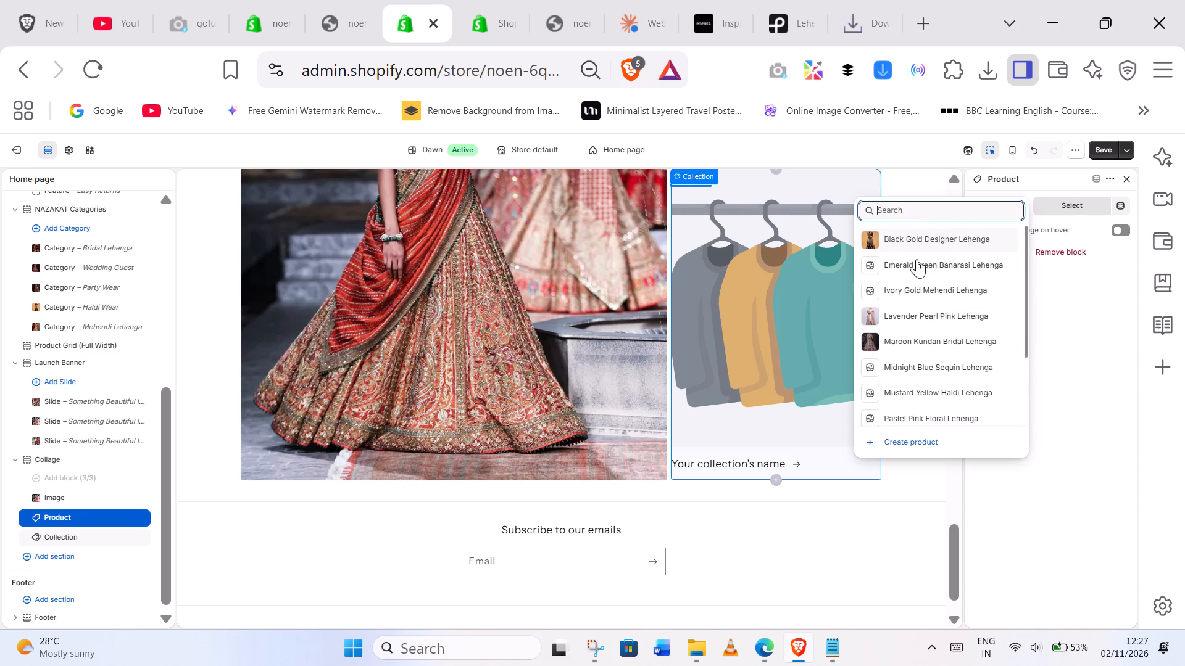
scroll(937, 279, down, 2)
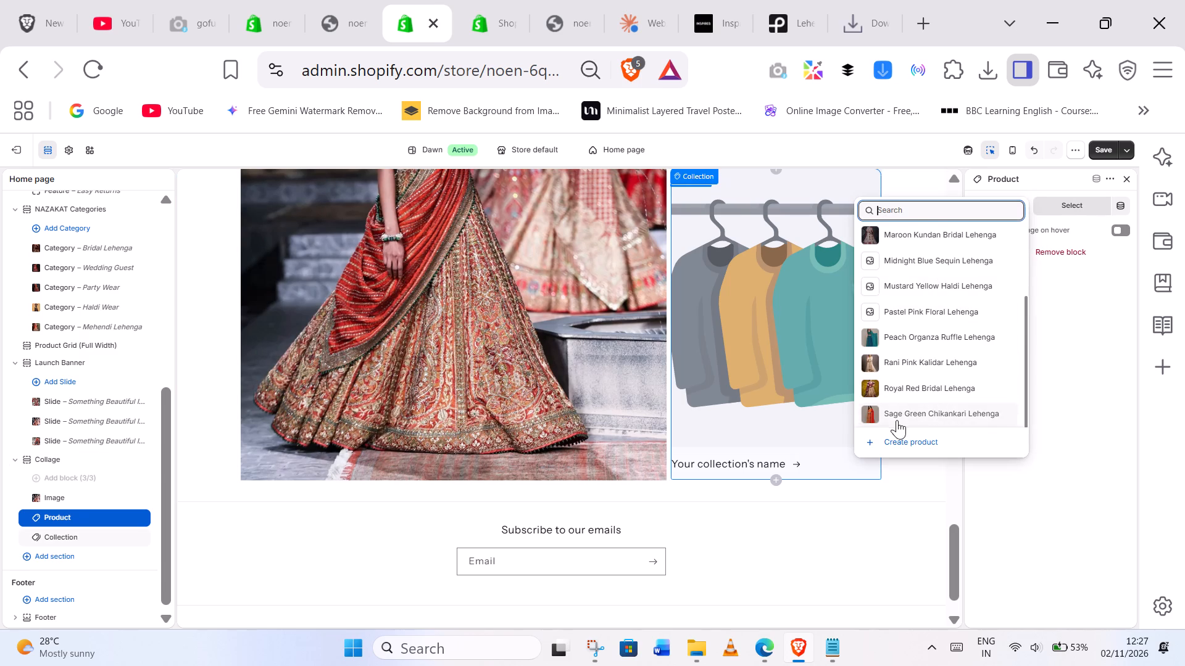
click(939, 390)
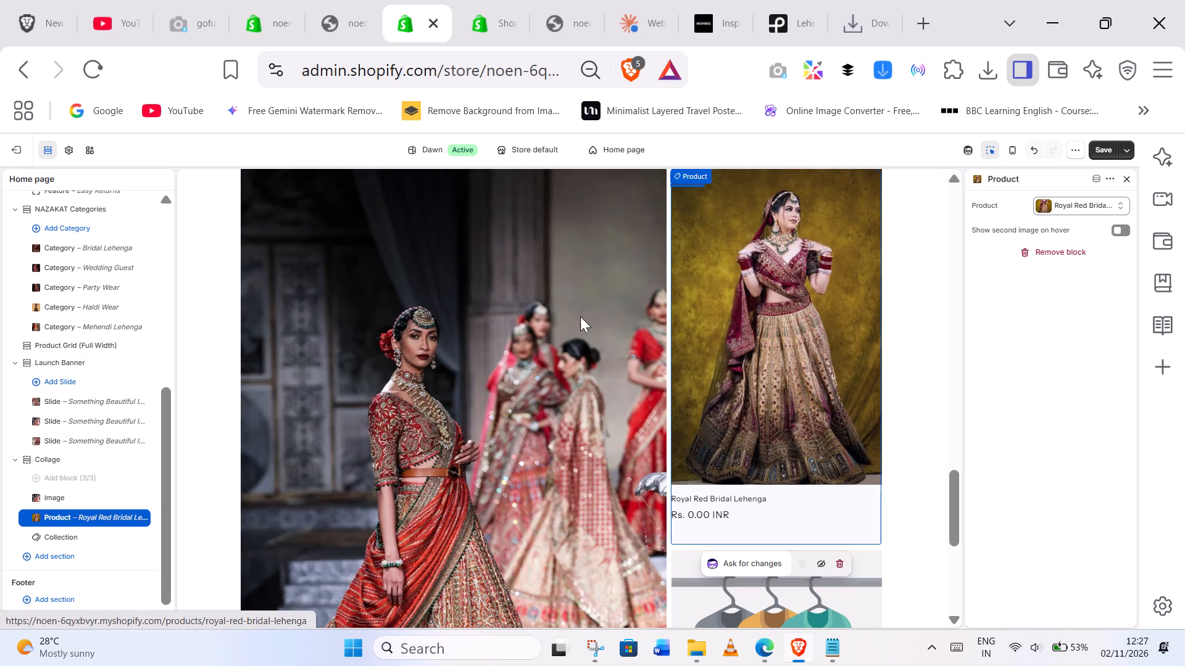
Save the home page theme changes.
click(1093, 154)
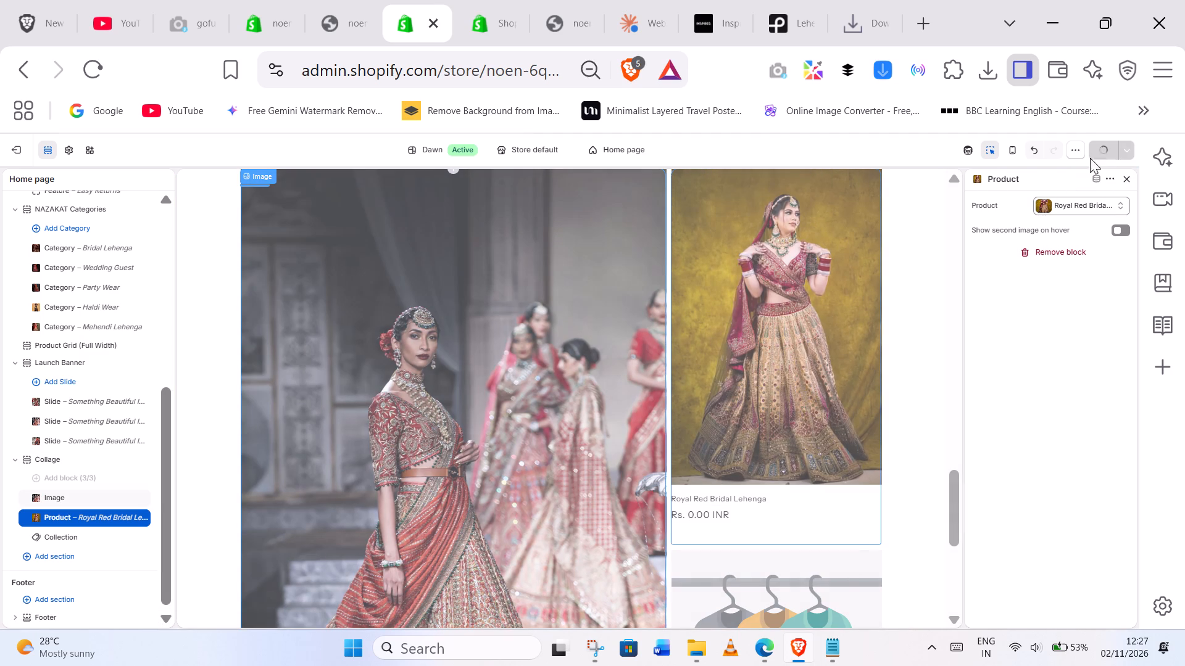
scroll(587, 320, up, 10)
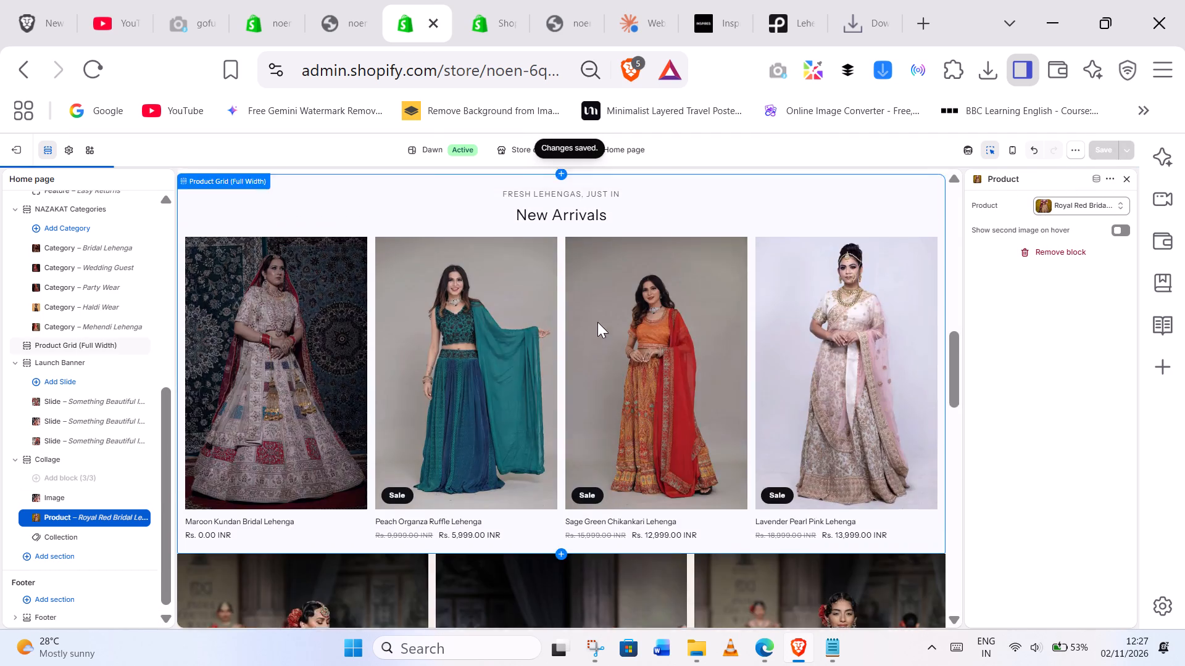
scroll(597, 322, up, 5)
scroll(609, 318, down, 4)
scroll(609, 318, up, 1)
scroll(609, 318, down, 6)
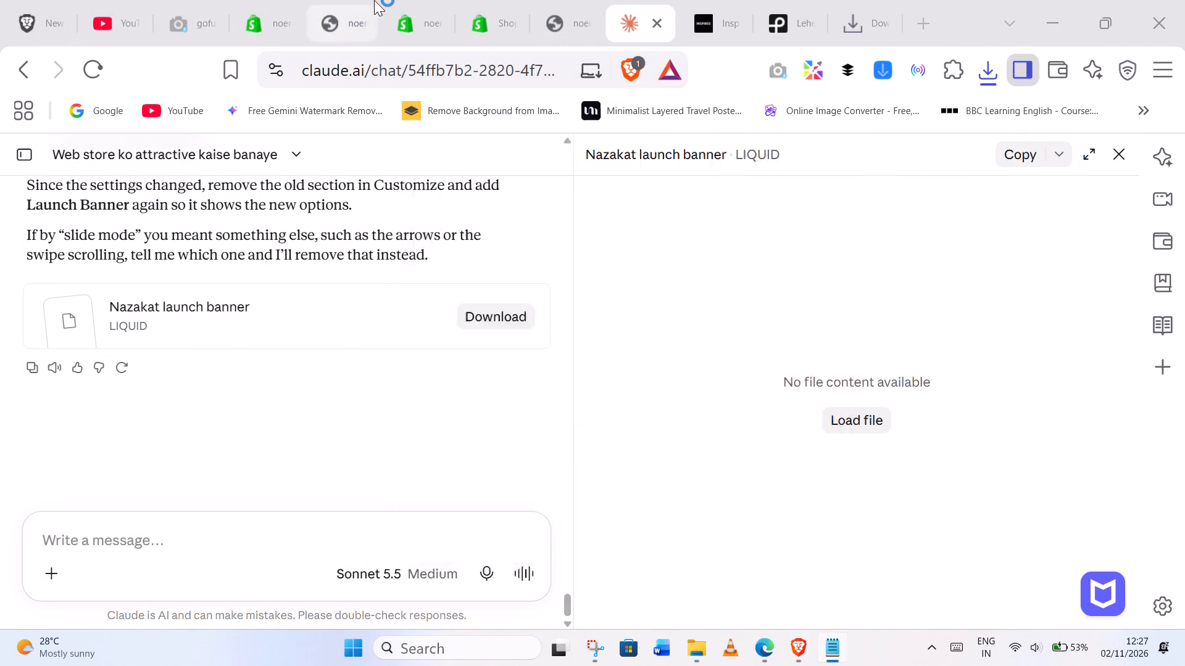
click(411, 0)
click(457, 0)
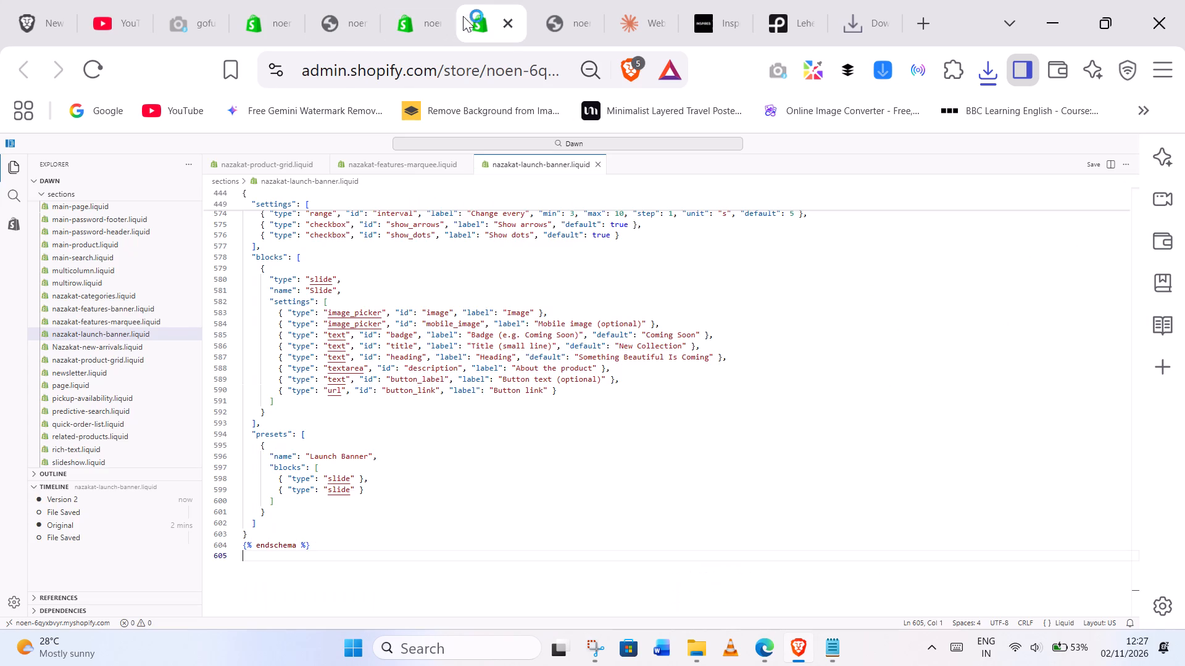
click(385, 249)
key(ctrl+a)
key(ctrl+v)
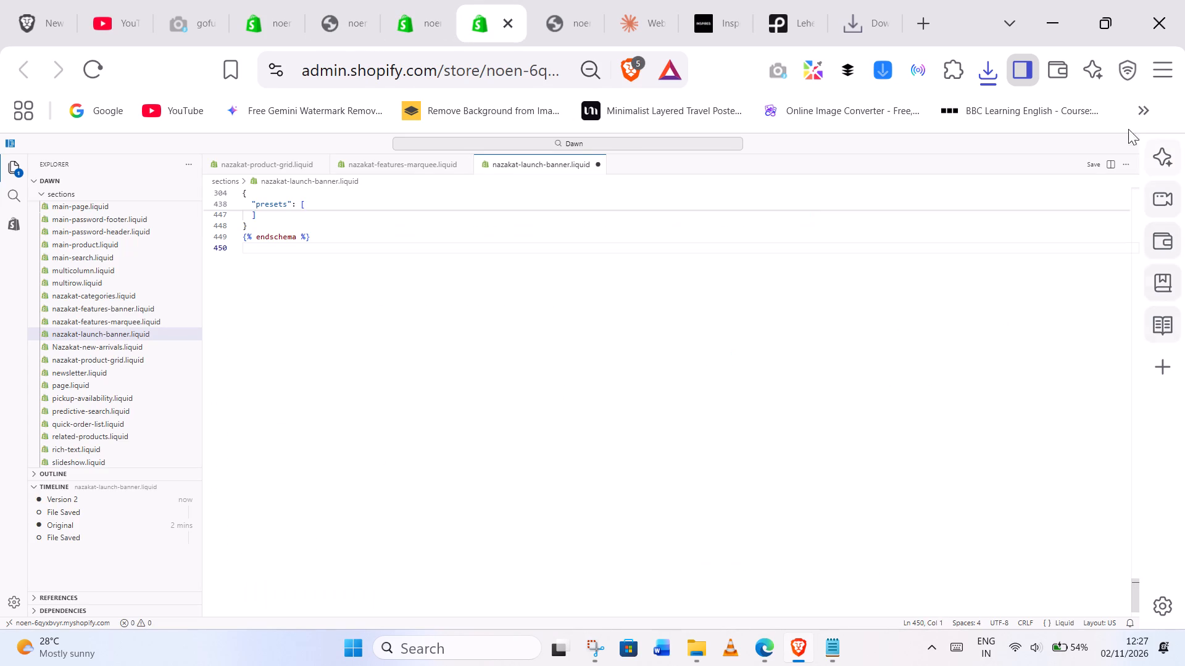
triple_click(1088, 163)
triple_click(1088, 163)
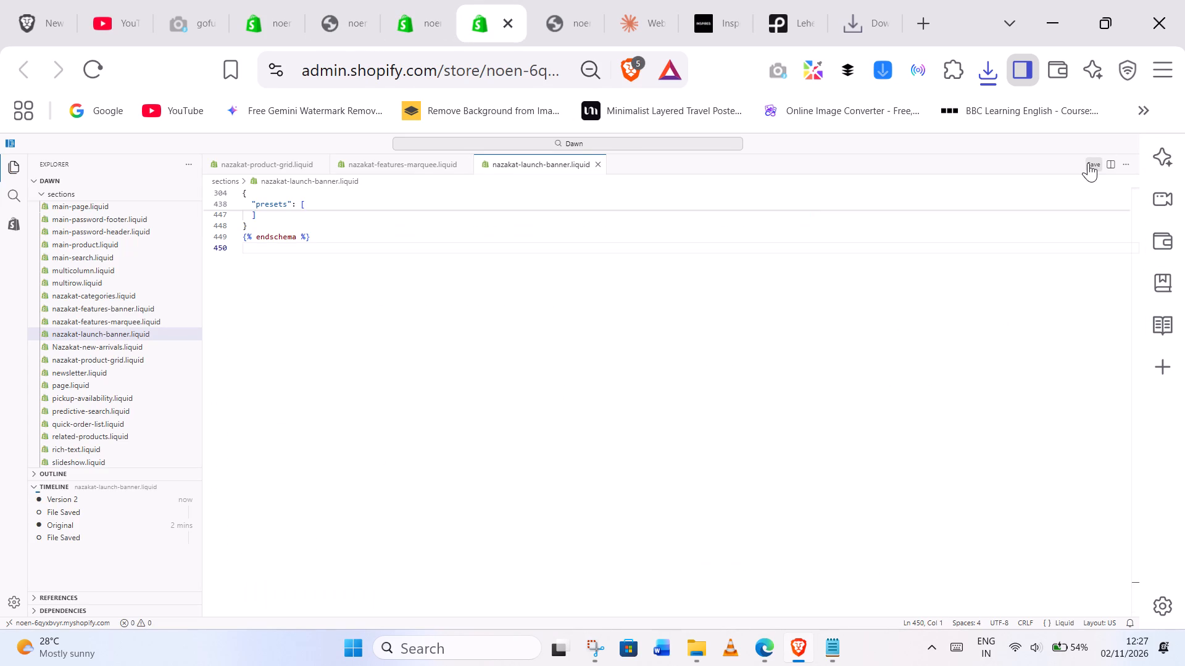
triple_click(1088, 163)
click(1088, 163)
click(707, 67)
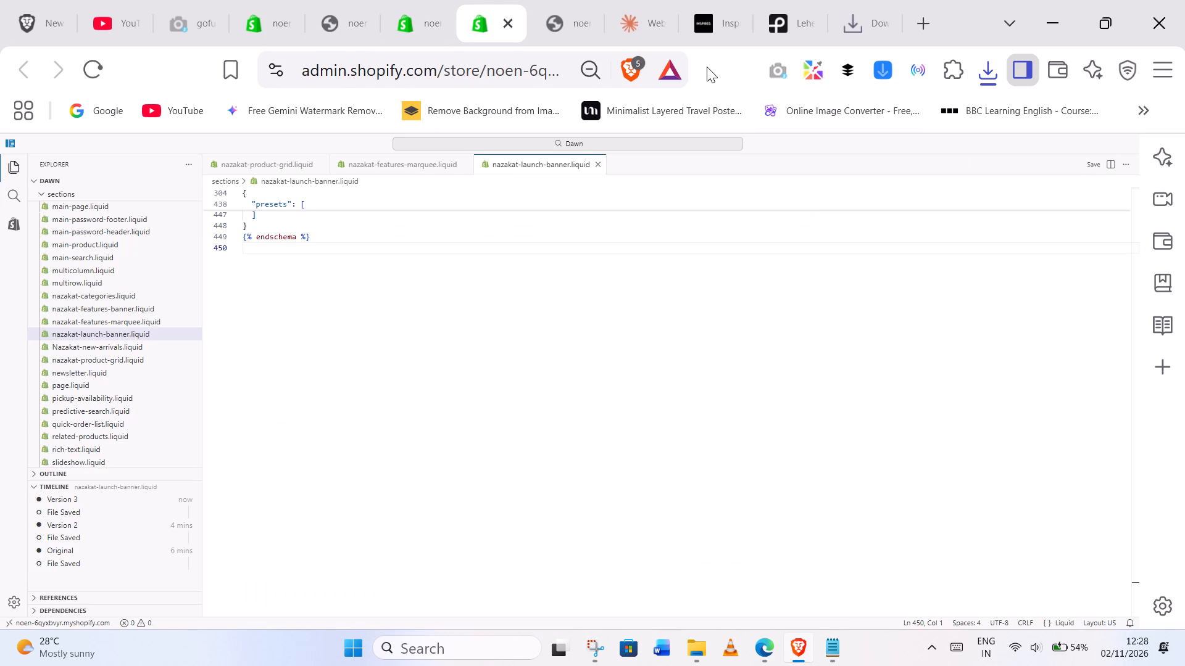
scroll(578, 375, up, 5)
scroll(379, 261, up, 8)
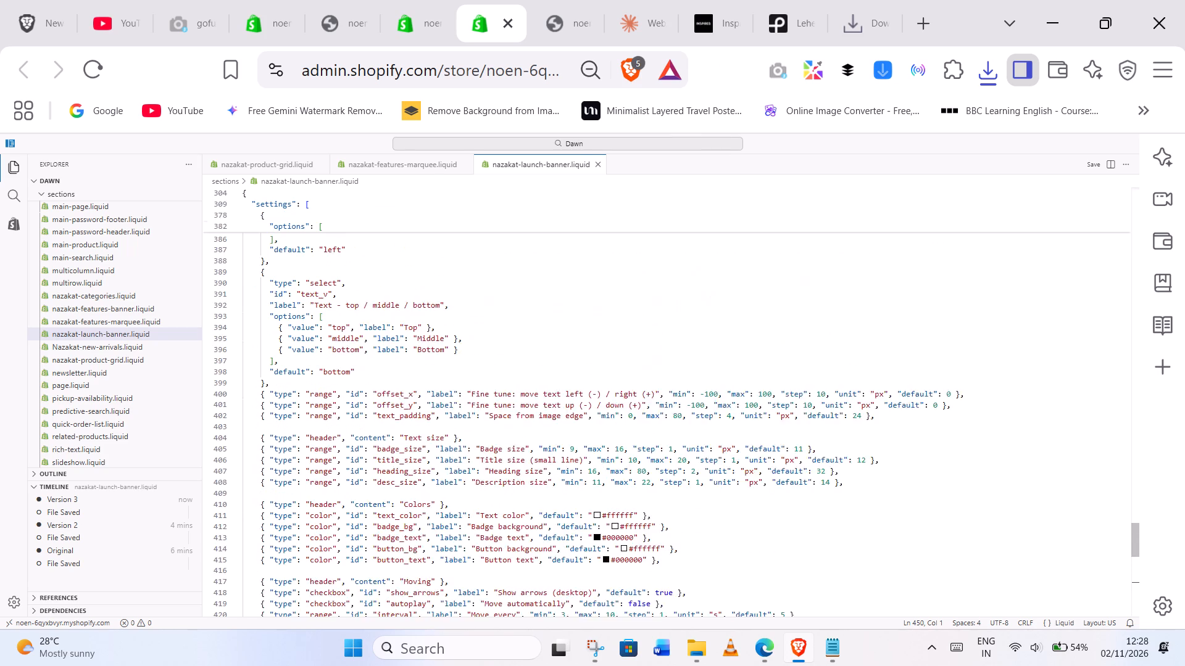
Switch back to the theme editor and remove the Collage section from the home page.
scroll(378, 267, up, 6)
click(404, 0)
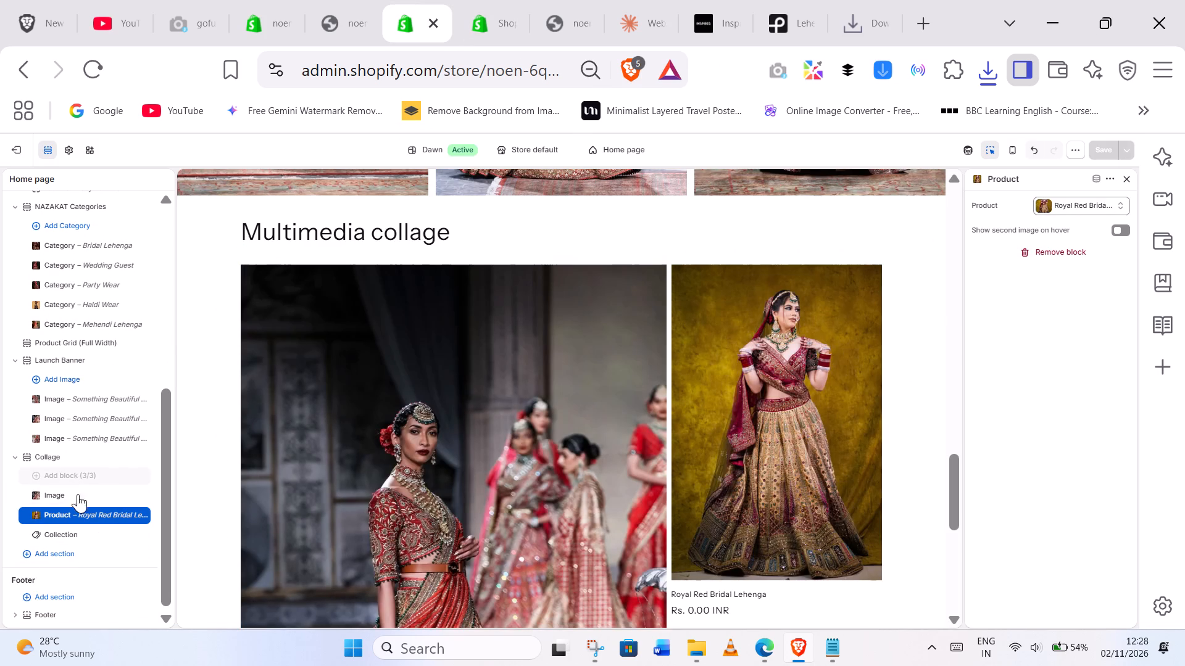
click(127, 458)
Add a second Launch Banner section below the existing one and add a third slide to it.
click(53, 559)
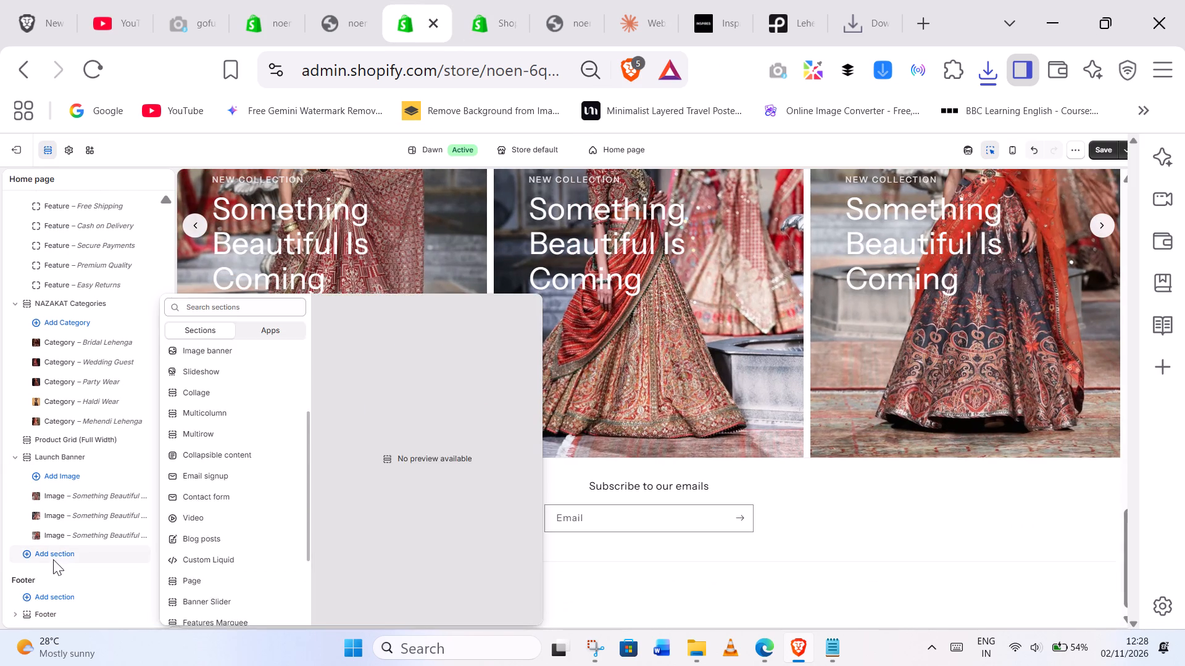
scroll(225, 386, down, 12)
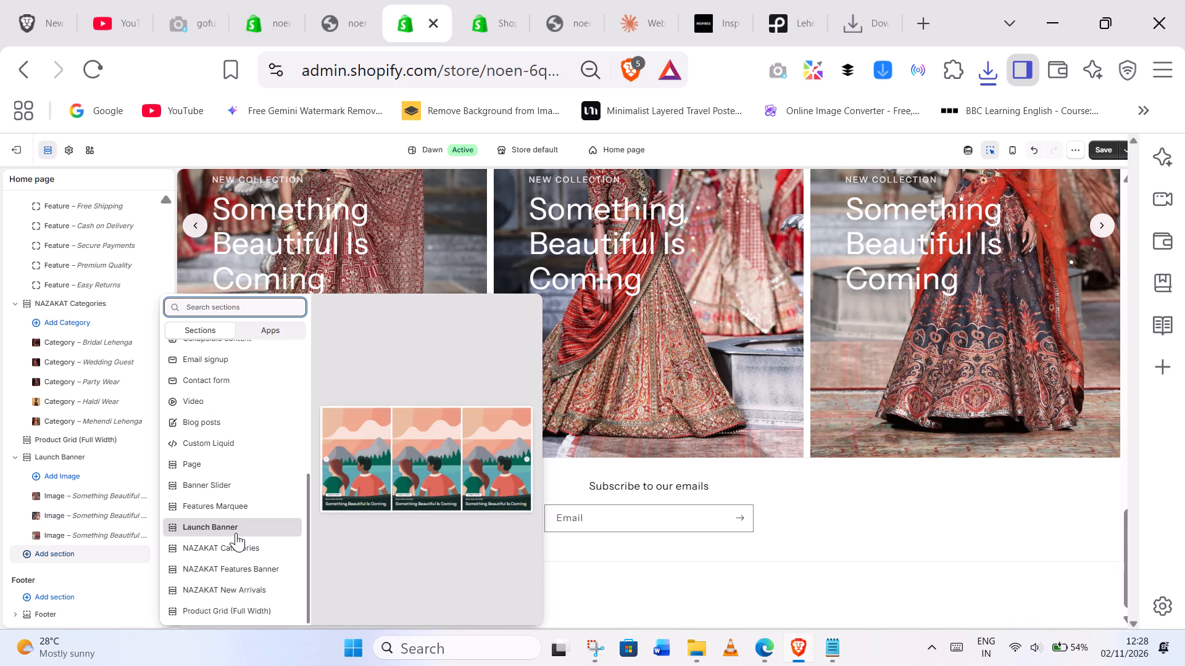
click(236, 533)
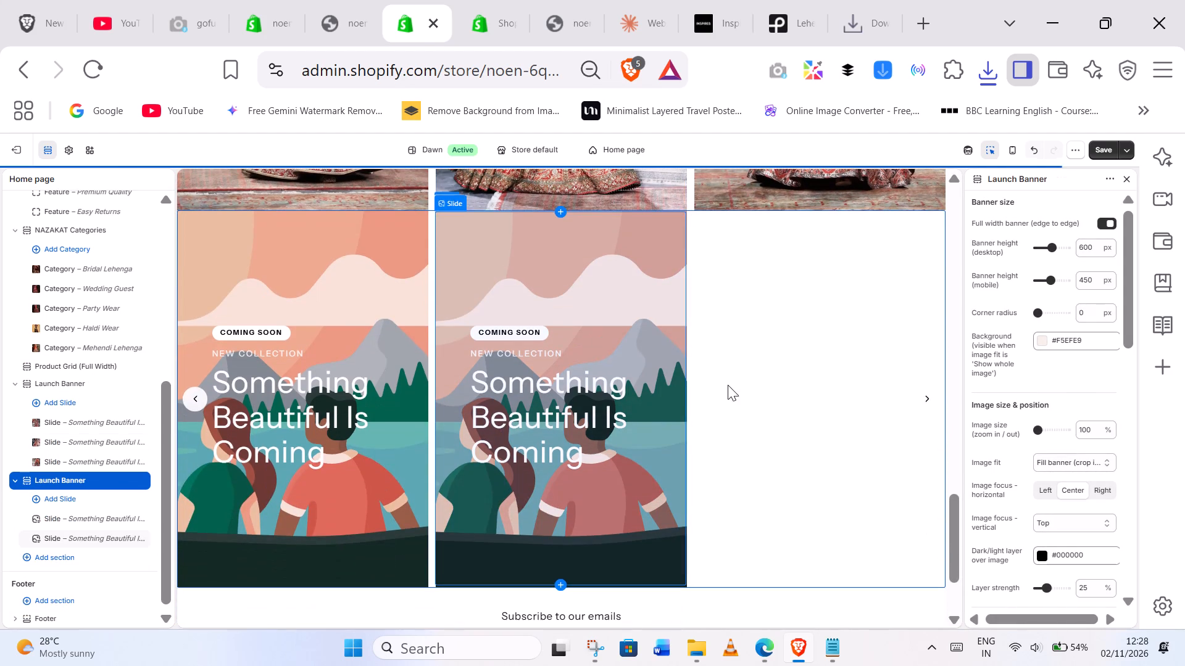
click(825, 289)
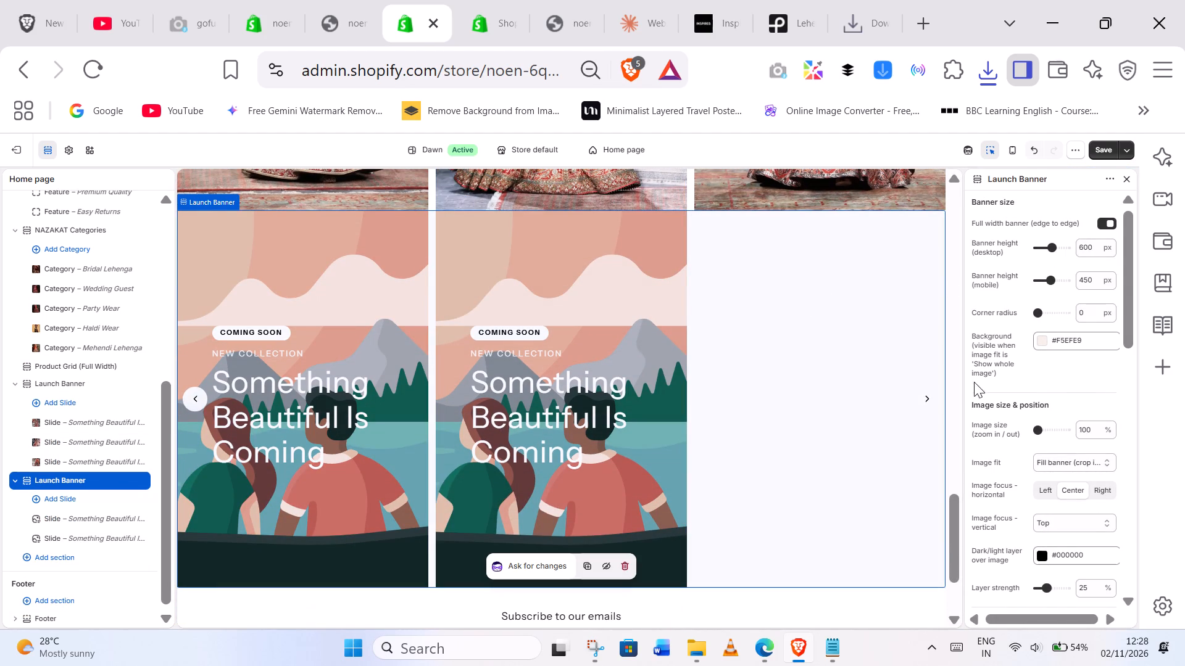
scroll(1022, 409, down, 5)
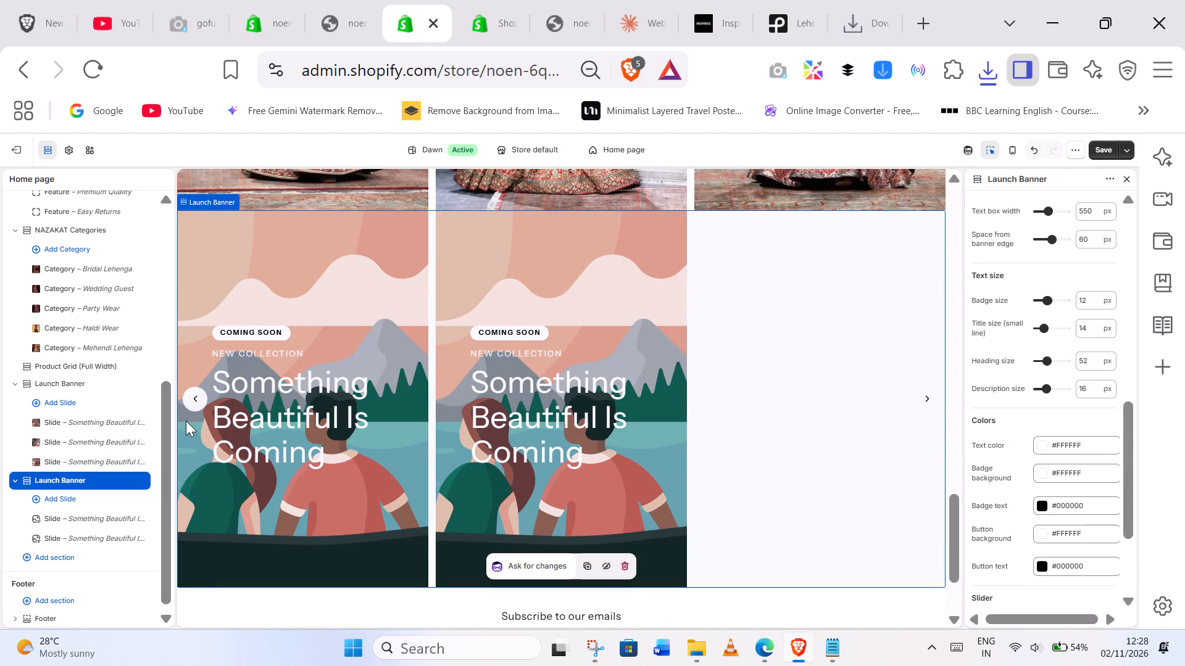
click(55, 505)
Set the new banner's first slide image to the model in the navy-and-red lehenga with an orange-red dupatta.
click(339, 321)
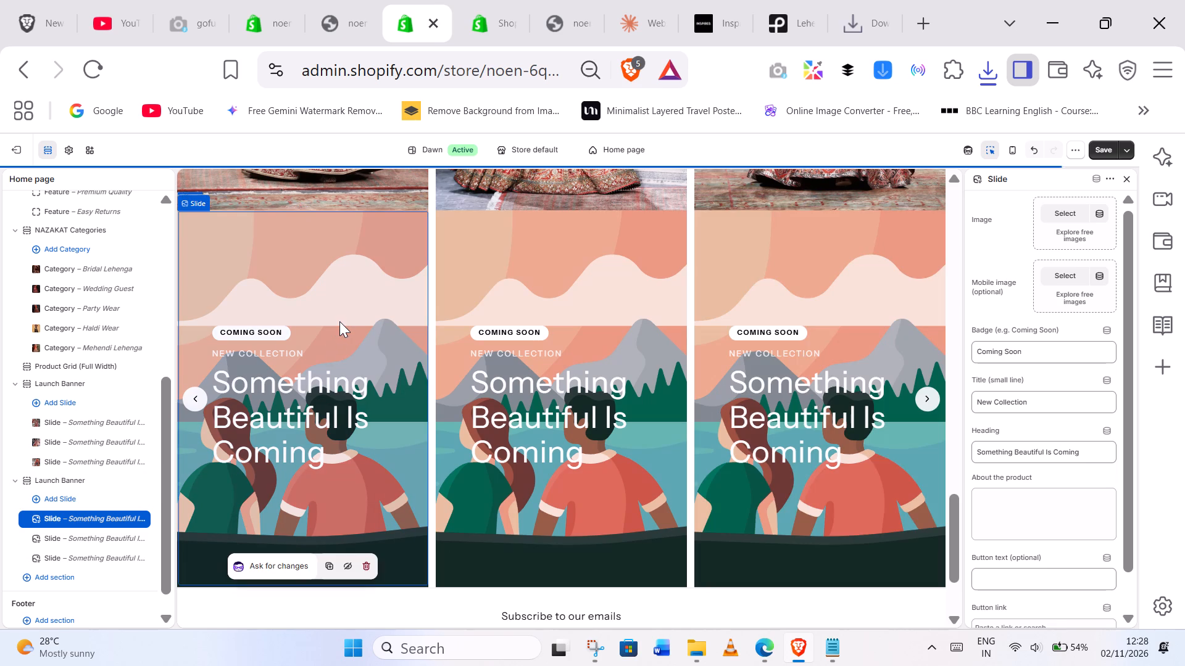
click(1062, 200)
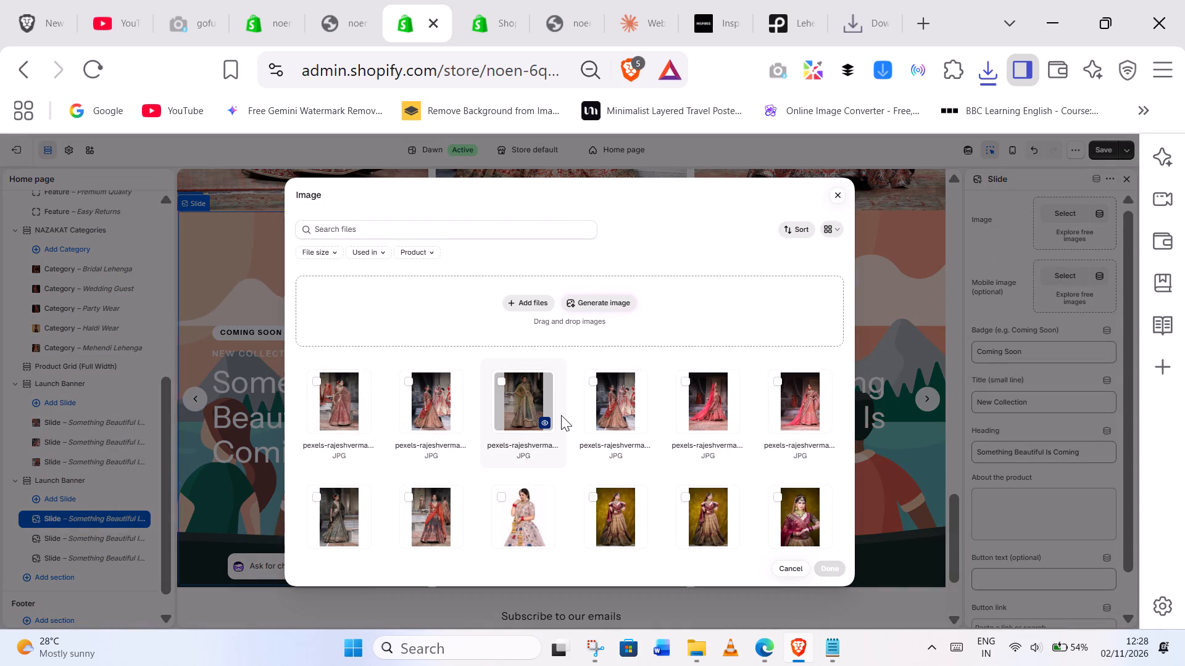
click(322, 406)
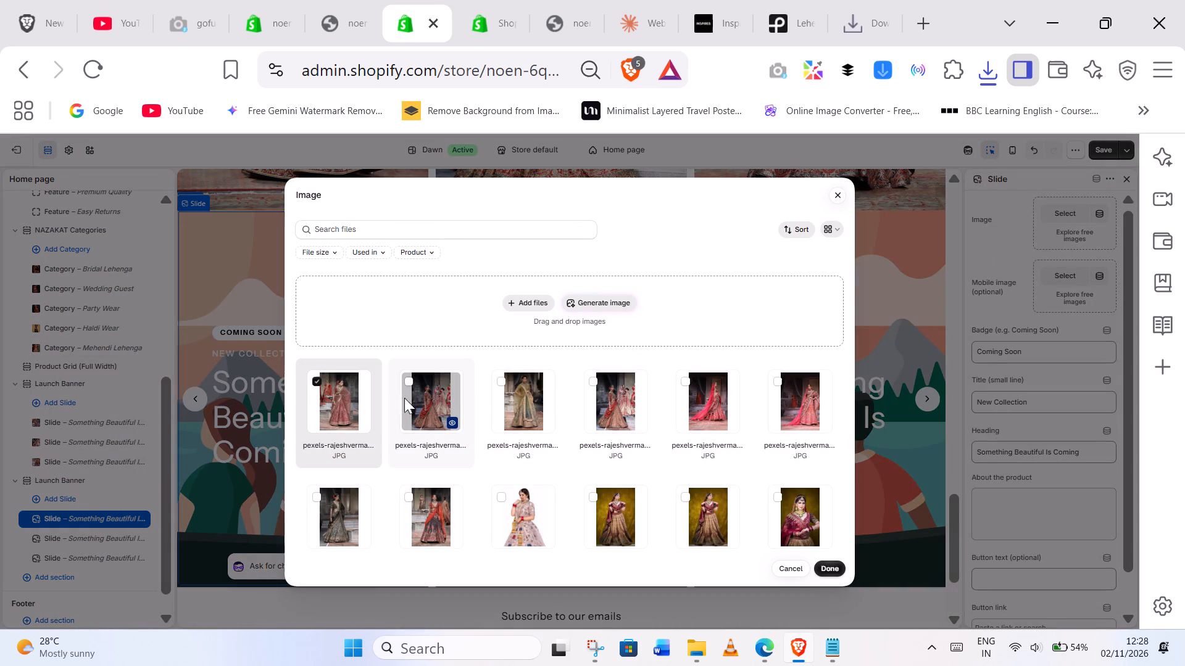
ctrl+click(415, 397)
click(426, 520)
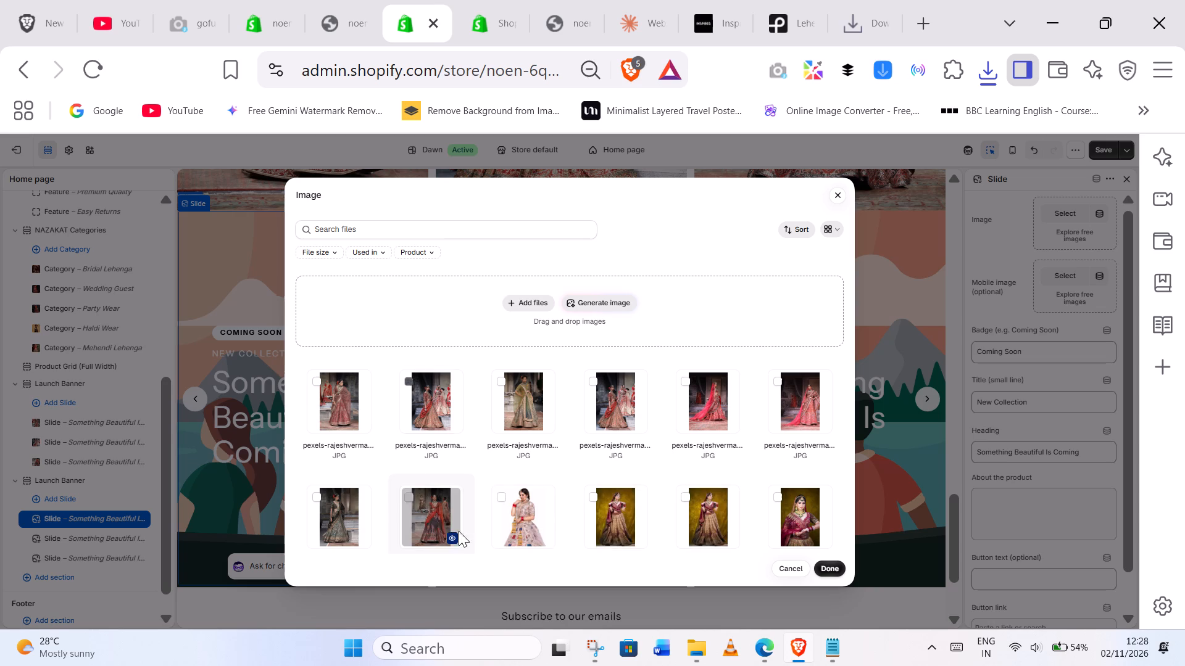
click(839, 566)
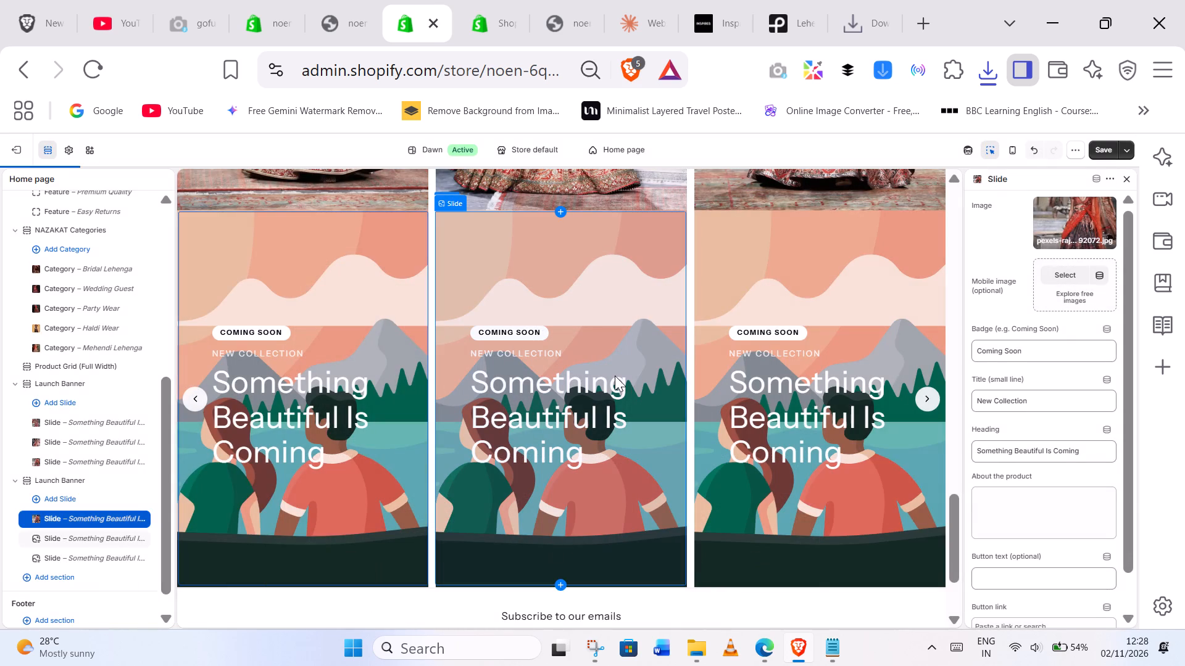
Set the second slide to the side-facing model with the red drape and the third to the maroon lehenga with the dotted dupatta.
click(615, 376)
click(1073, 208)
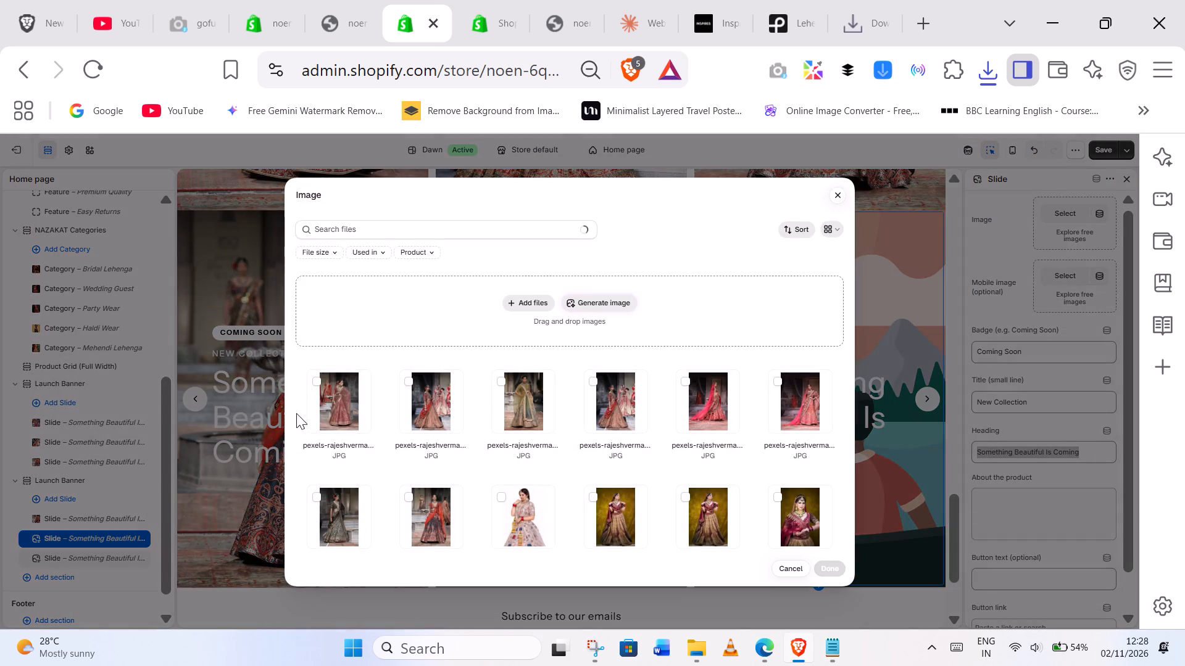
click(454, 415)
click(836, 572)
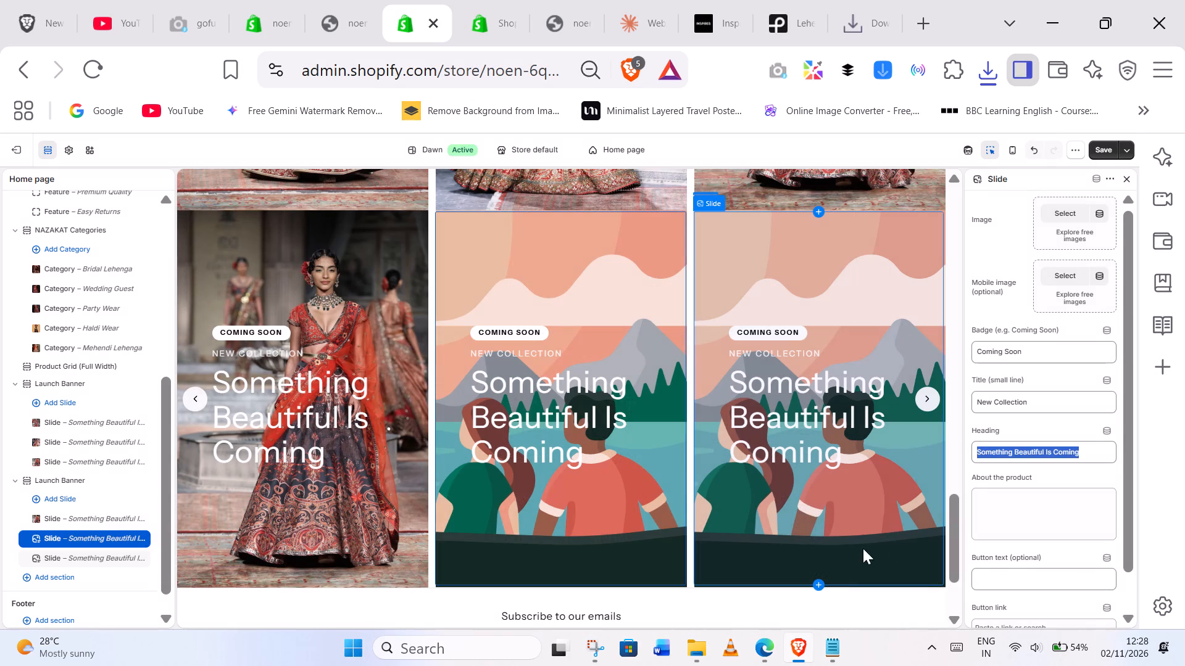
click(844, 298)
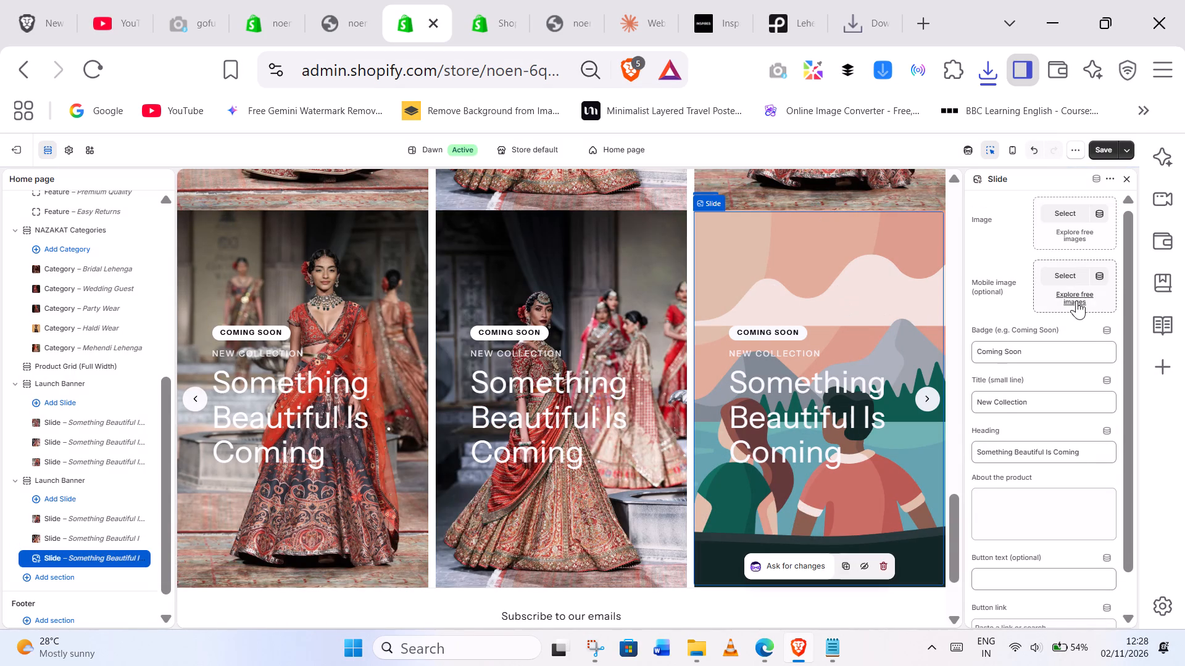
click(1073, 214)
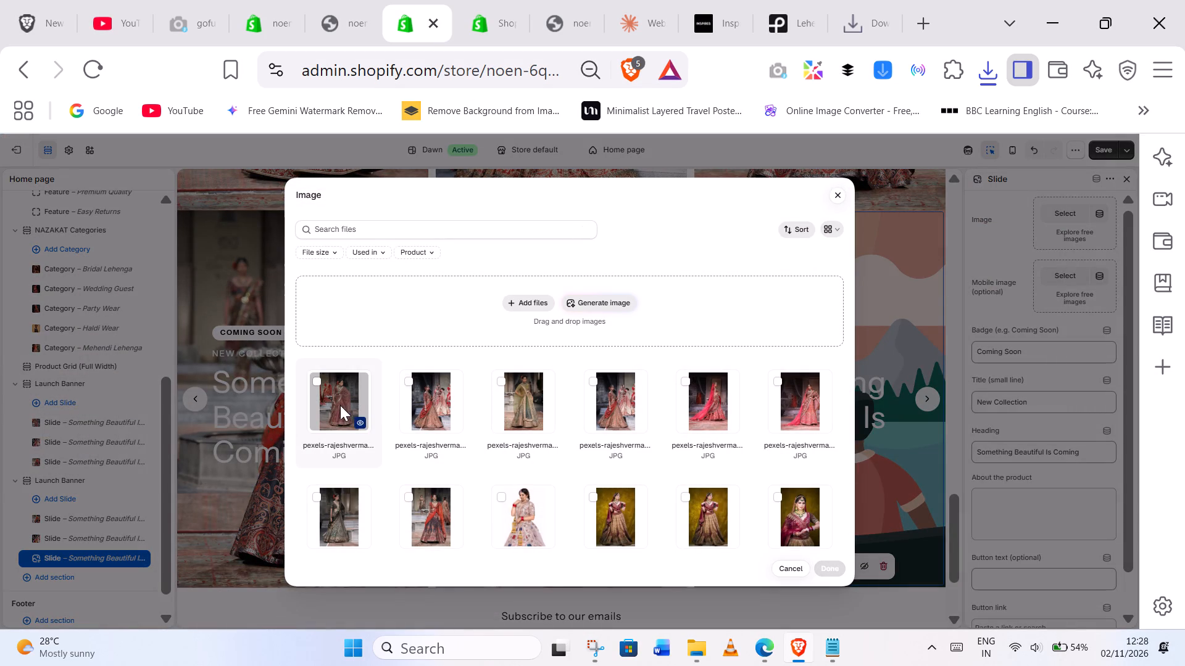
click(339, 405)
click(827, 569)
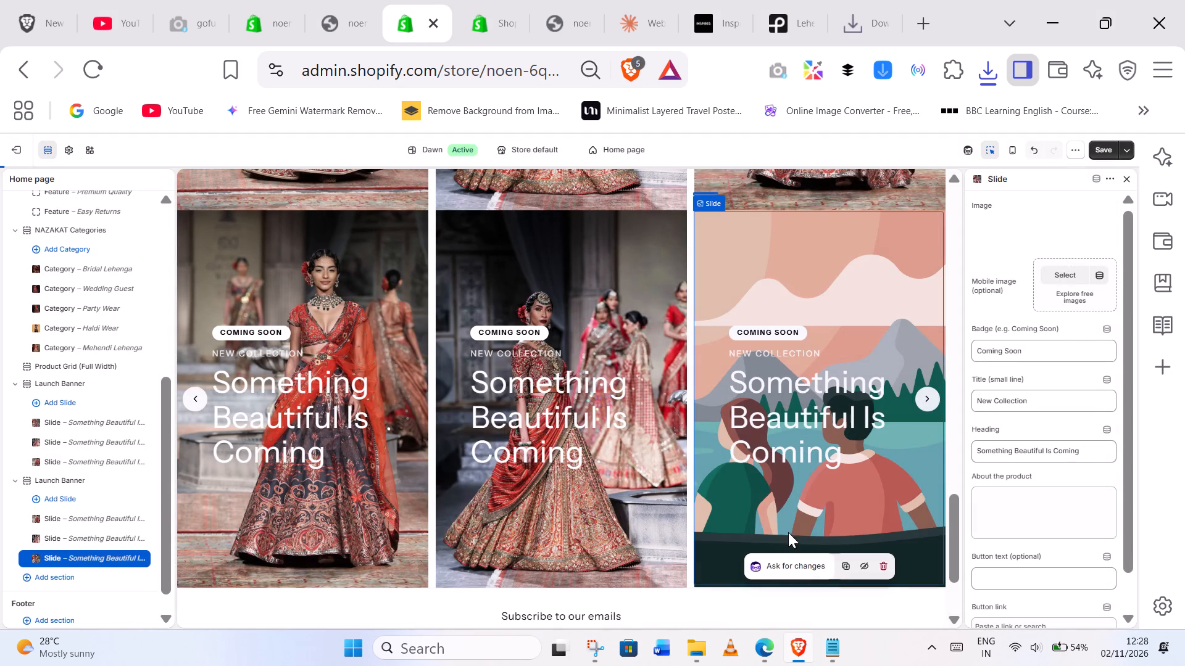
Clear the "Something Beautiful Is Coming" heading from all three slides of the new Launch Banner.
click(571, 422)
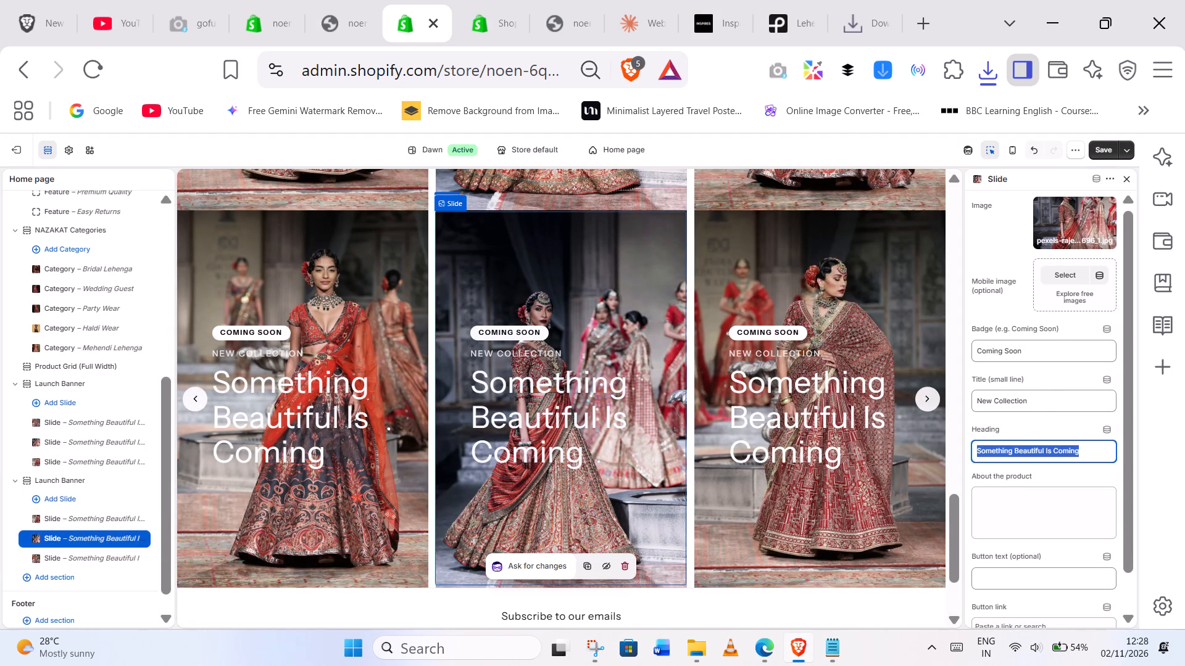
key(BackSpace)
click(329, 425)
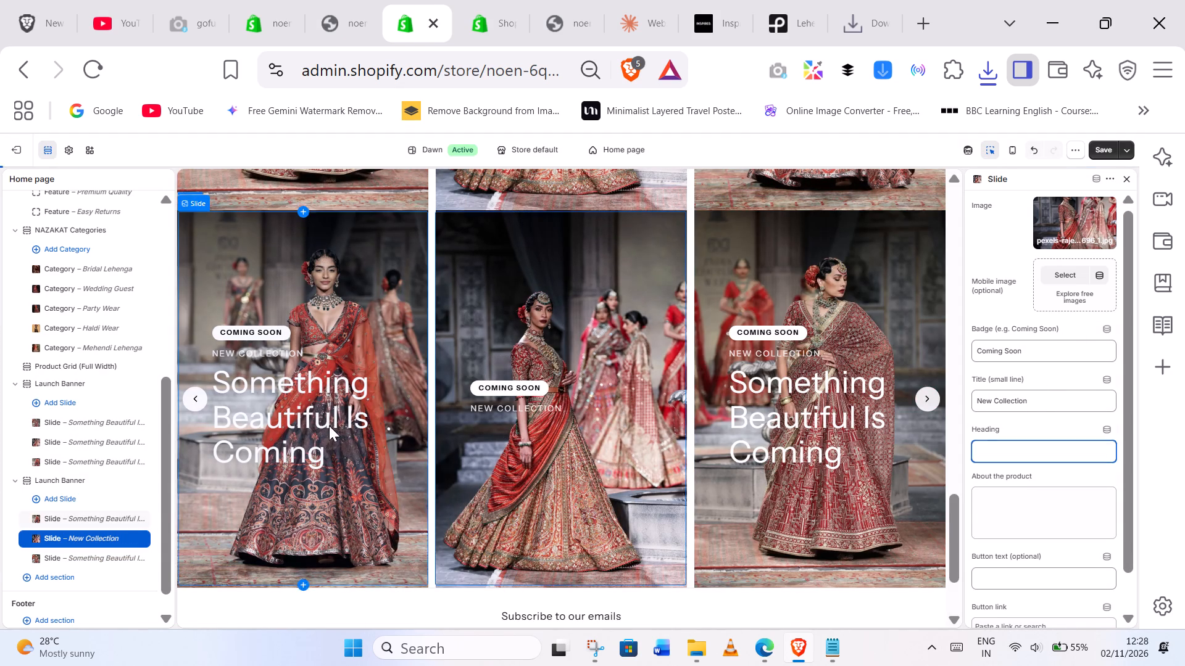
key(BackSpace)
click(759, 448)
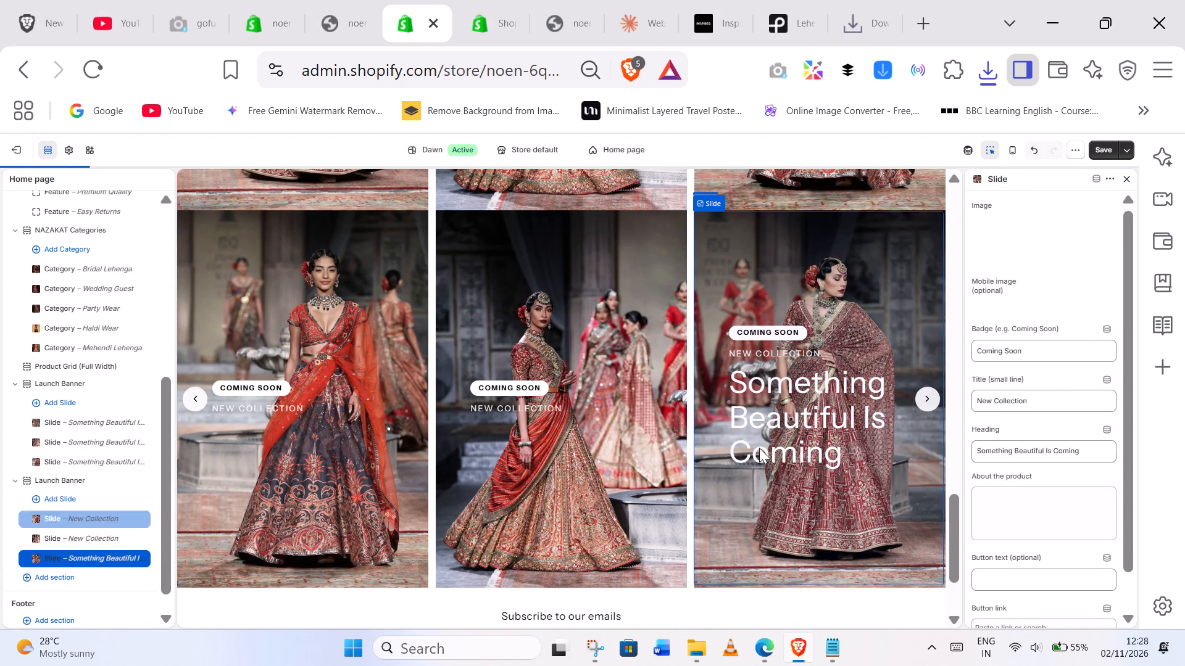
key(BackSpace)
Clear the "New Collection" small title from all three slides of the new Launch Banner.
triple_click(1008, 397)
key(BackSpace)
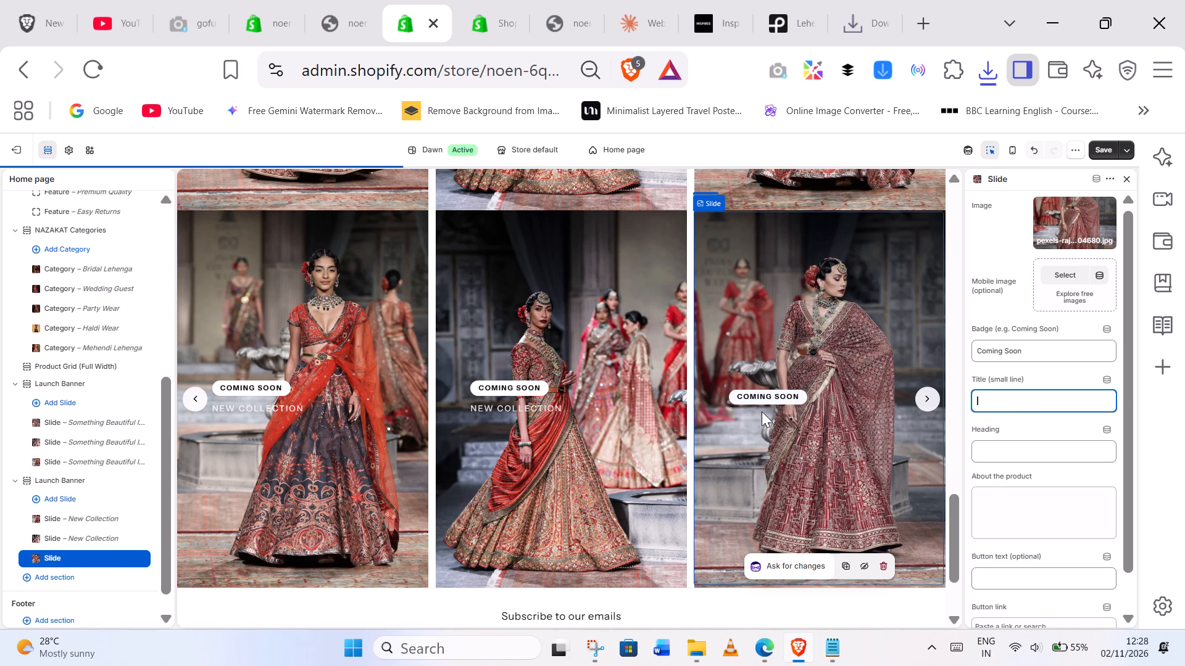
click(545, 415)
key(BackSpace)
click(283, 411)
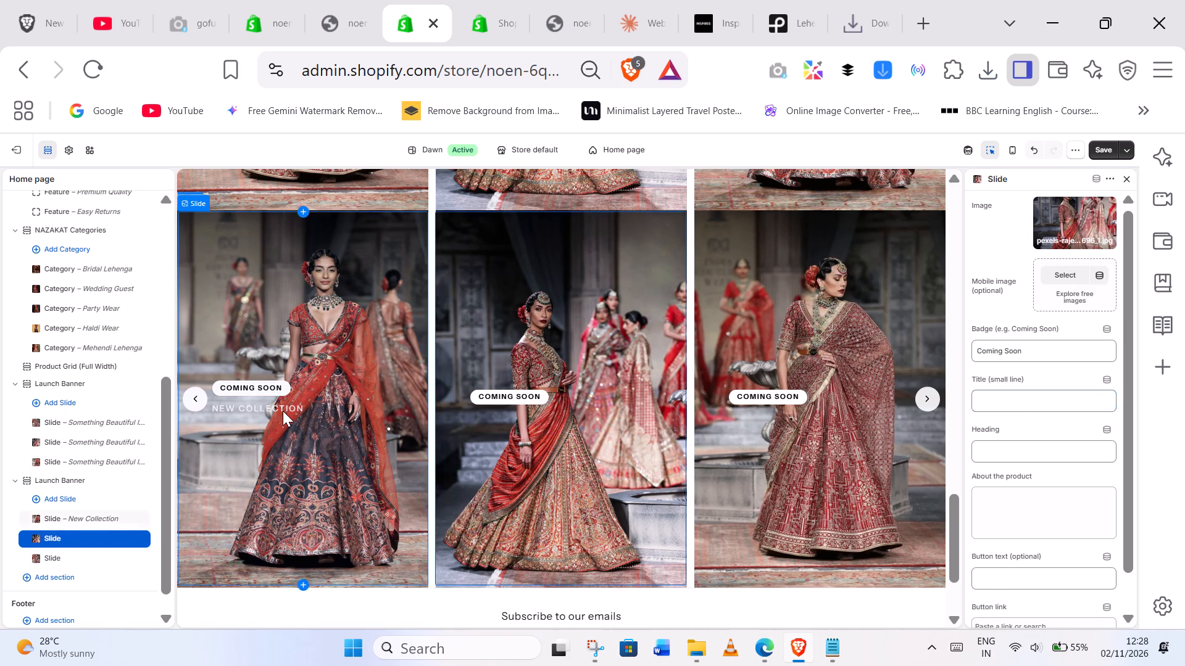
key(BackSpace)
key(BackSpace)
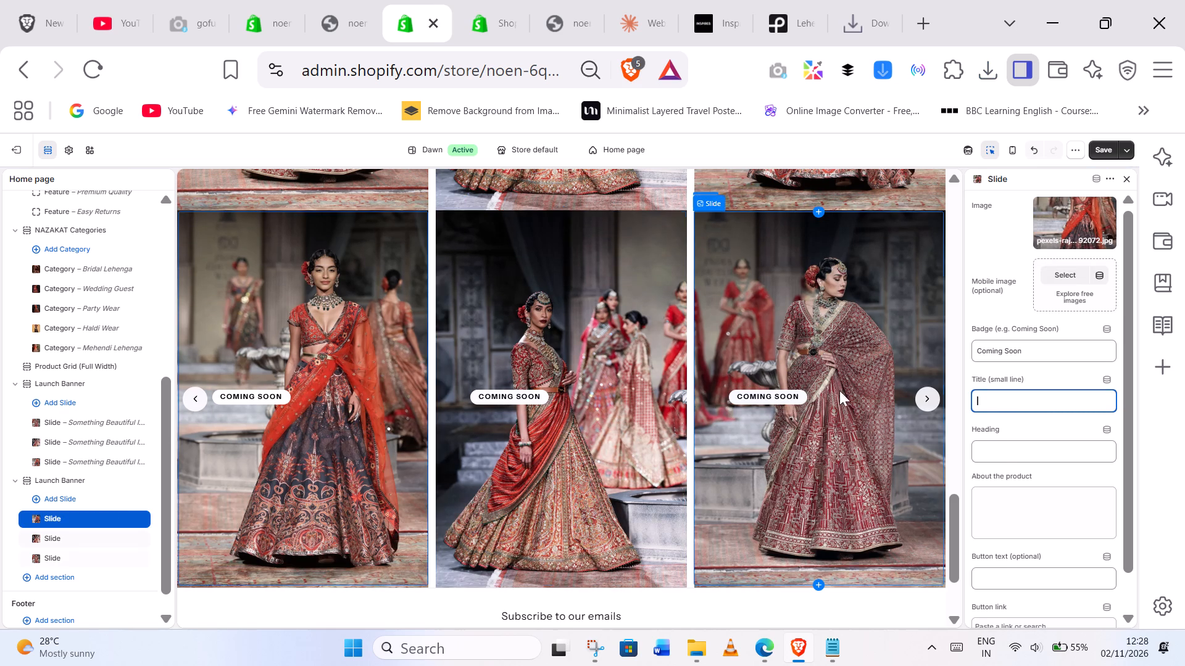
Clear the "Coming Soon" badge text from all three slides of the new Launch Banner and save the page.
click(799, 396)
key(BackSpace)
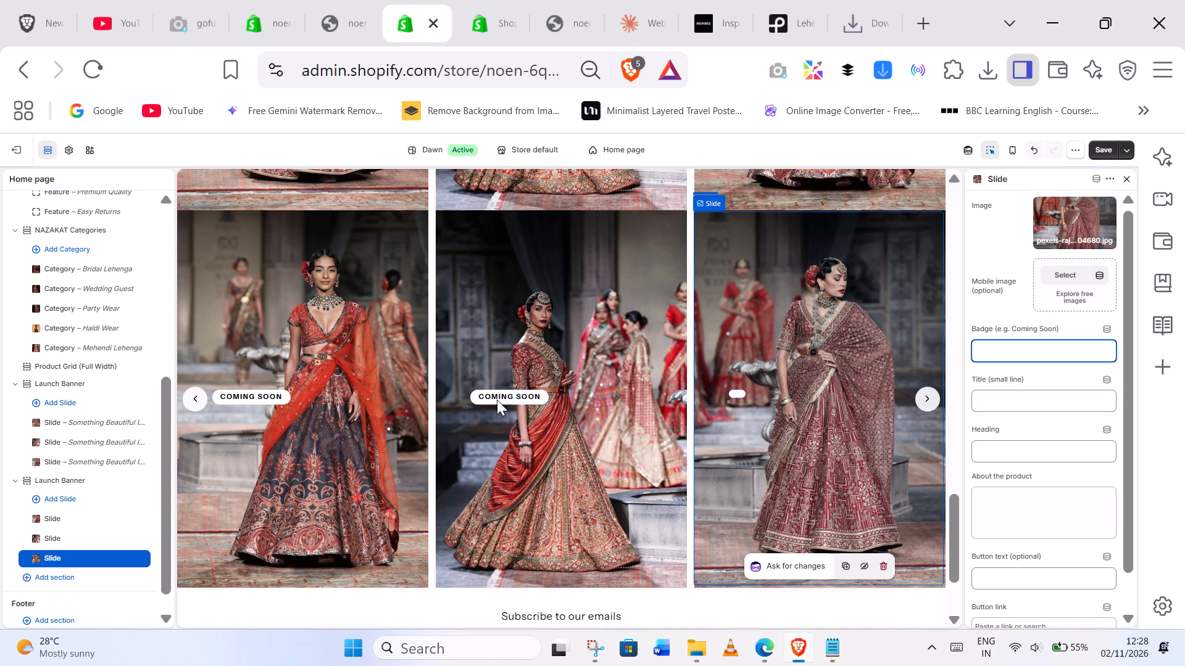
click(490, 400)
key(BackSpace)
click(267, 401)
key(BackSpace)
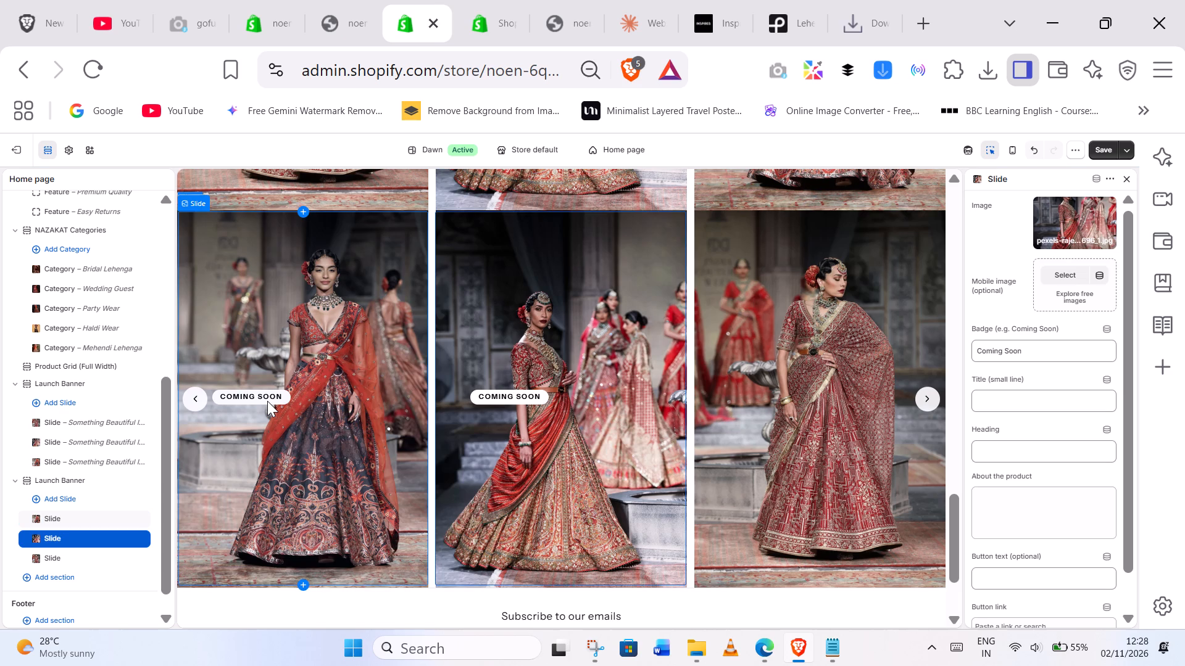
click(267, 401)
key(BackSpace)
click(494, 400)
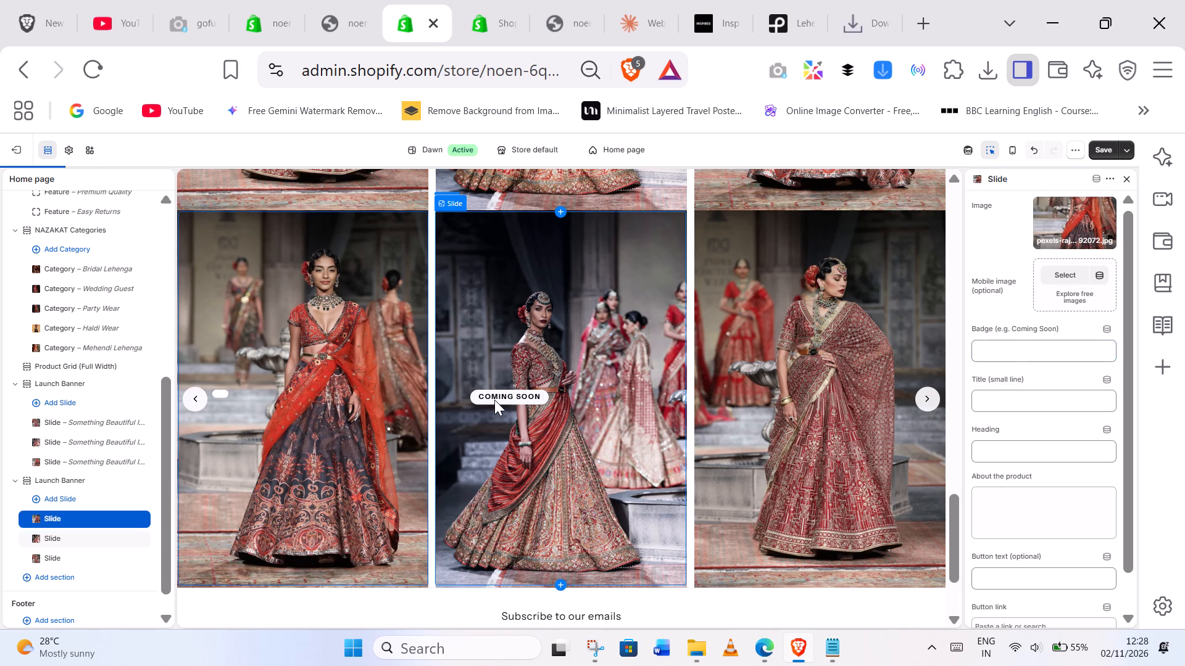
key(BackSpace)
key(BackSpace)
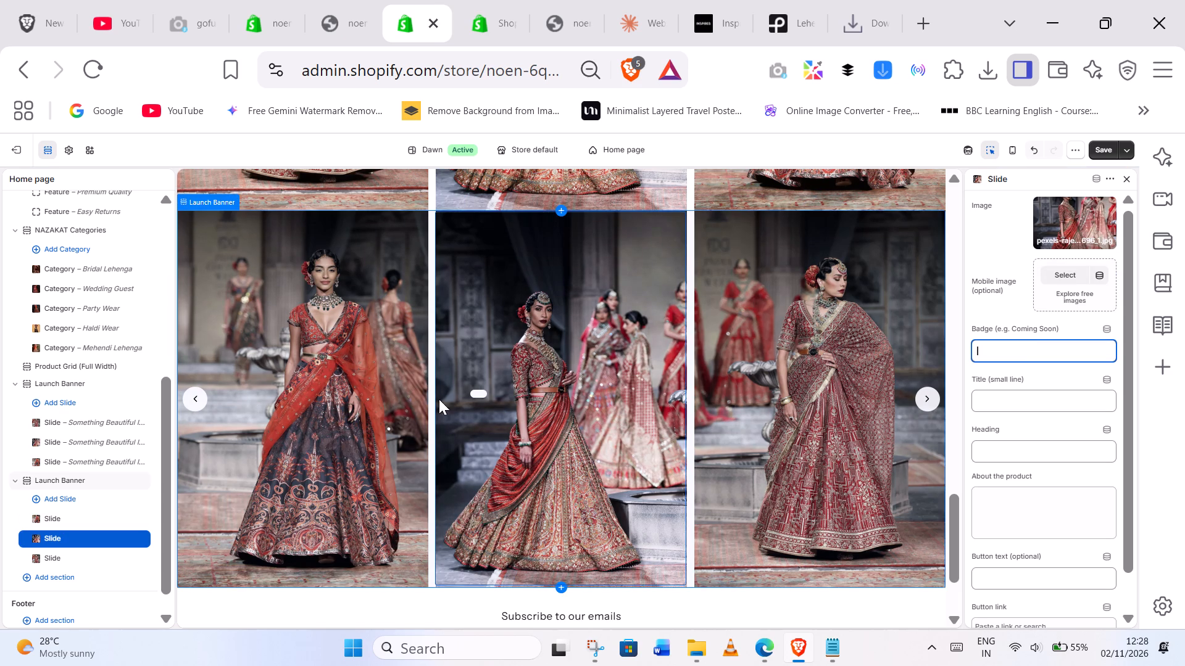
double_click(1111, 154)
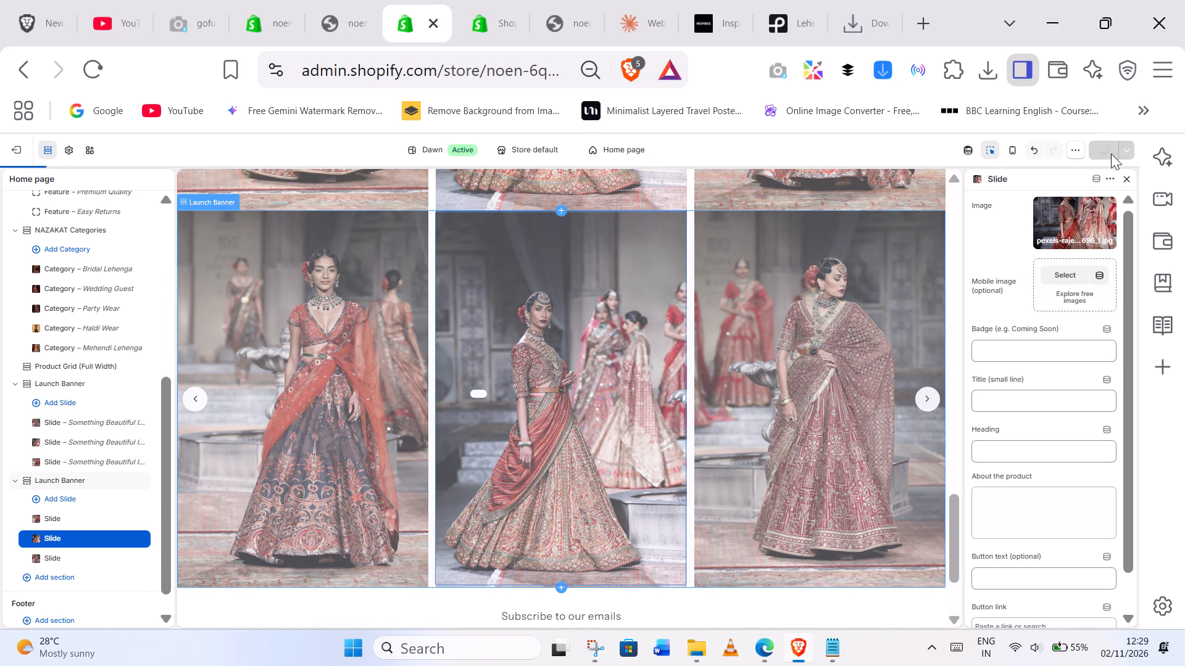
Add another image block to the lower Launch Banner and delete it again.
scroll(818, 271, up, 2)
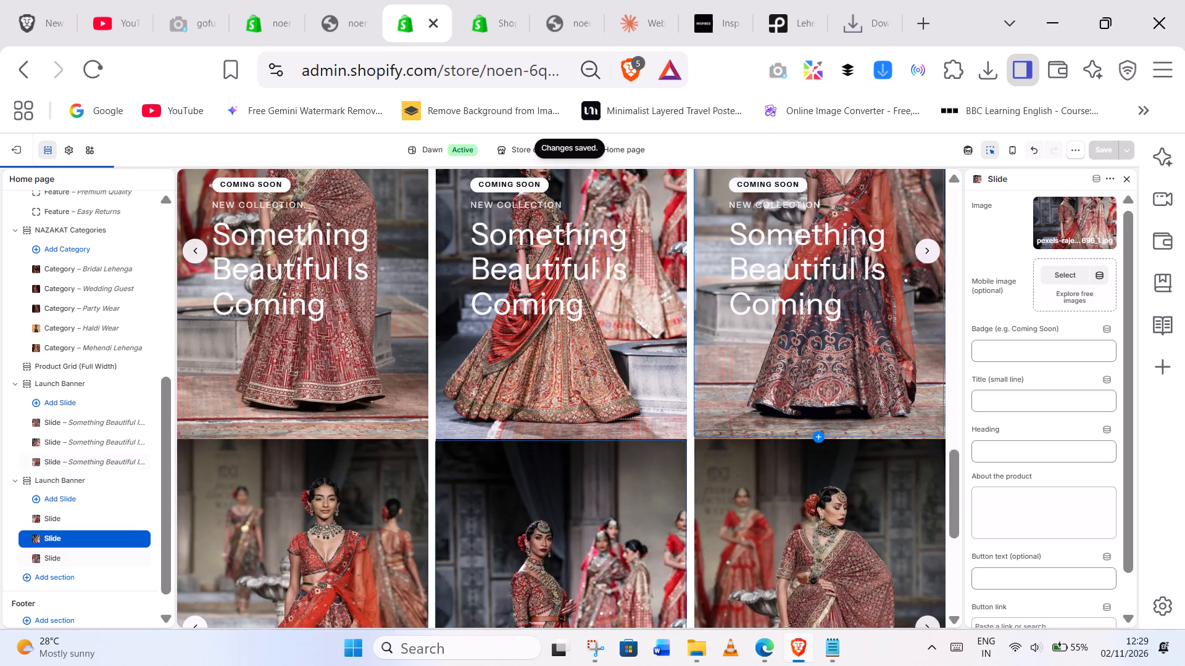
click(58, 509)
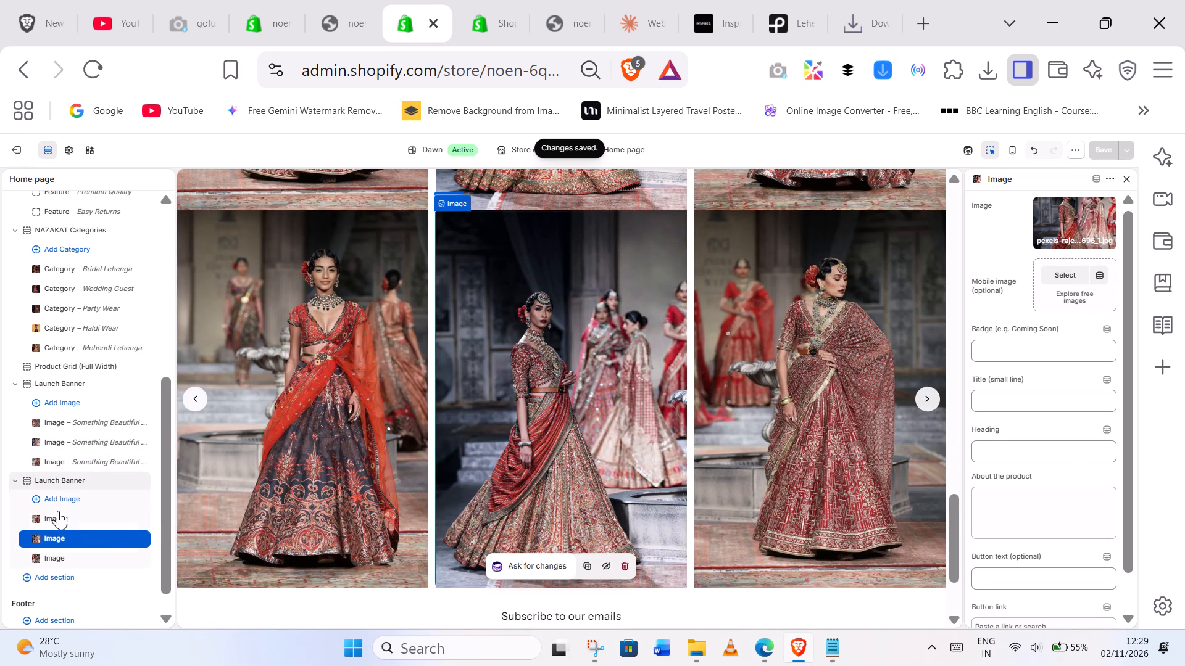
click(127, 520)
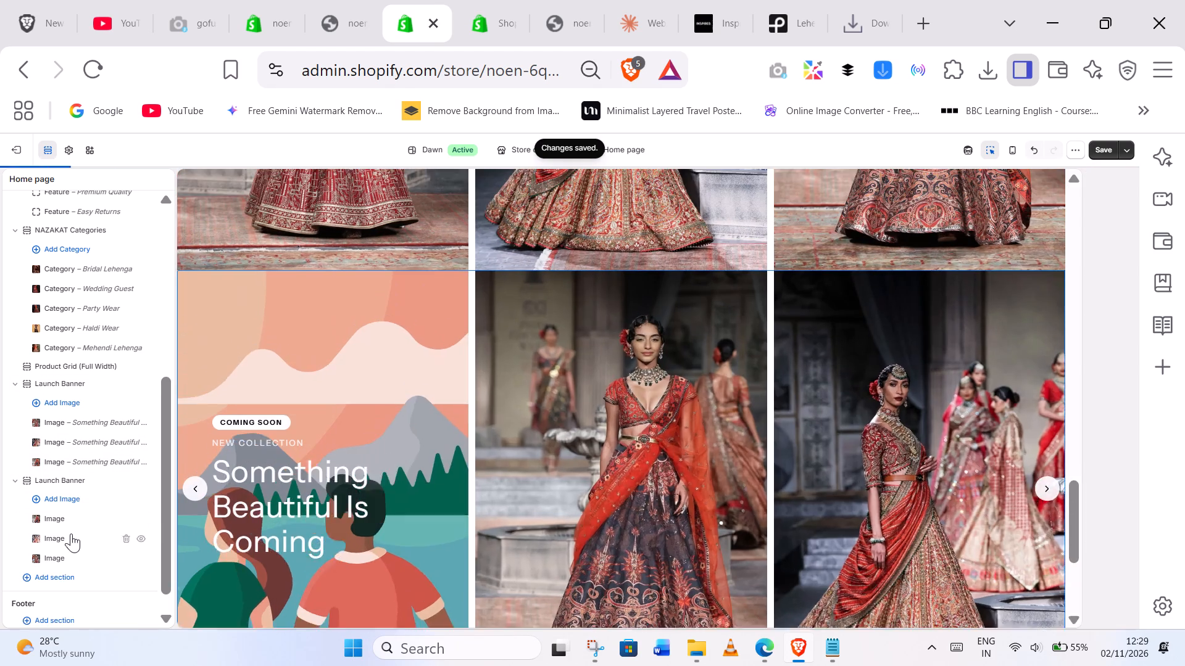
Compare the upper and lower Launch Banner sections in the home page preview.
scroll(314, 389, up, 4)
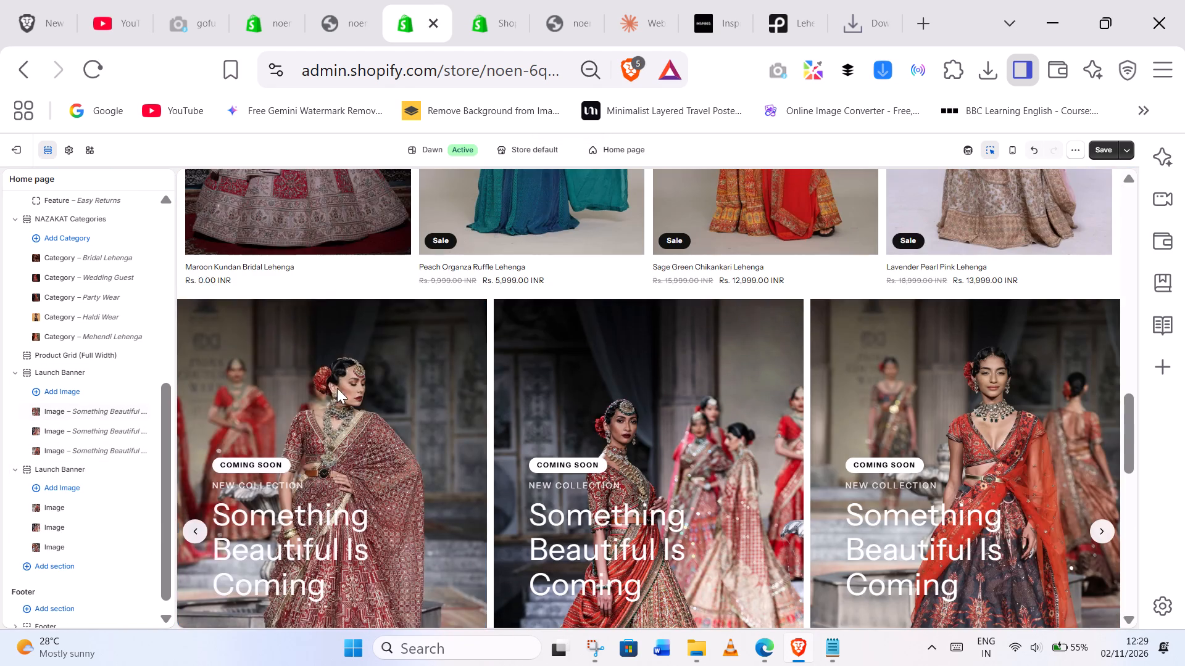
scroll(423, 374, down, 3)
click(271, 523)
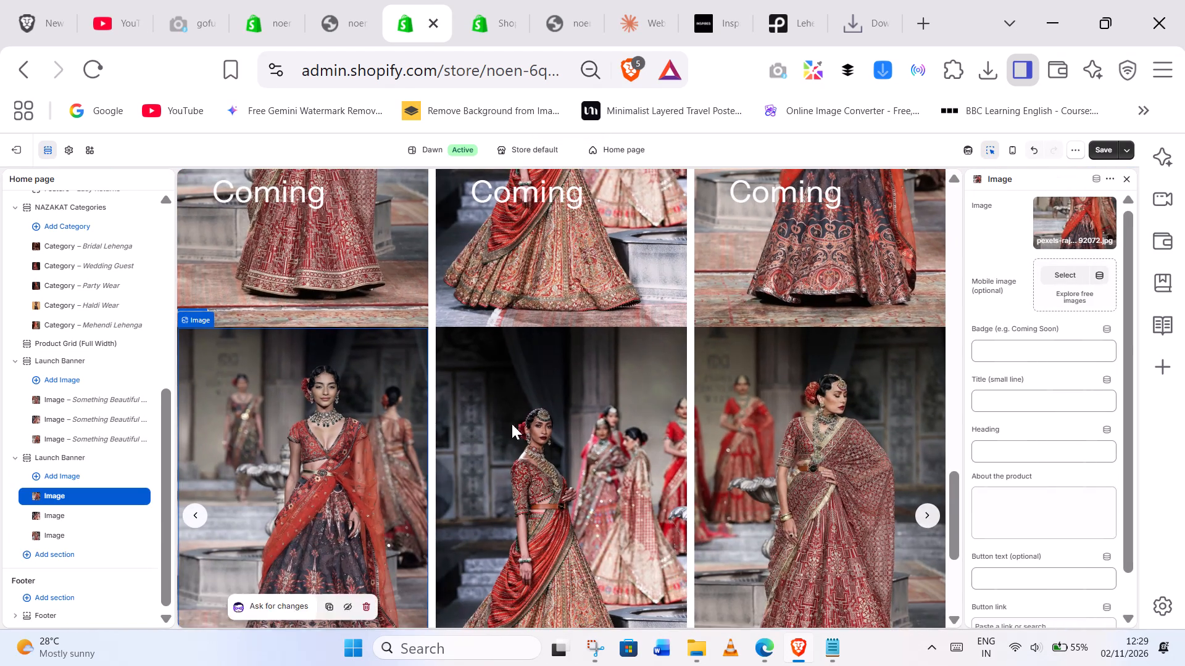
scroll(512, 424, down, 7)
scroll(512, 423, up, 5)
scroll(277, 434, down, 2)
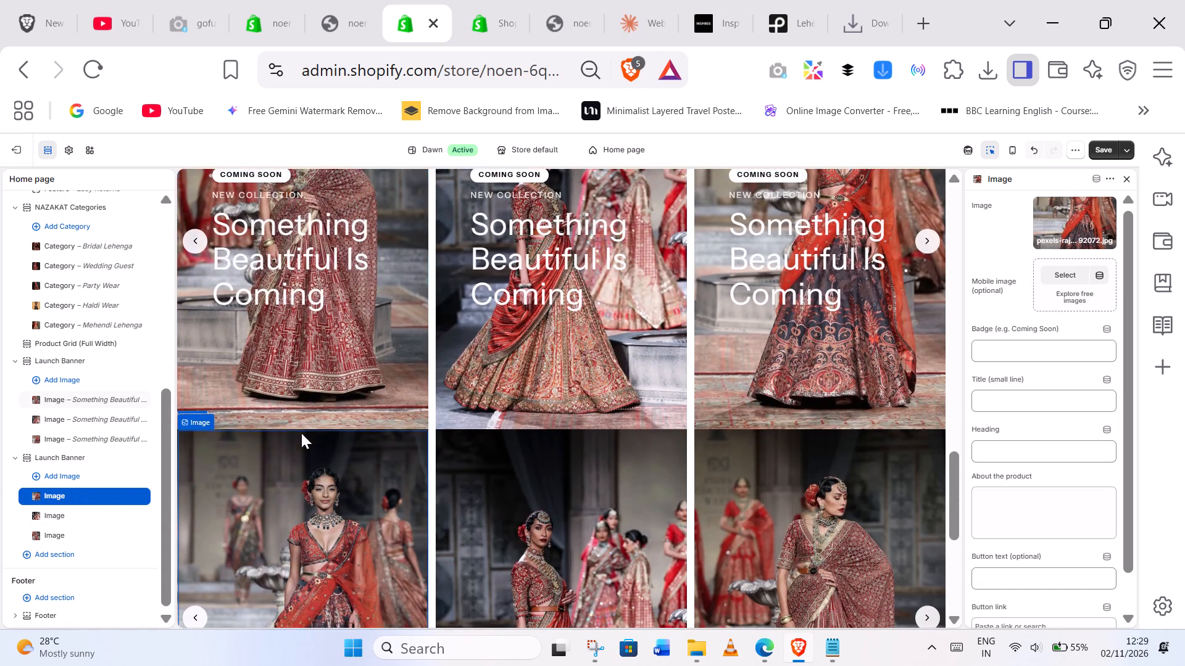
scroll(303, 433, down, 1)
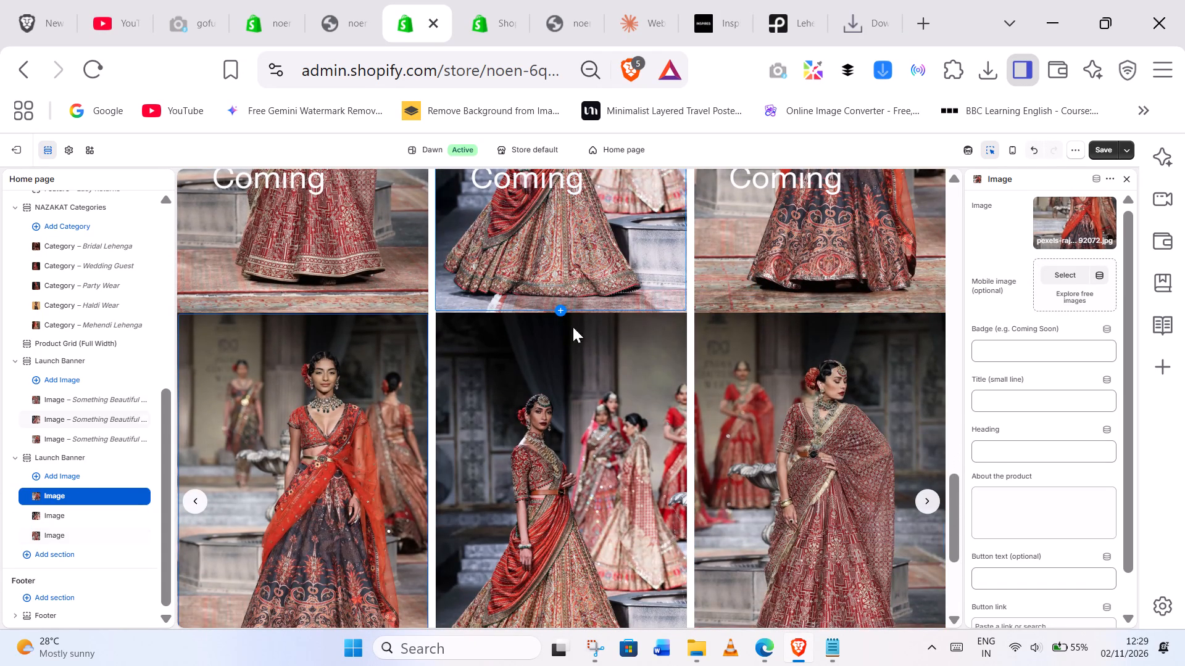
Hide the lower, text-free Launch Banner section on the home page.
click(57, 463)
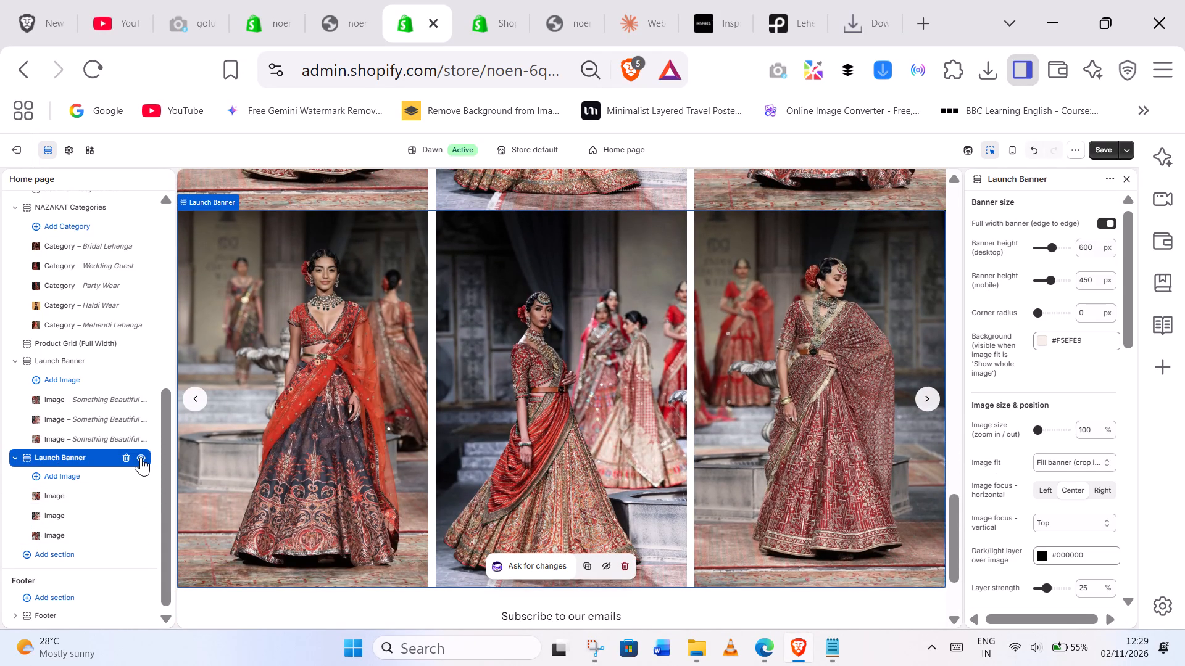
click(141, 457)
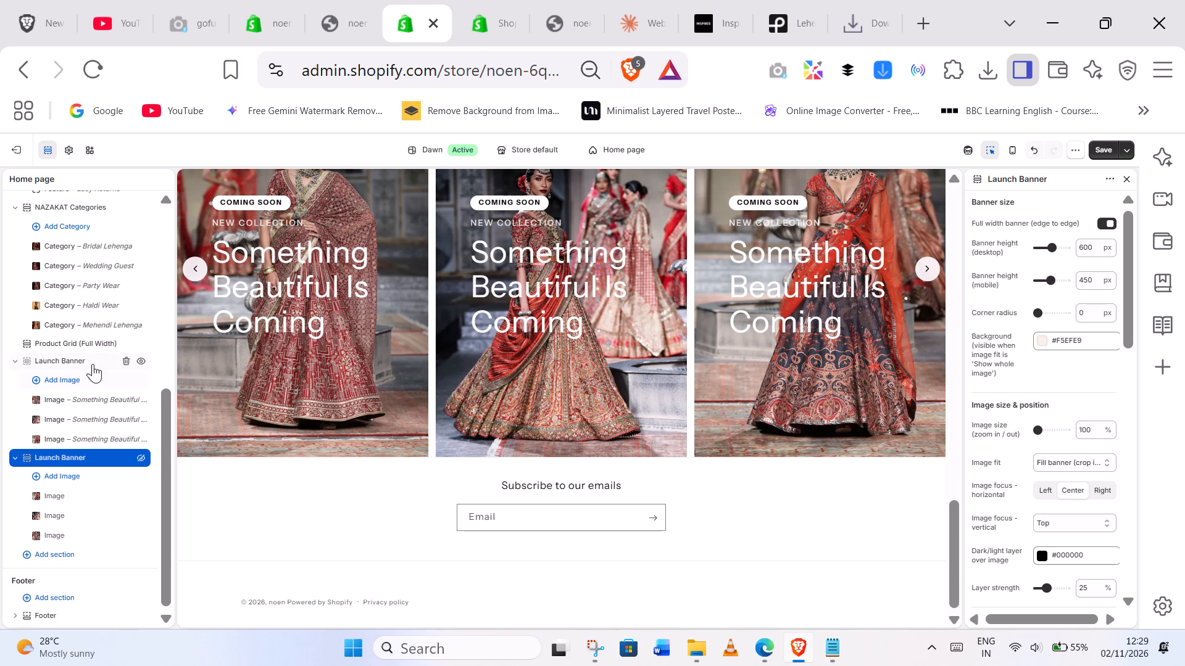
Review the categories, product grid and upper Launch Banner sections, and test the banner's forward arrow in the preview.
click(58, 363)
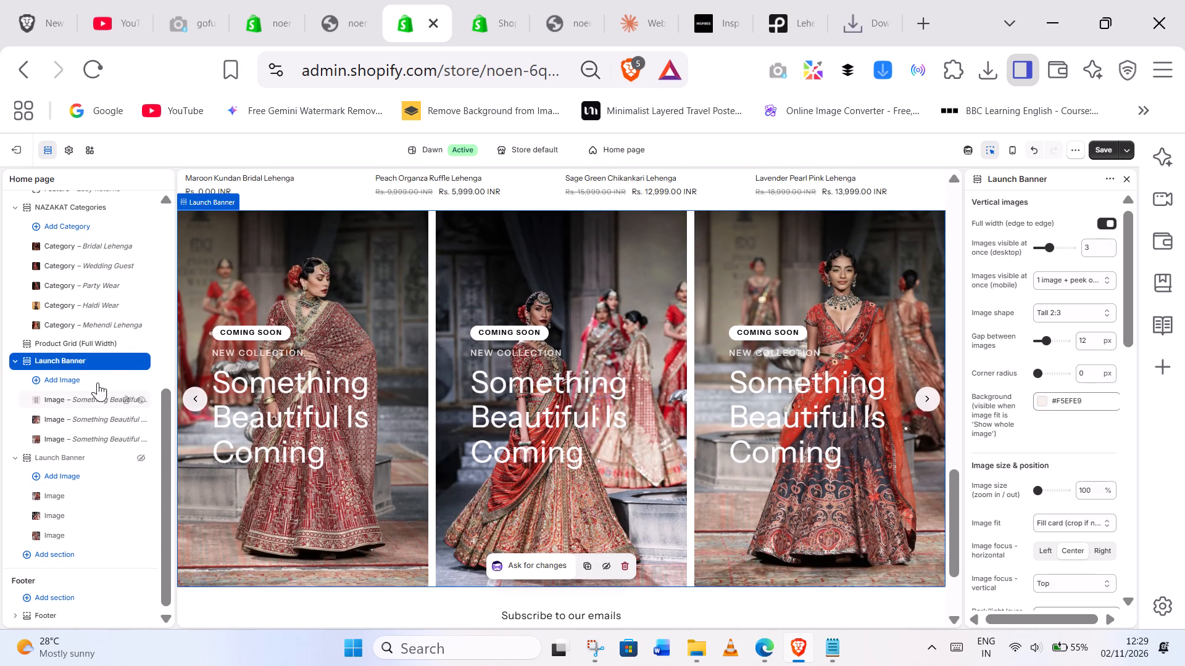
scroll(130, 370, up, 2)
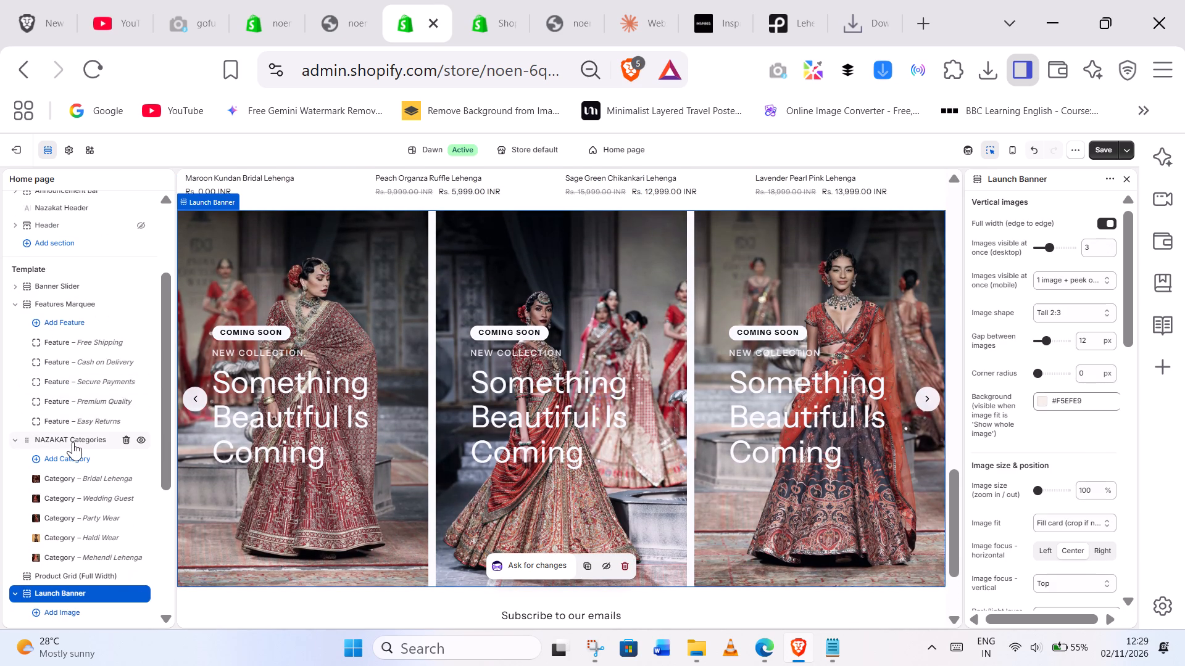
click(73, 442)
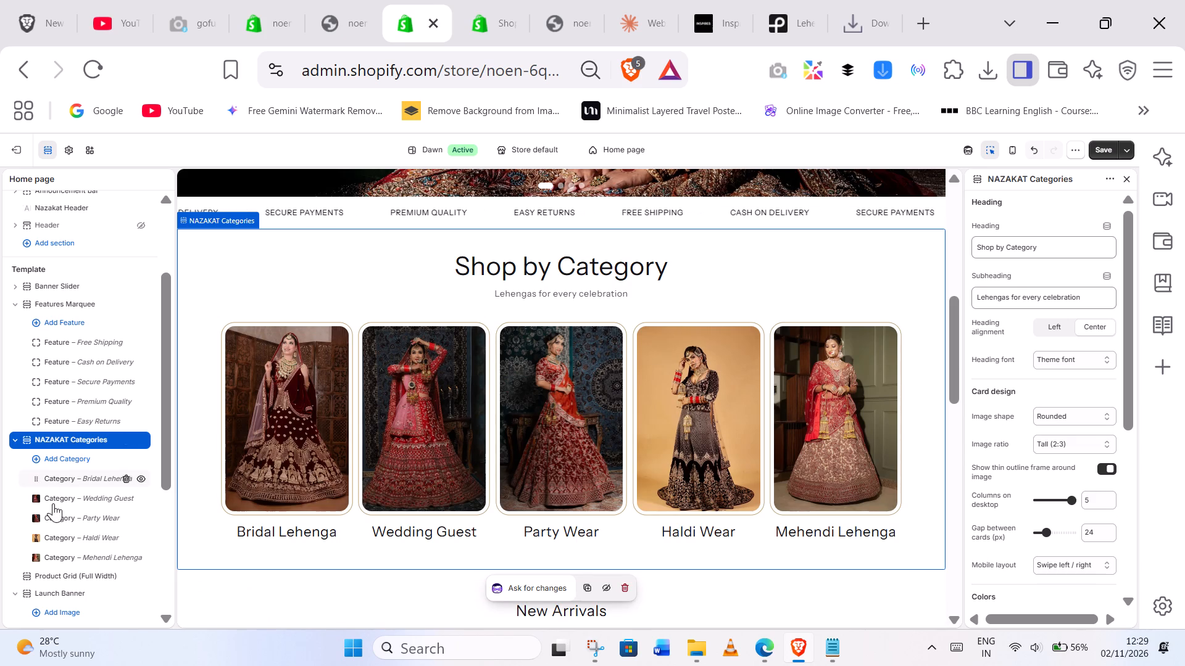
click(60, 581)
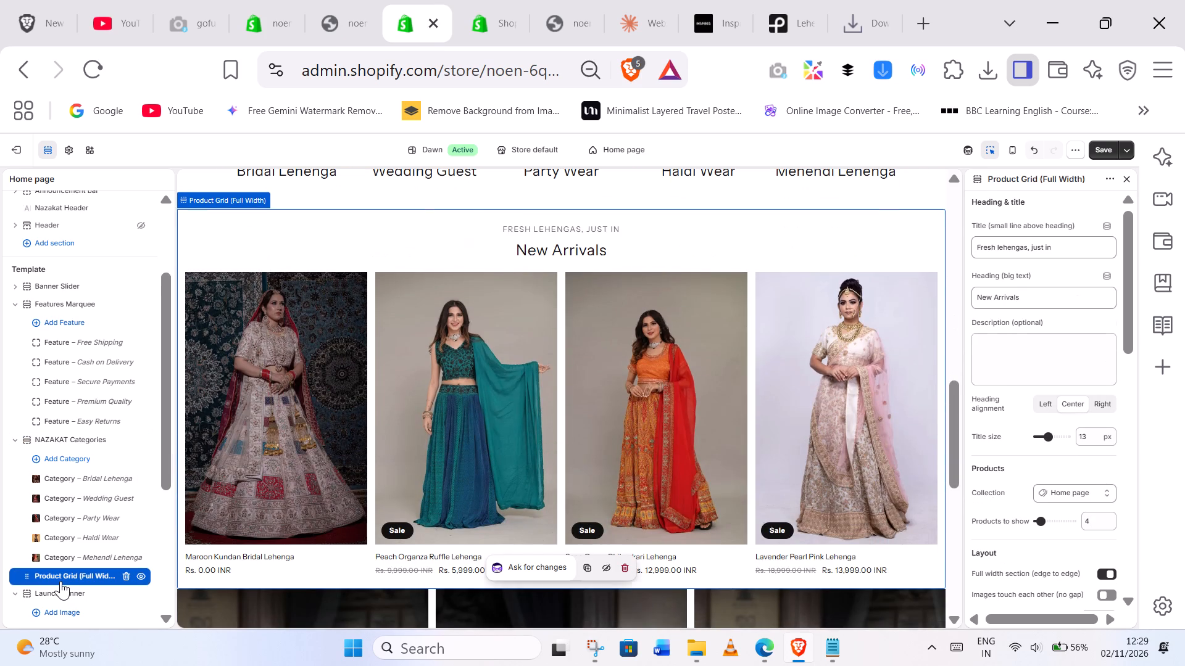
scroll(139, 509, down, 3)
scroll(317, 462, down, 1)
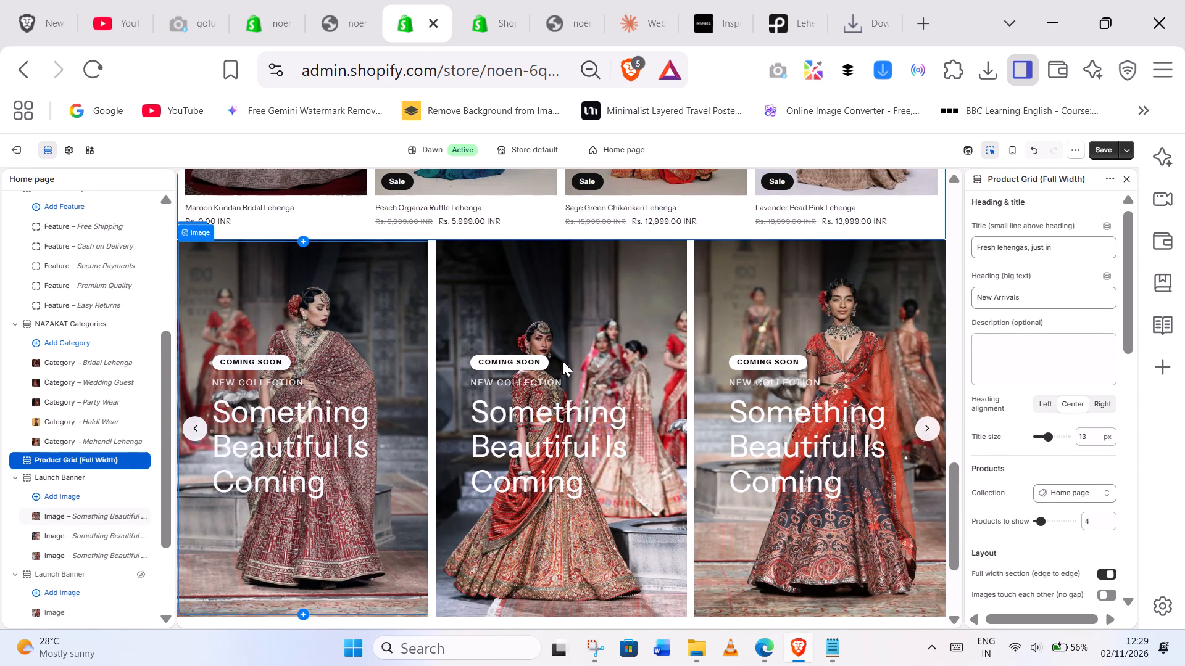
click(926, 434)
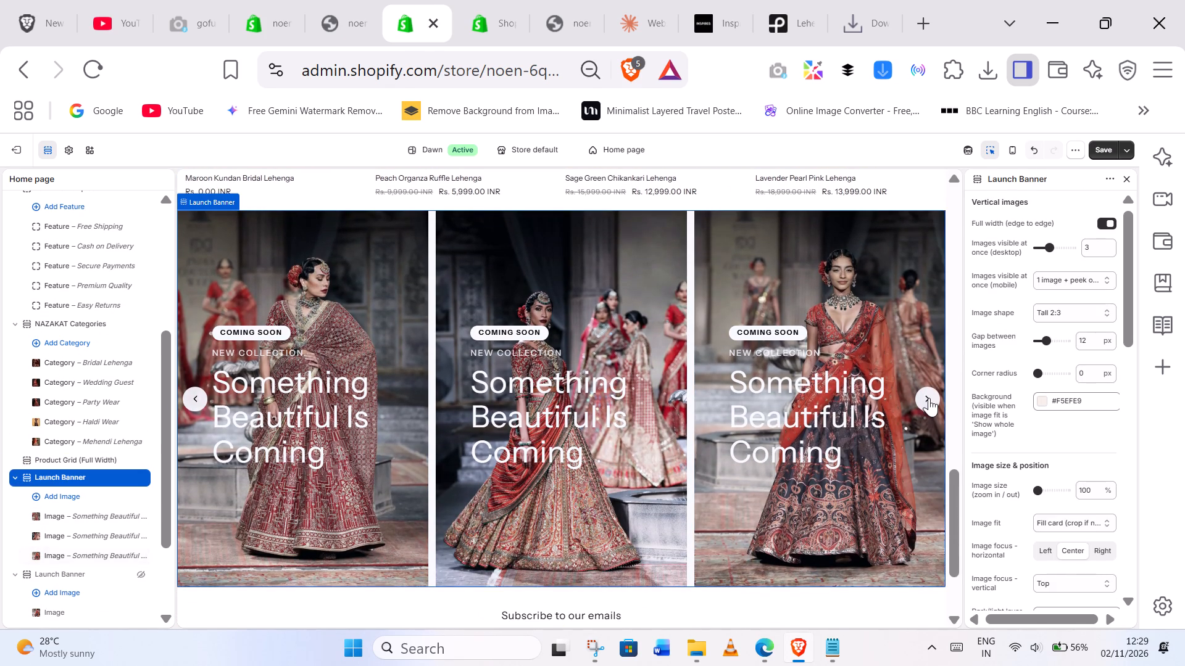
click(929, 398)
click(929, 398)
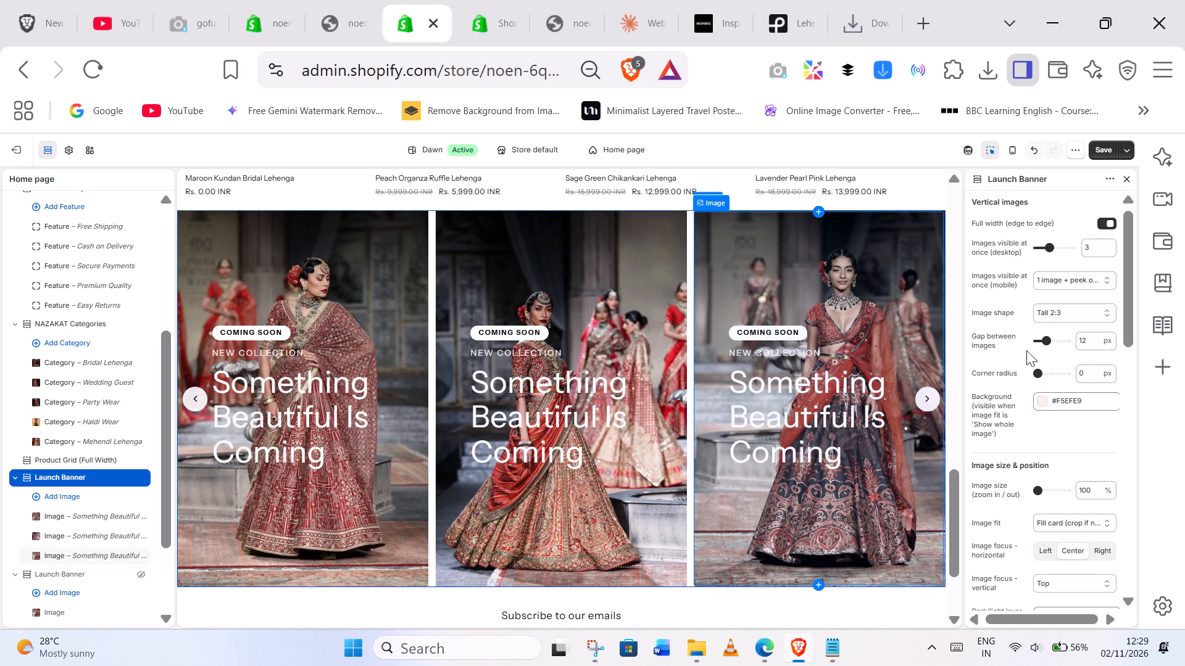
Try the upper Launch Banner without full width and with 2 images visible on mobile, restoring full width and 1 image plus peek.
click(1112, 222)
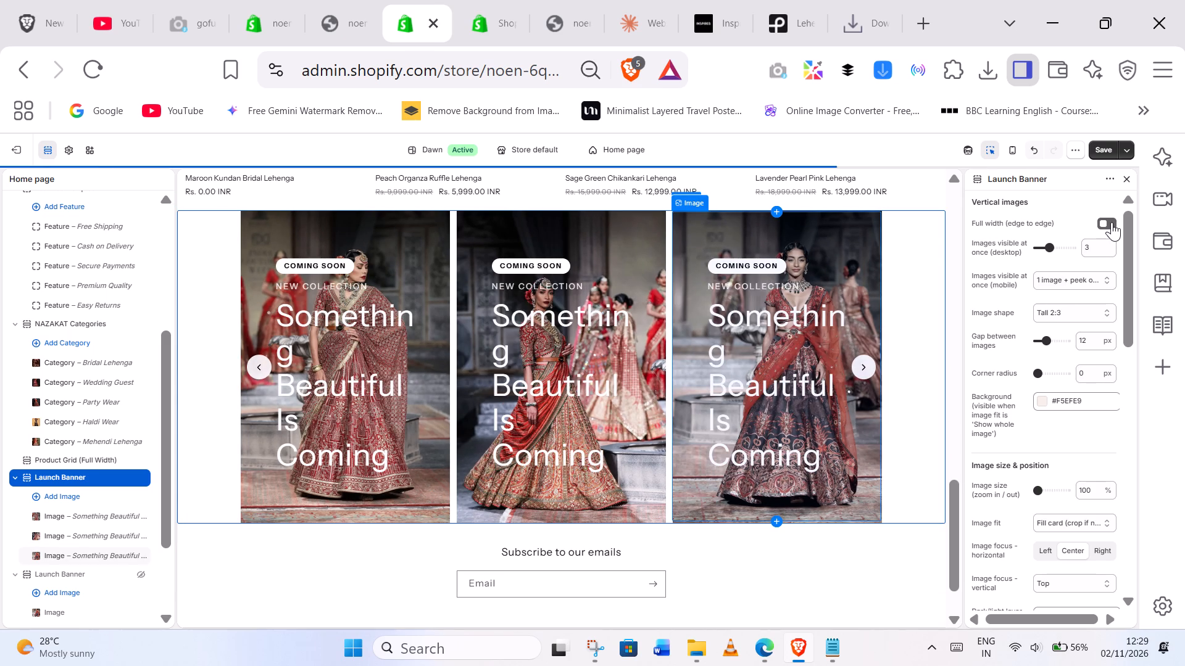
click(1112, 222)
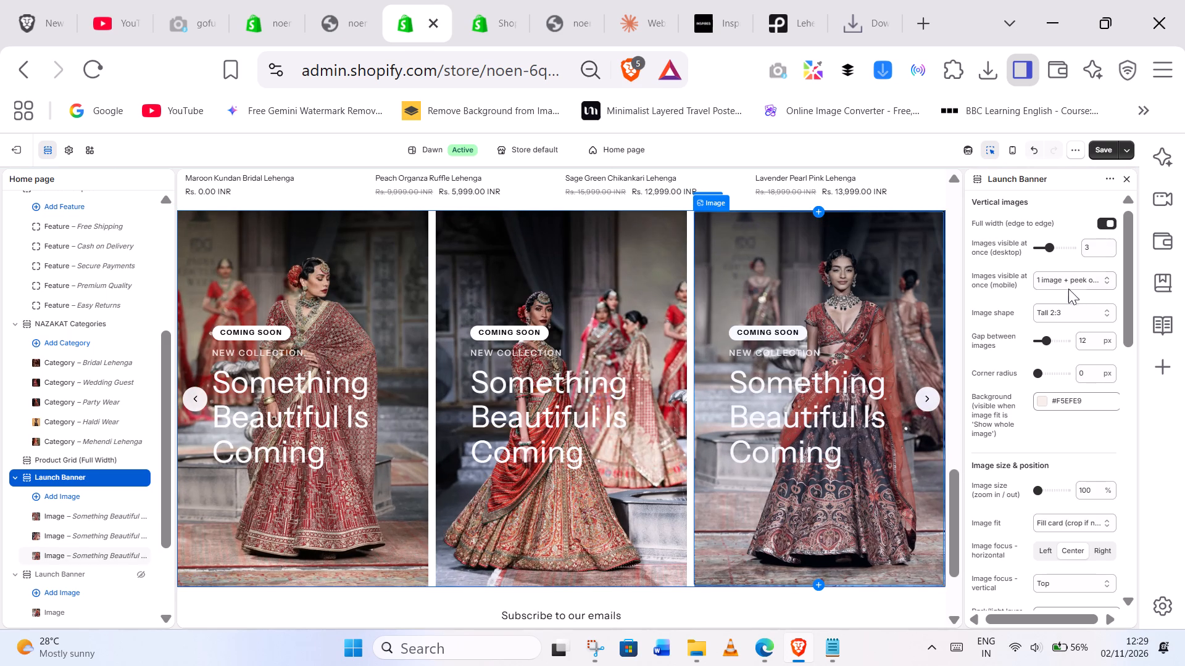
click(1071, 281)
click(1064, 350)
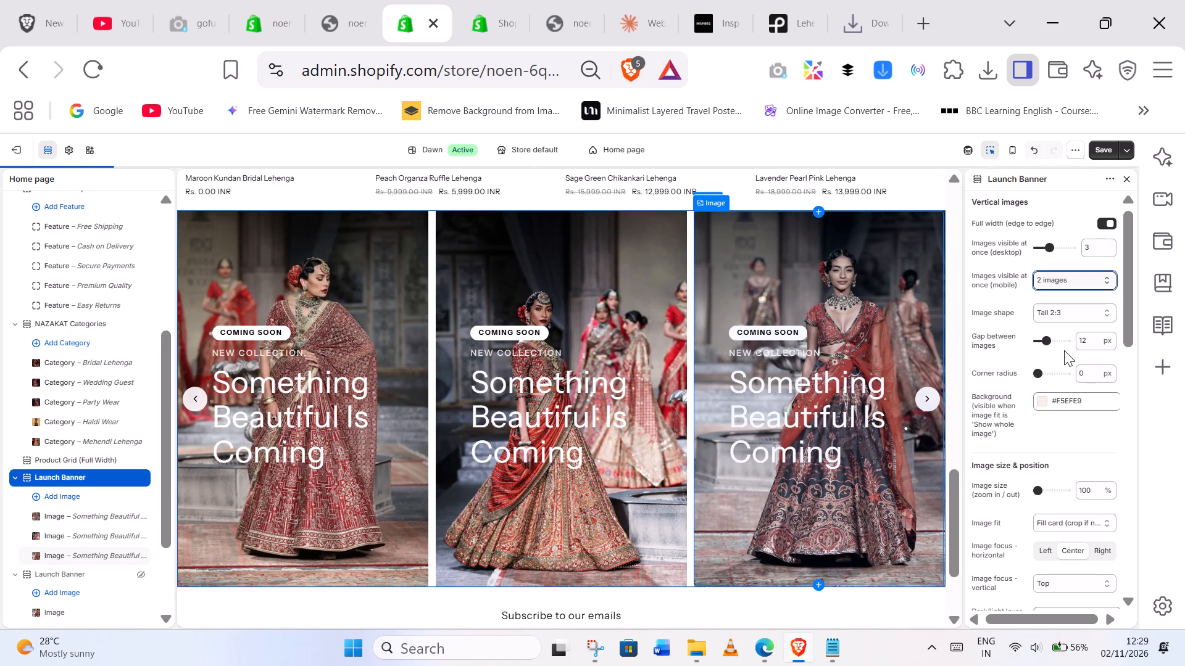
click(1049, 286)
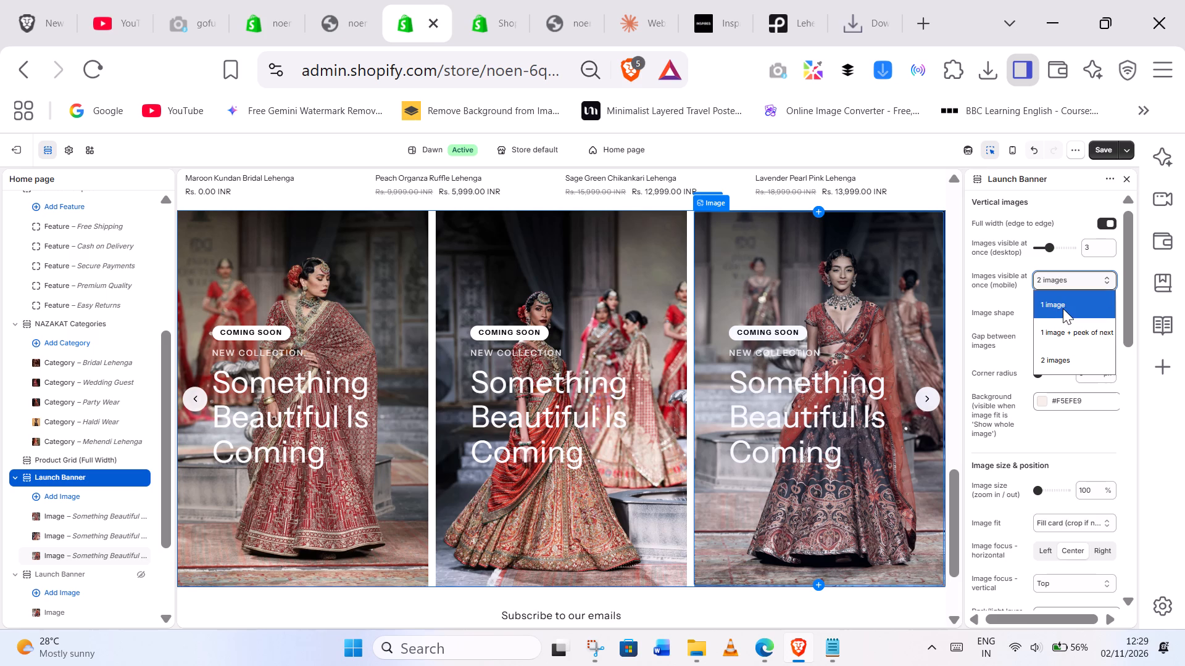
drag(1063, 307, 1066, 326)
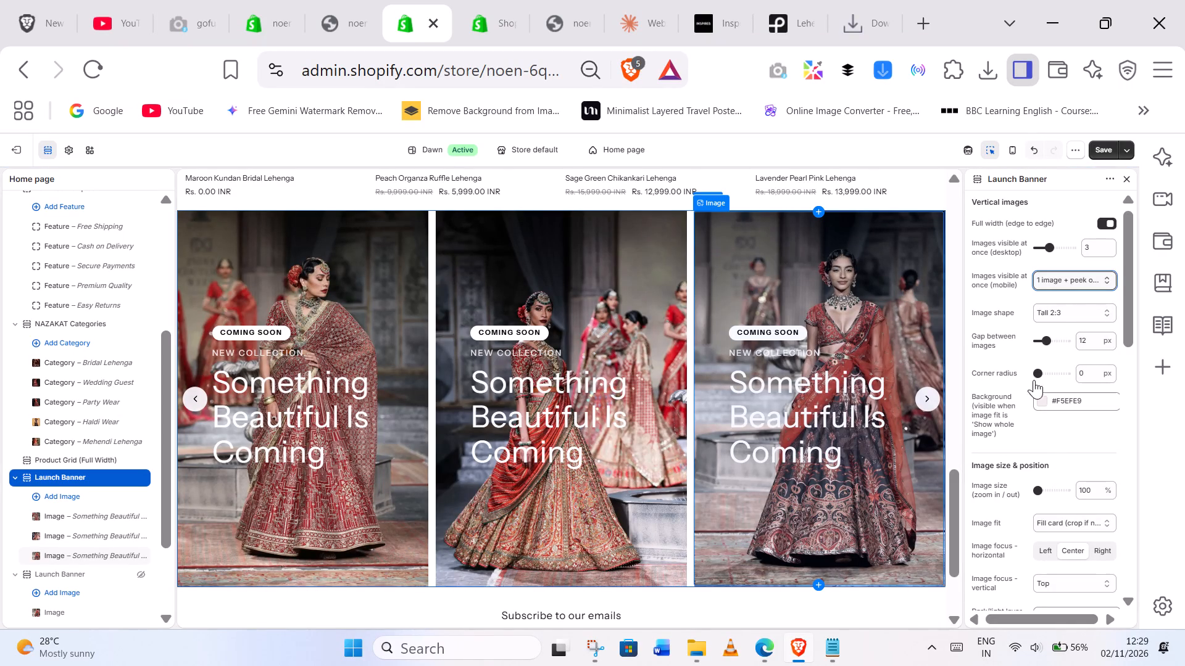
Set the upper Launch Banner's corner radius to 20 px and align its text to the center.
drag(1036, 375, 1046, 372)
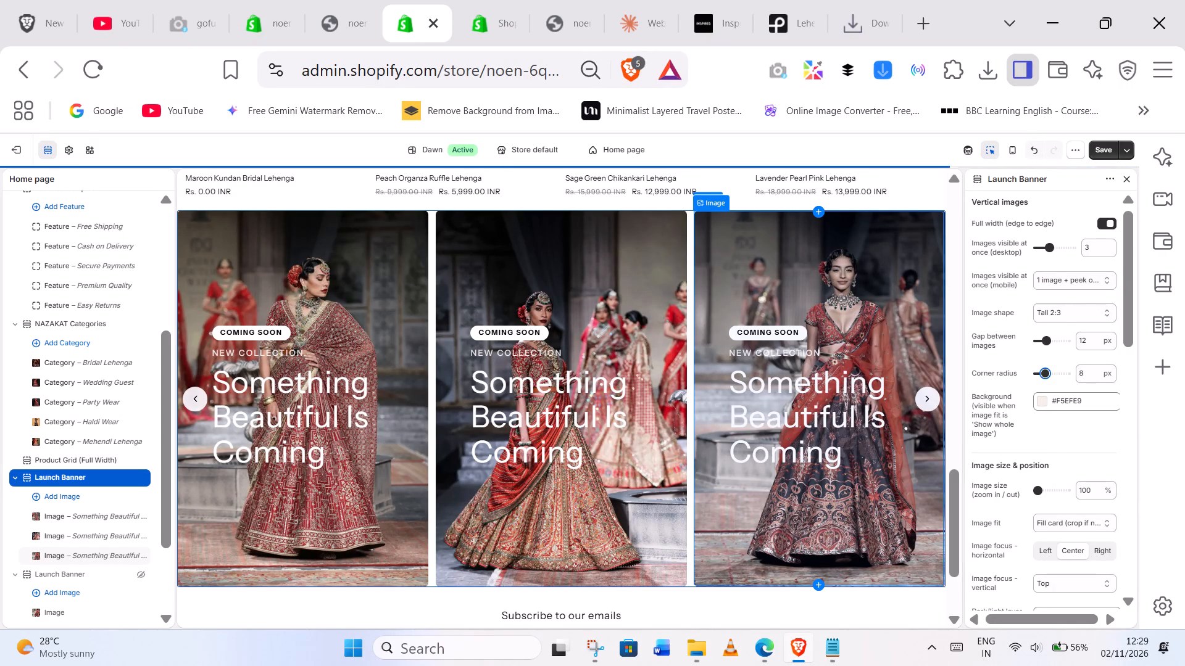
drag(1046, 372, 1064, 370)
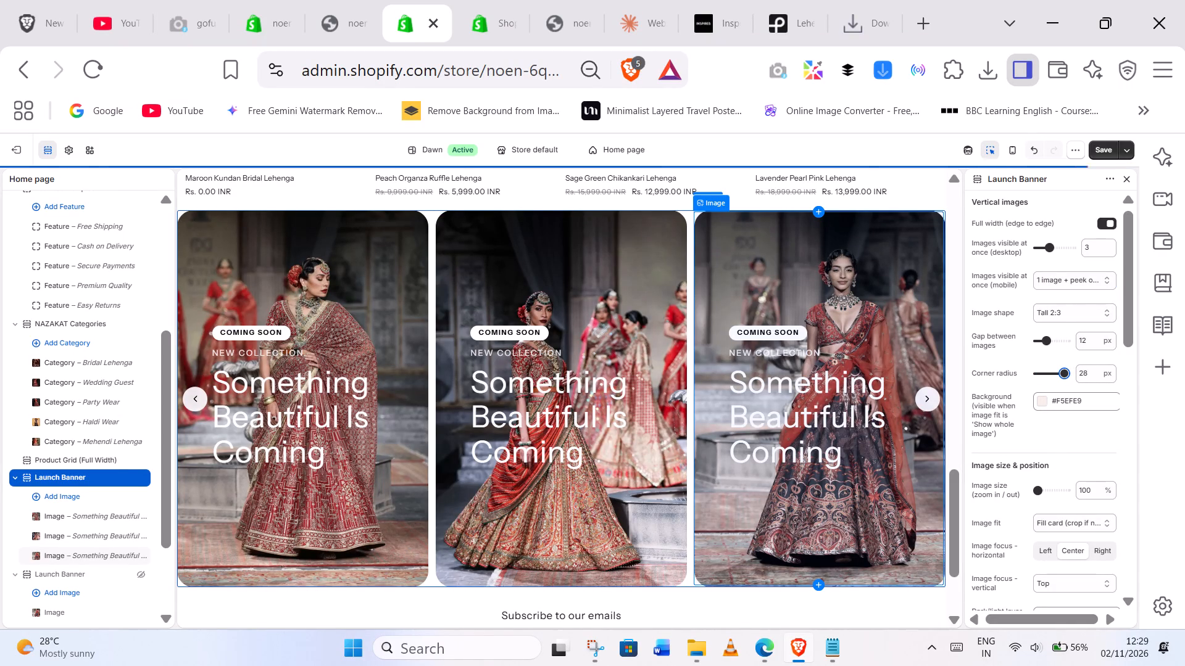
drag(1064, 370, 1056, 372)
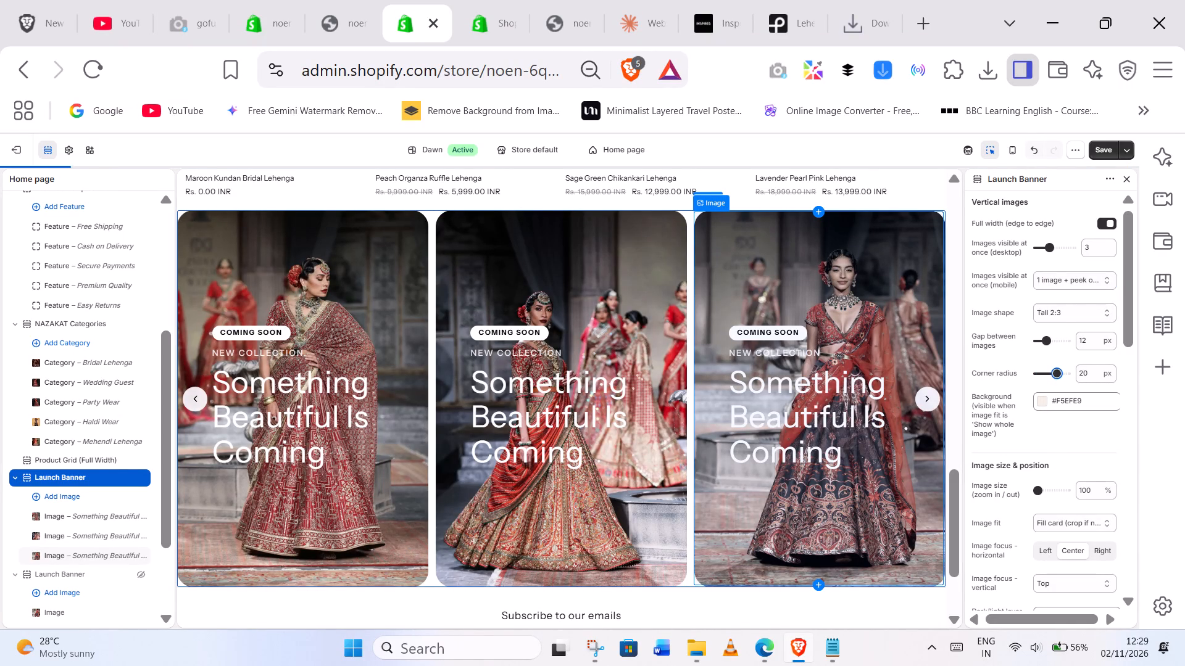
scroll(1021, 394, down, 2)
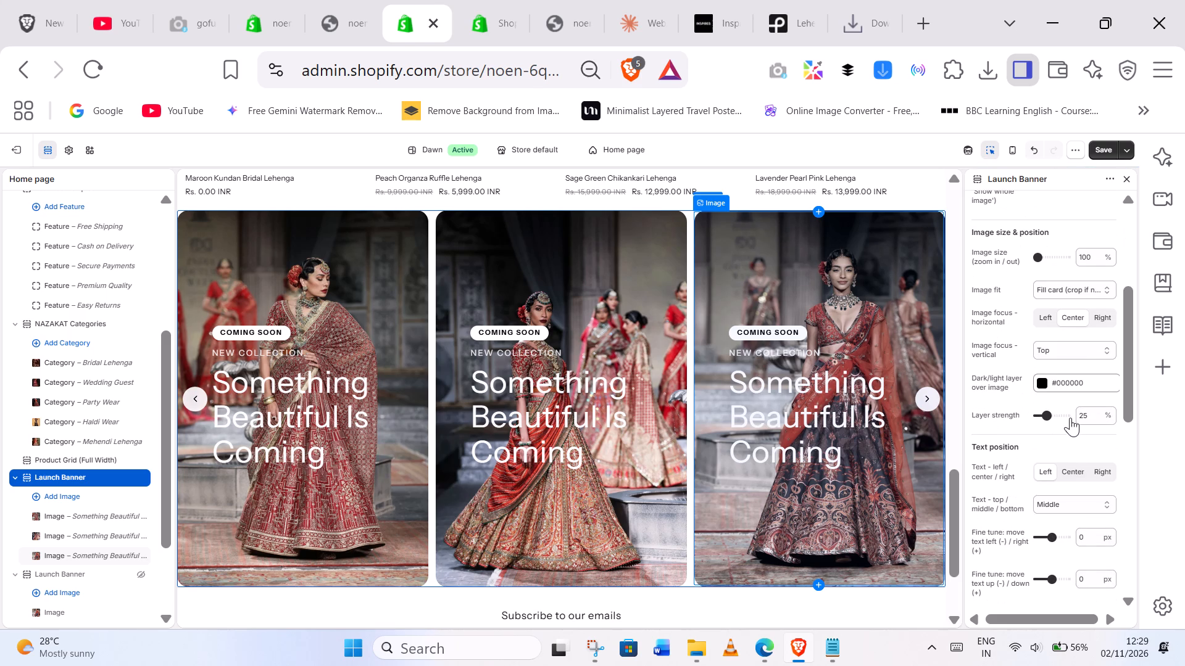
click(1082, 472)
Delete the upper Launch Banner section that still carries the "Something Beautiful Is Coming" text.
click(127, 478)
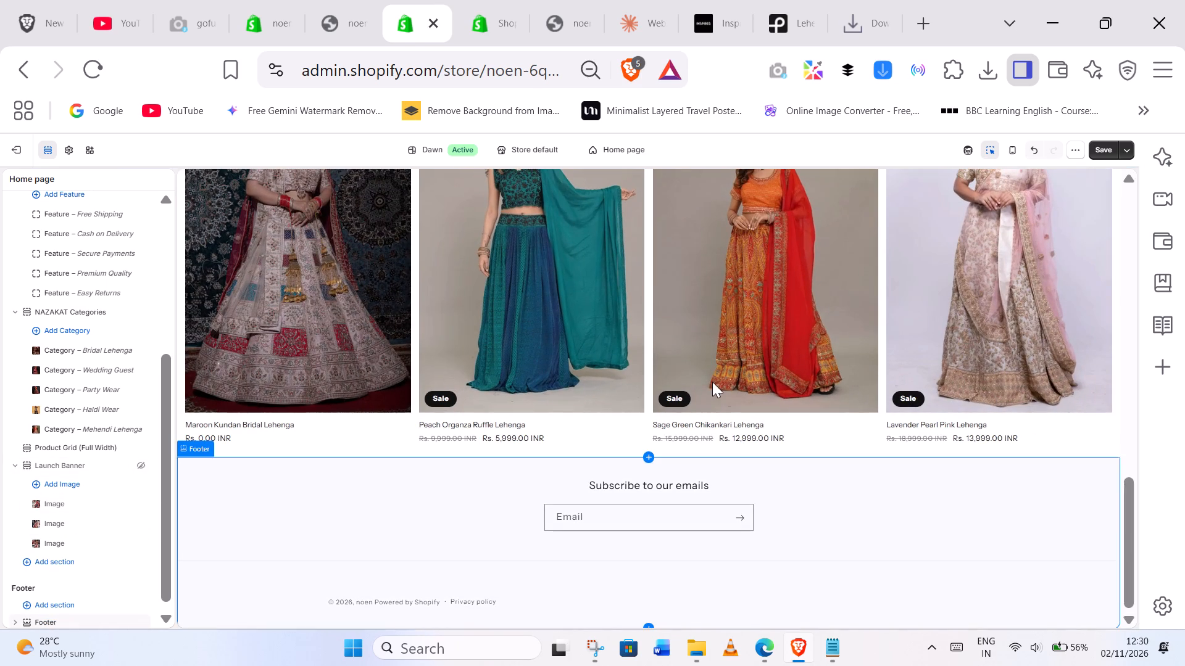
Add a new Launch Banner section to the end of the home page template and give it a third slide.
scroll(712, 382, down, 4)
scroll(417, 480, up, 4)
scroll(465, 435, up, 2)
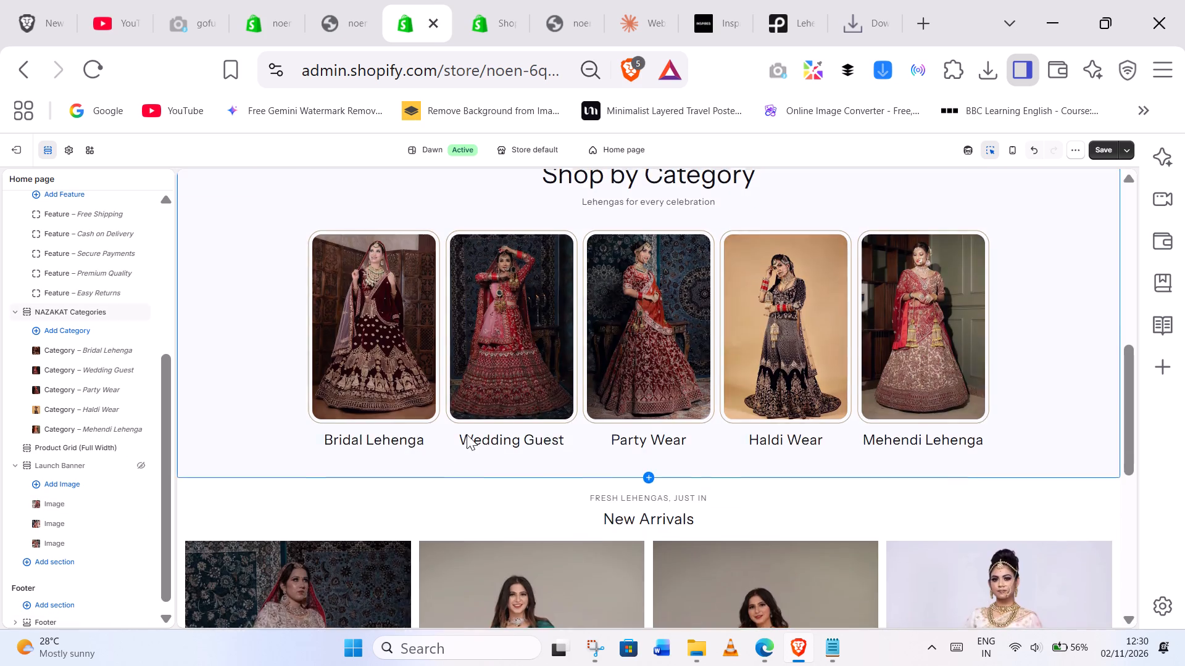
scroll(467, 434, up, 3)
scroll(494, 420, down, 4)
click(52, 565)
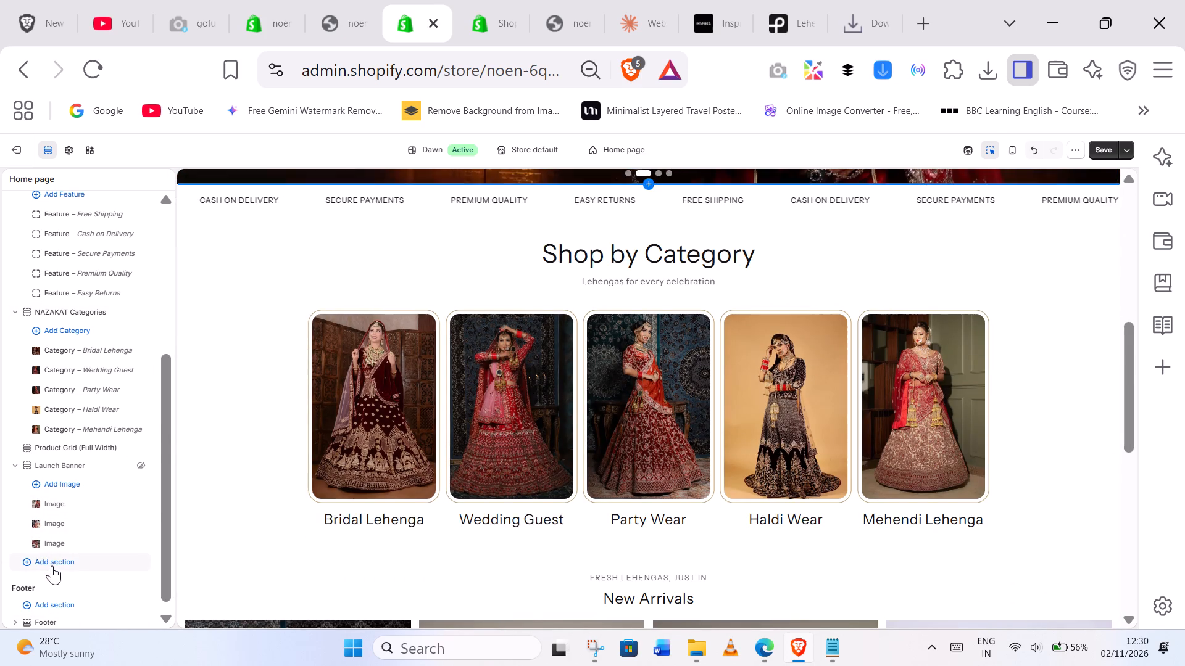
scroll(194, 548, down, 6)
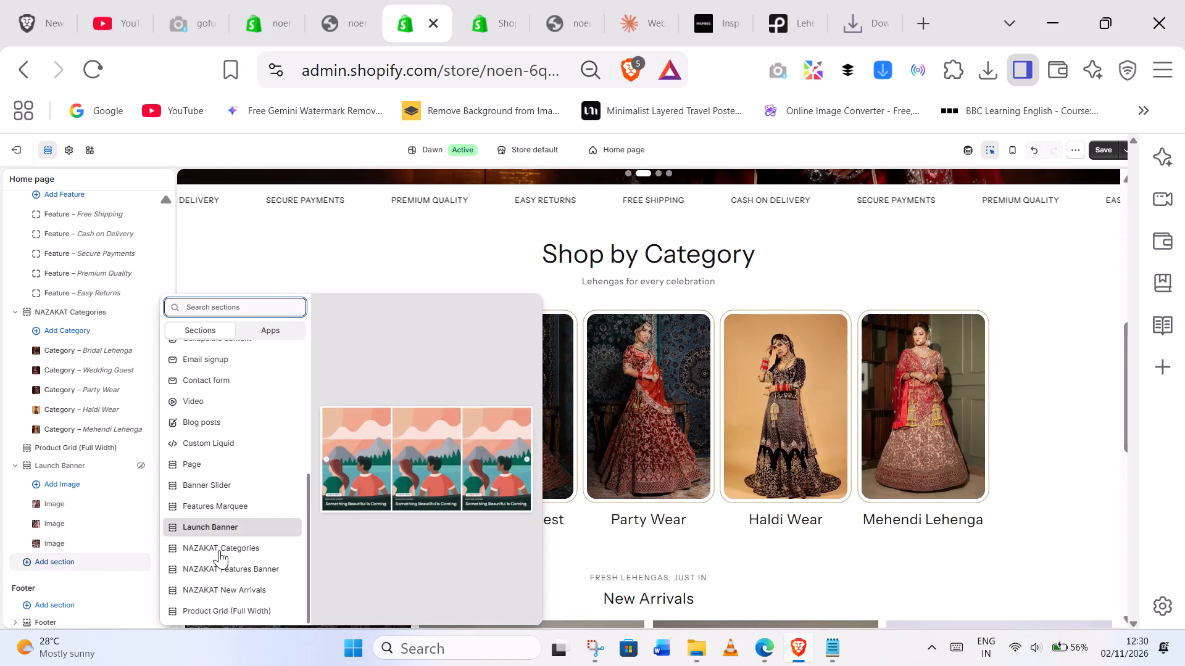
click(223, 534)
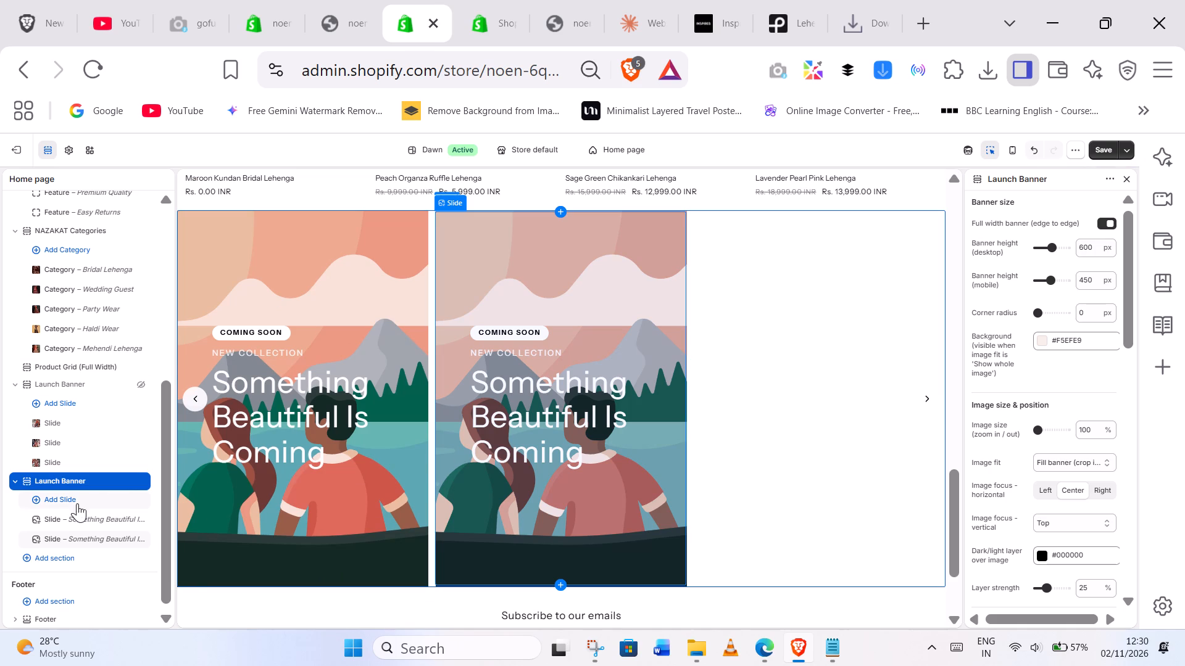
click(66, 503)
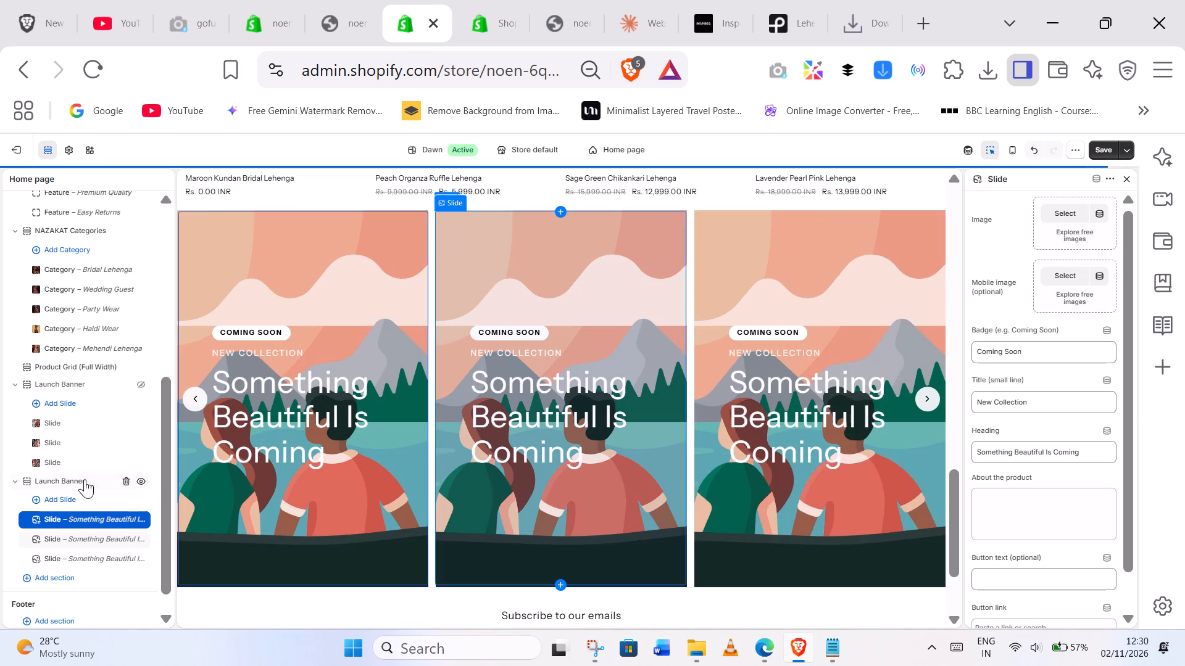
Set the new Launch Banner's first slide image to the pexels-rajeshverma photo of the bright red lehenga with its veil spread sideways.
scroll(572, 422, up, 3)
scroll(572, 422, down, 3)
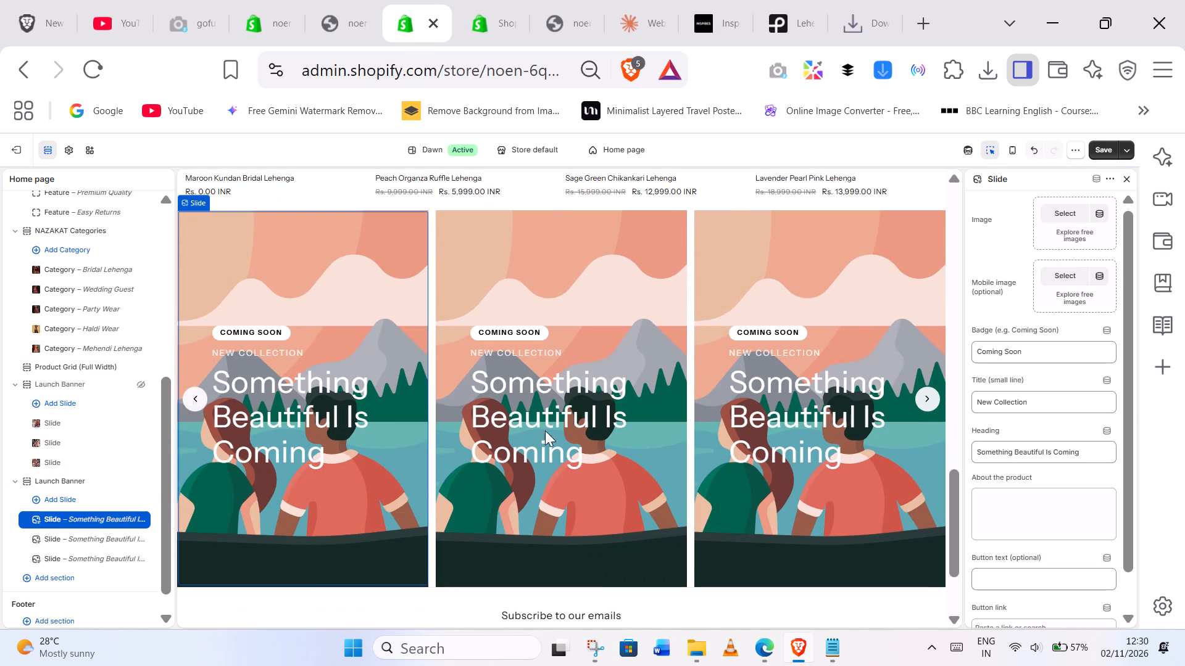
click(392, 413)
click(1052, 219)
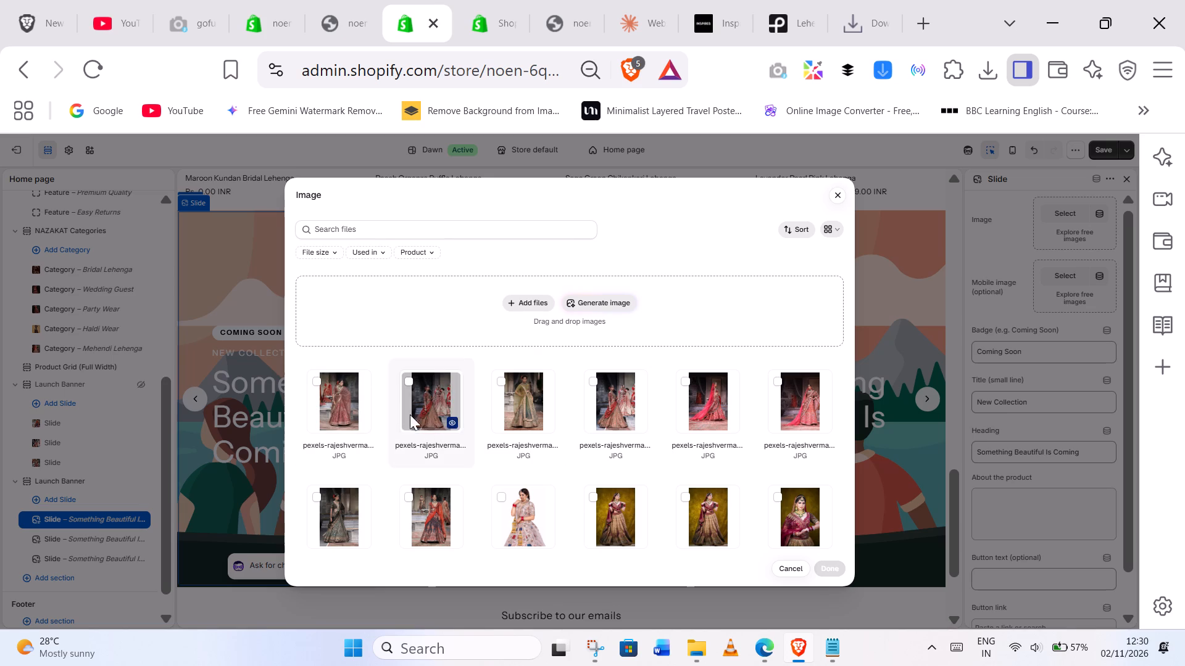
scroll(568, 461, down, 1)
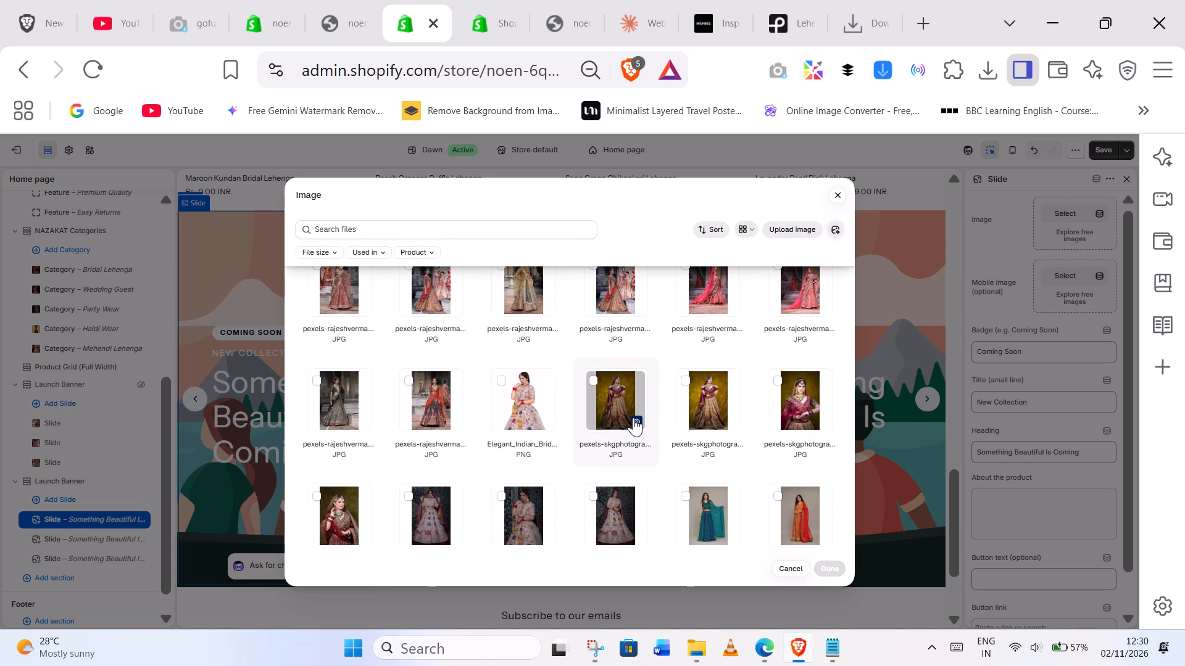
scroll(625, 417, up, 1)
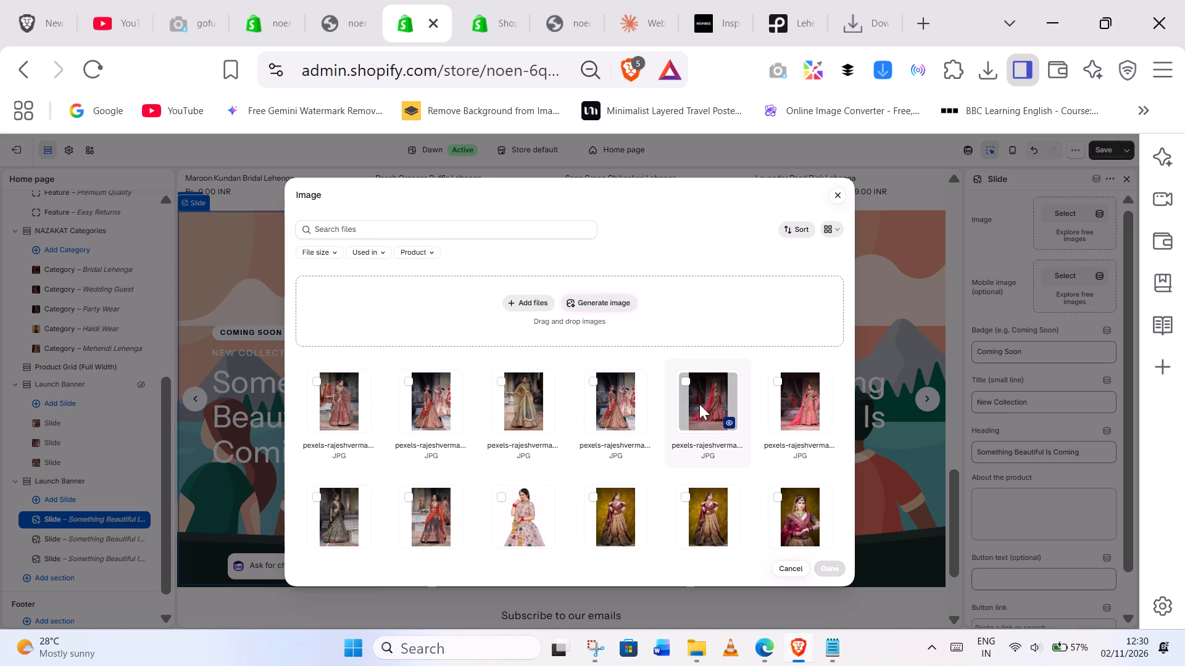
click(699, 404)
click(826, 569)
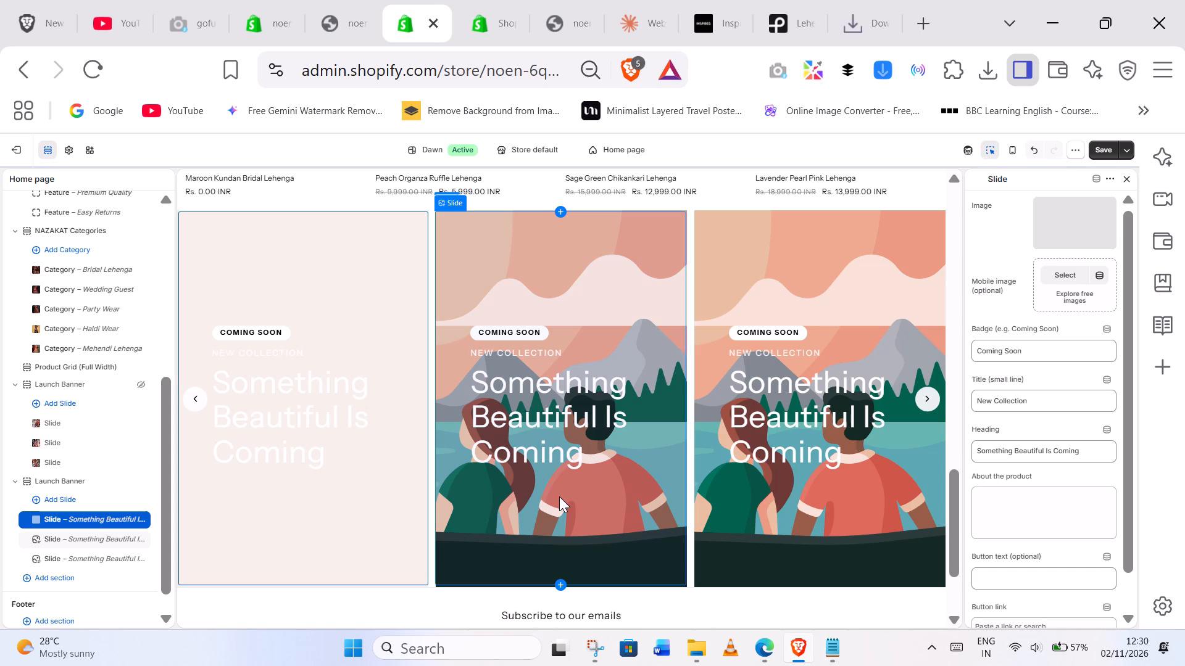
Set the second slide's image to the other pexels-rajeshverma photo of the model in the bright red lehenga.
click(578, 475)
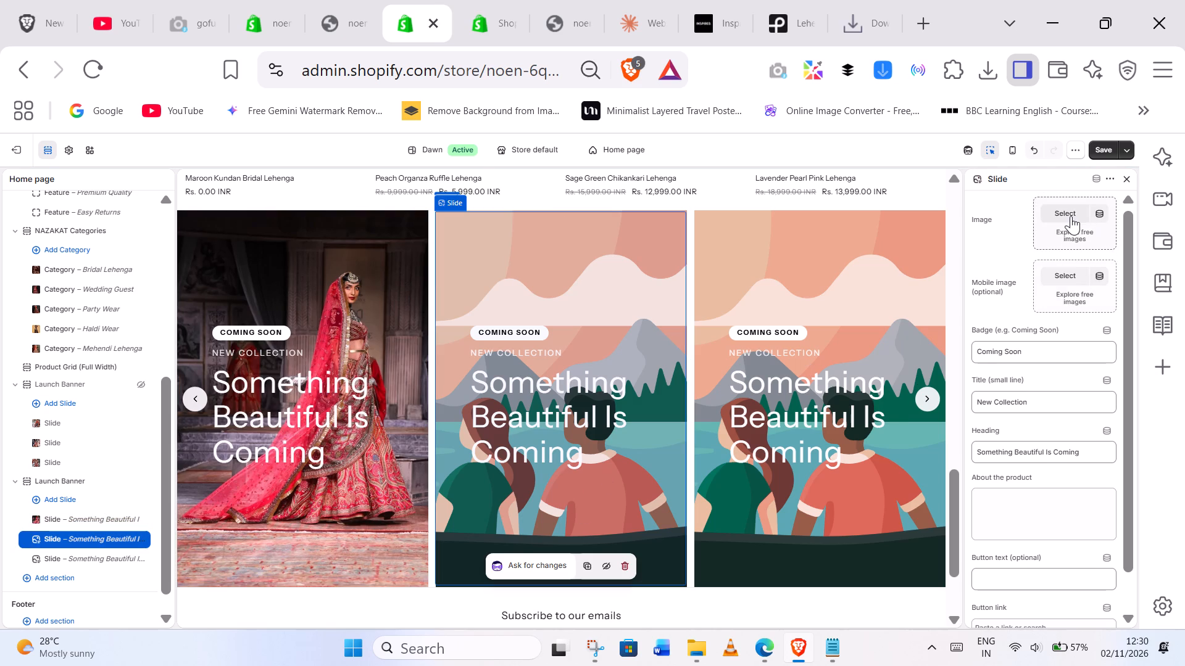
click(1068, 216)
click(780, 407)
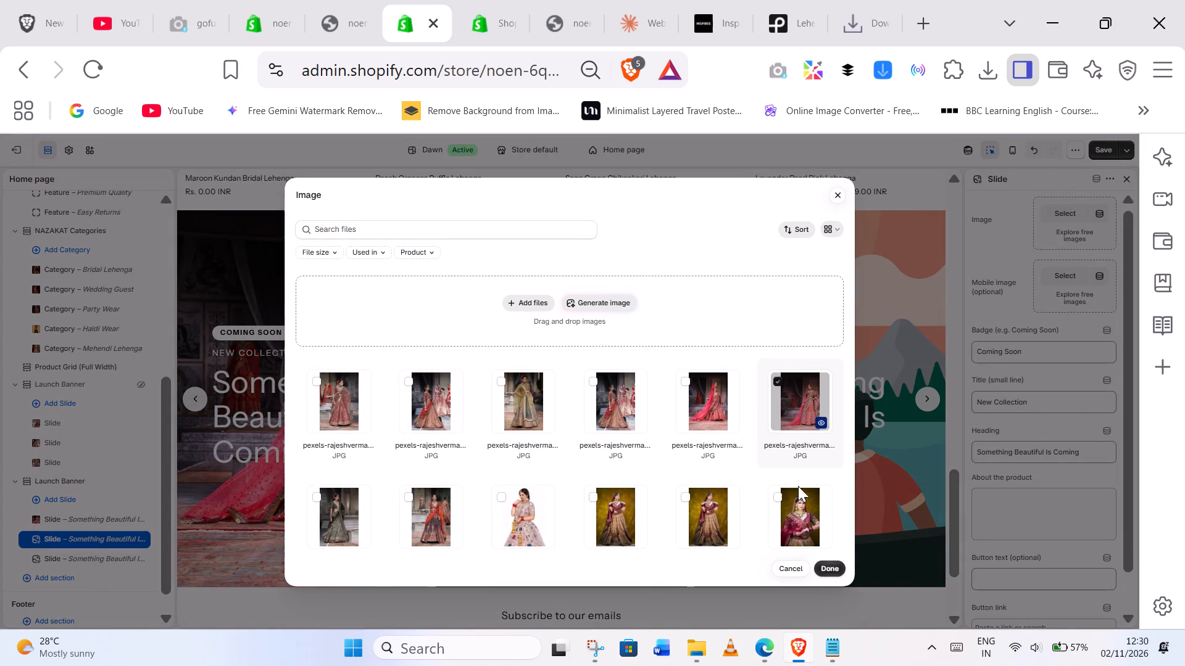
click(832, 570)
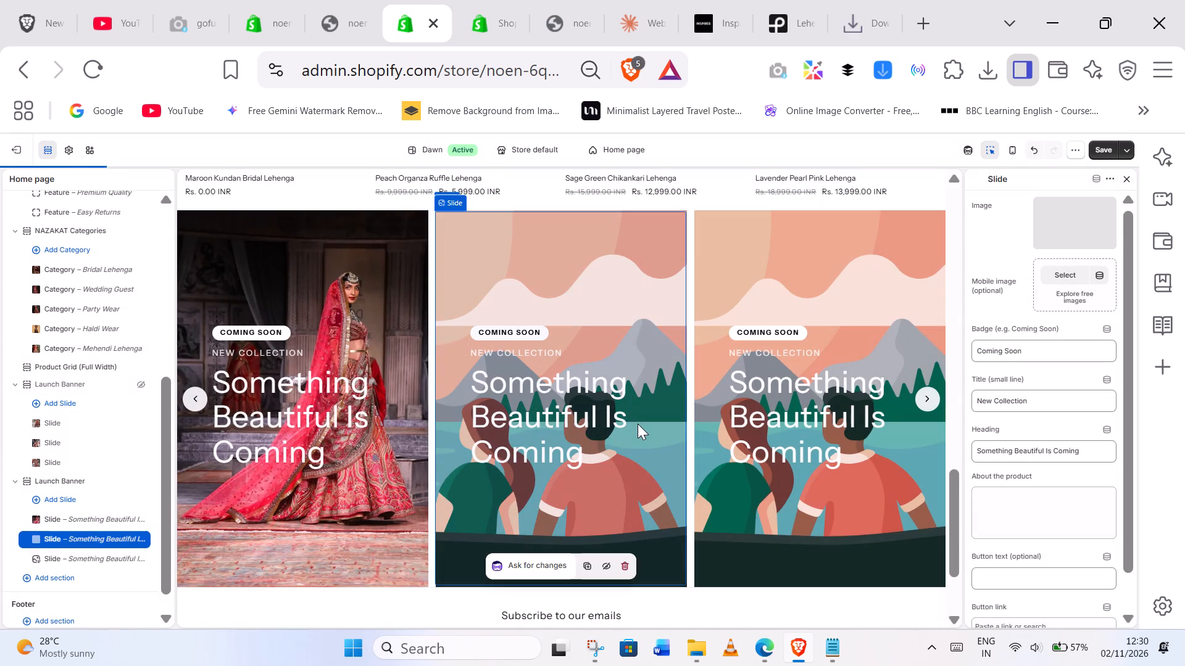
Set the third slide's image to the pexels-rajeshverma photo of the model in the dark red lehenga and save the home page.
click(779, 490)
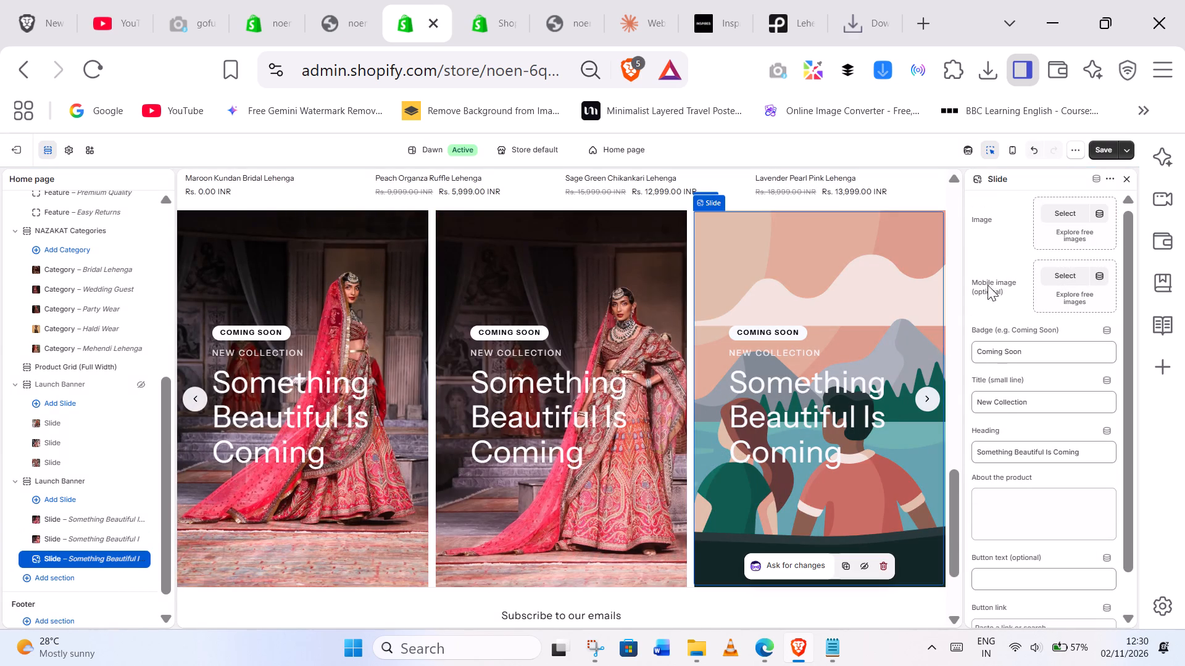
click(1077, 212)
click(430, 403)
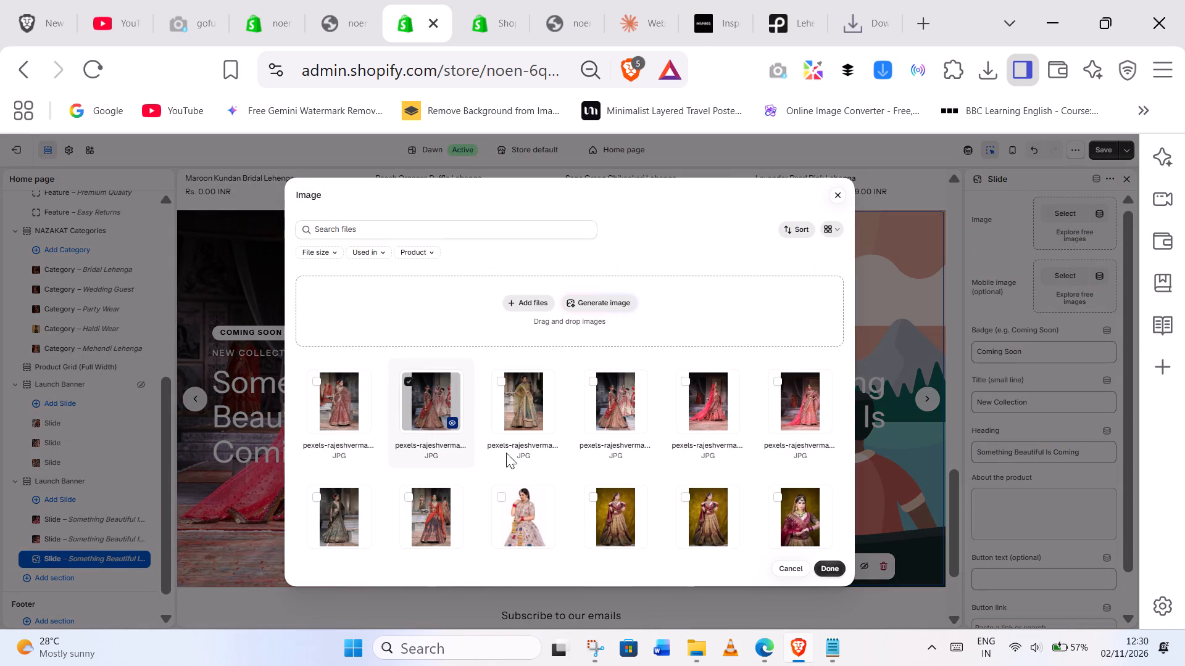
click(829, 566)
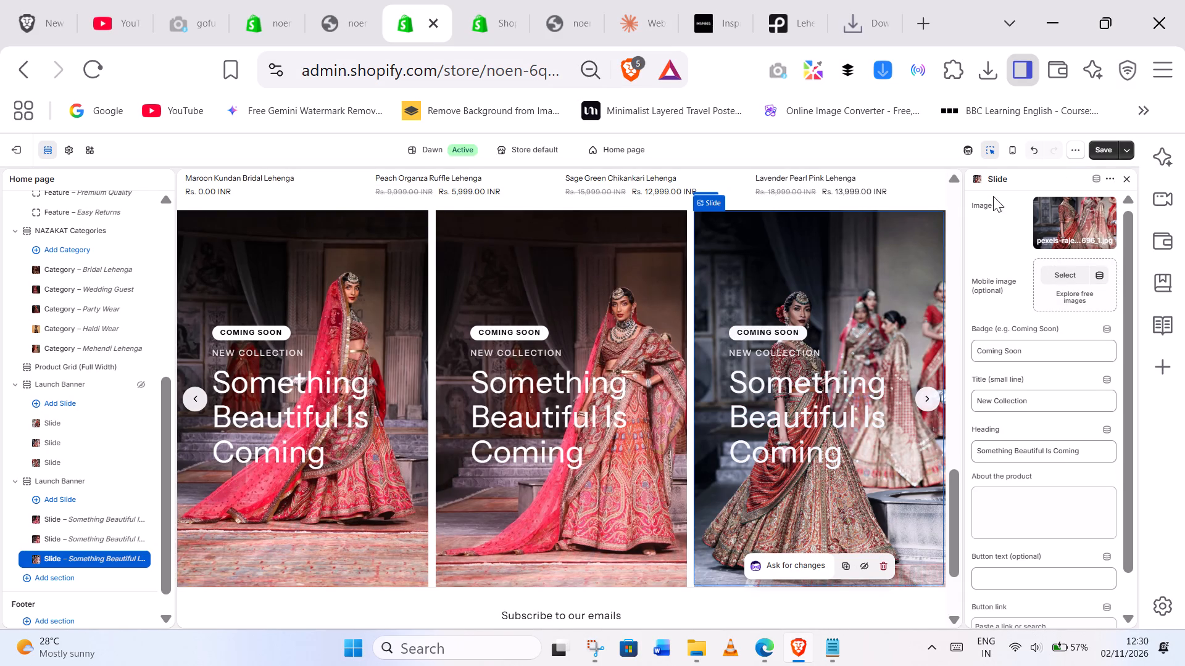
click(1100, 153)
Clear the "Something Beautiful Is Coming" heading from all three images of the new Launch Banner.
click(776, 437)
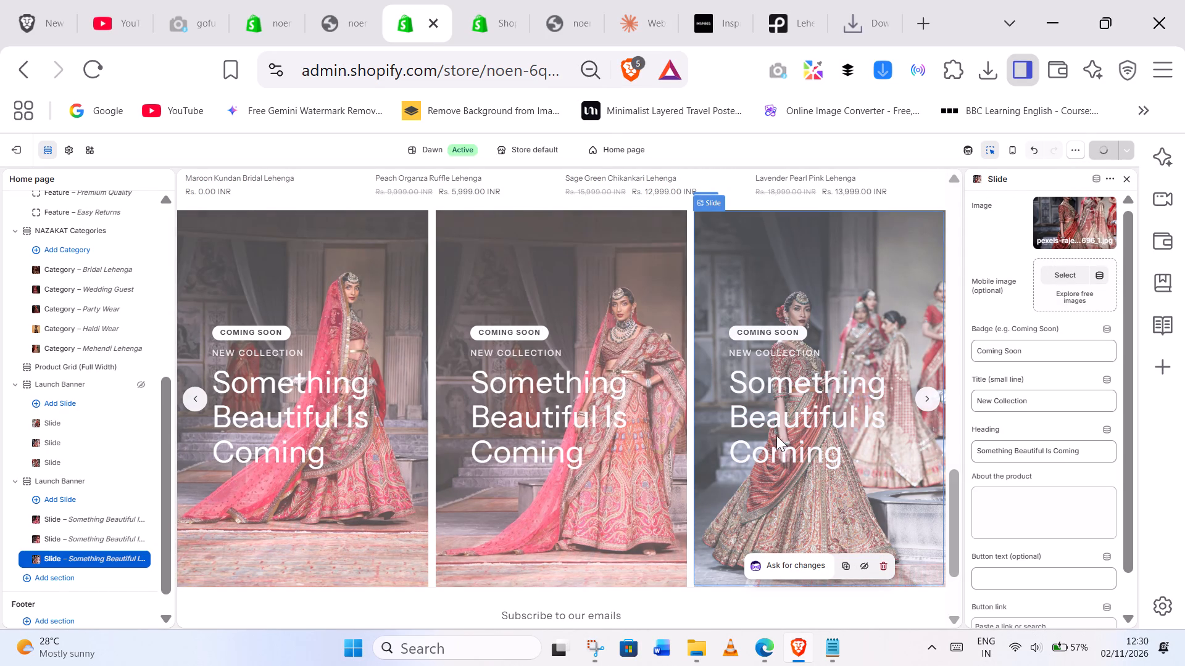
click(776, 431)
key(BackSpace)
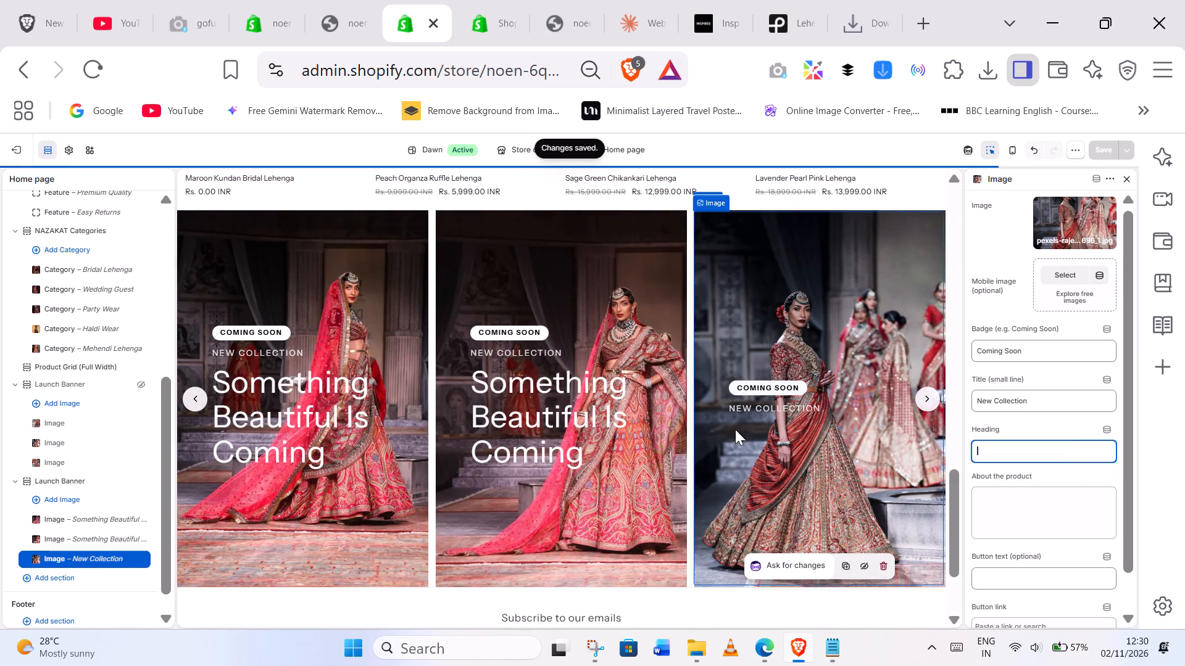
click(602, 409)
key(BackSpace)
click(317, 421)
key(BackSpace)
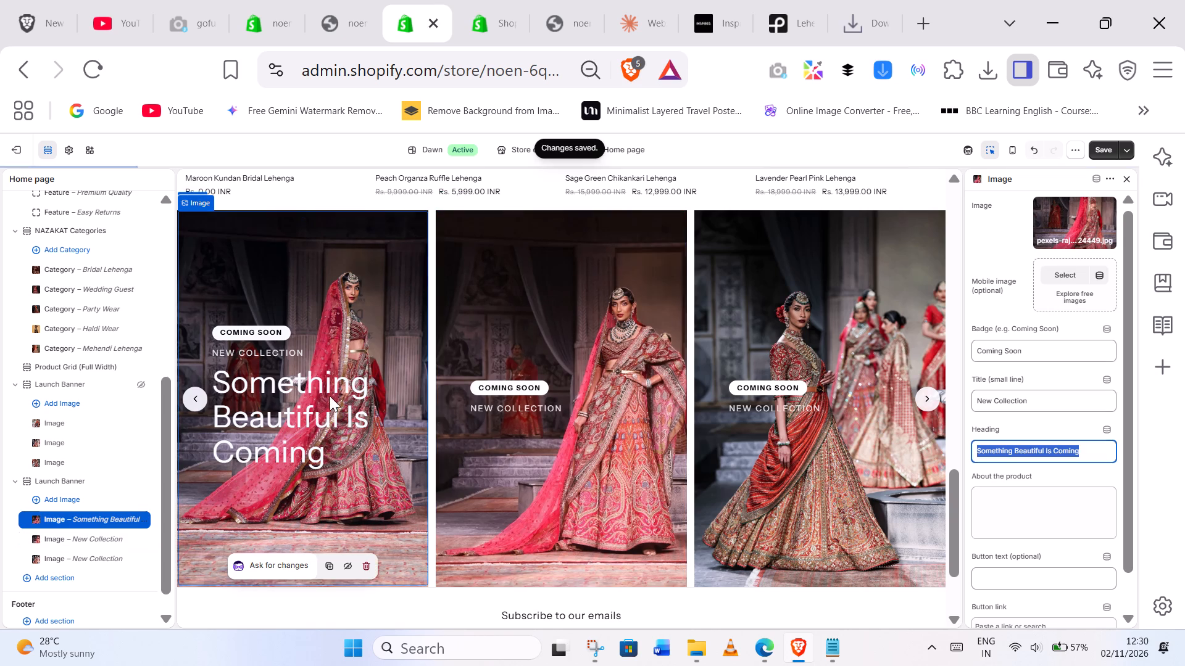
key(BackSpace)
Clear the "New Collection" small title line from all three Launch Banner images.
click(273, 411)
key(BackSpace)
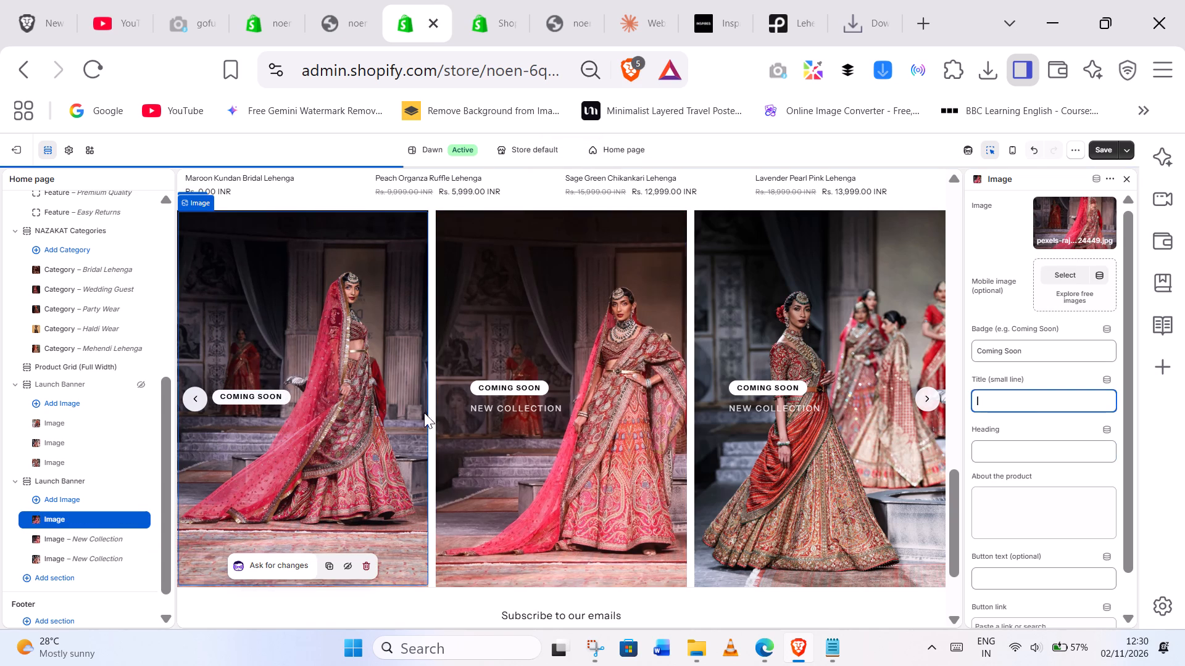
click(511, 409)
key(BackSpace)
click(750, 401)
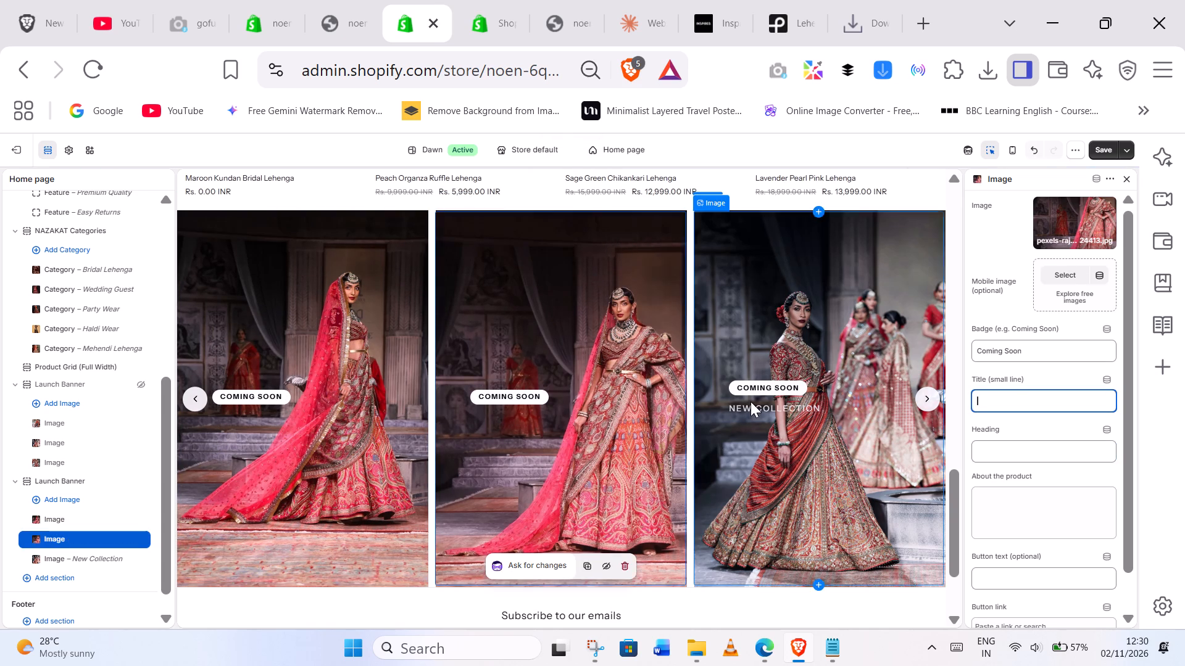
key(BackSpace)
Clear the "Coming Soon" badge text from all three Launch Banner images and save the home page.
click(754, 396)
key(BackSpace)
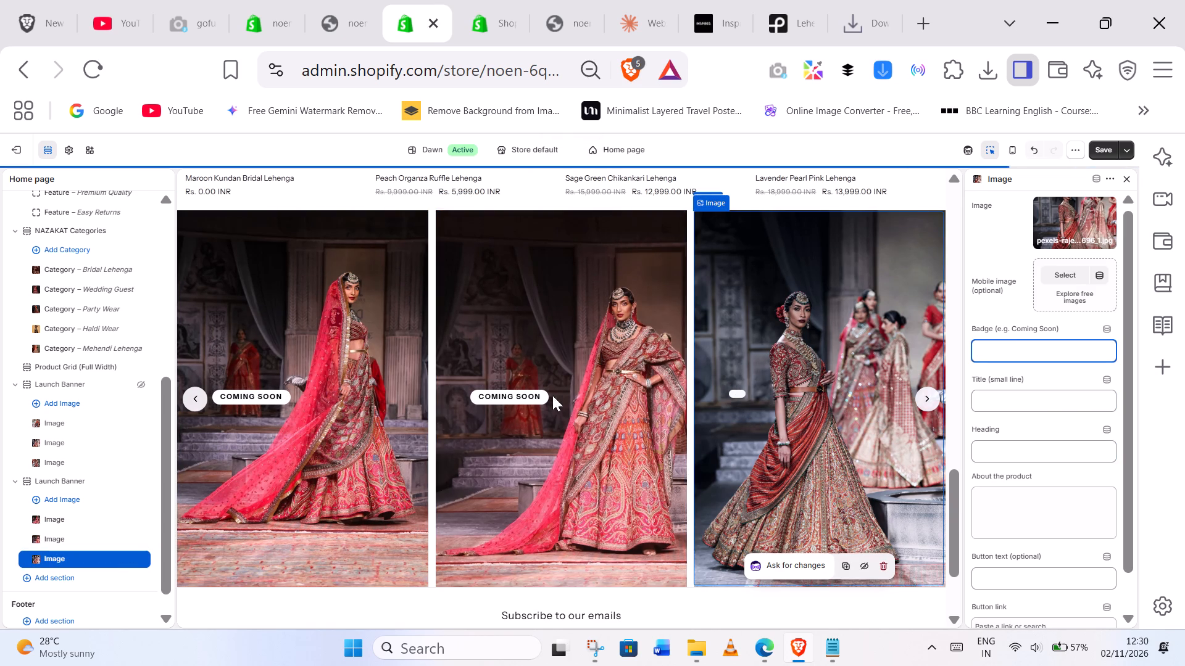
click(536, 395)
key(BackSpace)
key(BackSpace)
click(261, 401)
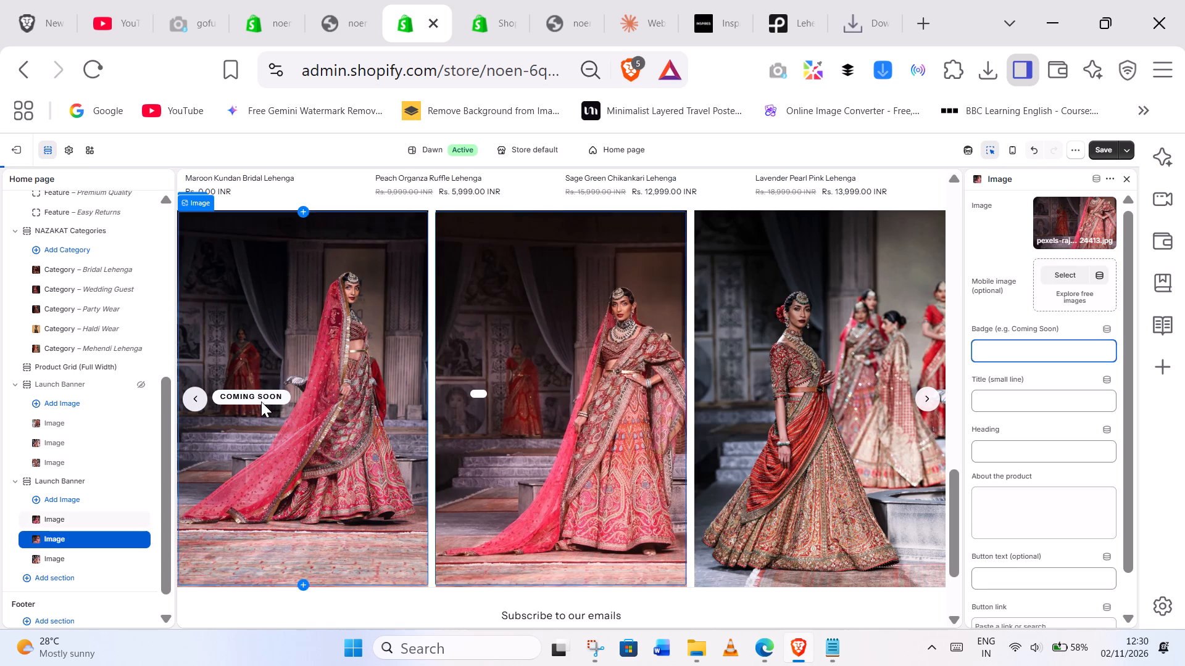
key(BackSpace)
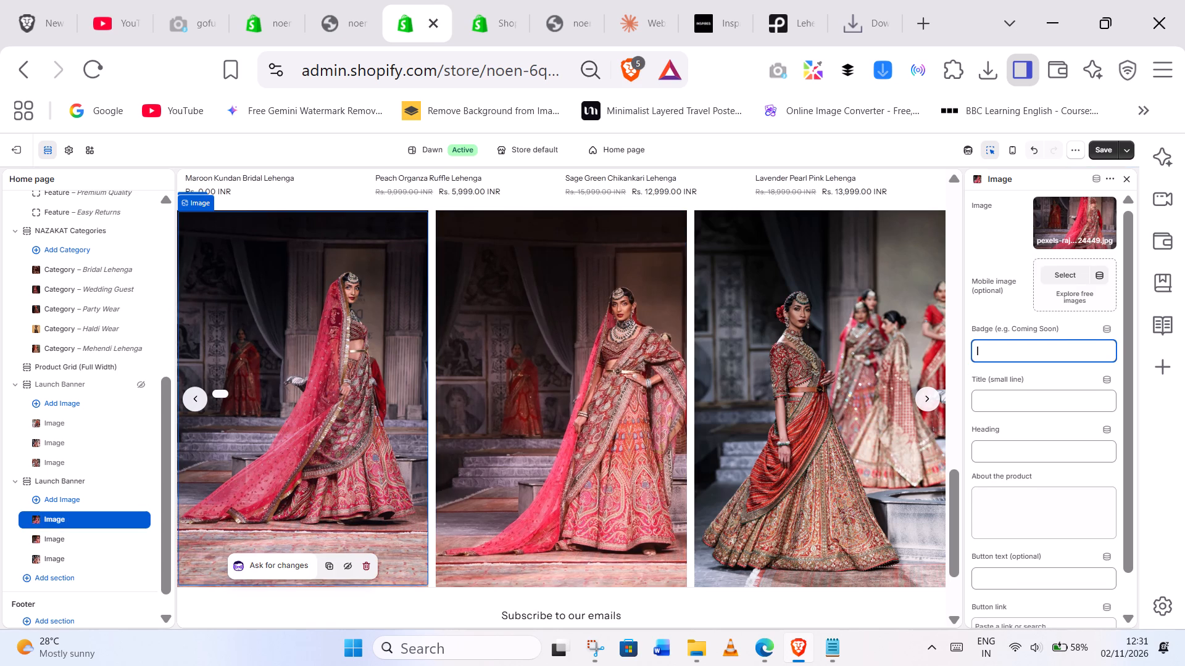
scroll(1026, 358, down, 3)
click(1100, 148)
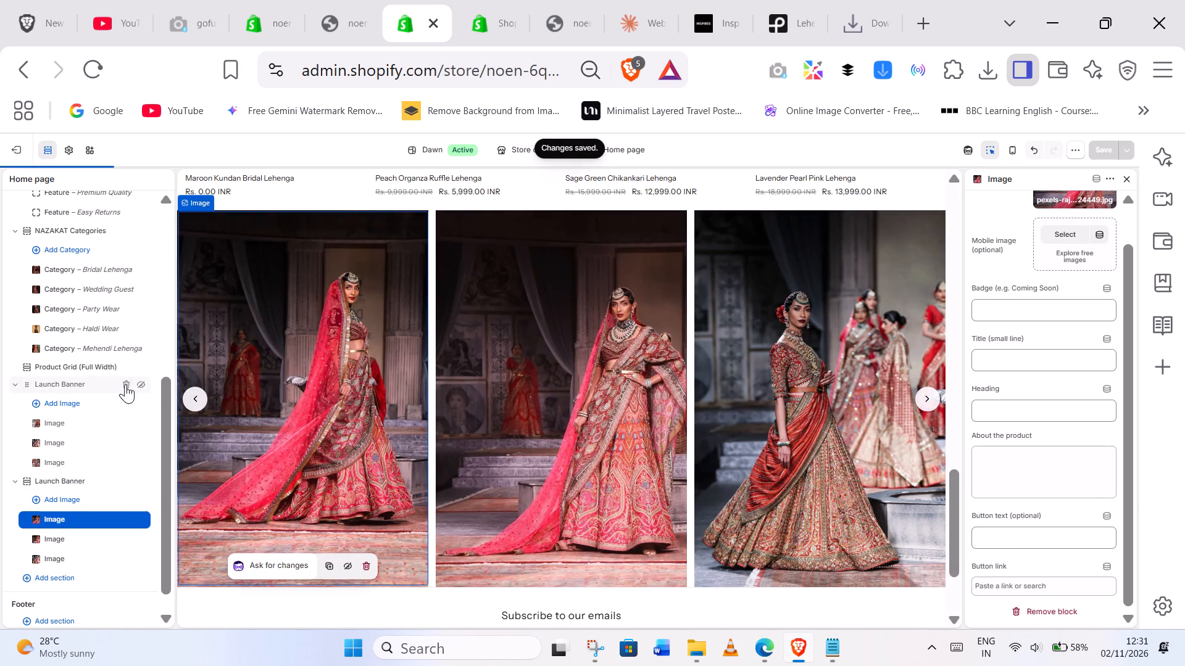
Delete the hidden older Launch Banner section, review the remaining banner's settings, and save the home page.
click(126, 384)
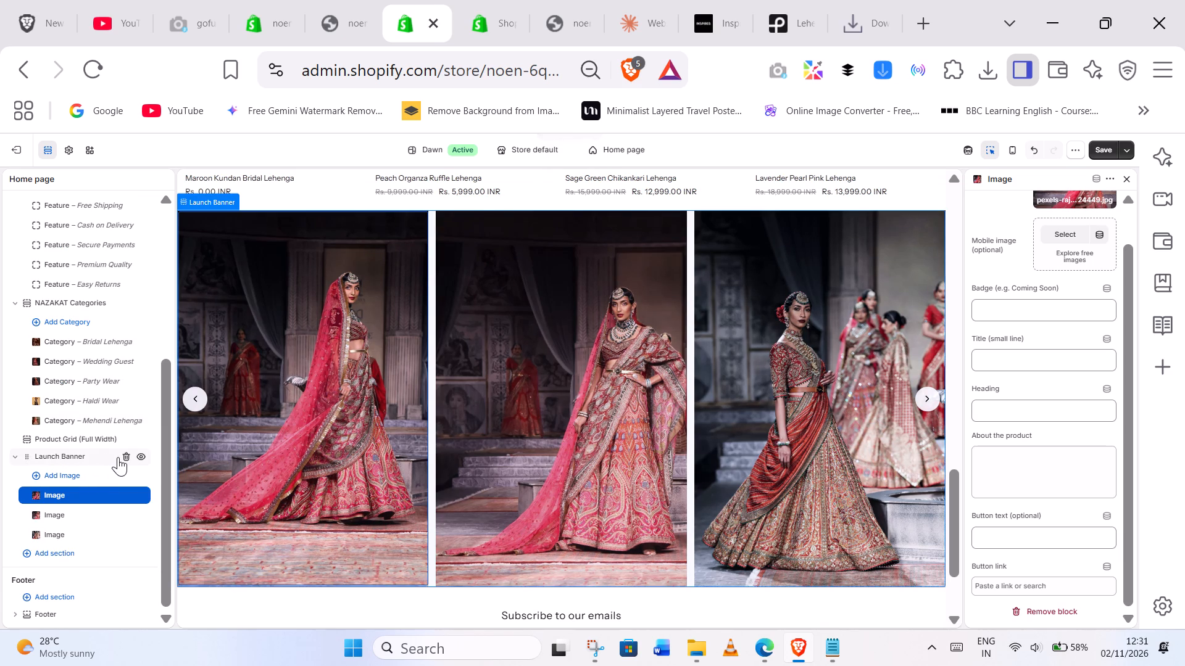
click(57, 456)
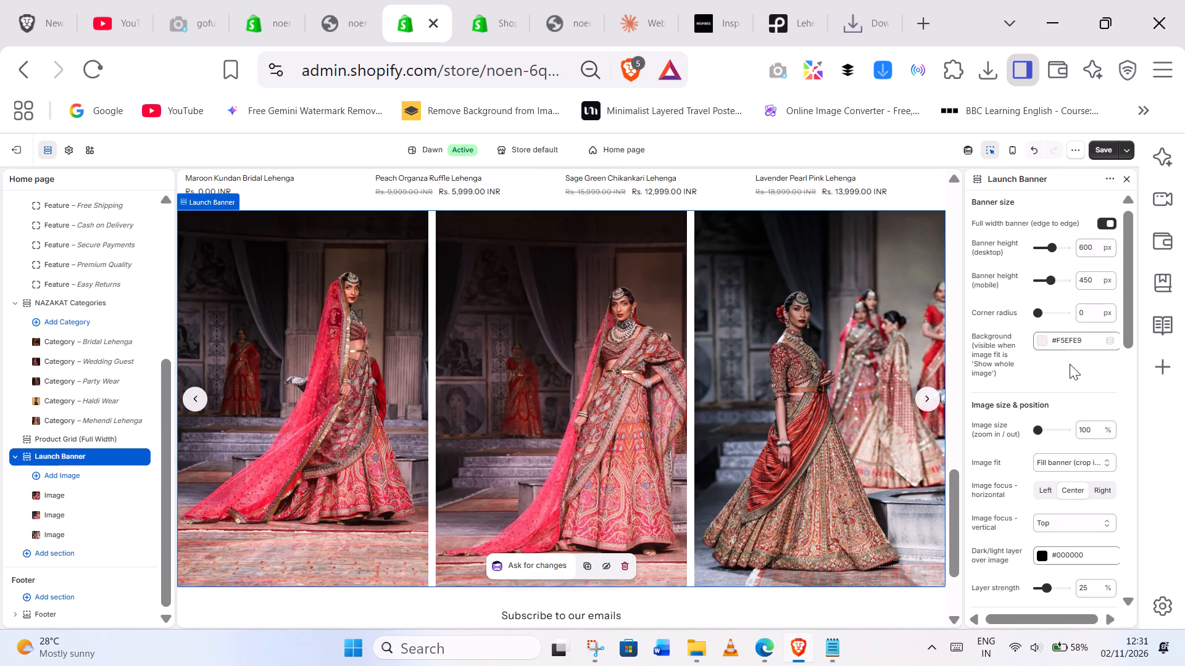
scroll(1052, 465, down, 2)
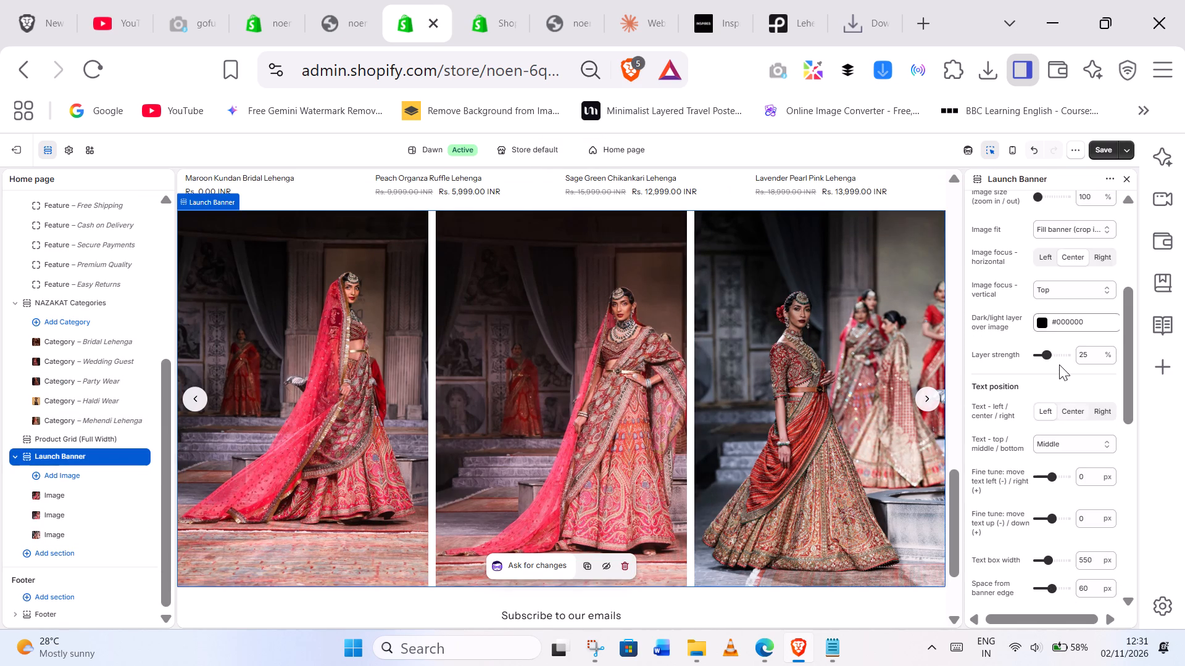
click(933, 400)
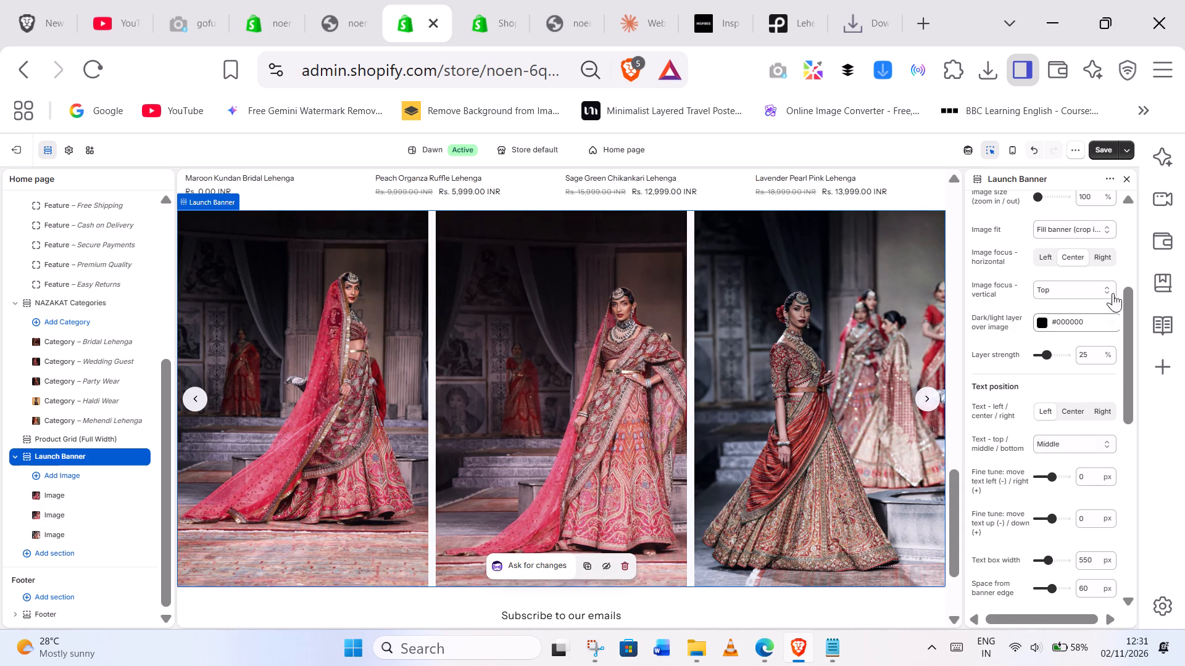
click(1092, 142)
Reload the live storefront and examine how the Launch Banner looks below New Arrivals and how its next arrow behaves.
click(565, 0)
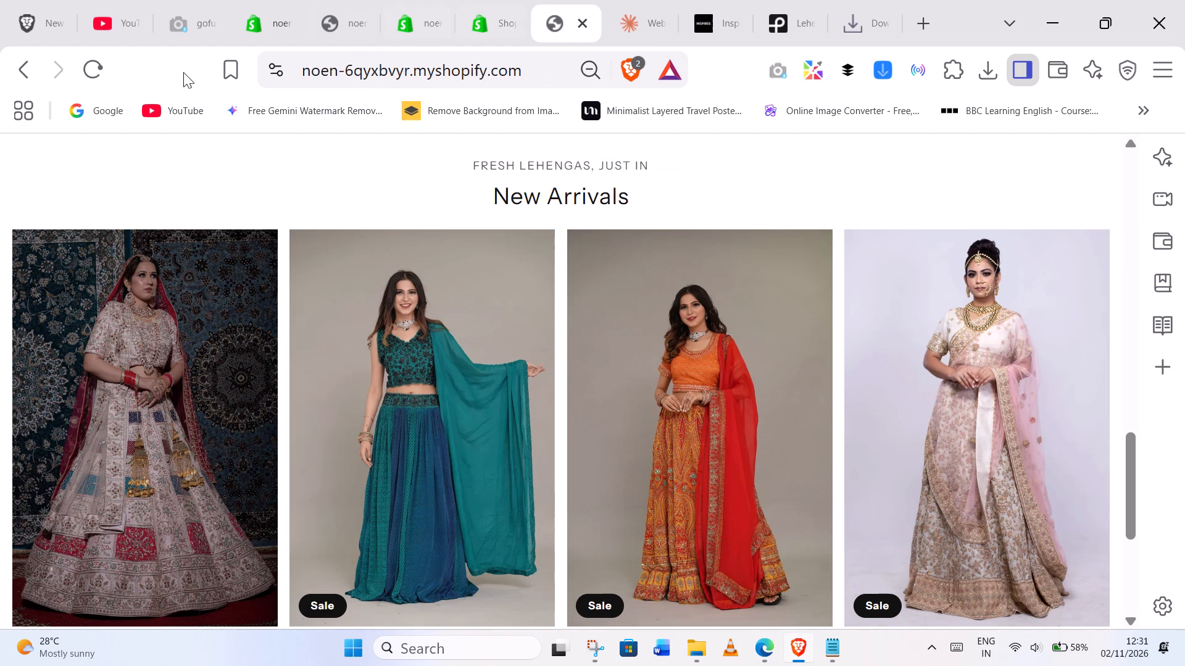
click(92, 64)
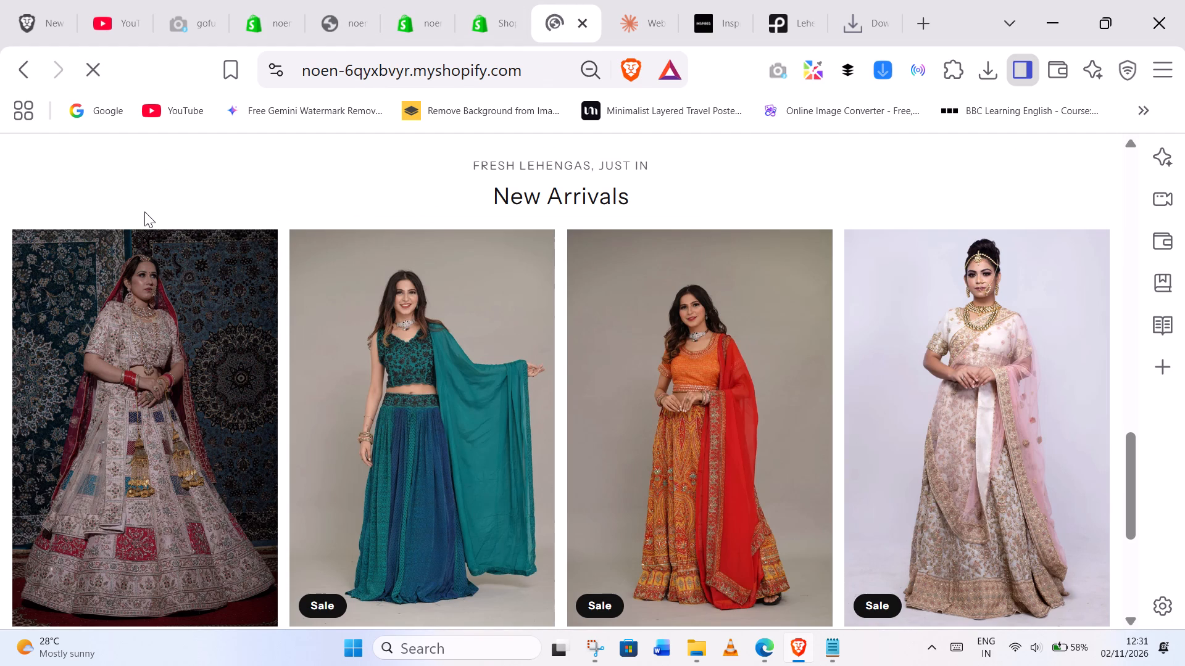
scroll(144, 212, down, 5)
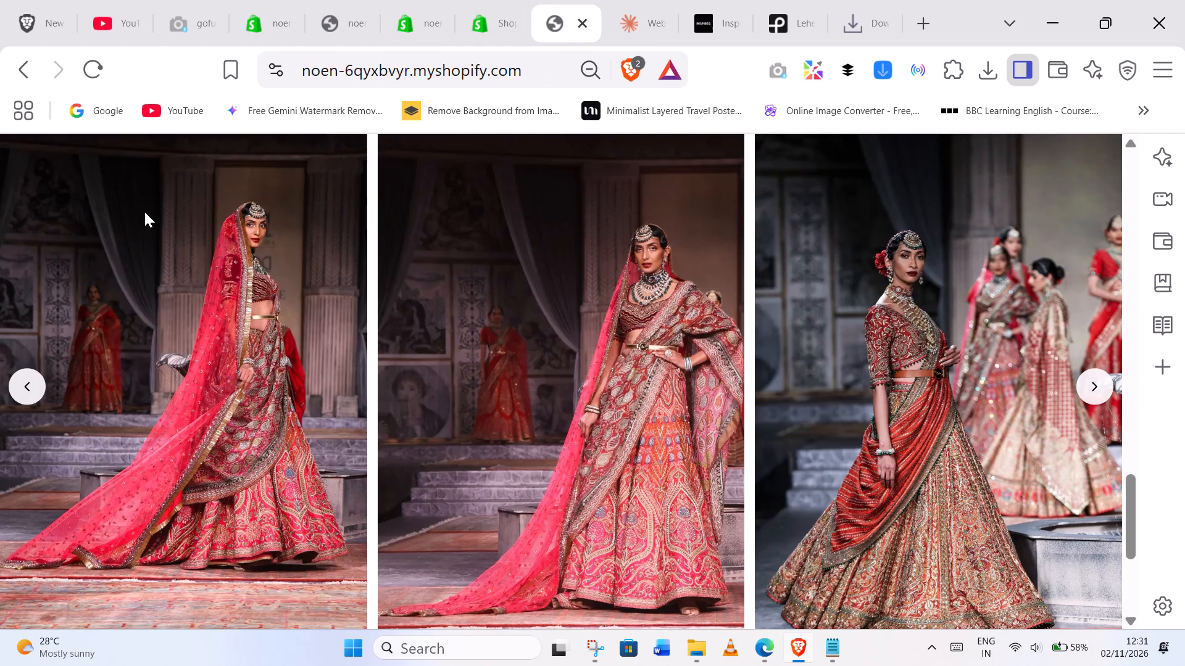
scroll(492, 302, down, 4)
scroll(499, 302, up, 2)
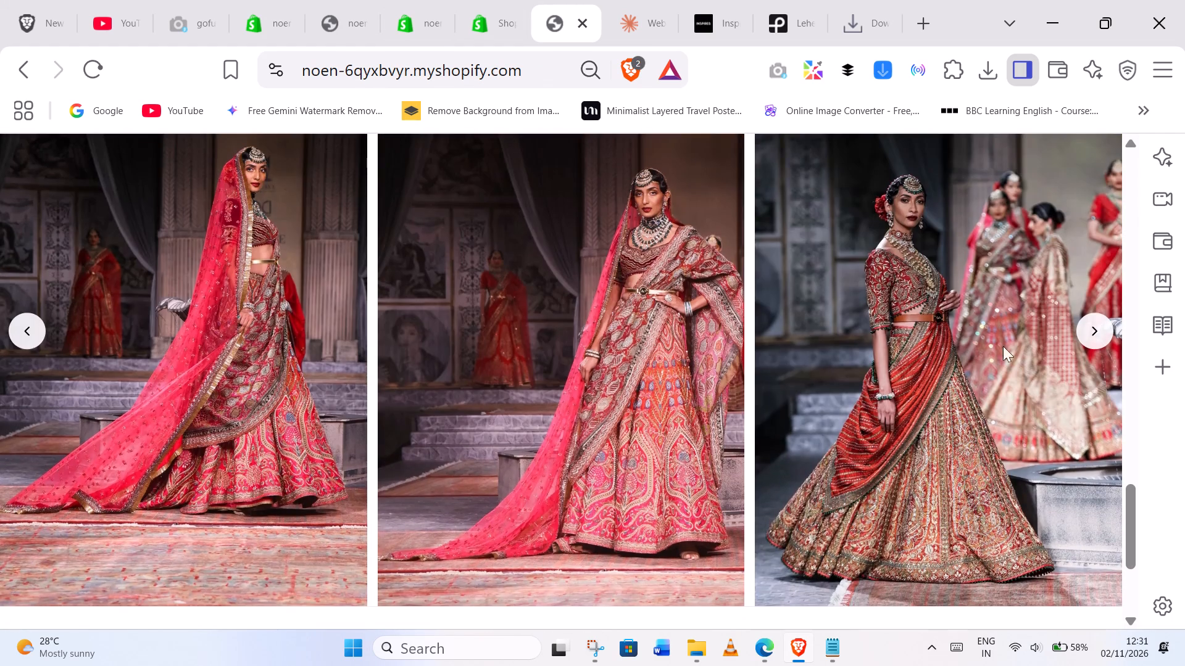
click(1091, 331)
scroll(838, 357, down, 2)
scroll(356, 364, up, 3)
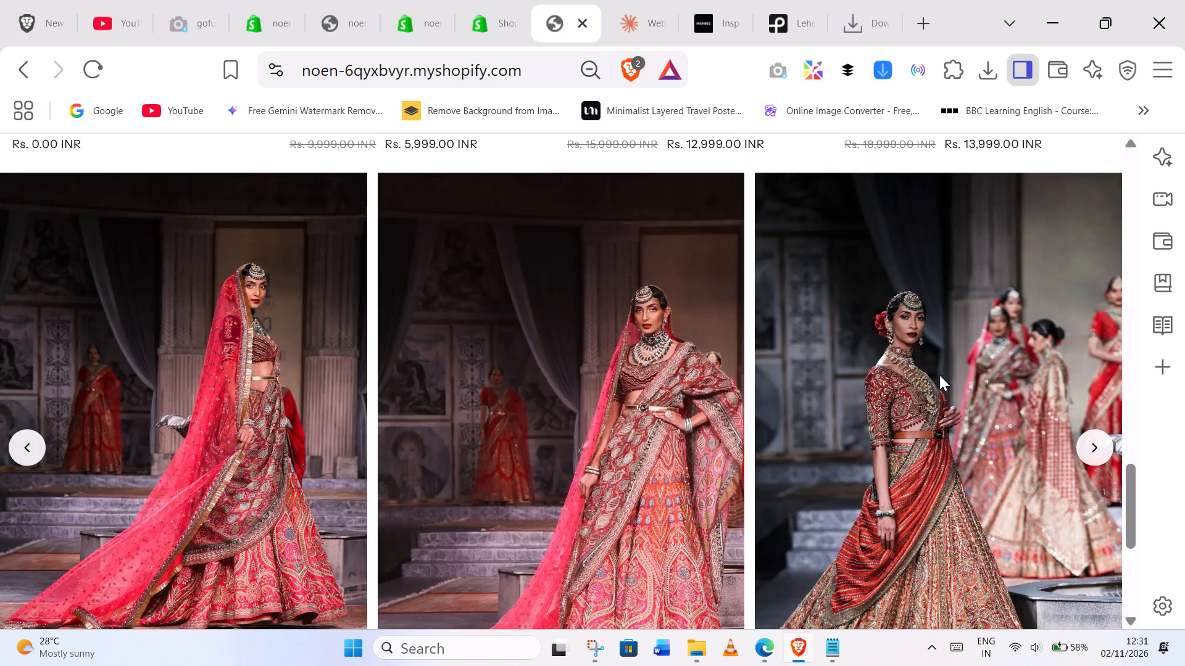
click(1102, 445)
double_click(1102, 445)
Switch to Notepad and copy the entire code of the first of the three nazakat-launch banner versions.
click(411, 0)
click(828, 652)
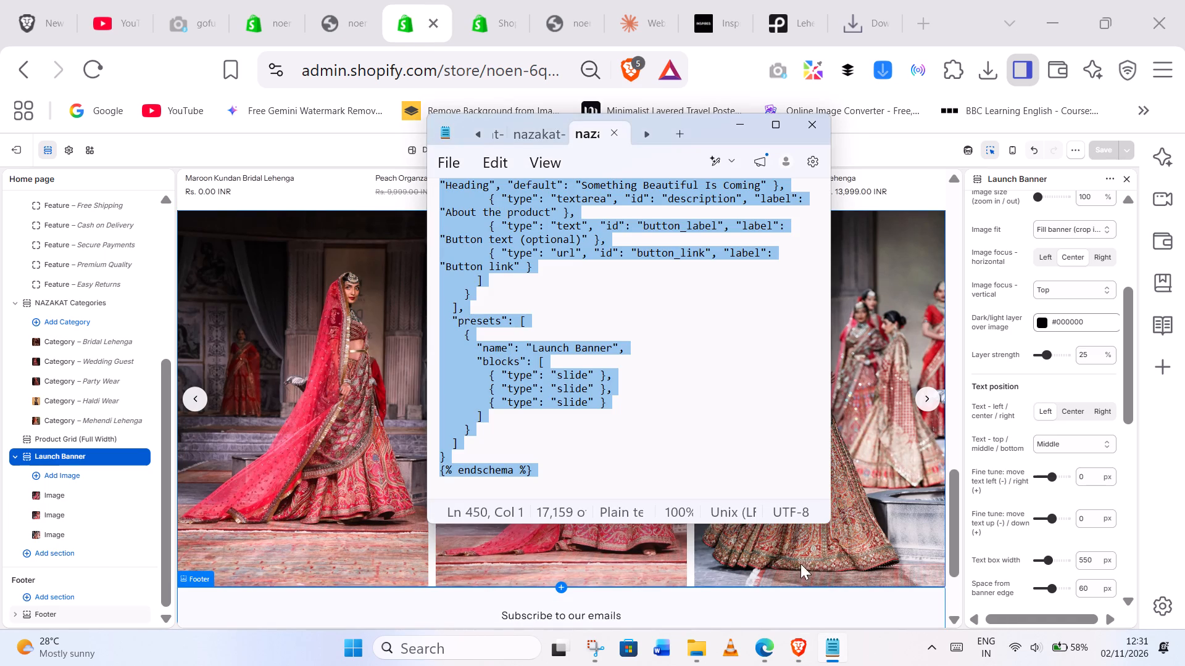
click(770, 126)
click(892, 18)
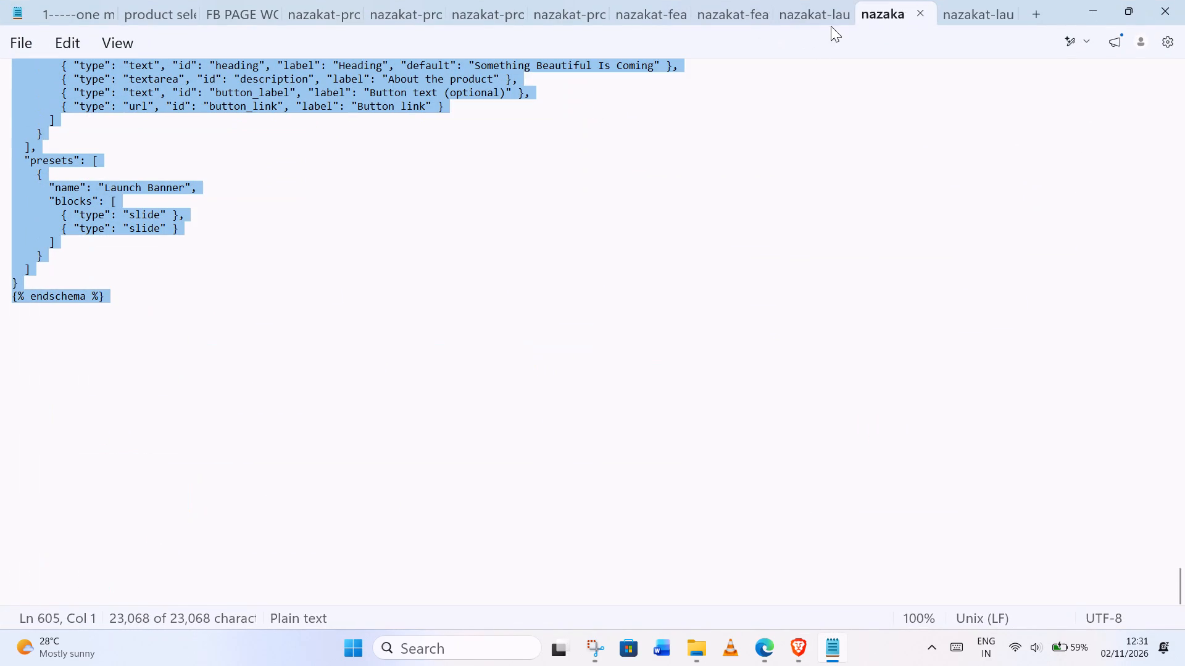
click(800, 23)
click(294, 224)
scroll(296, 232, up, 7)
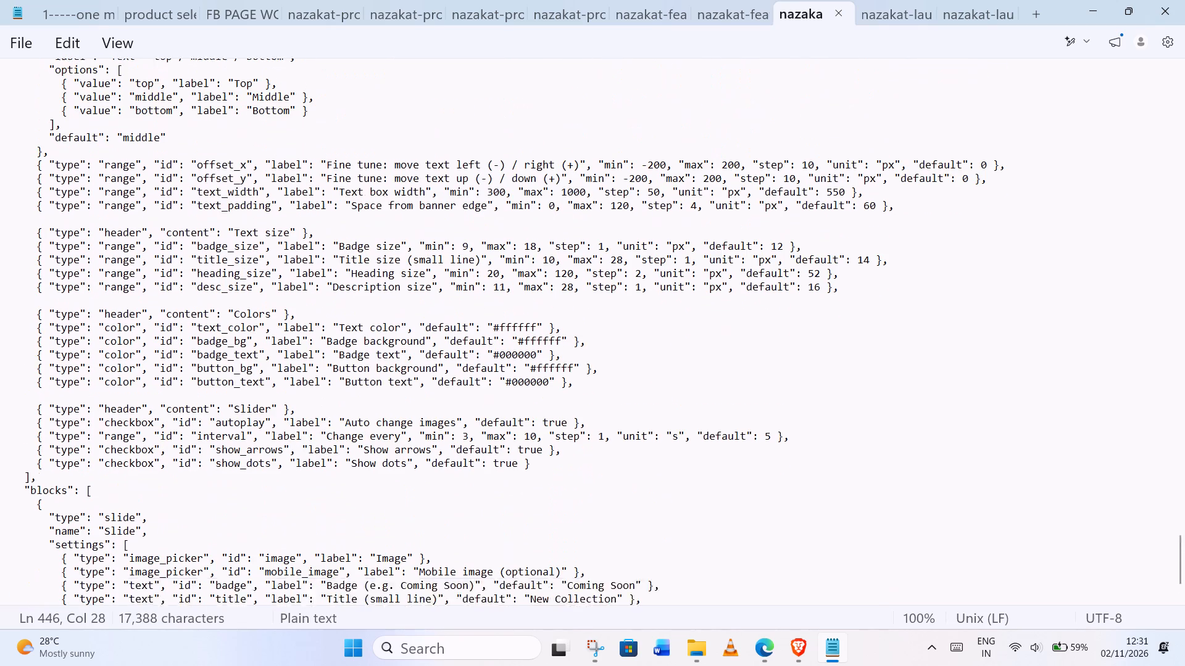
key(ctrl+a)
key(ctrl+c)
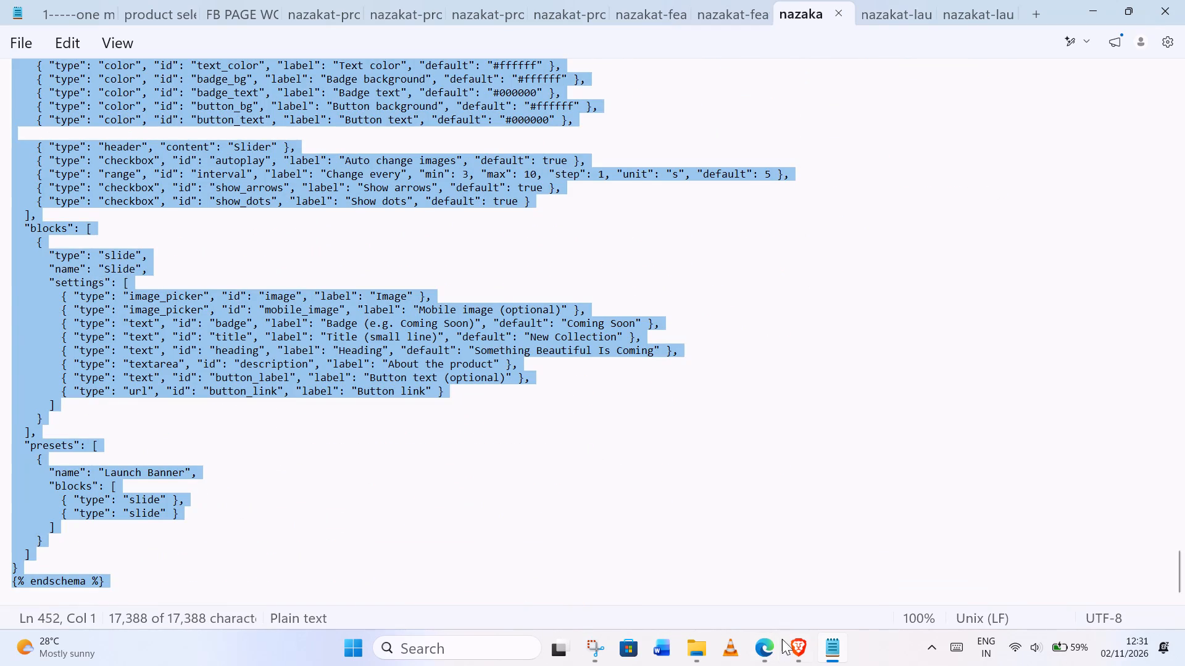
Replace all code in nazakat-launch-banner.liquid with the copied version, save it, and check the banner in the theme editor preview.
click(799, 662)
click(509, 0)
click(441, 318)
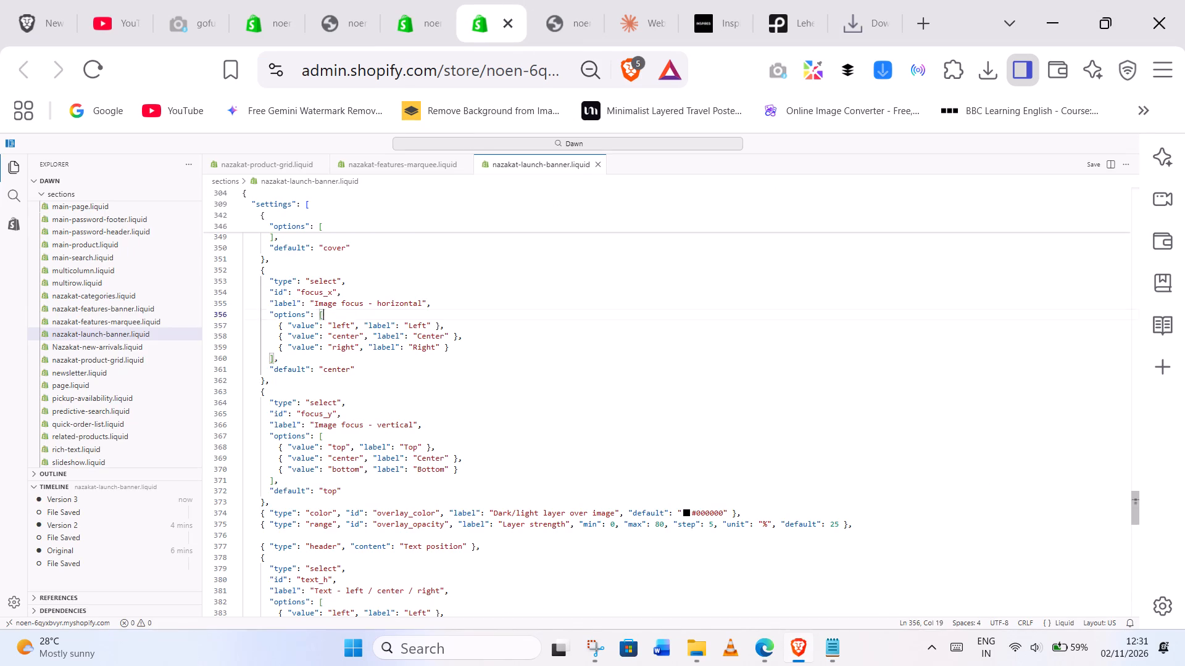
key(ctrl+a)
key(ctrl+v)
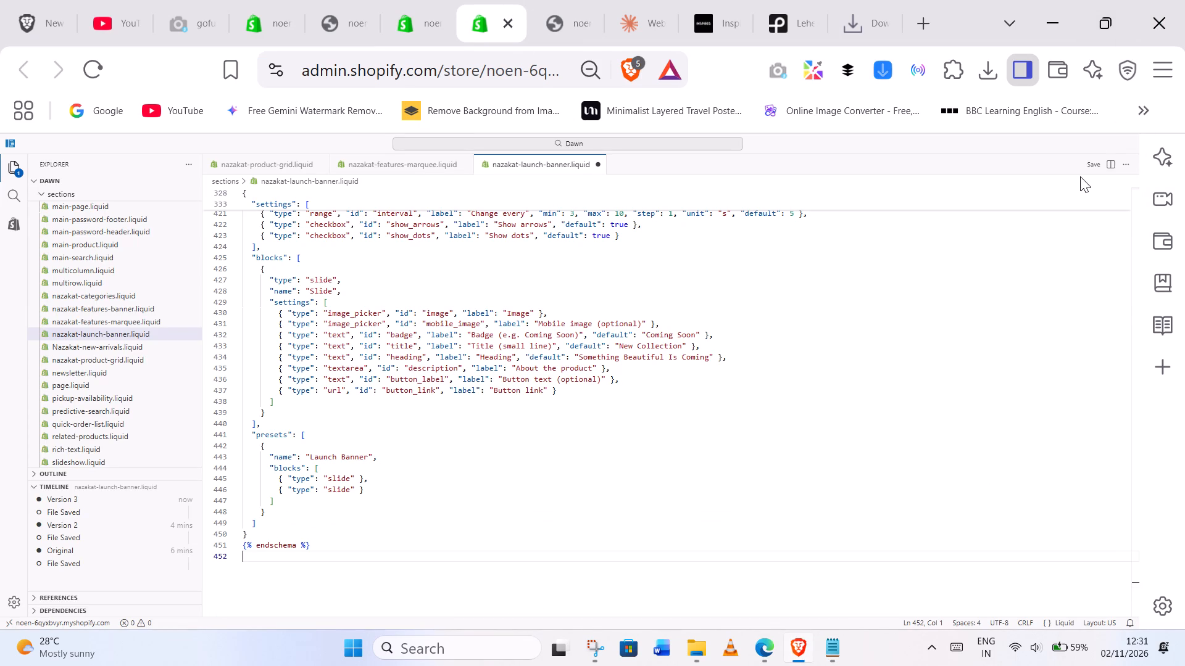
click(1089, 173)
triple_click(1089, 171)
double_click(1089, 171)
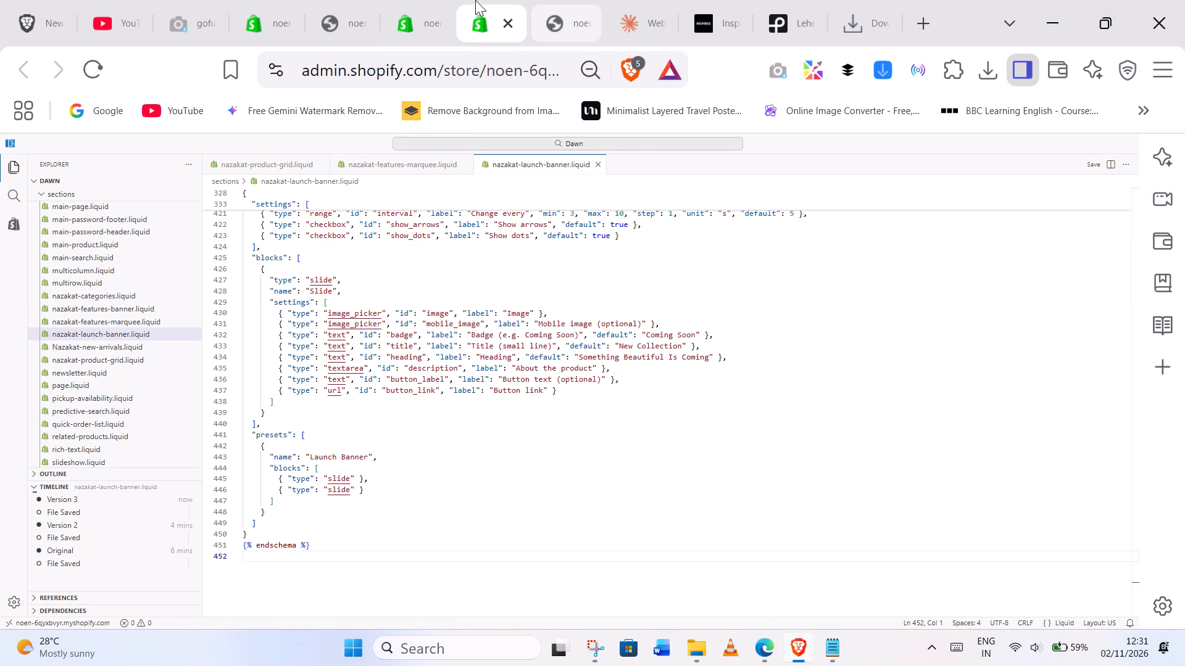
click(420, 0)
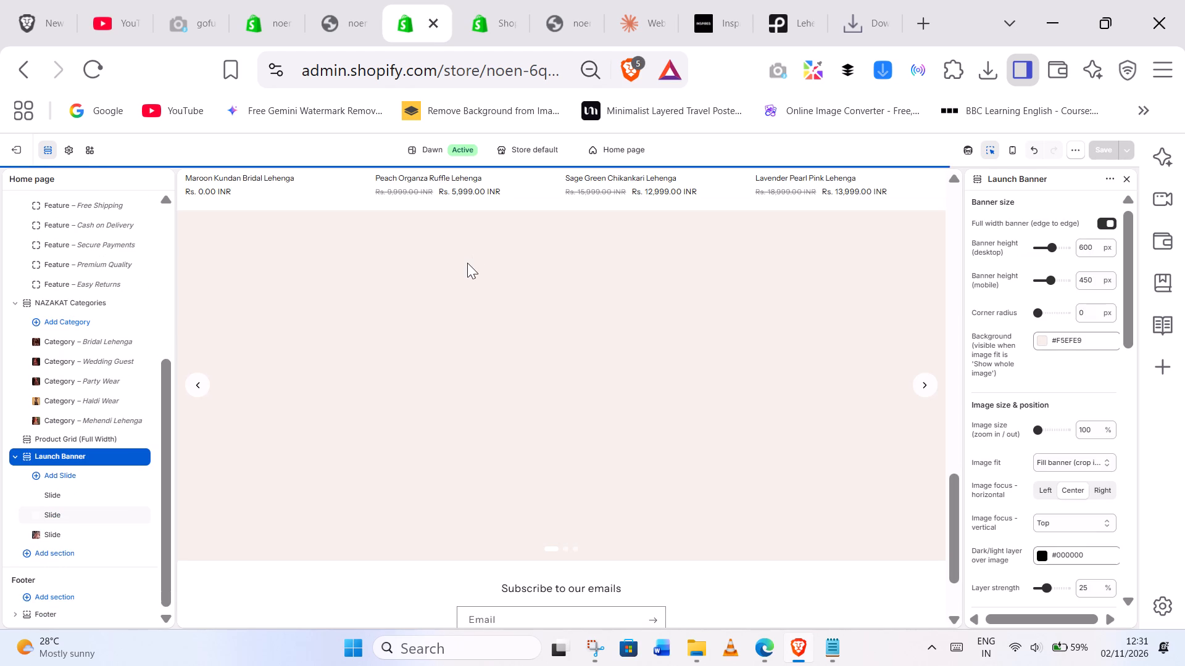
scroll(534, 263, down, 3)
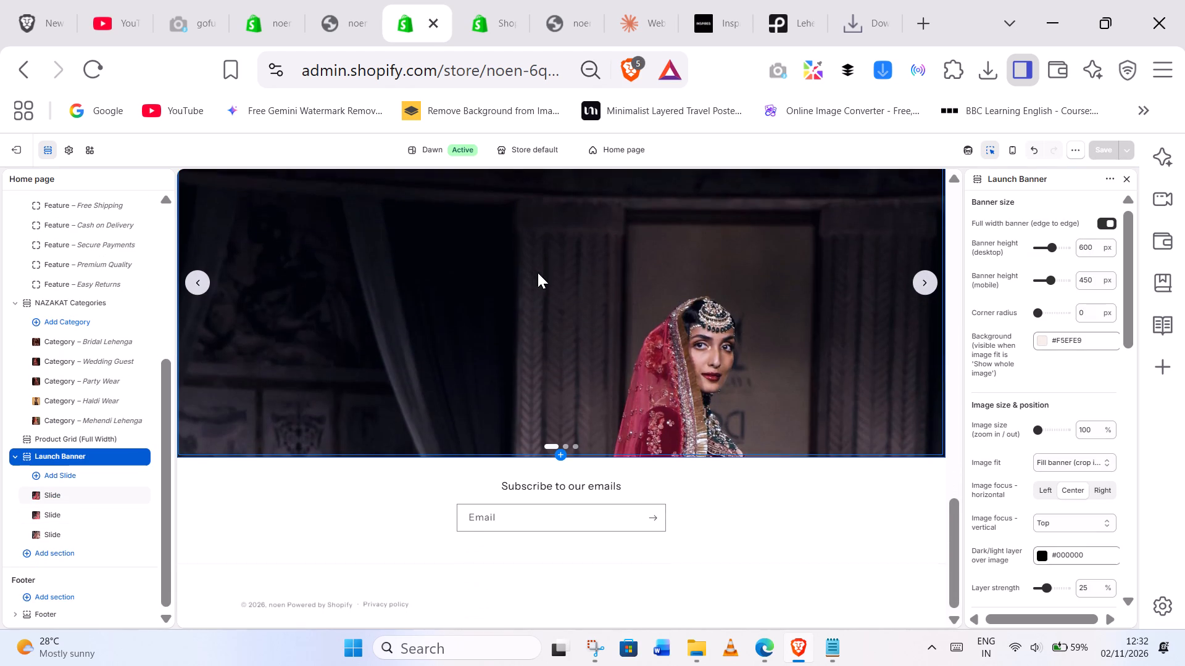
Copy the entire code of the second nazakat-launch banner version from Notepad and return to the browser.
click(831, 652)
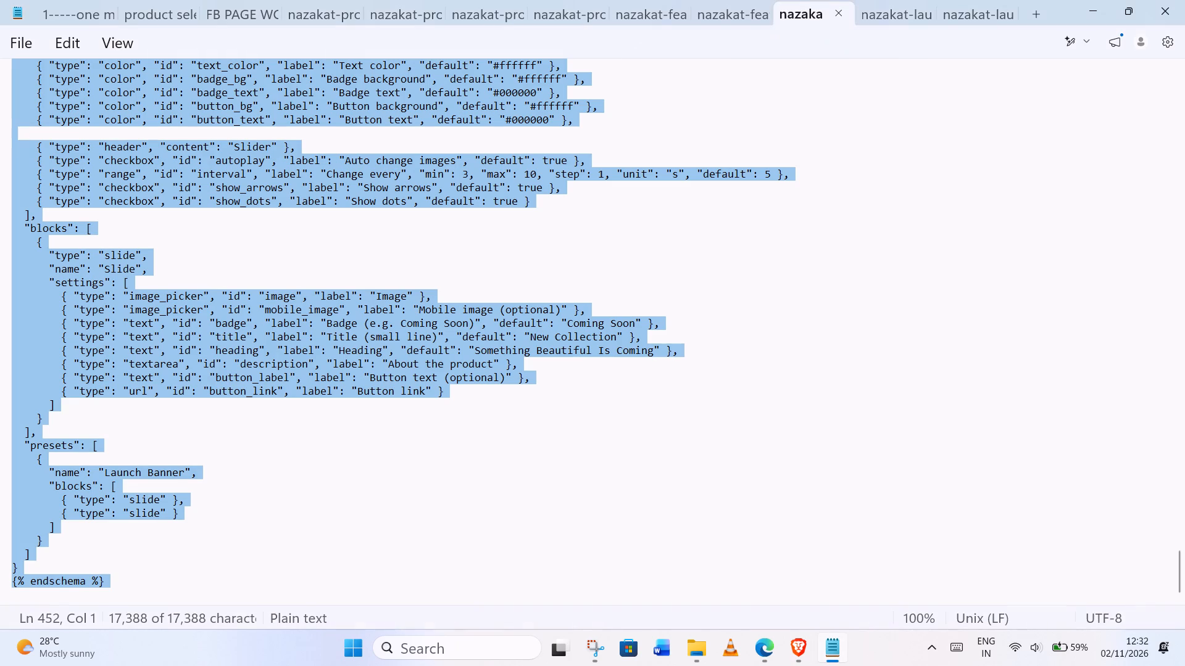
click(892, 22)
ctrl+click(526, 239)
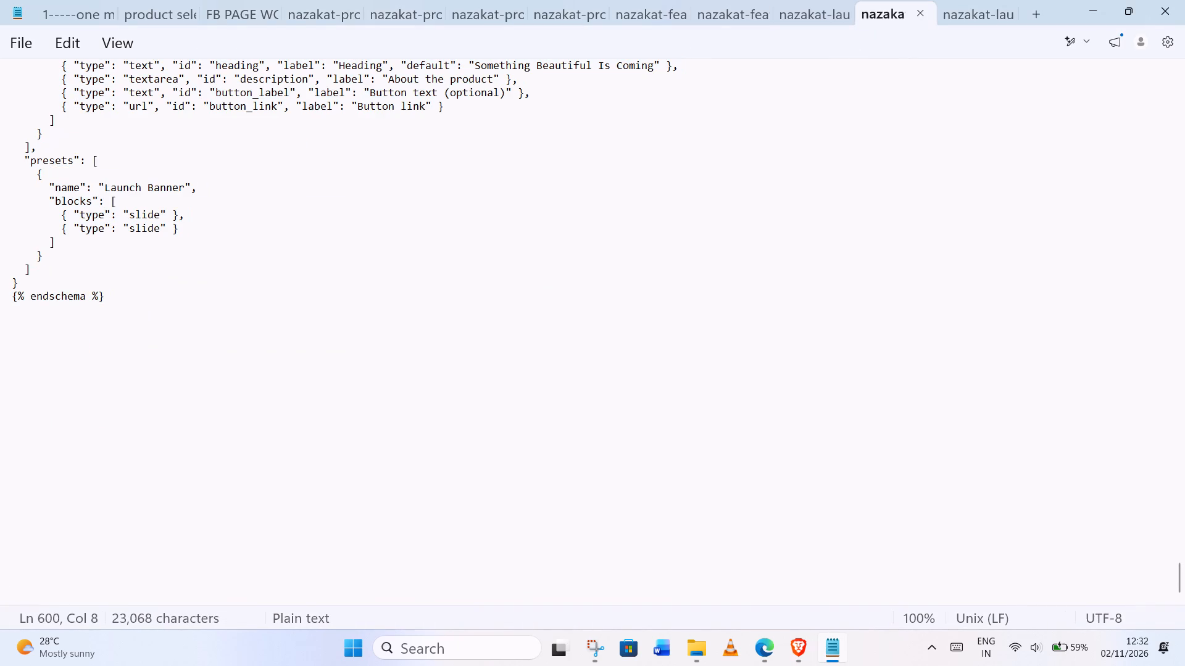
key(ctrl+a)
key(ctrl+c)
key(alt+Tab)
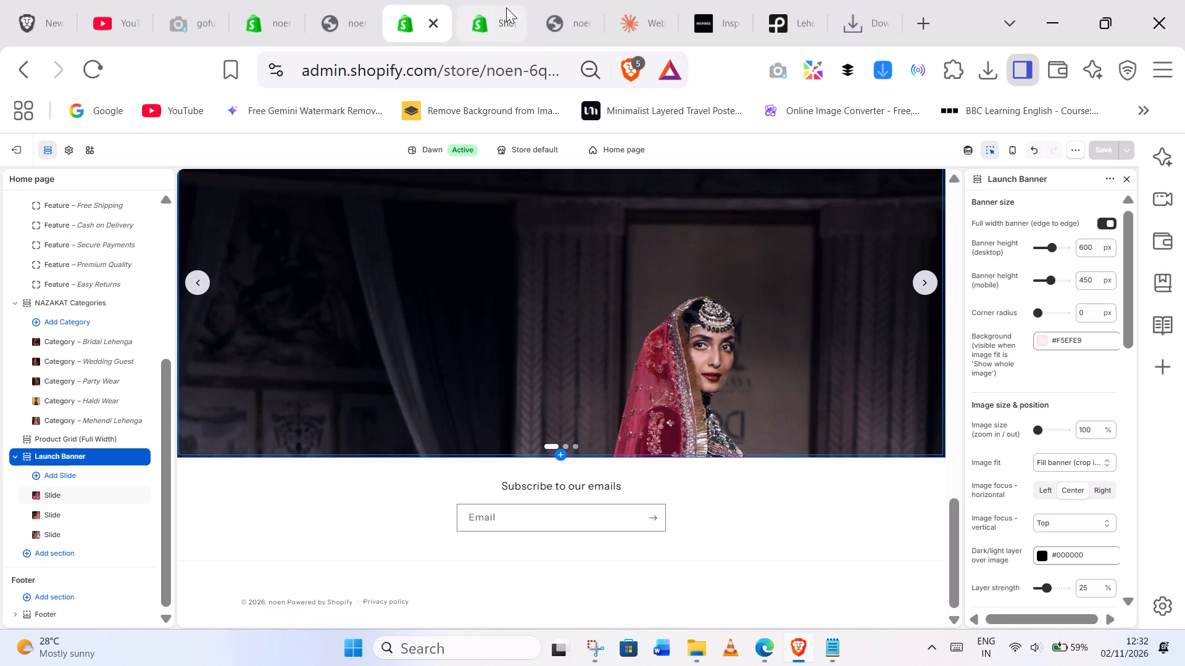
Replace all code in nazakat-launch-banner.liquid with the copied second version, save it, and check the banner in the theme editor preview.
click(500, 0)
click(464, 254)
key(ctrl+a)
key(ctrl+v)
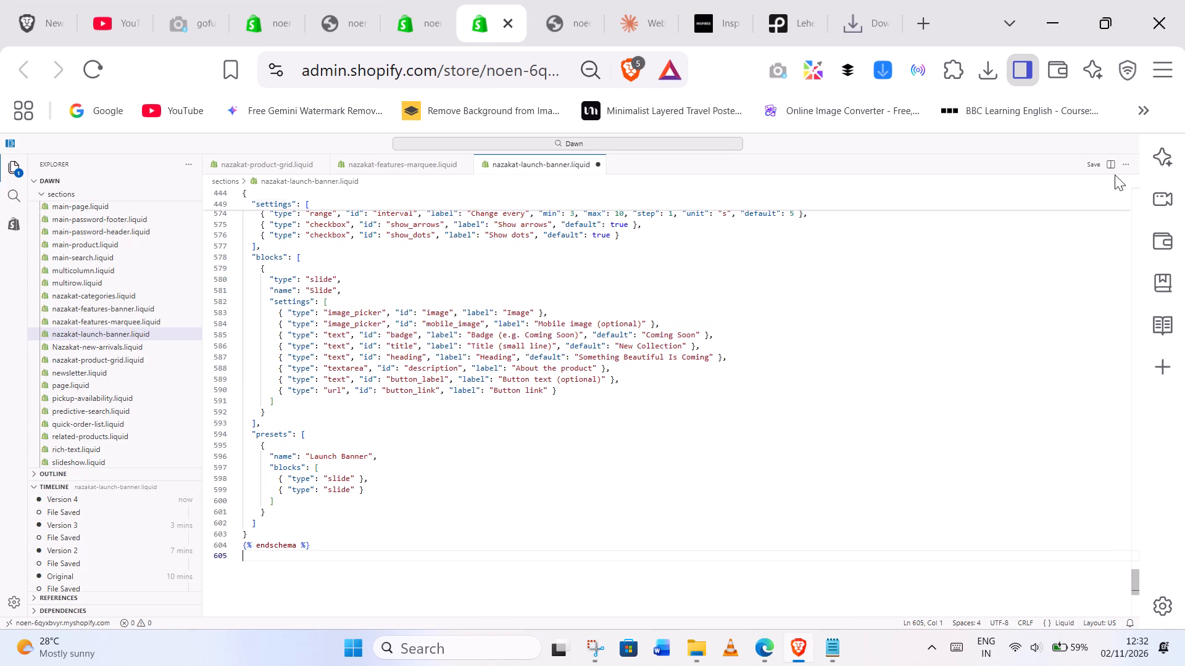
click(1099, 156)
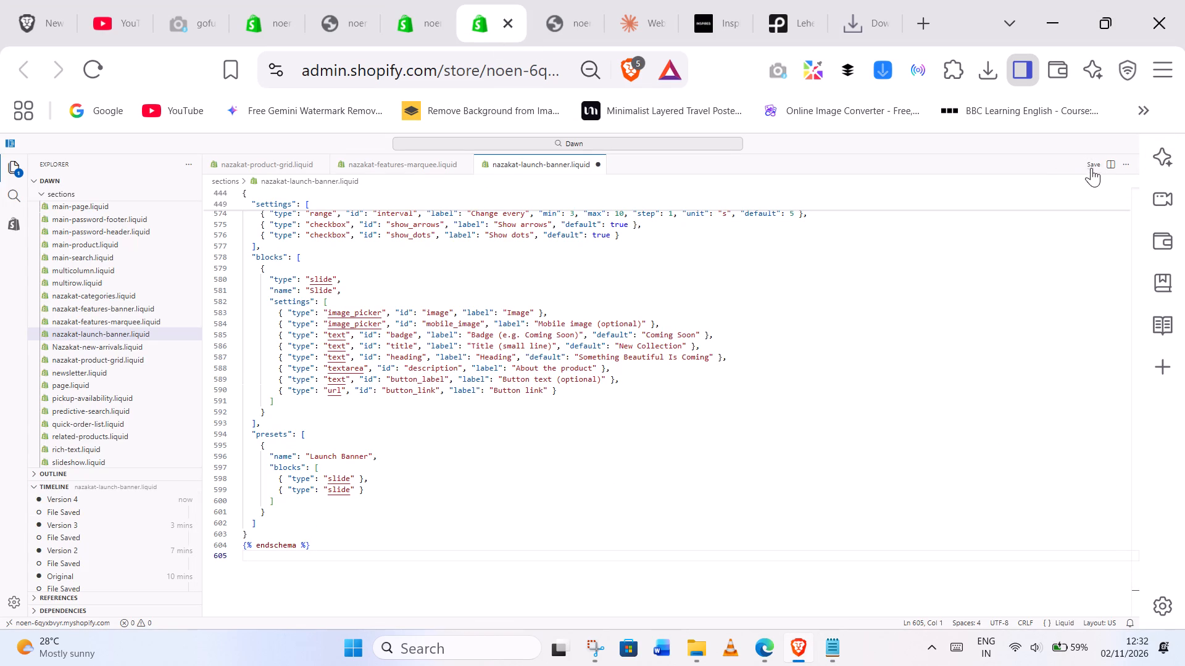
triple_click(1090, 169)
click(1090, 169)
click(442, 3)
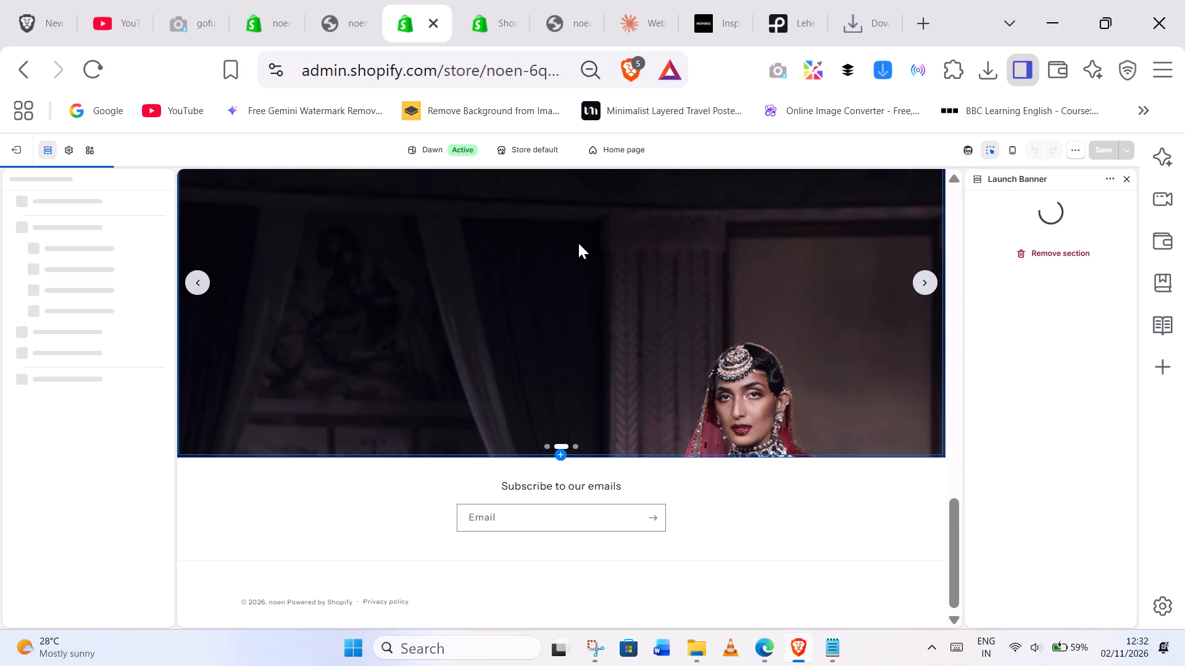
scroll(491, 337, up, 1)
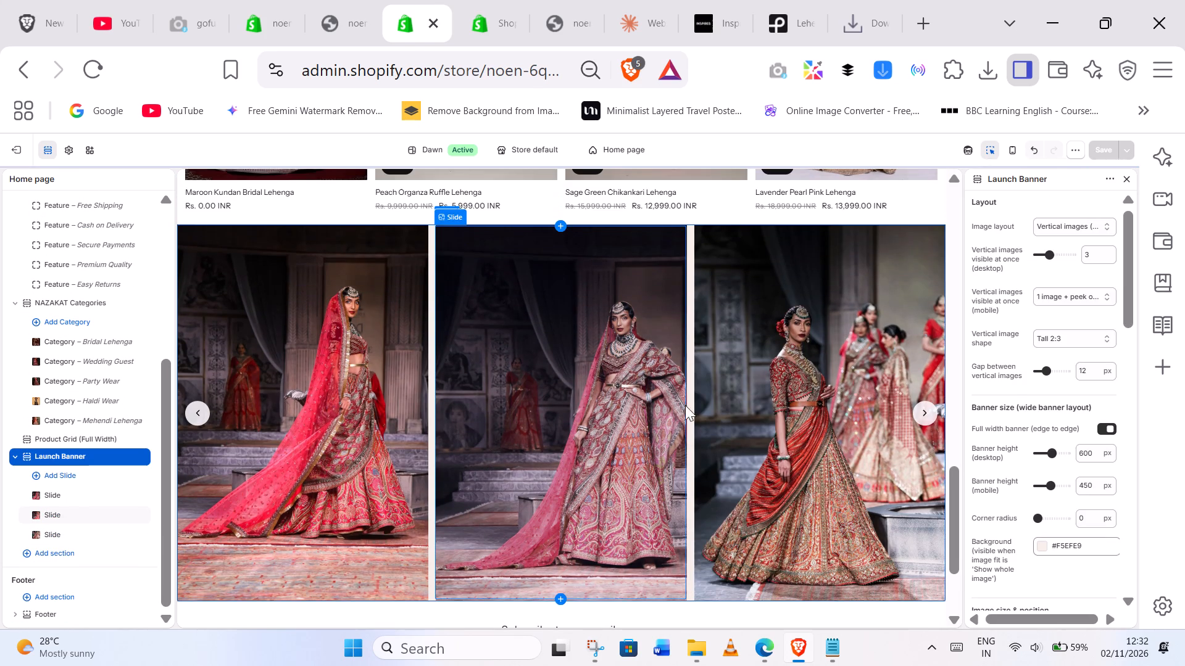
click(923, 412)
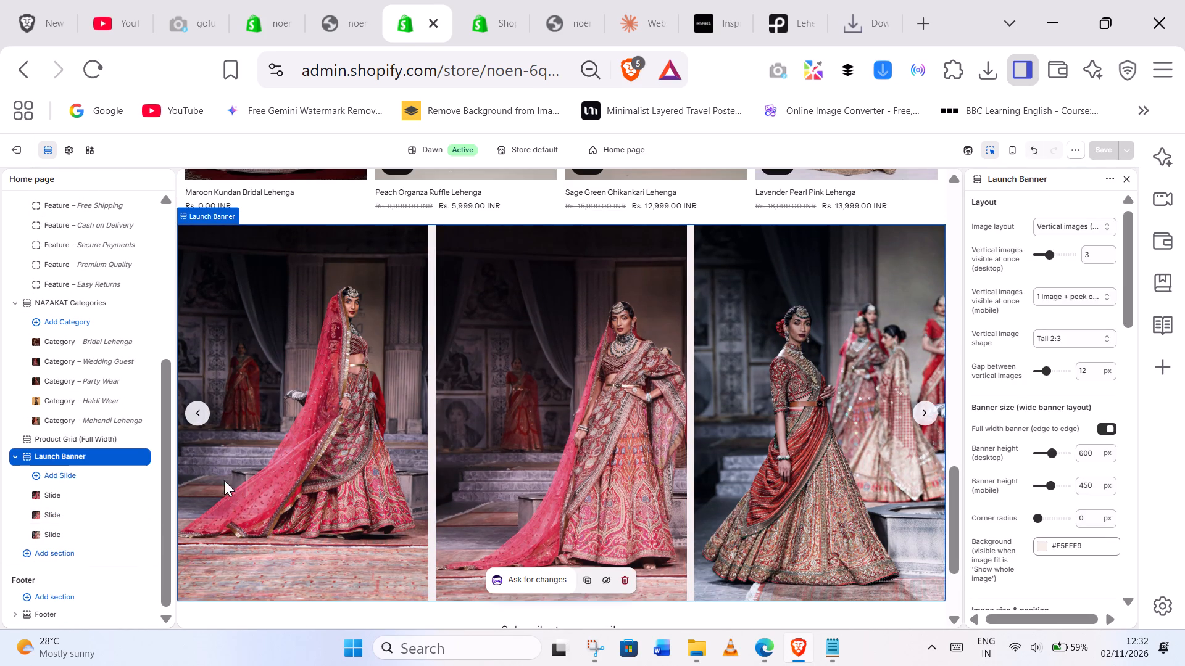
Add a new slide to the Launch Banner section and select it in the preview.
click(81, 475)
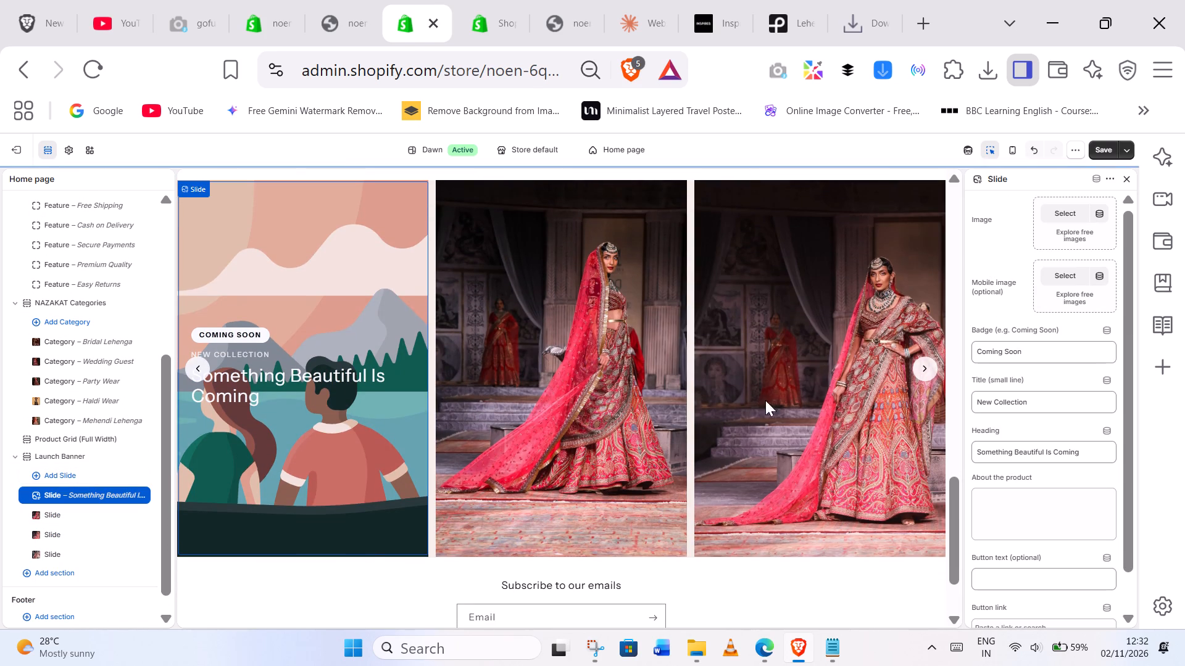
click(331, 286)
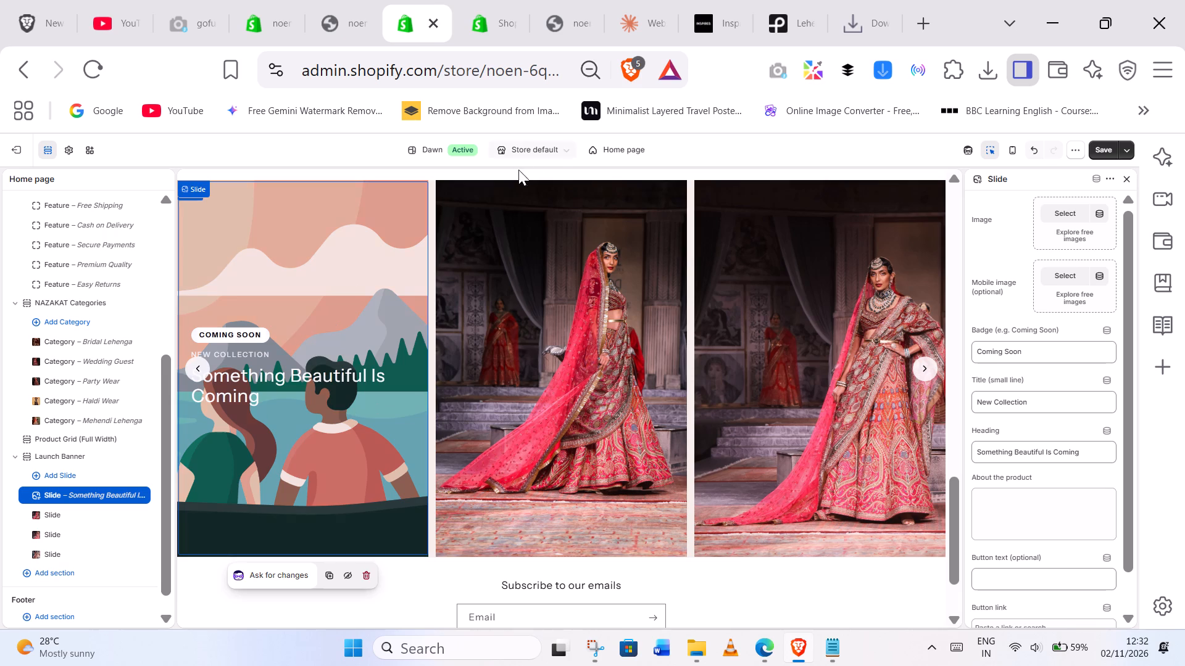
Switch to Pexels, browse the similar photos, and download the open pink bridal lehenga photo in Large 1920x2880 size.
click(778, 8)
scroll(658, 268, up, 6)
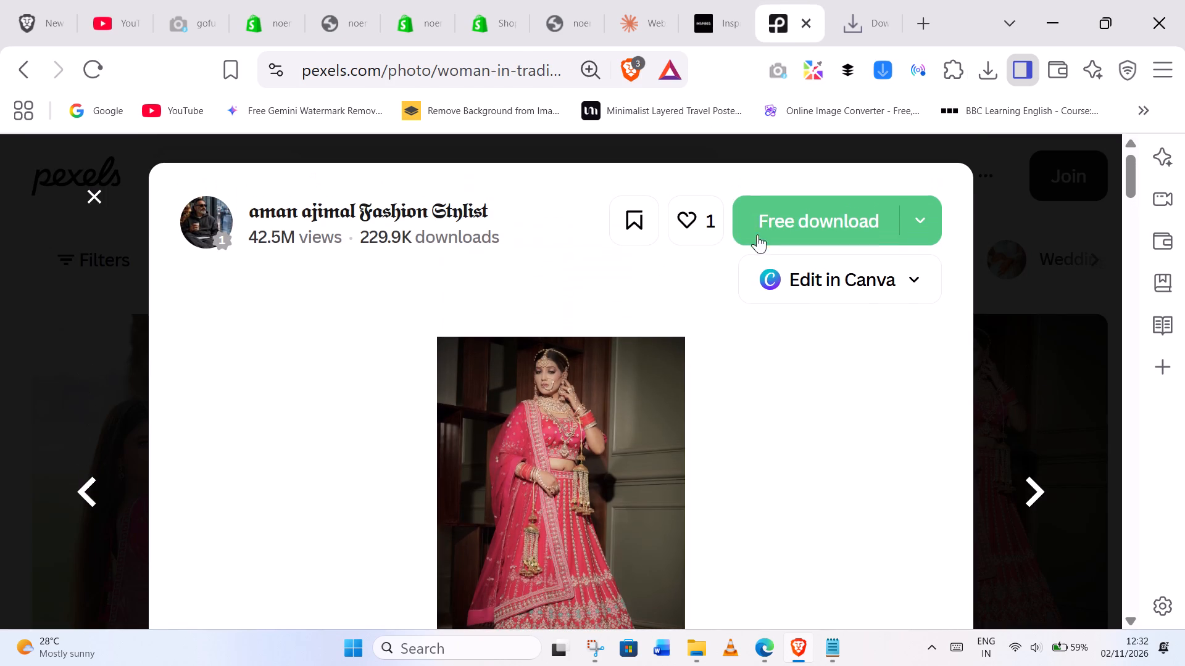
scroll(563, 336, down, 10)
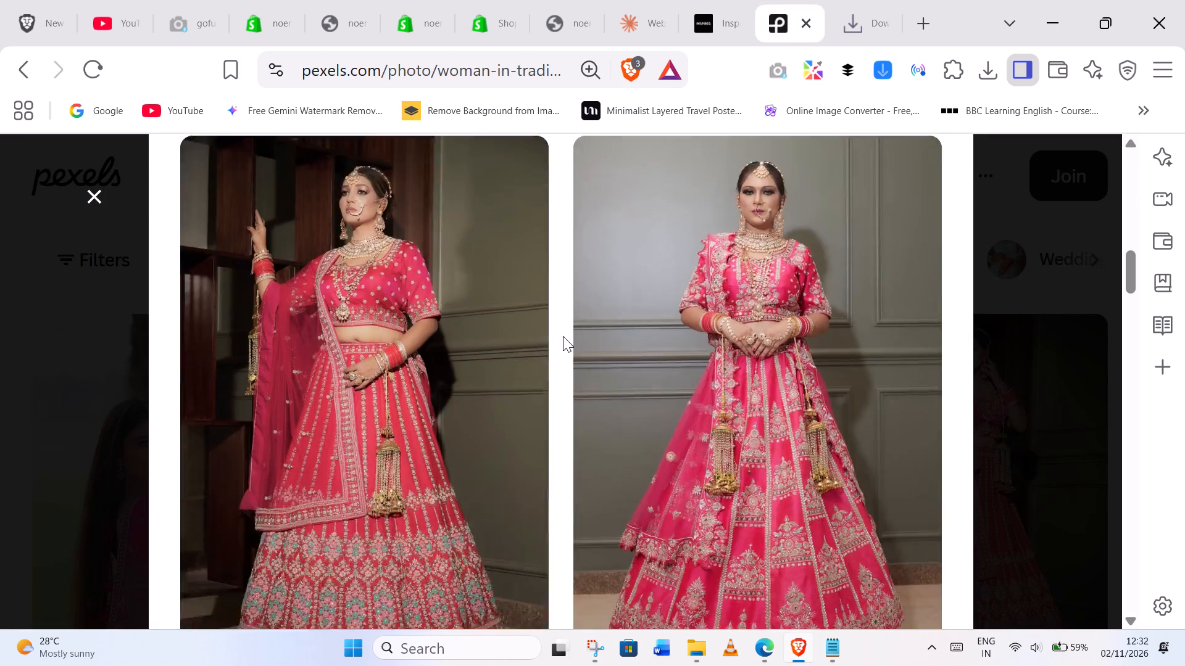
scroll(563, 336, down, 1)
scroll(563, 336, up, 3)
scroll(577, 330, down, 7)
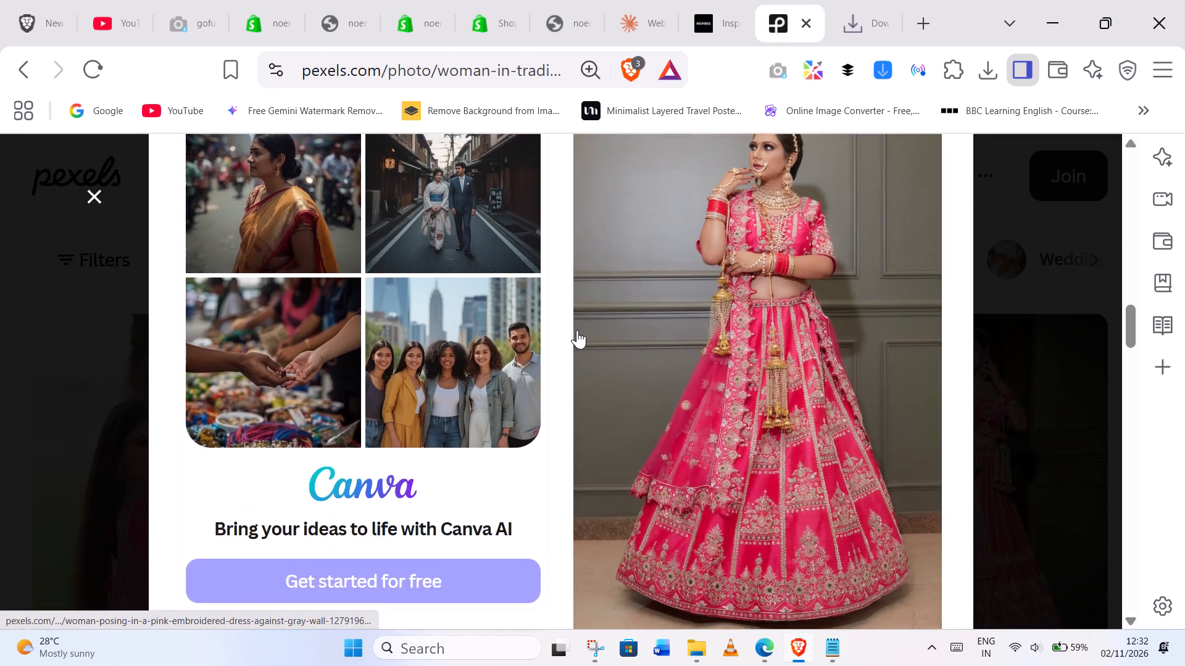
scroll(577, 330, up, 9)
scroll(557, 356, down, 2)
scroll(556, 358, up, 6)
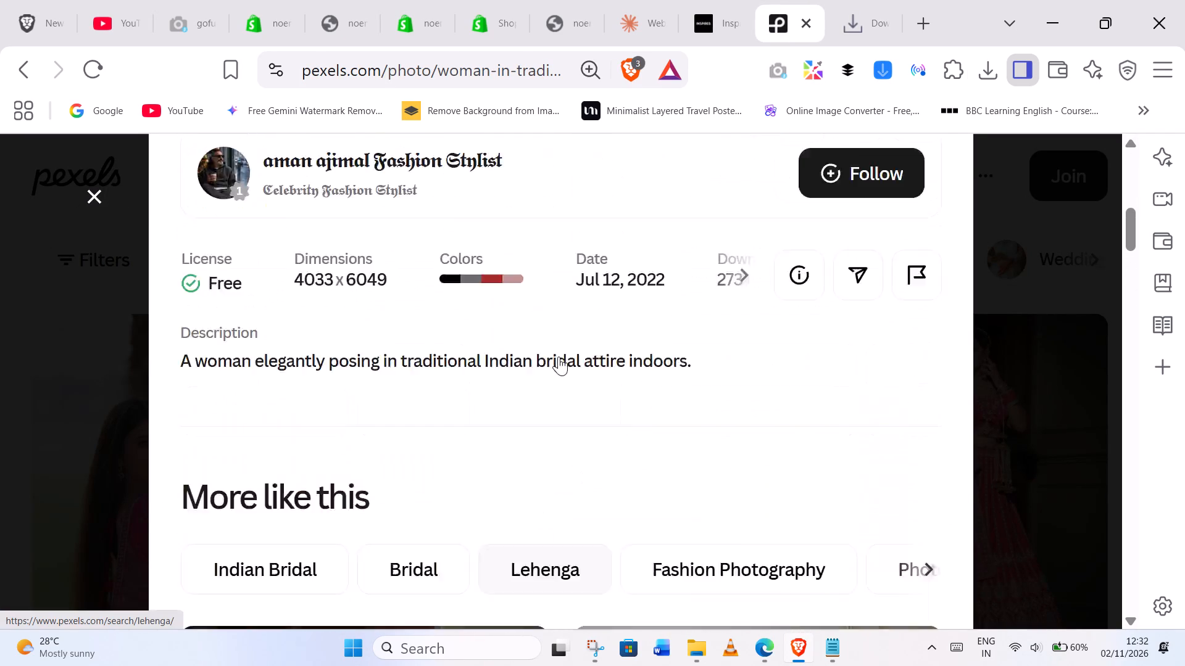
scroll(559, 356, up, 2)
click(913, 221)
click(773, 268)
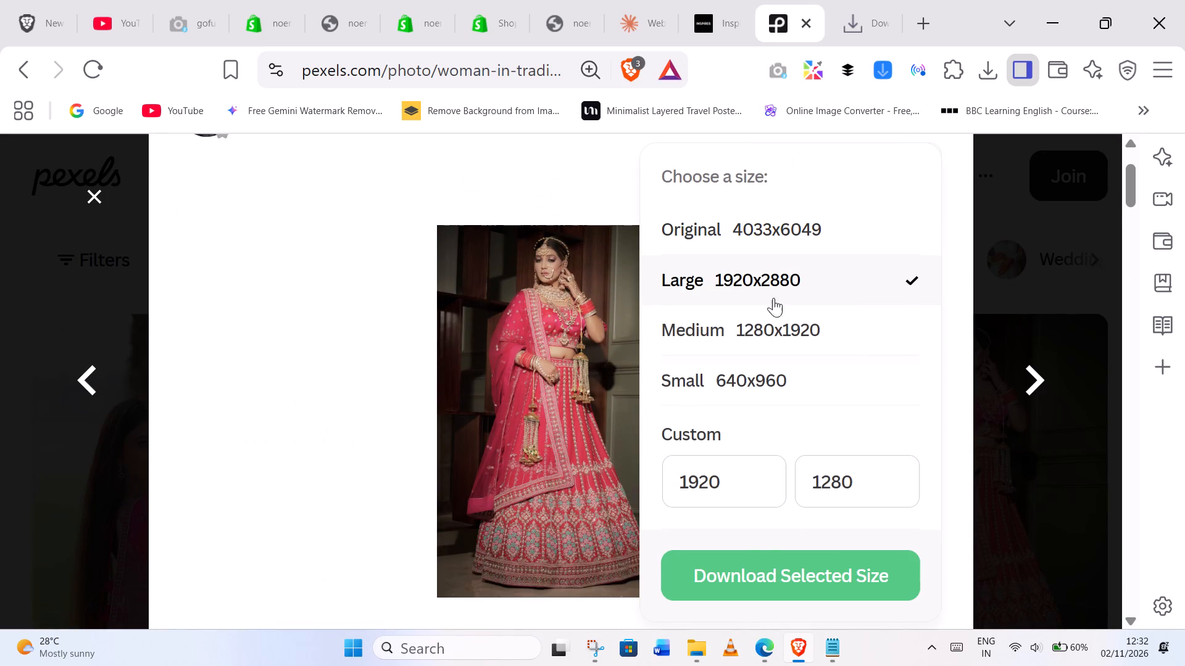
click(779, 574)
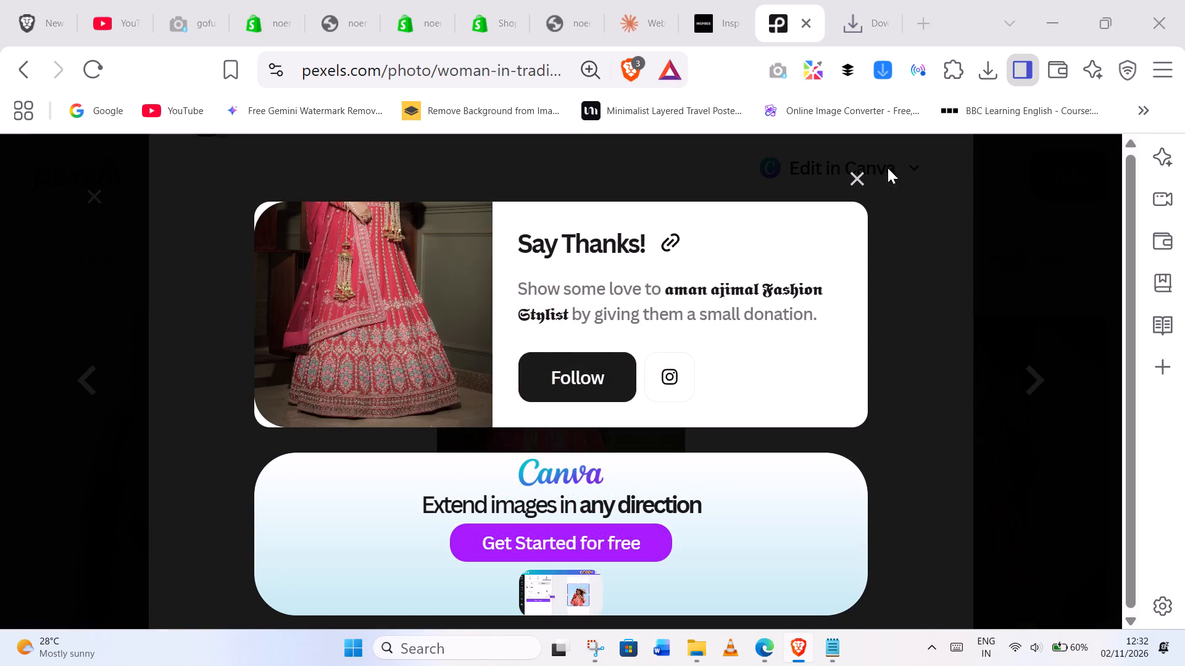
click(973, 596)
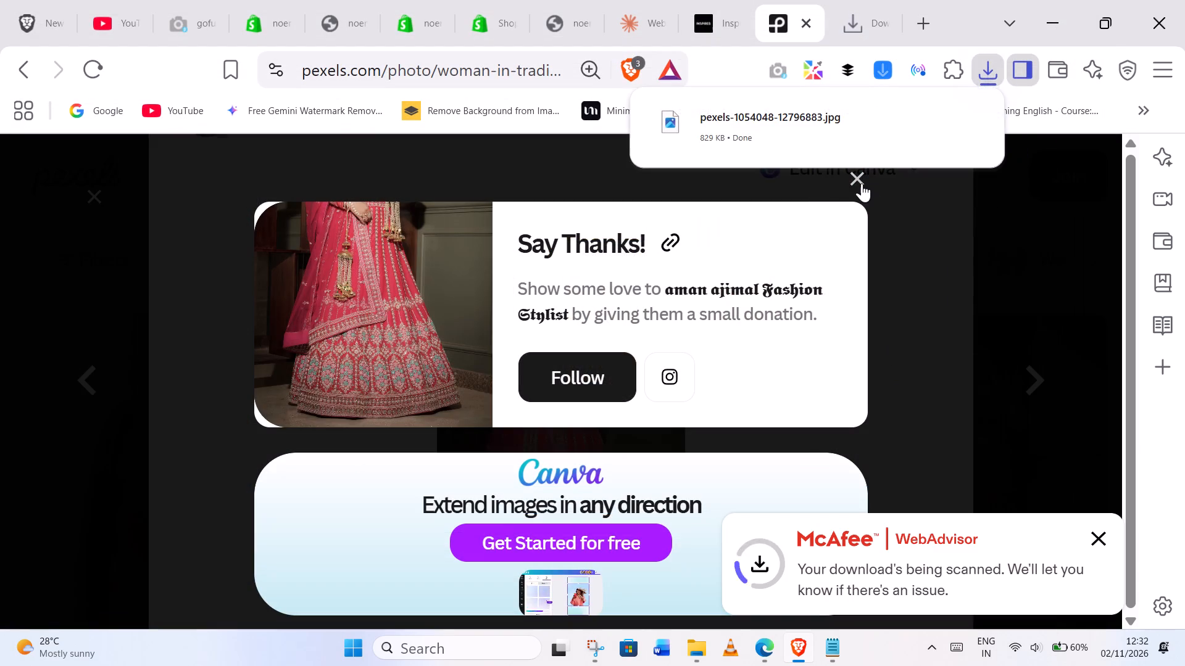
click(860, 183)
Open the similar photo of the bride resting her hand on the wooden shelf and download it in Large 1920x2880 size.
scroll(704, 319, down, 7)
click(389, 421)
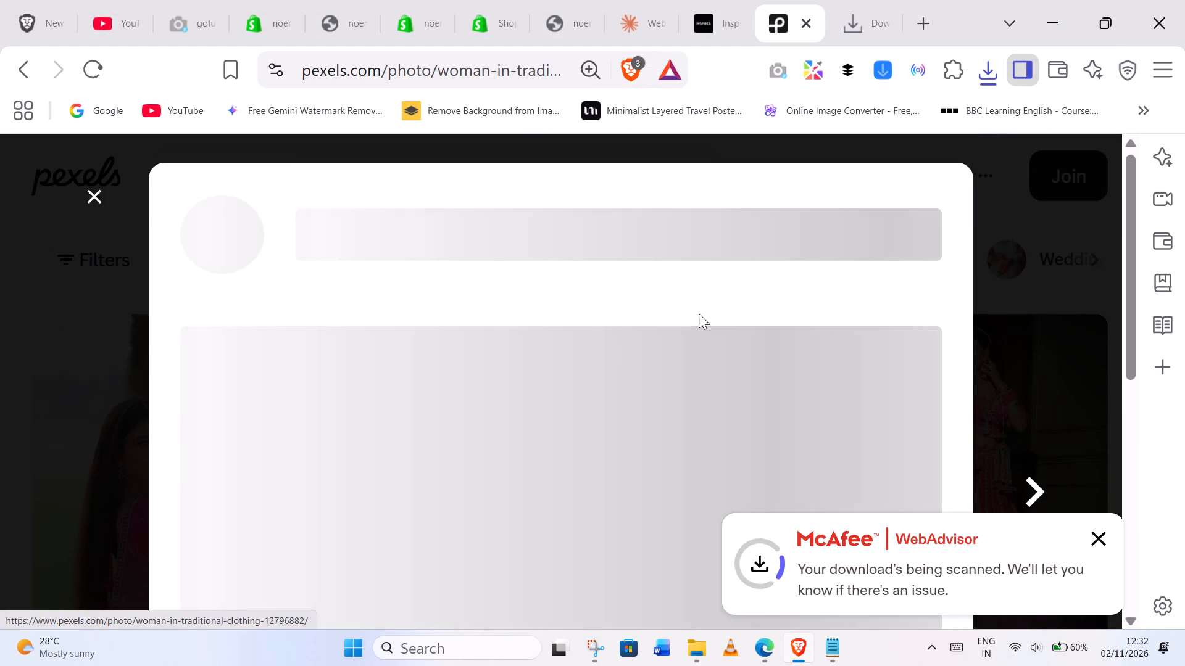
click(918, 231)
click(784, 274)
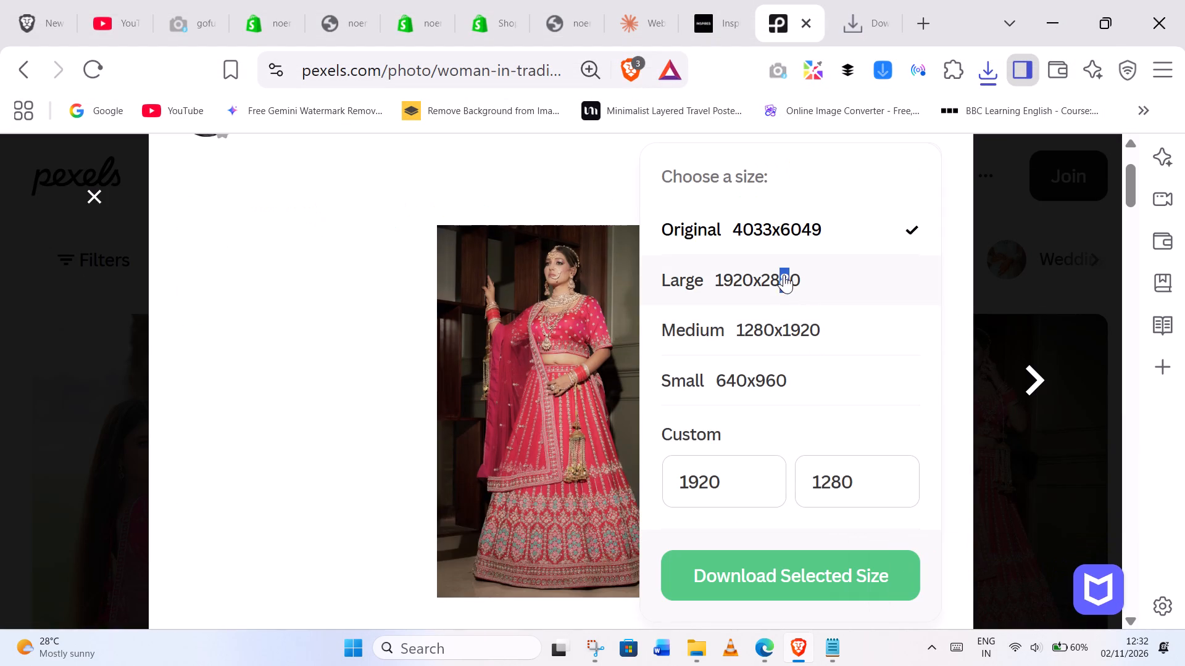
click(771, 578)
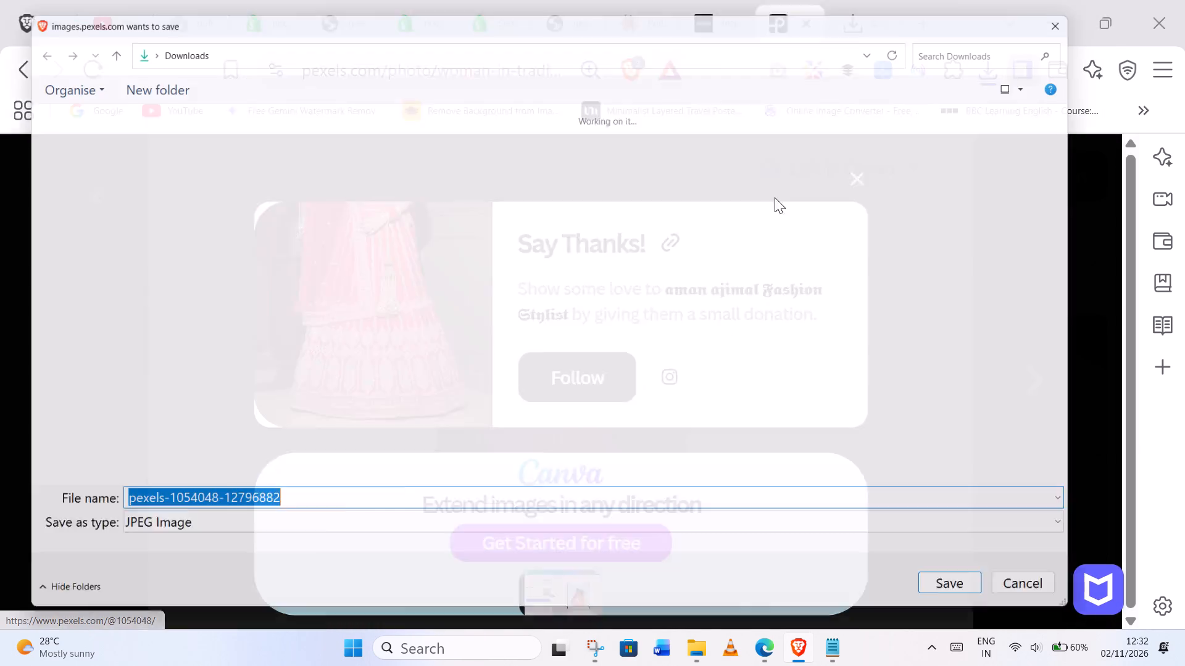
click(961, 595)
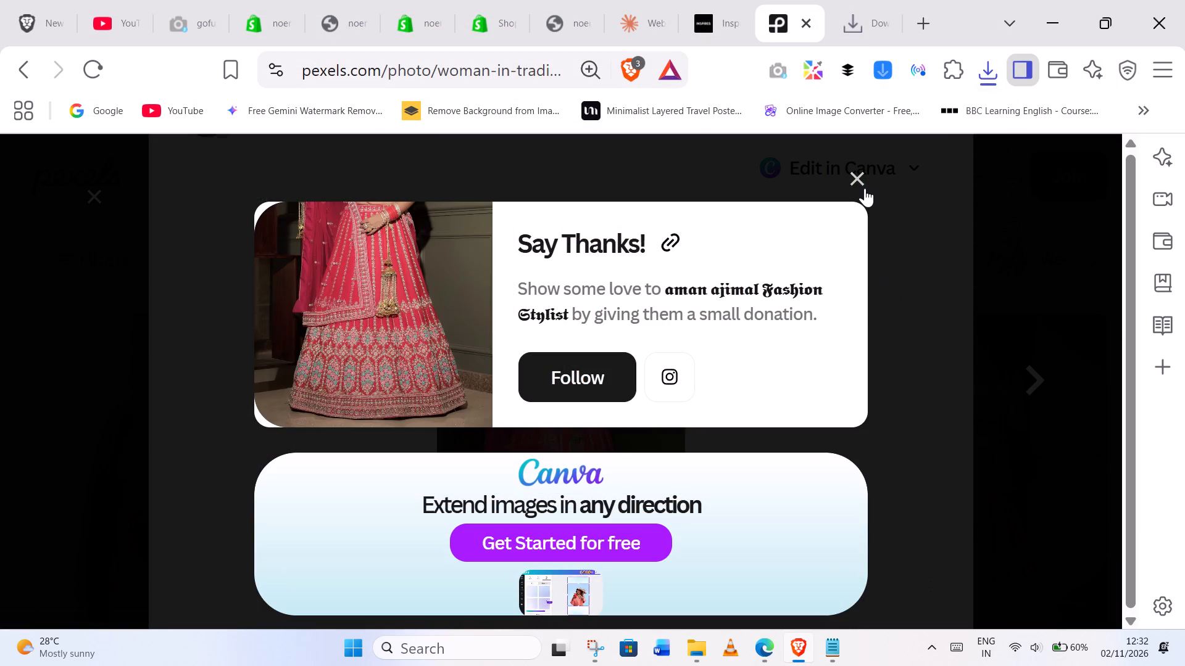
click(862, 178)
Open the related photo of the pink-lehenga bride with her hand near her face and download it in Large 1920x2880 size.
scroll(744, 286, down, 8)
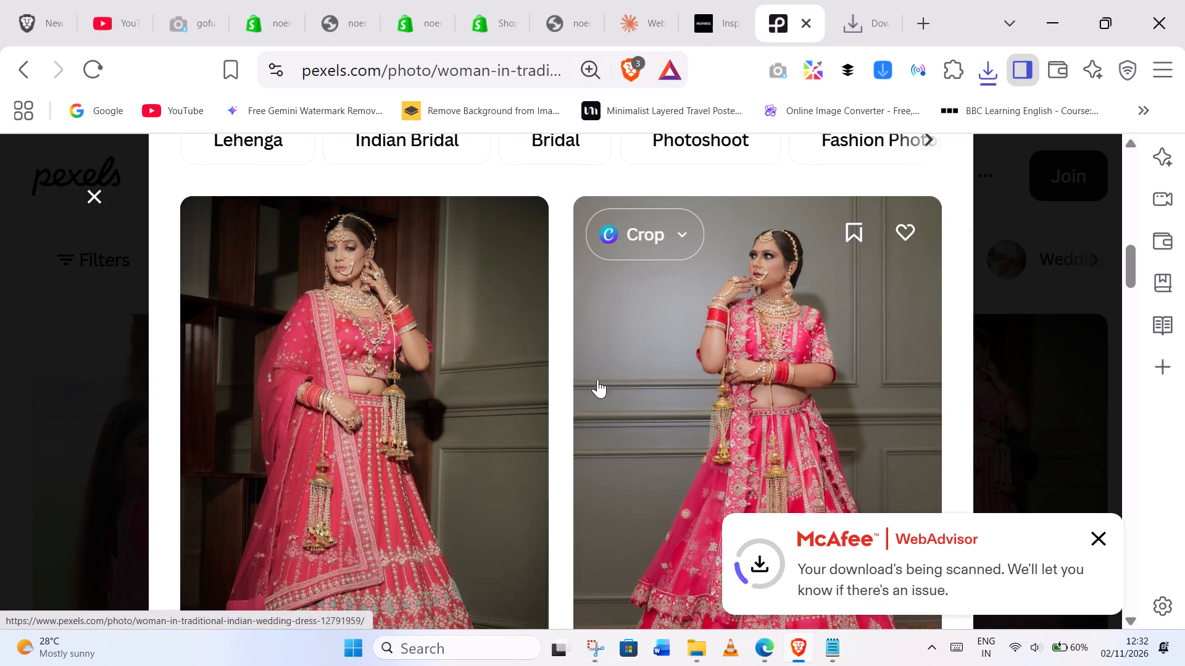
click(370, 398)
click(918, 220)
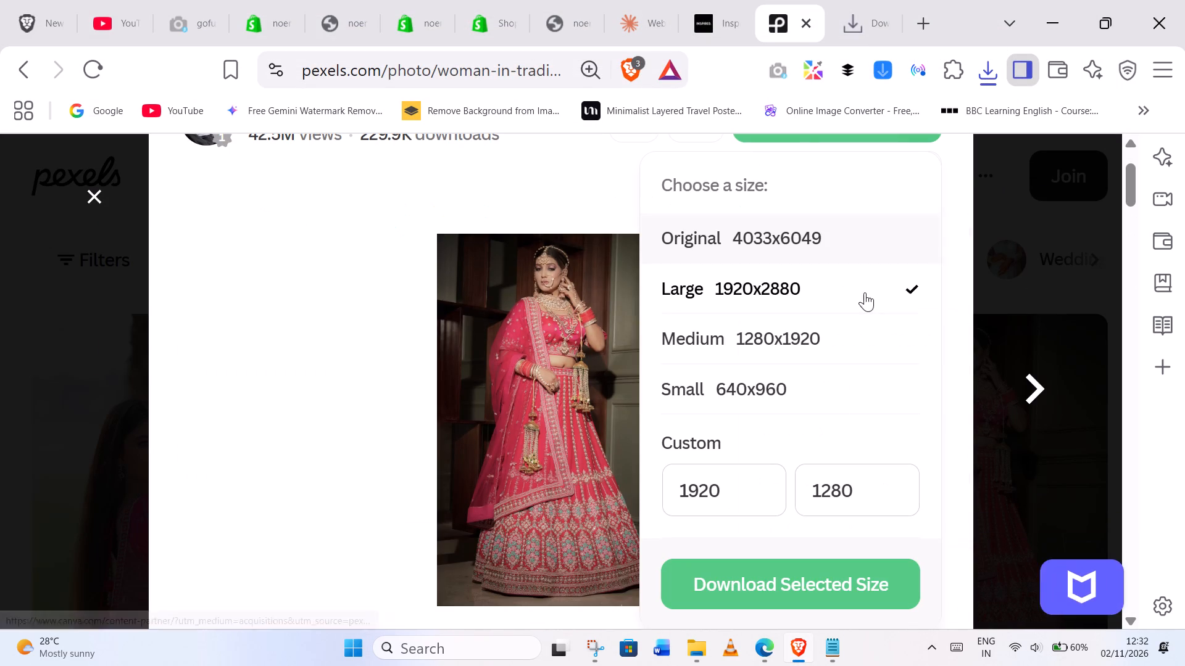
click(799, 314)
click(812, 300)
click(798, 574)
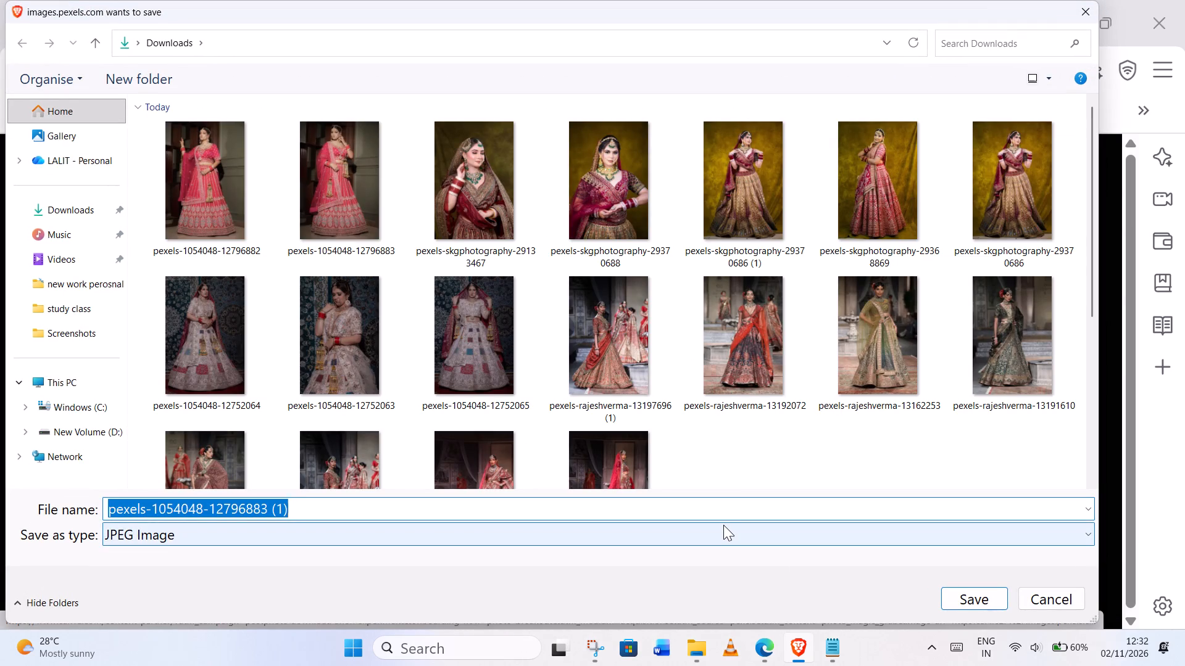
click(997, 601)
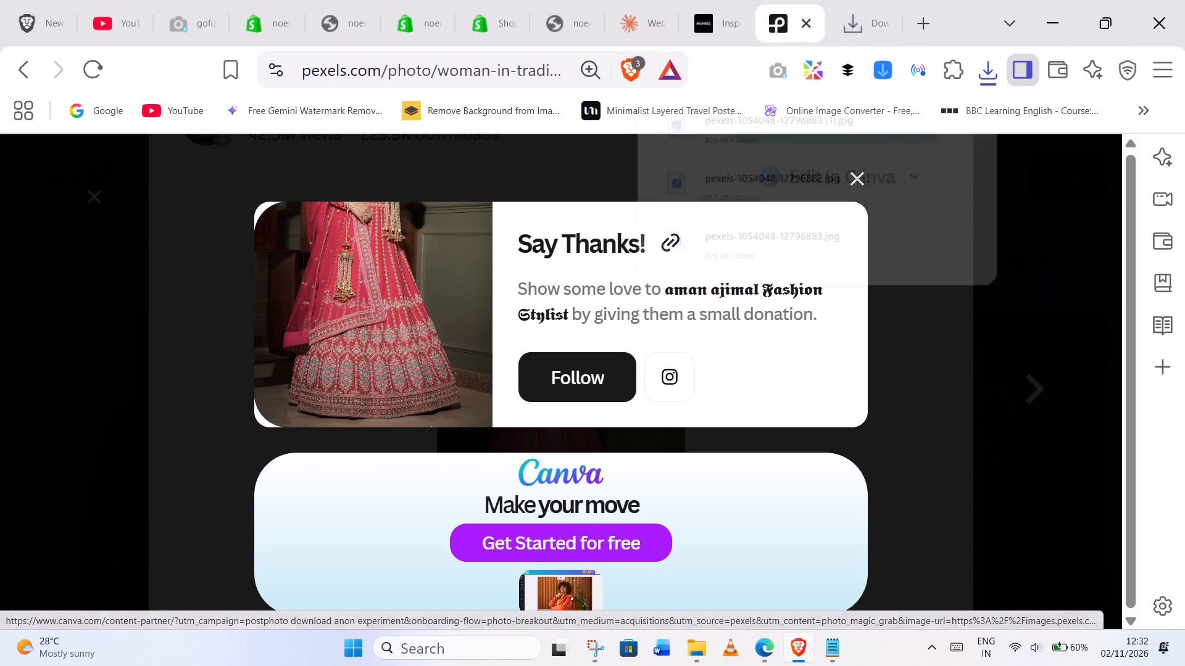
click(930, 347)
Find the photo of the bride in a pink lehenga with clasped hands against a gray wall and download it in Large 1920x2880 size.
scroll(644, 310, down, 6)
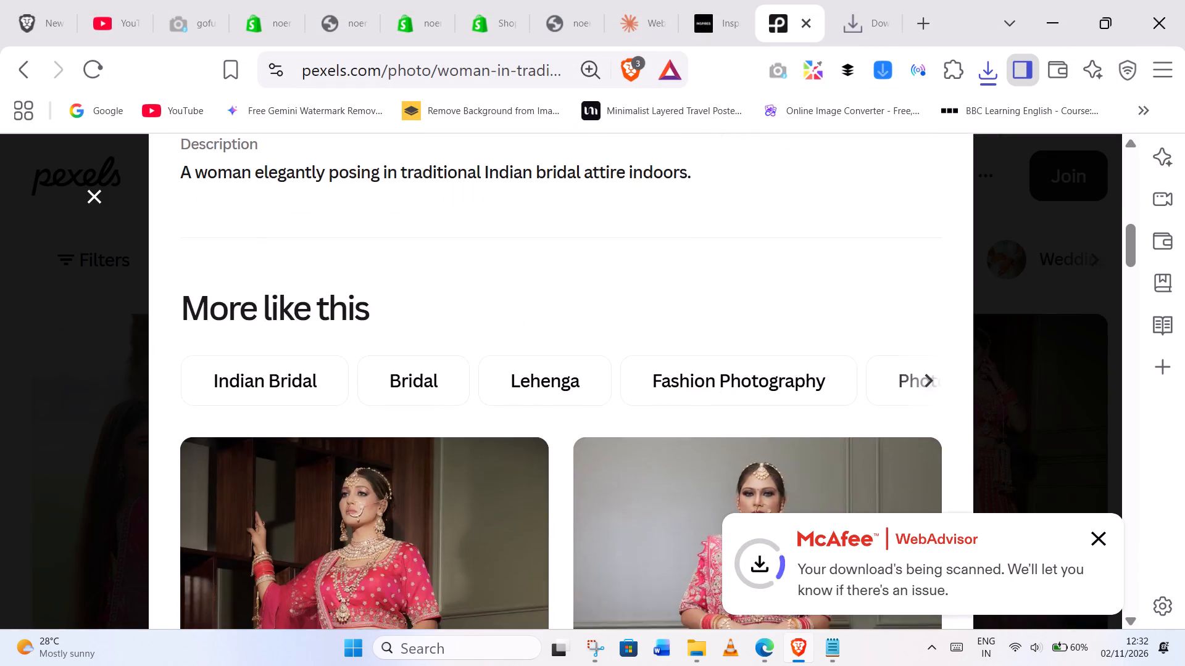
scroll(635, 319, down, 6)
scroll(677, 362, down, 4)
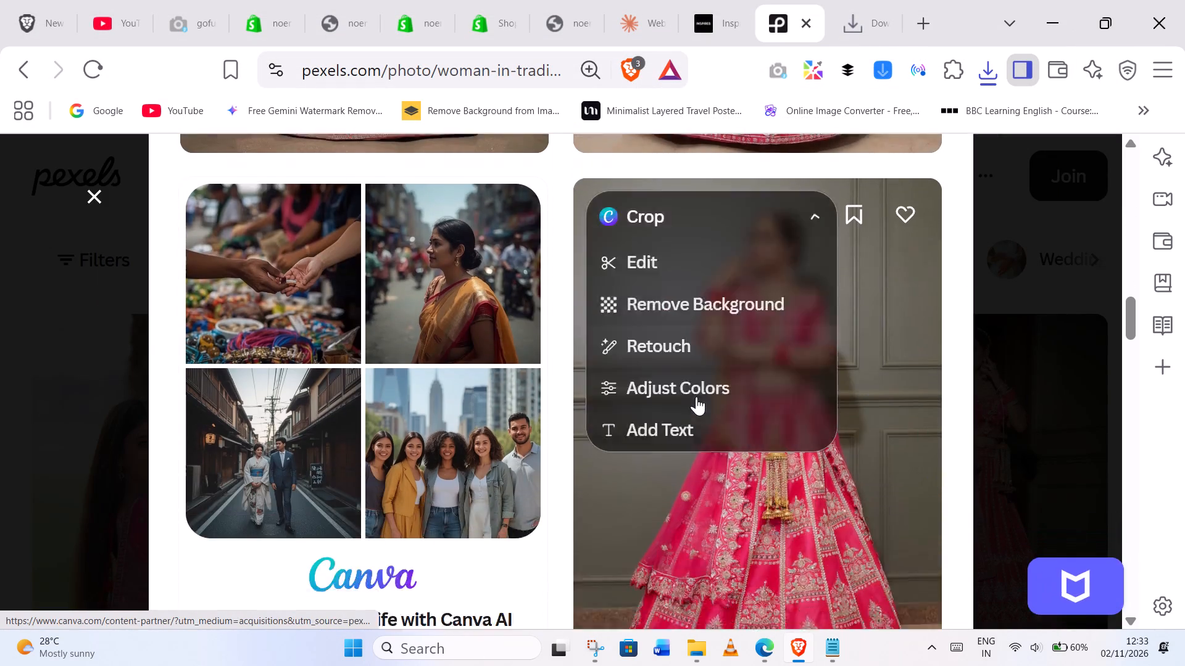
scroll(696, 397, down, 3)
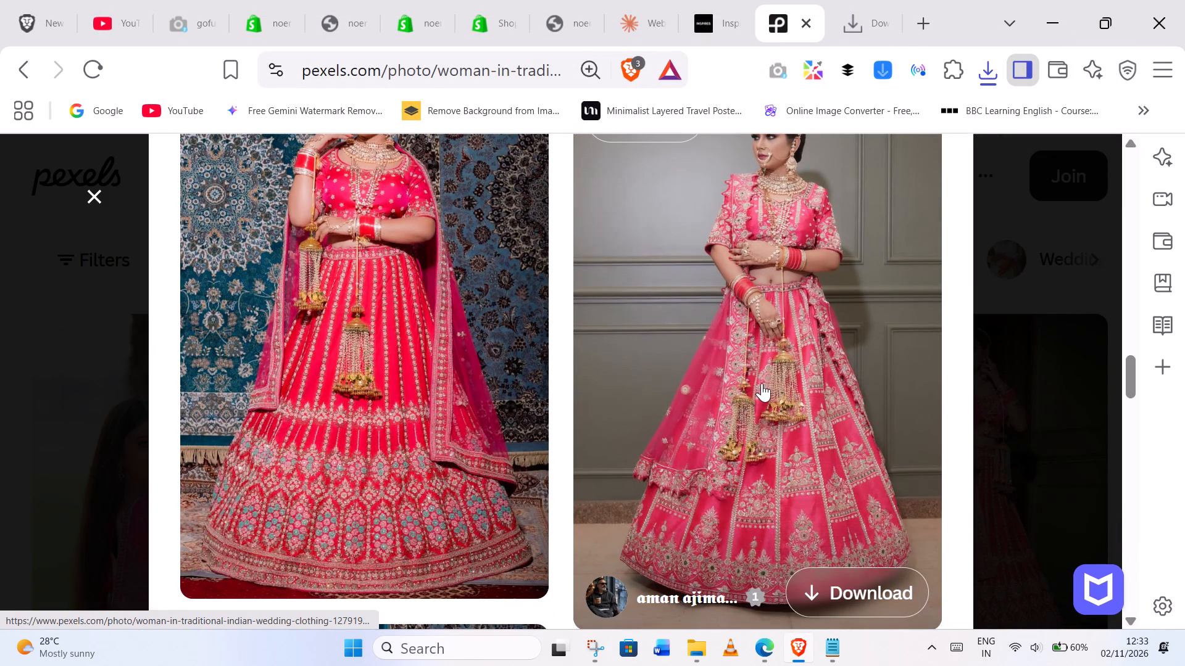
click(773, 378)
click(921, 213)
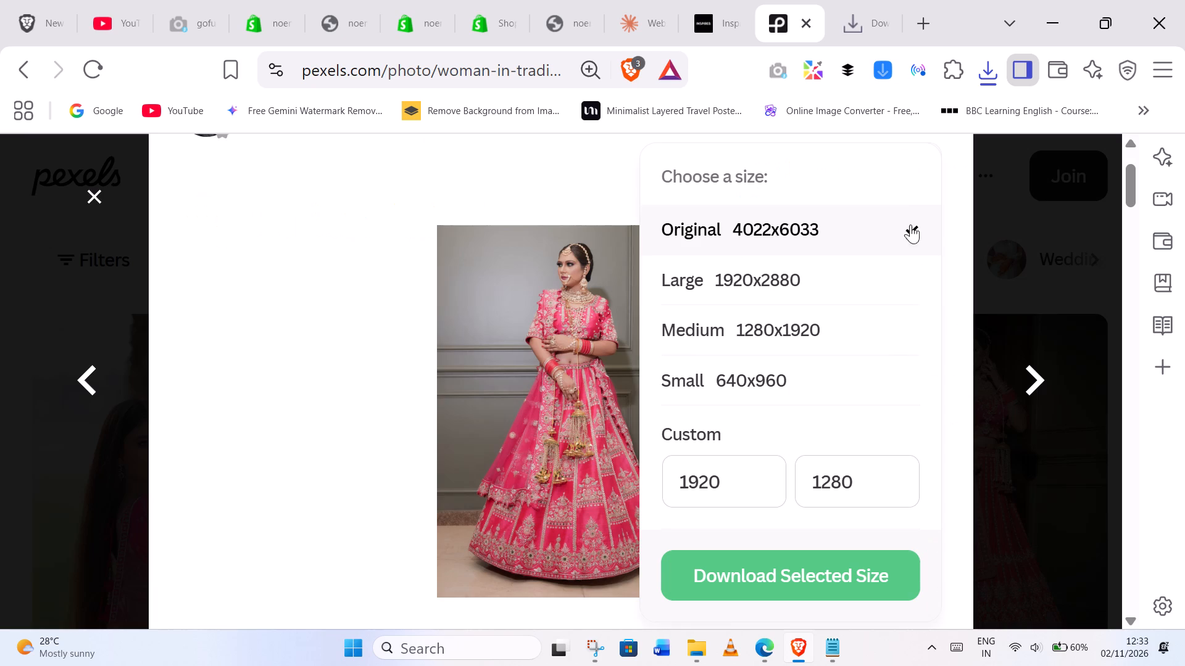
click(822, 292)
click(796, 571)
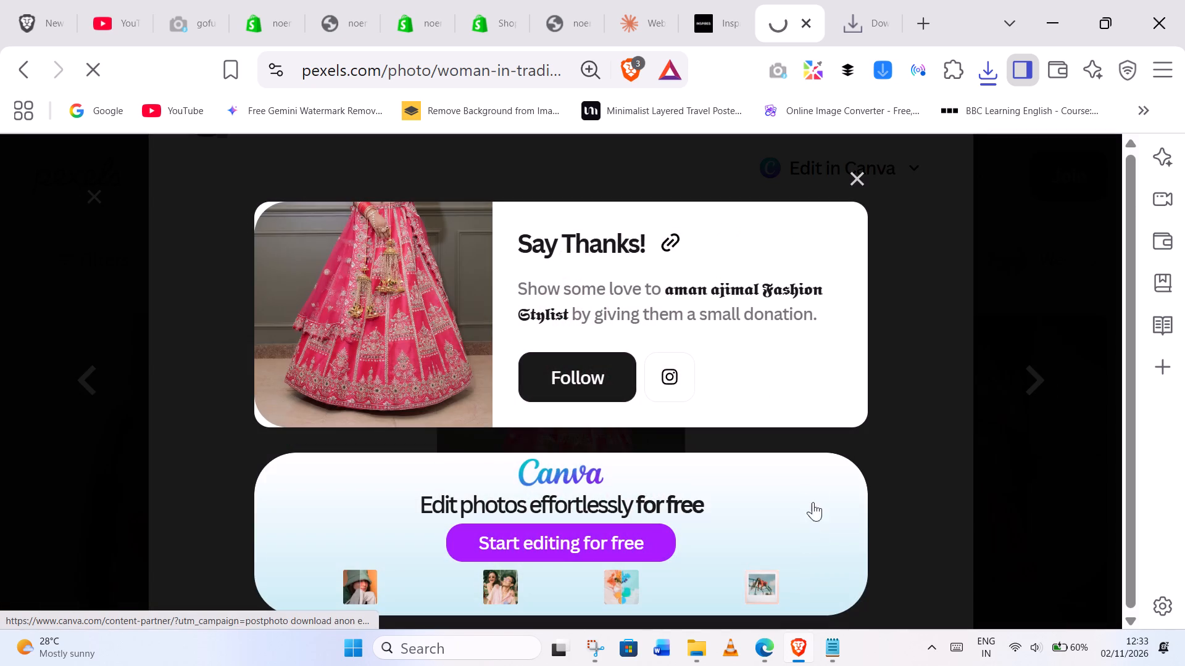
click(976, 609)
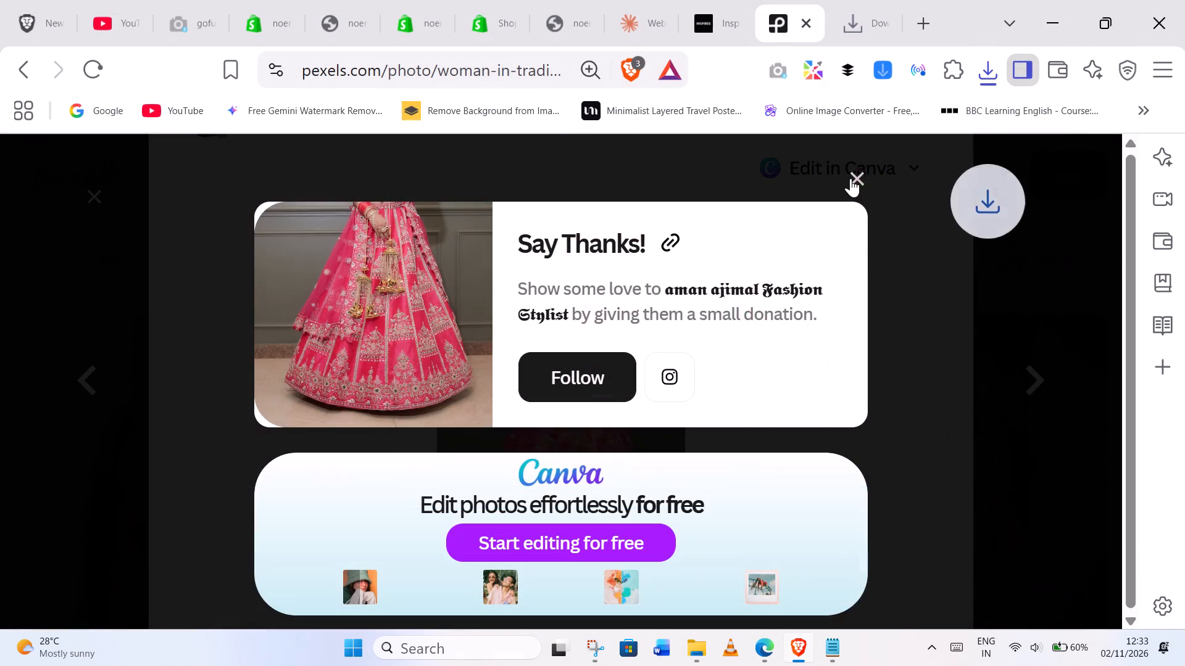
click(860, 181)
Close the photo, return to the Pexels lehenga search results, and look over more photos.
click(107, 189)
click(98, 192)
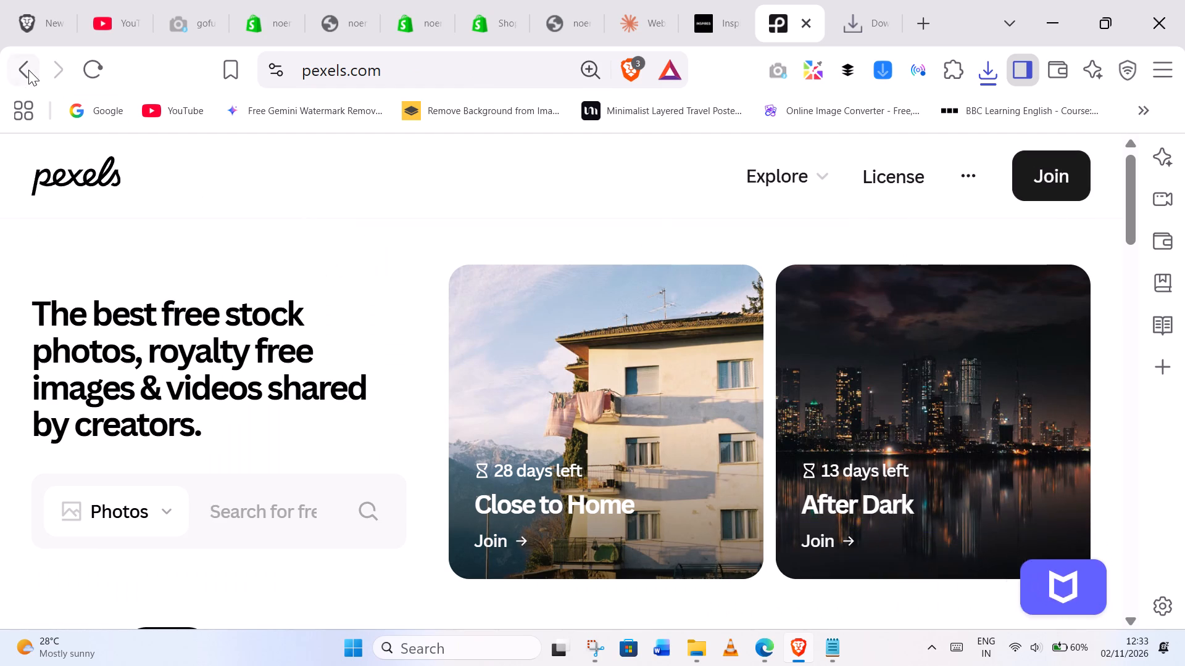
click(28, 70)
scroll(345, 323, down, 4)
scroll(381, 312, up, 3)
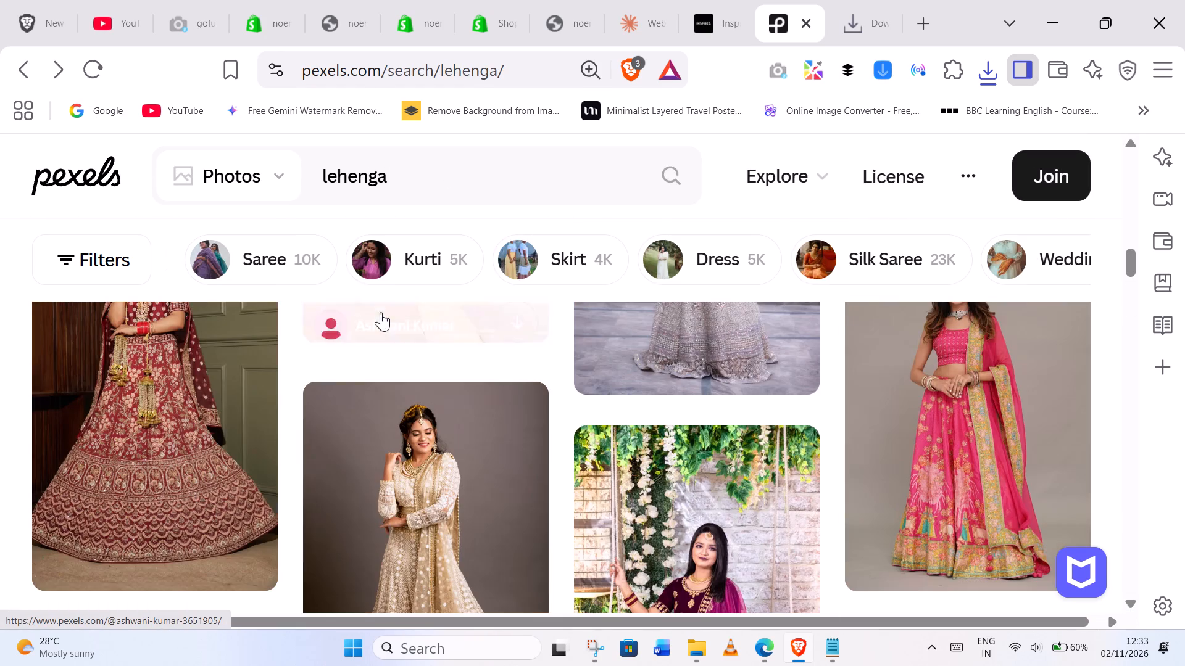
scroll(381, 366, down, 2)
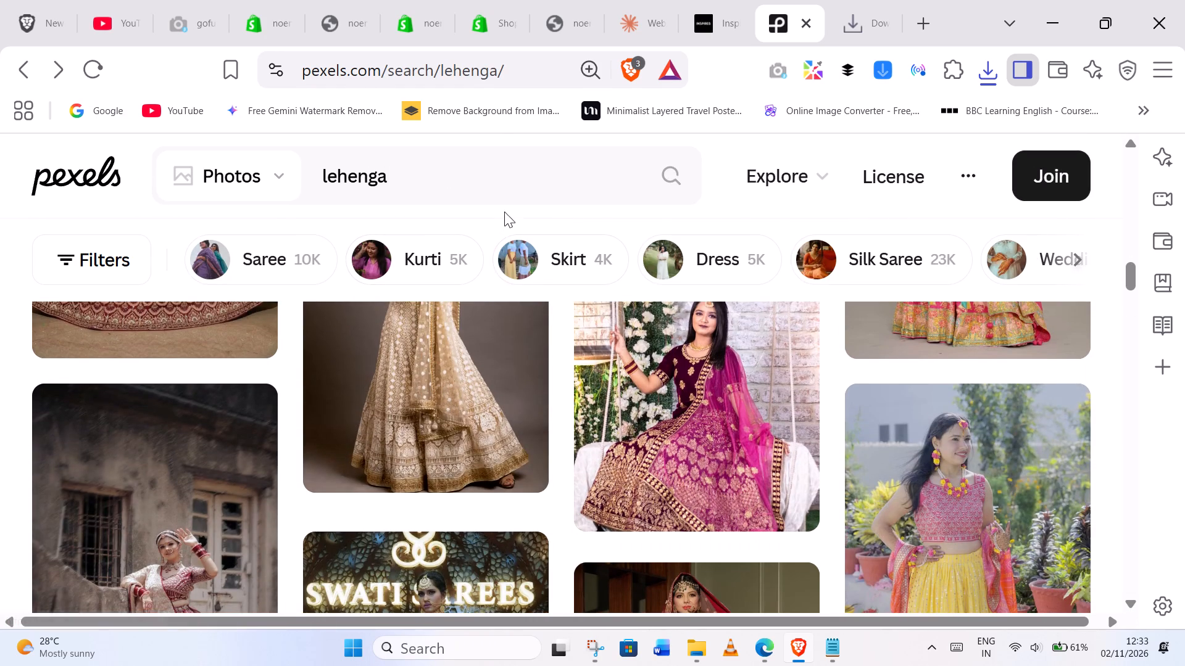
Return to the Shopify theme editor and select the imageless Launch Banner slide headed Something Beautiful Is Coming.
click(491, 0)
click(445, 0)
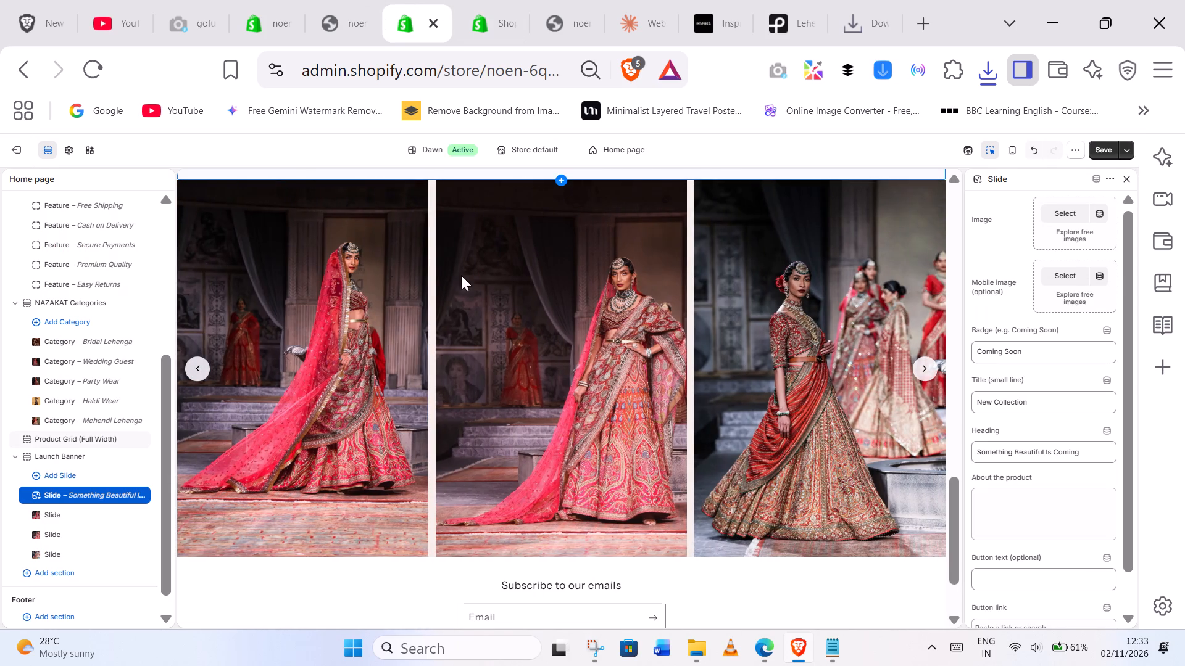
click(206, 372)
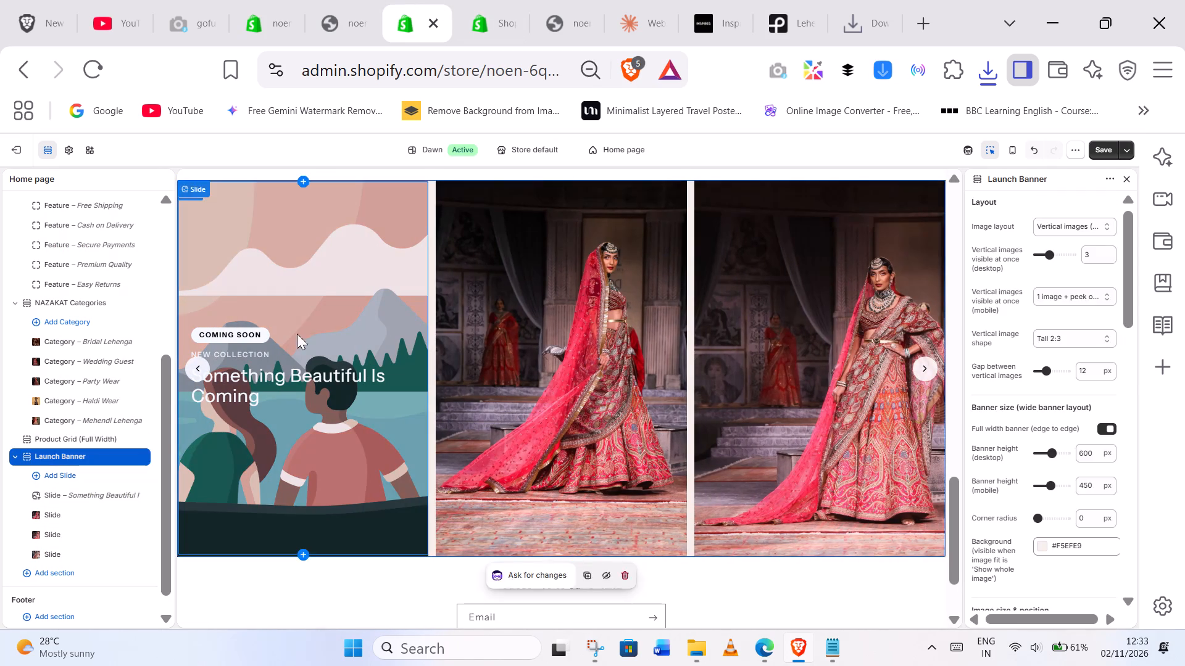
click(300, 318)
click(1065, 222)
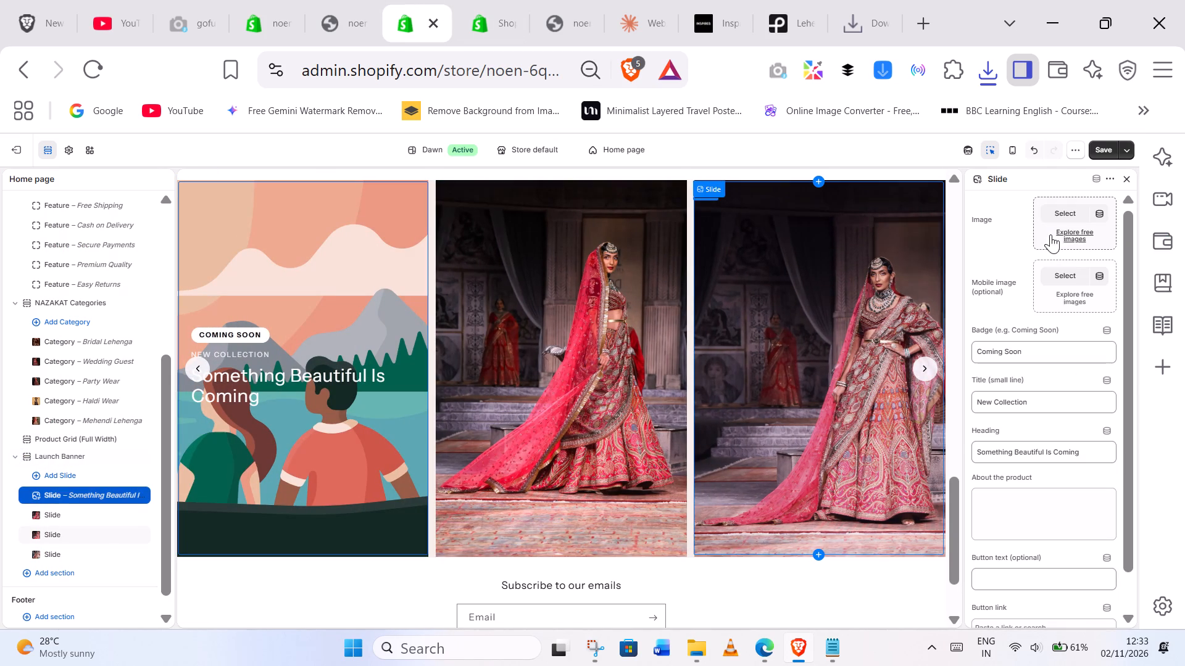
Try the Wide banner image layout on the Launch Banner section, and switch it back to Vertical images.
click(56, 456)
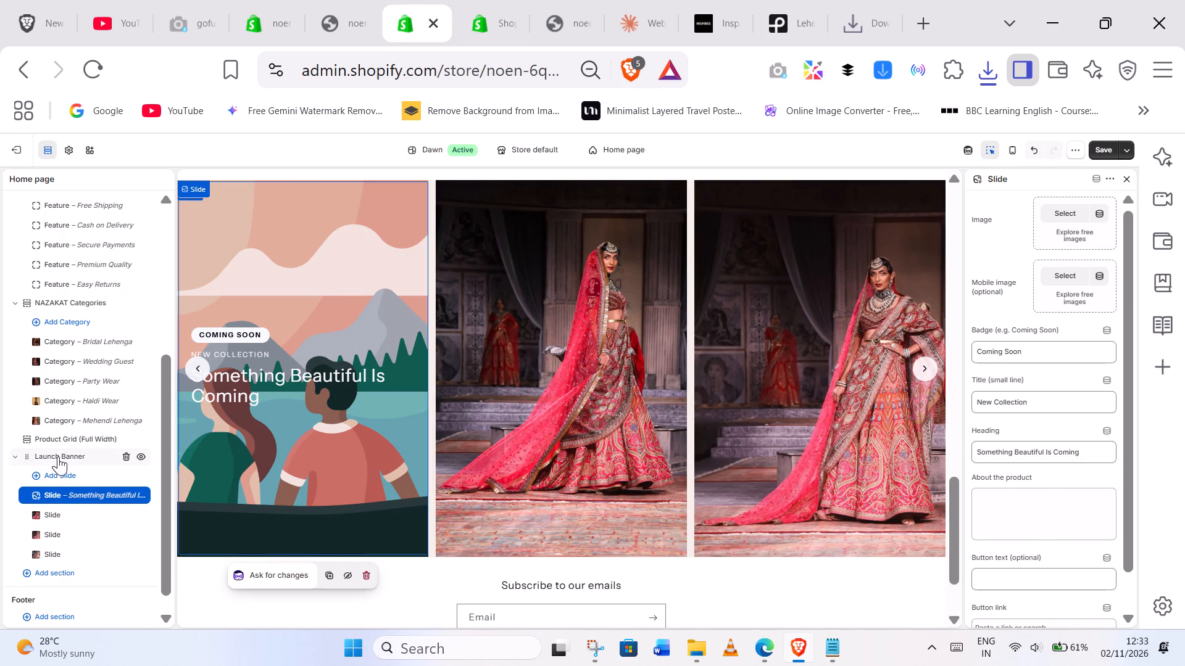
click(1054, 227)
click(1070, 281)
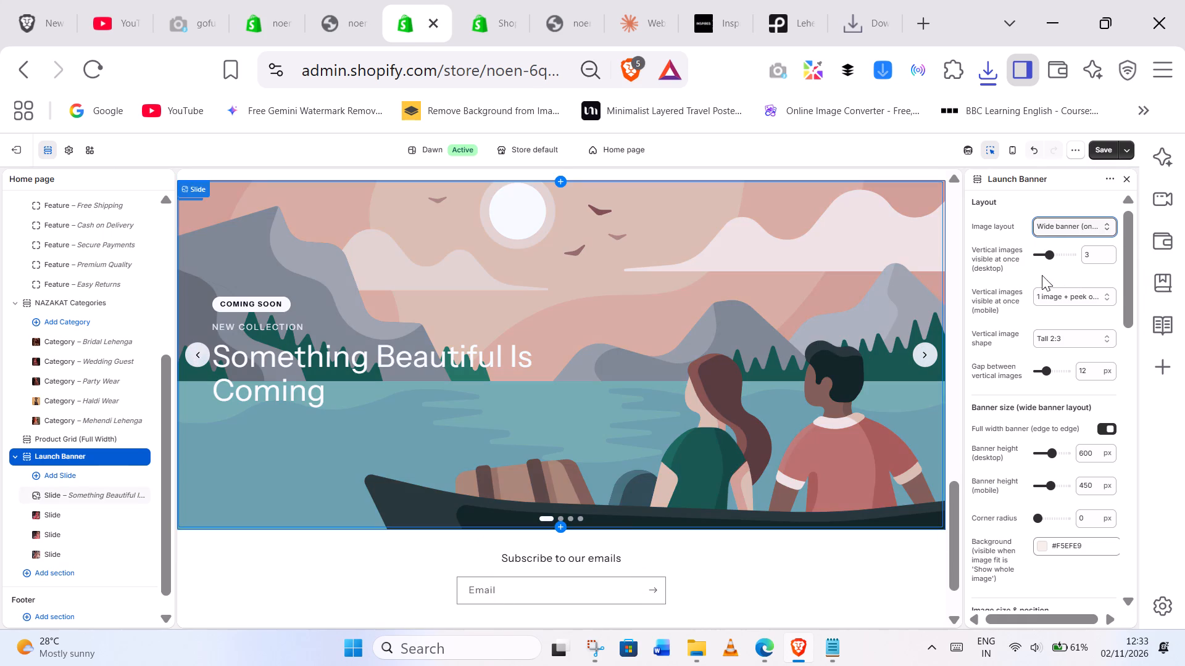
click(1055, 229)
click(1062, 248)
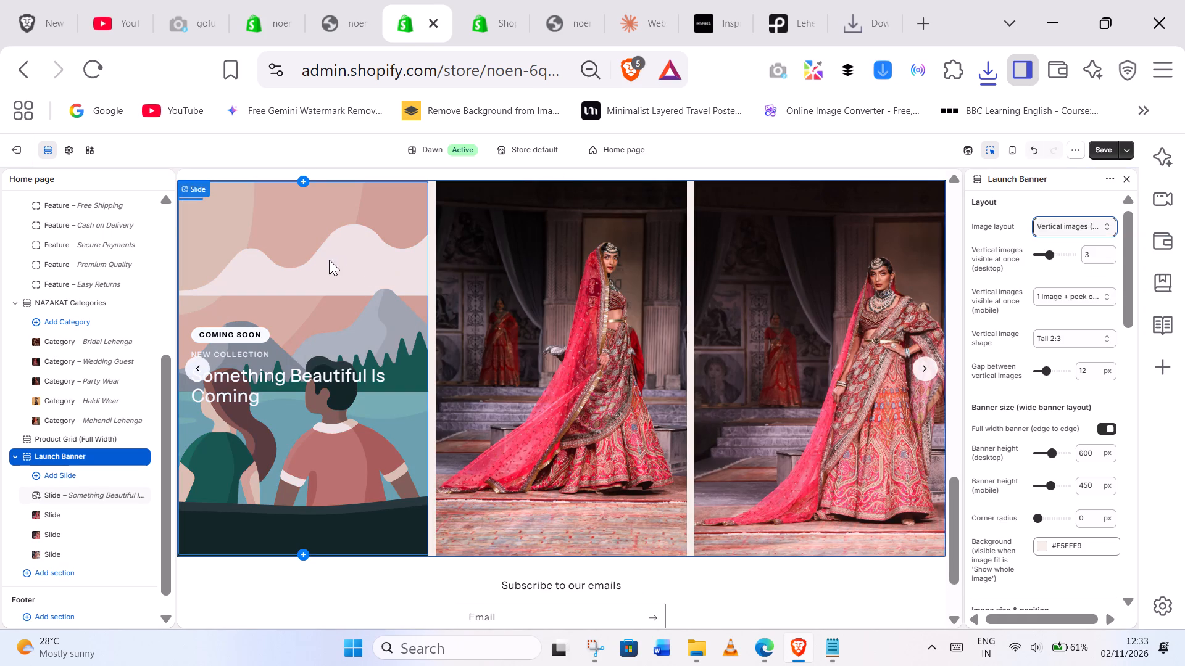
Open the image picker for the Something Beautiful Is Coming slide.
click(329, 260)
click(1060, 215)
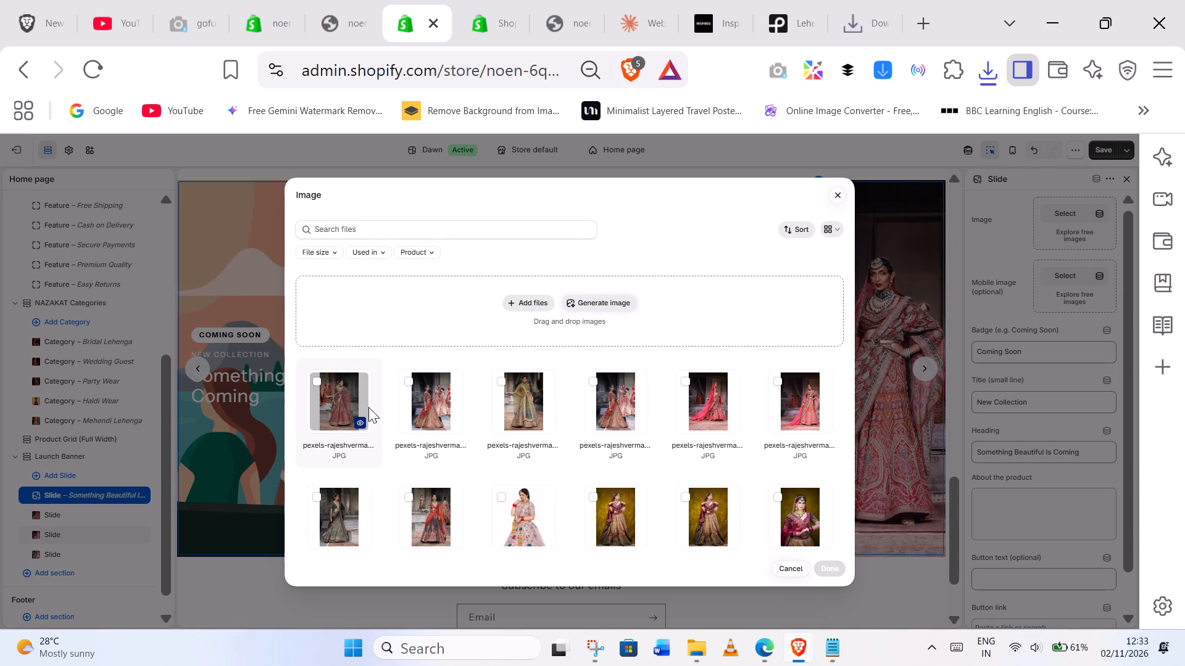
Switch to the Pexels lehenga search results and look through them for another suitable photo.
click(808, 0)
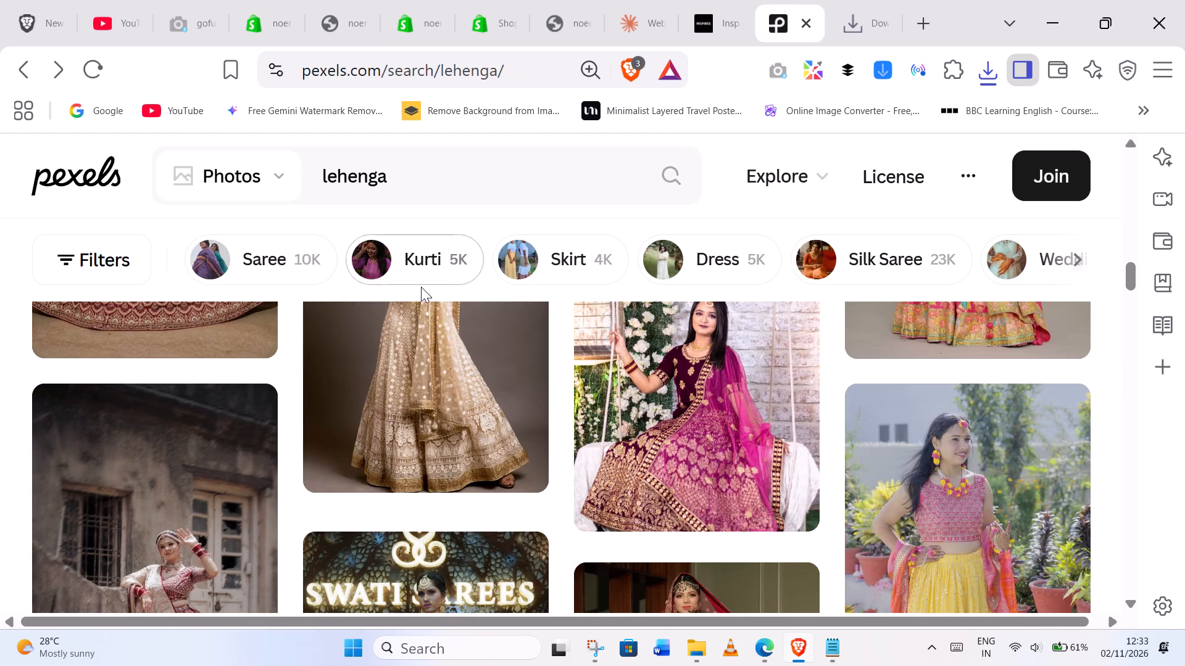
scroll(451, 287, up, 9)
scroll(483, 283, down, 1)
scroll(483, 283, up, 10)
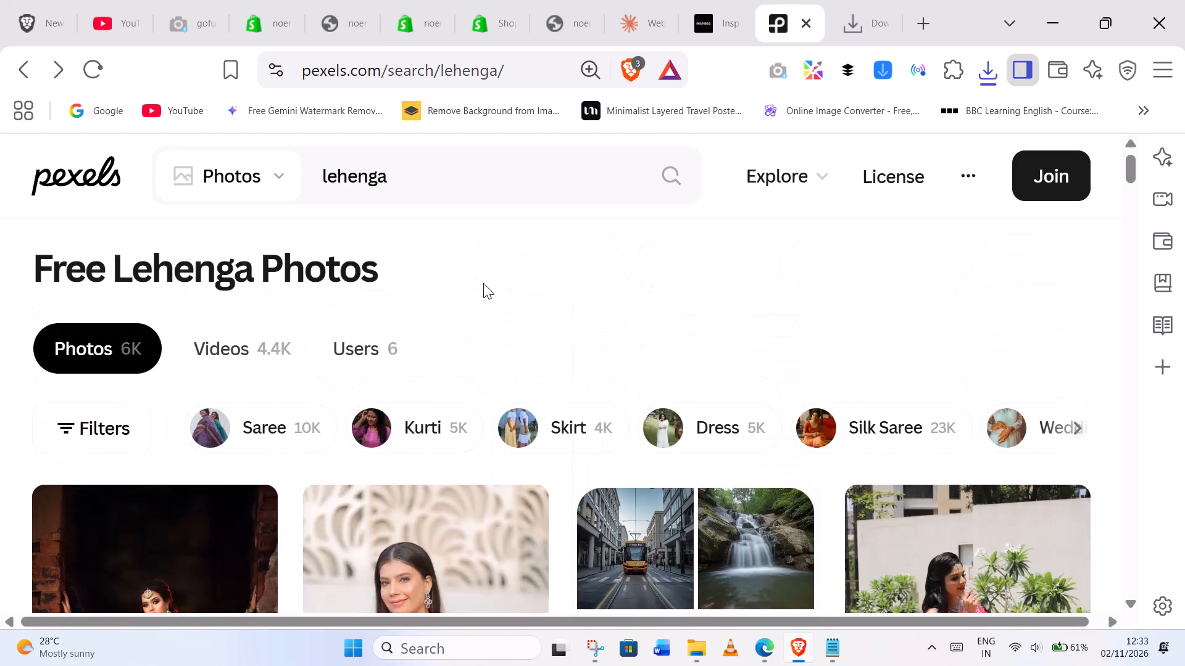
scroll(562, 349, down, 20)
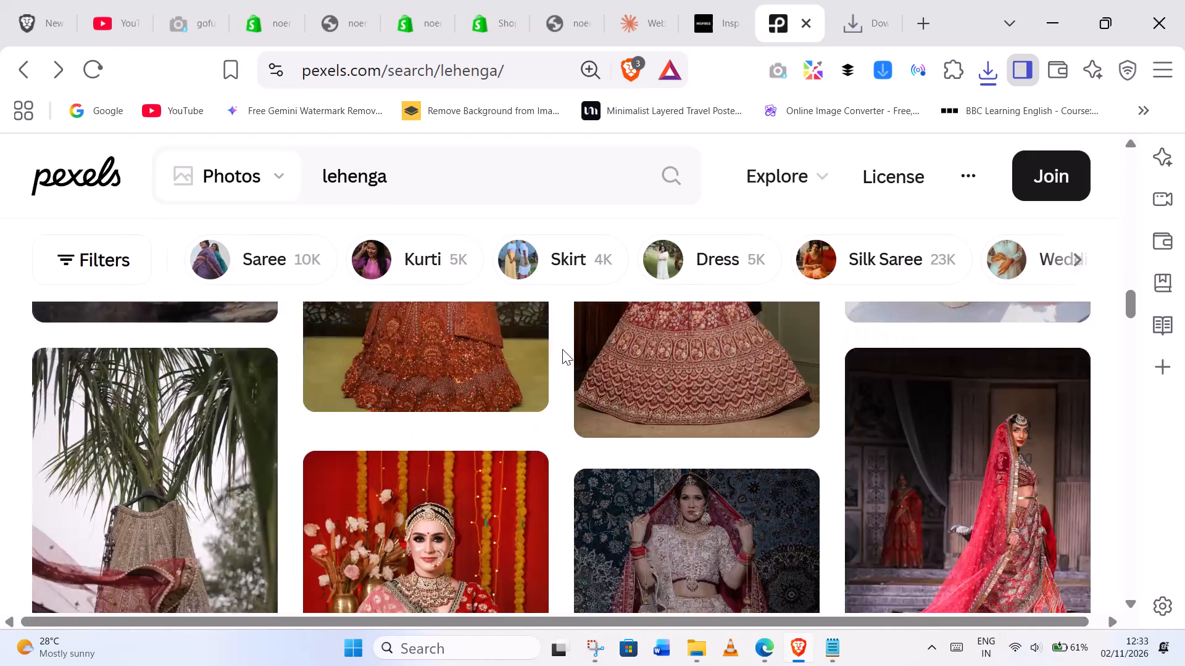
scroll(562, 349, down, 1)
Open the photo of the red-lehenga model with the long veil, examine its similar runway photos, and close it.
click(963, 353)
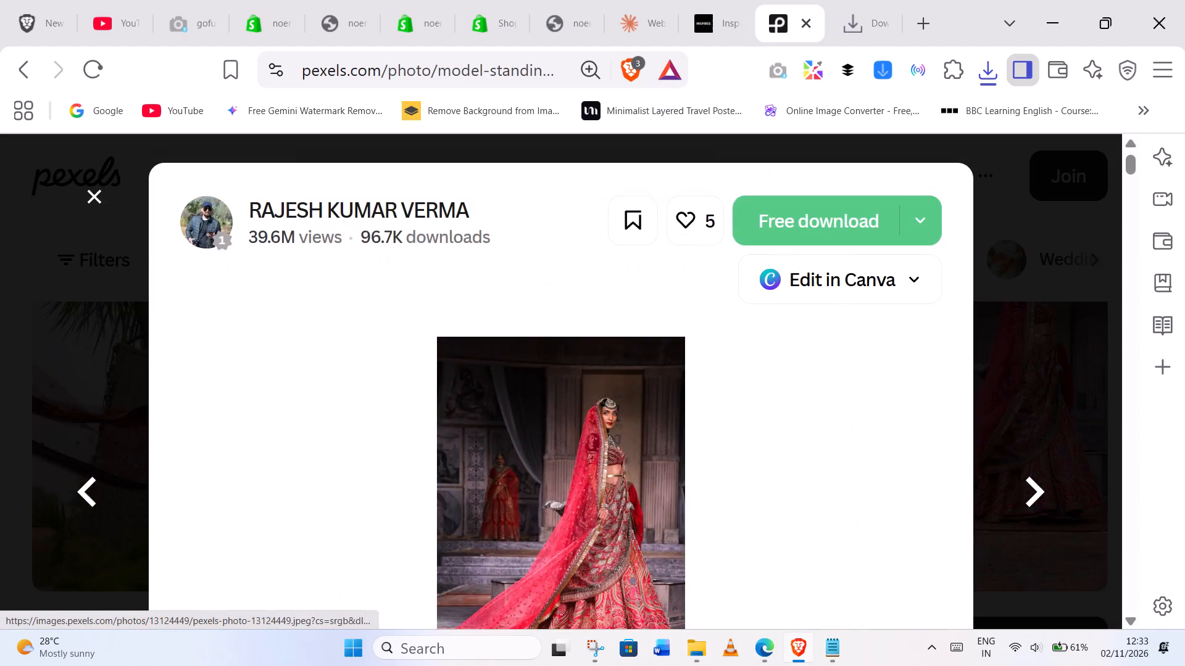
scroll(659, 416, down, 12)
scroll(656, 418, up, 2)
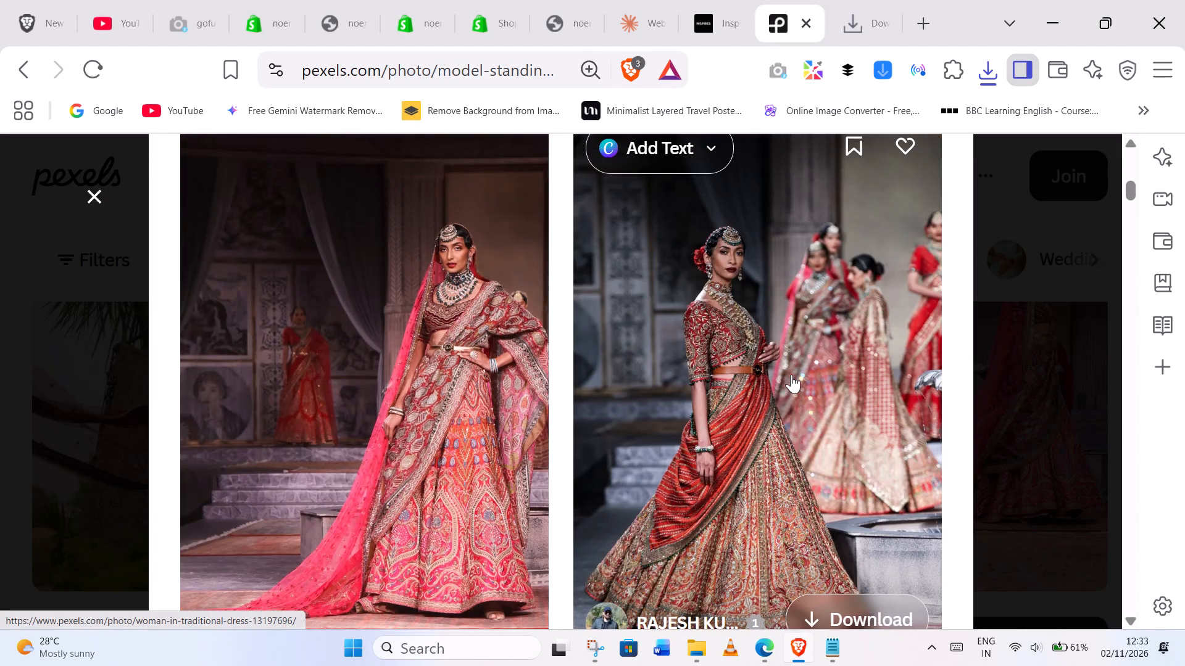
scroll(791, 376, down, 10)
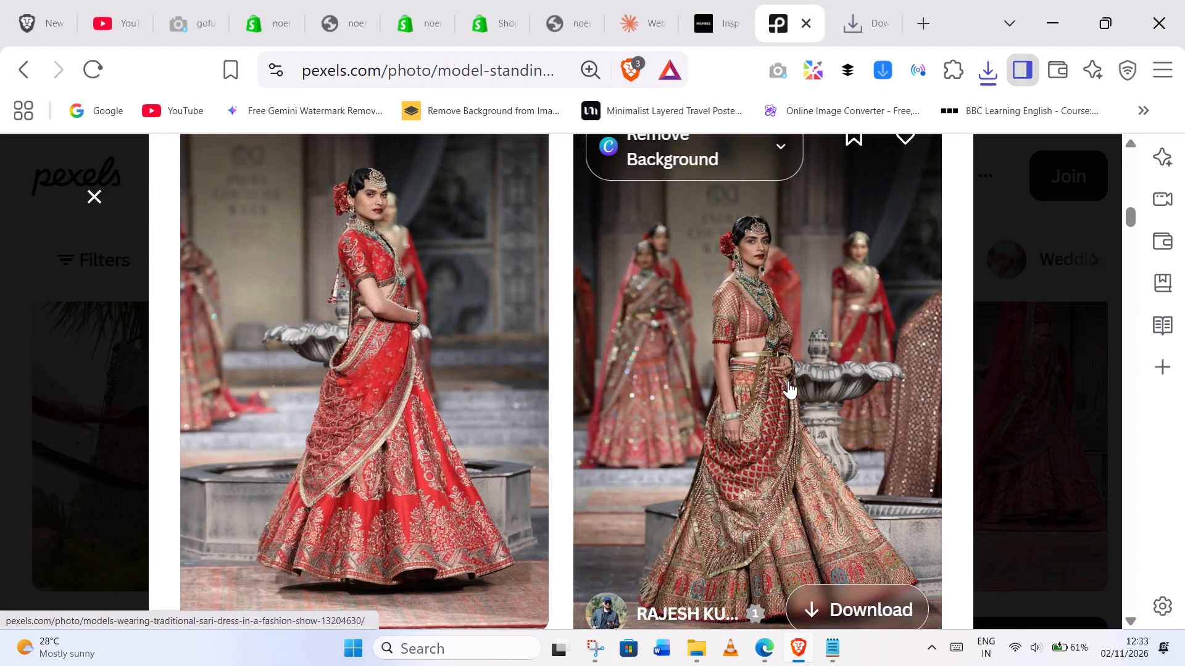
scroll(788, 380, down, 6)
scroll(788, 380, up, 3)
scroll(788, 380, down, 4)
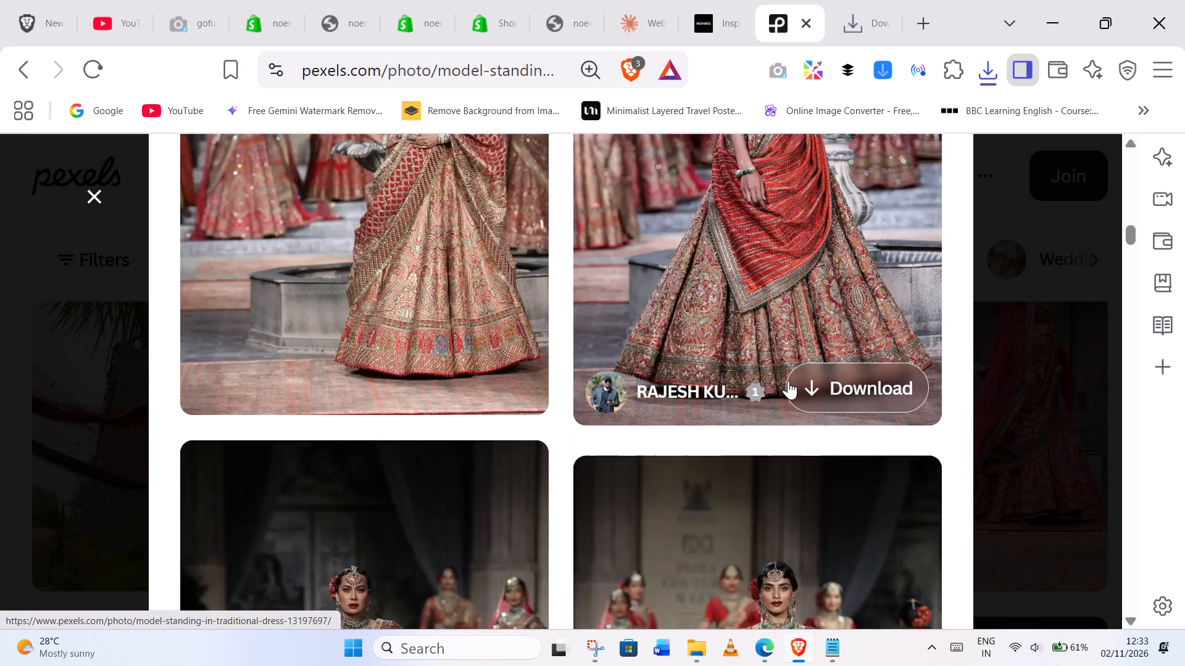
scroll(788, 380, down, 5)
scroll(788, 380, up, 2)
scroll(788, 380, down, 2)
scroll(788, 380, up, 1)
scroll(788, 380, down, 3)
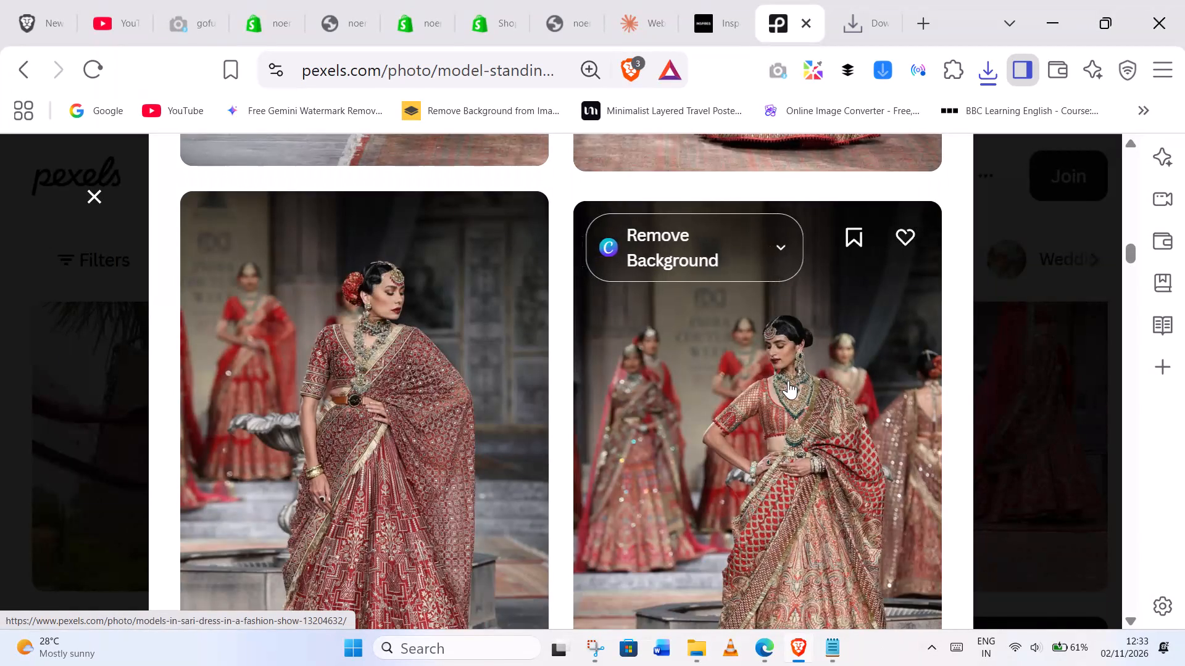
scroll(731, 394, down, 11)
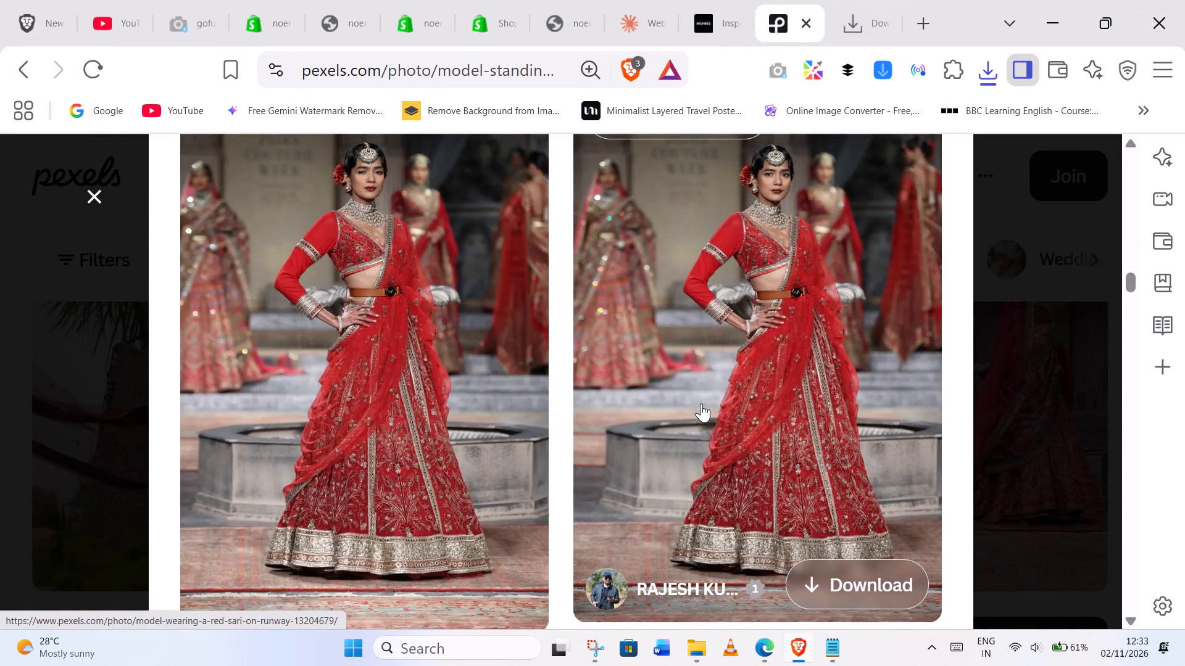
scroll(701, 403, down, 7)
scroll(701, 403, up, 2)
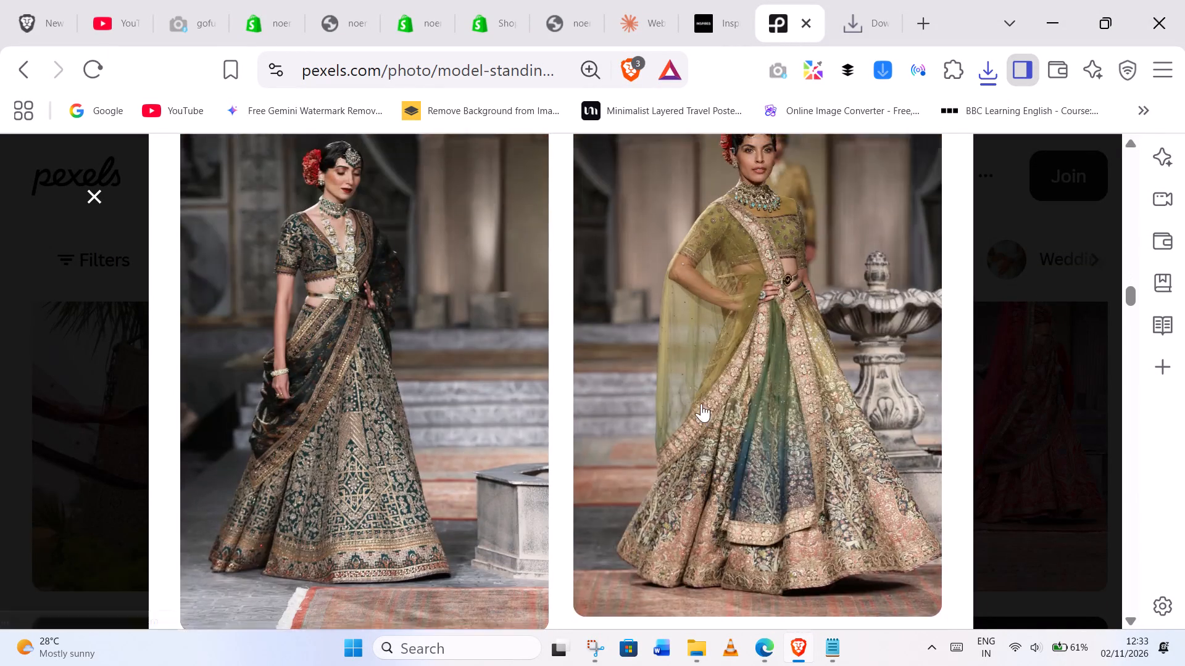
scroll(701, 403, down, 5)
scroll(701, 403, up, 1)
scroll(701, 403, down, 5)
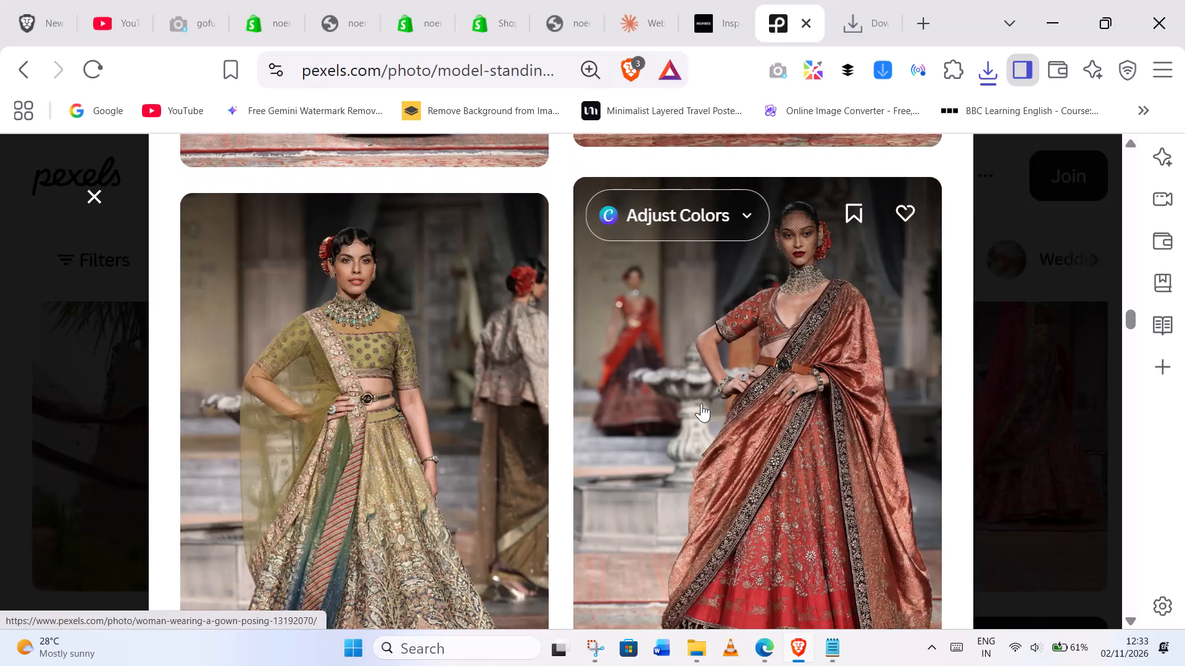
scroll(701, 403, down, 16)
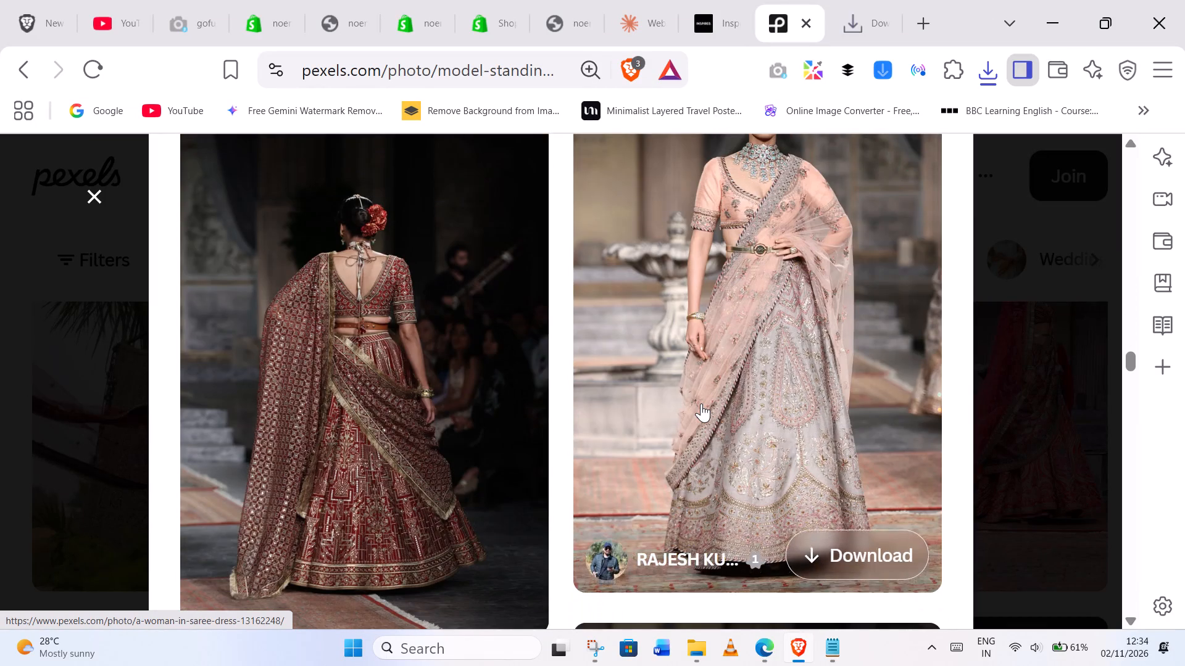
scroll(701, 403, up, 1)
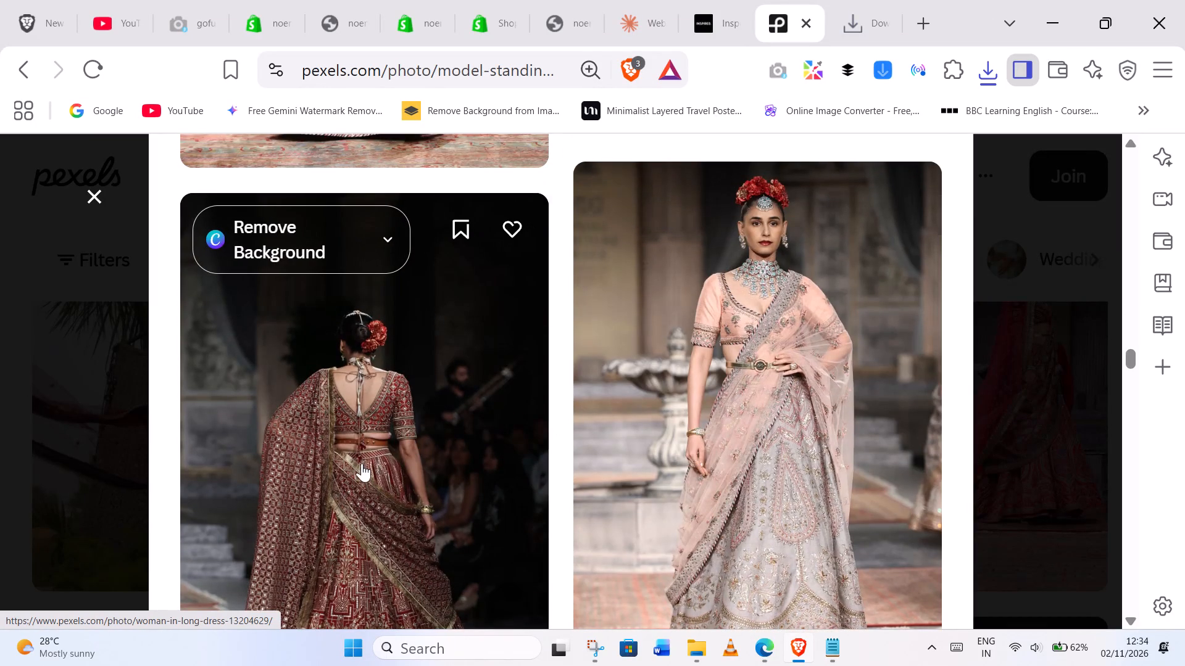
scroll(349, 407, up, 5)
scroll(510, 405, down, 12)
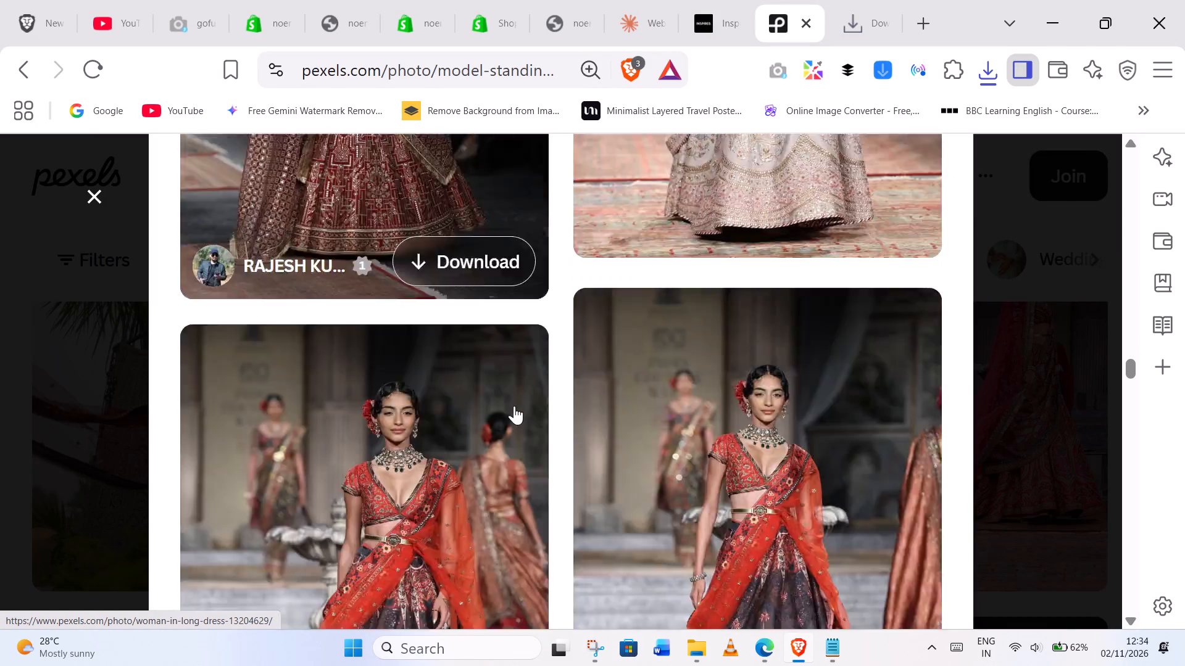
scroll(525, 406, up, 6)
scroll(525, 406, down, 5)
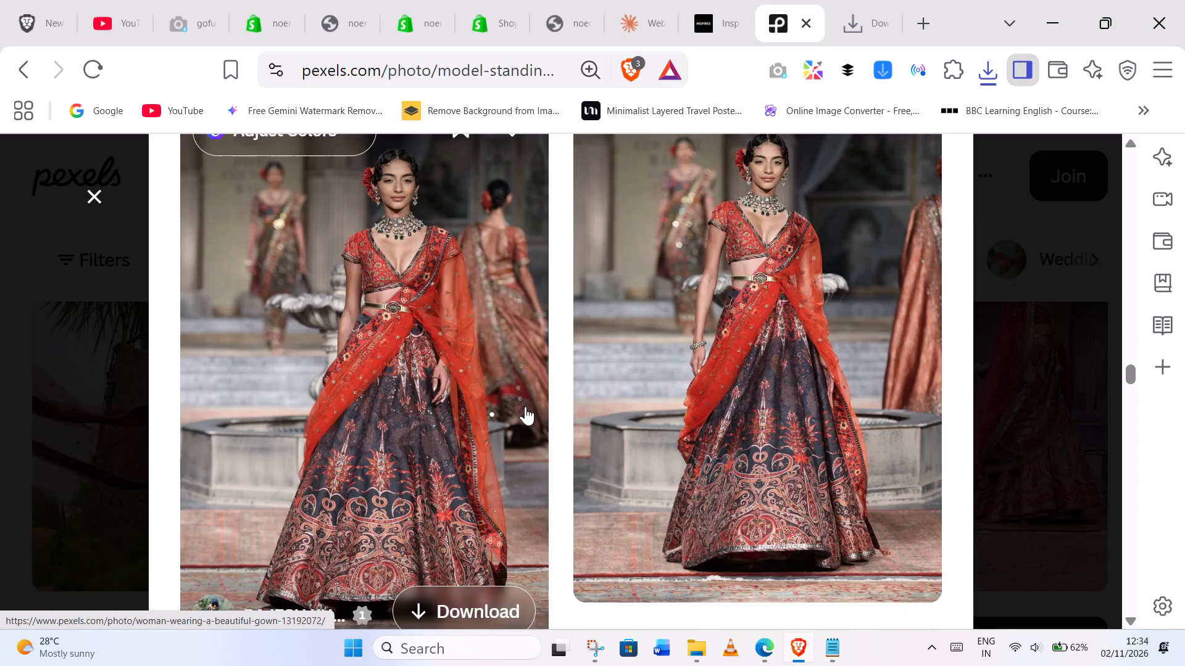
scroll(525, 406, down, 17)
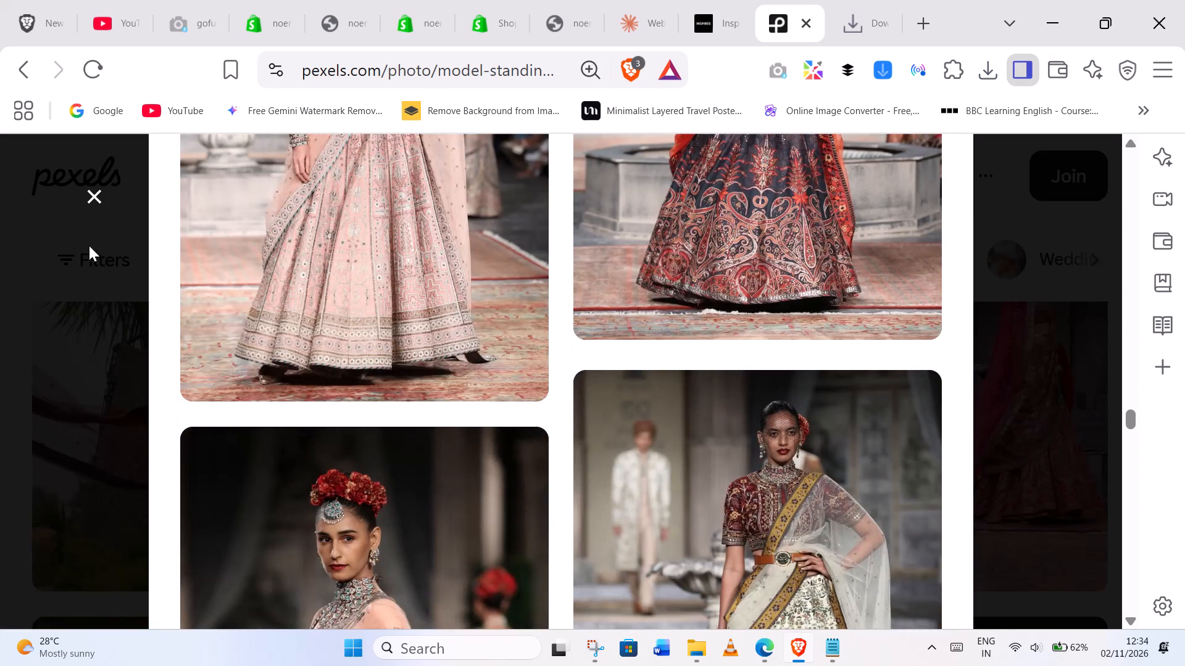
click(98, 199)
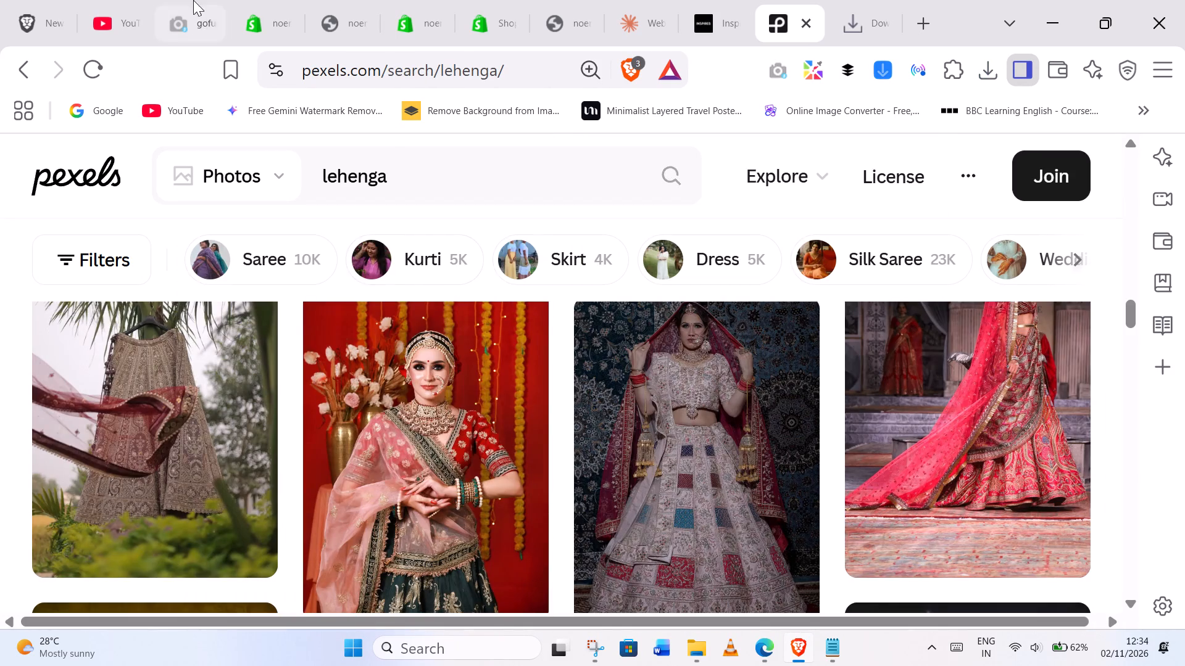
Back in the Shopify image picker, set the slide's image to the dark green lehenga photo of the model facing sideways.
click(171, 0)
click(265, 0)
click(351, 0)
click(419, 0)
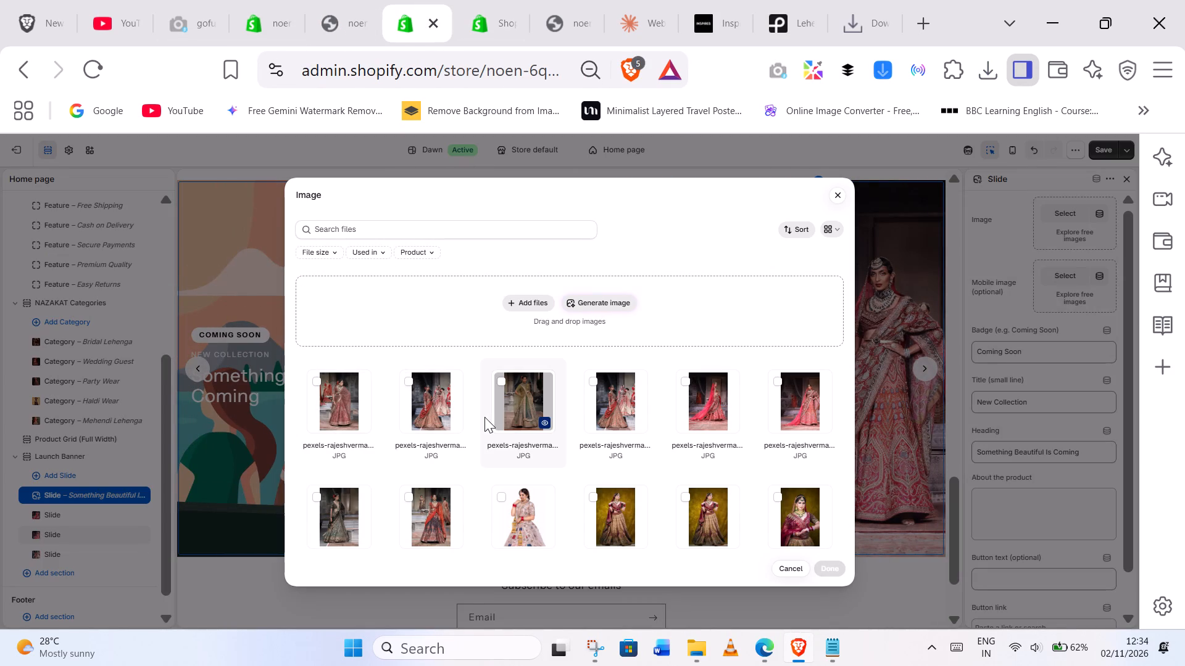
scroll(552, 384, down, 1)
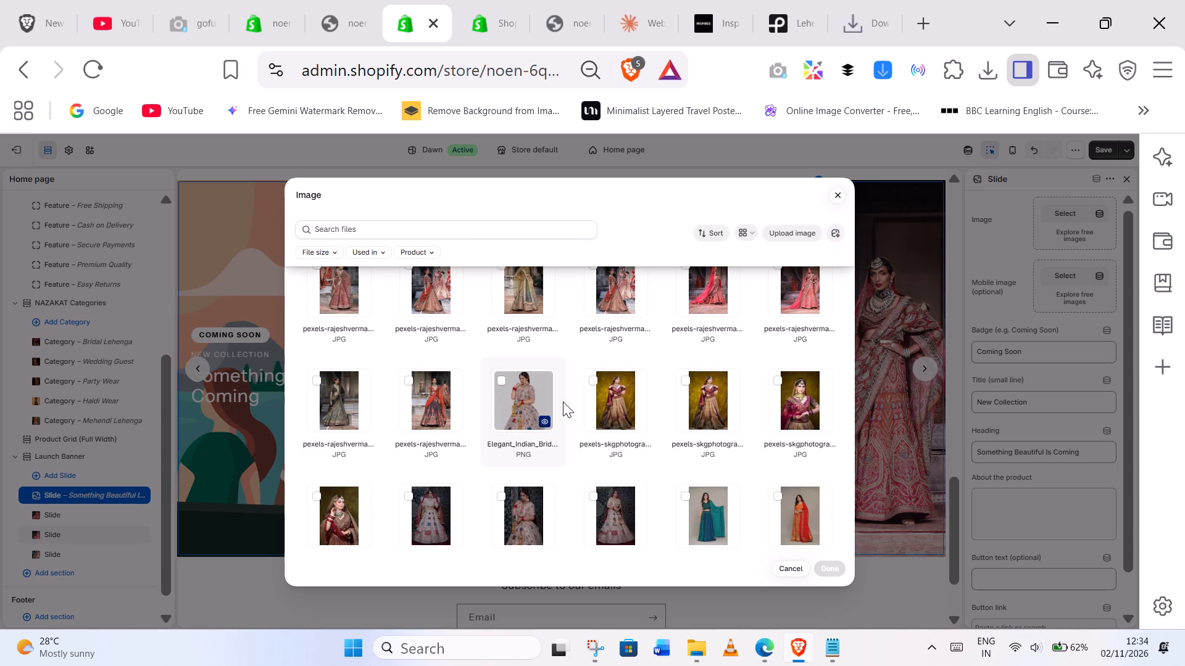
click(321, 385)
click(829, 570)
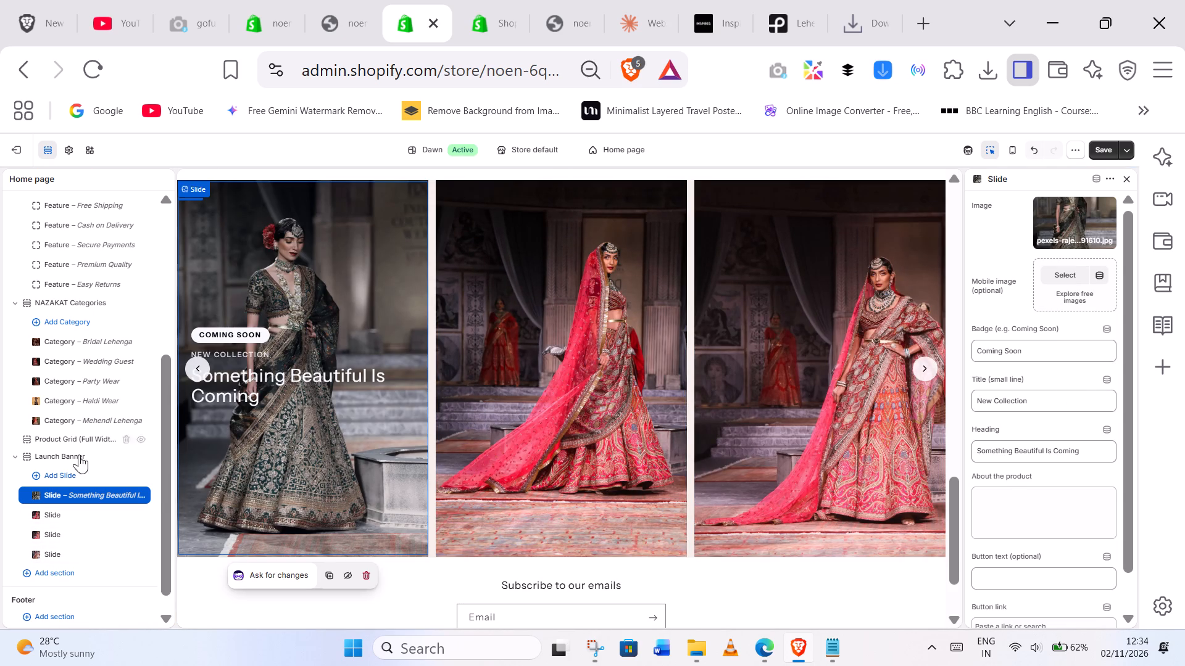
Add another slide to the Launch Banner and set its image to the olive-green and gold lehenga photo.
click(64, 473)
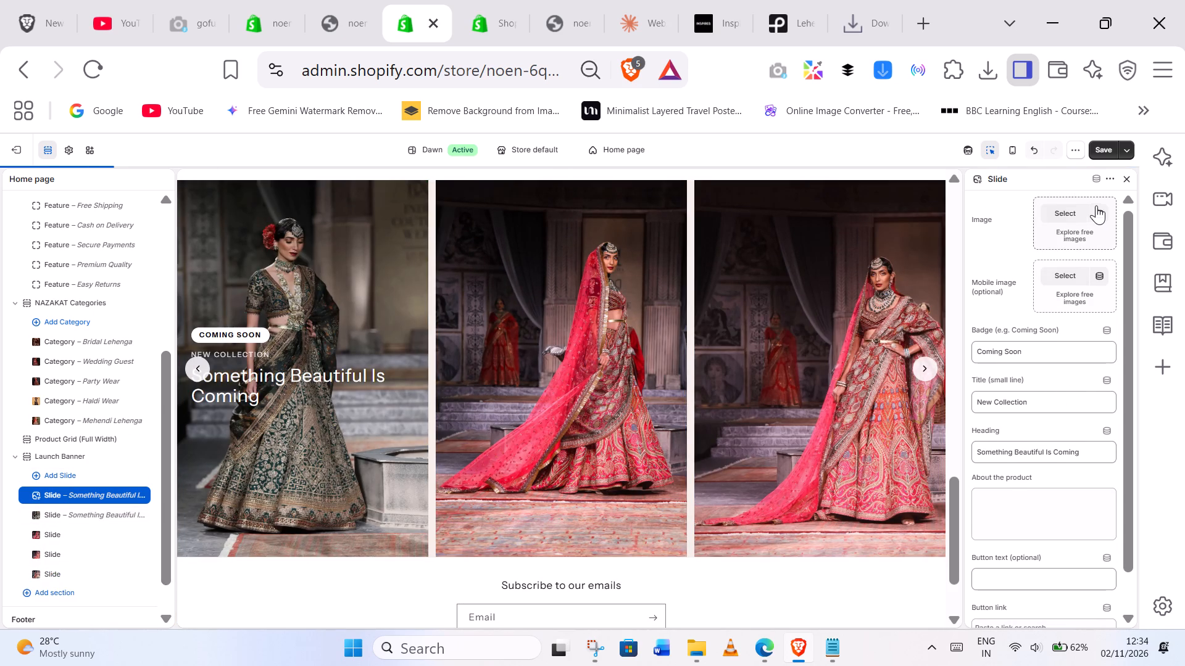
click(1072, 205)
click(515, 401)
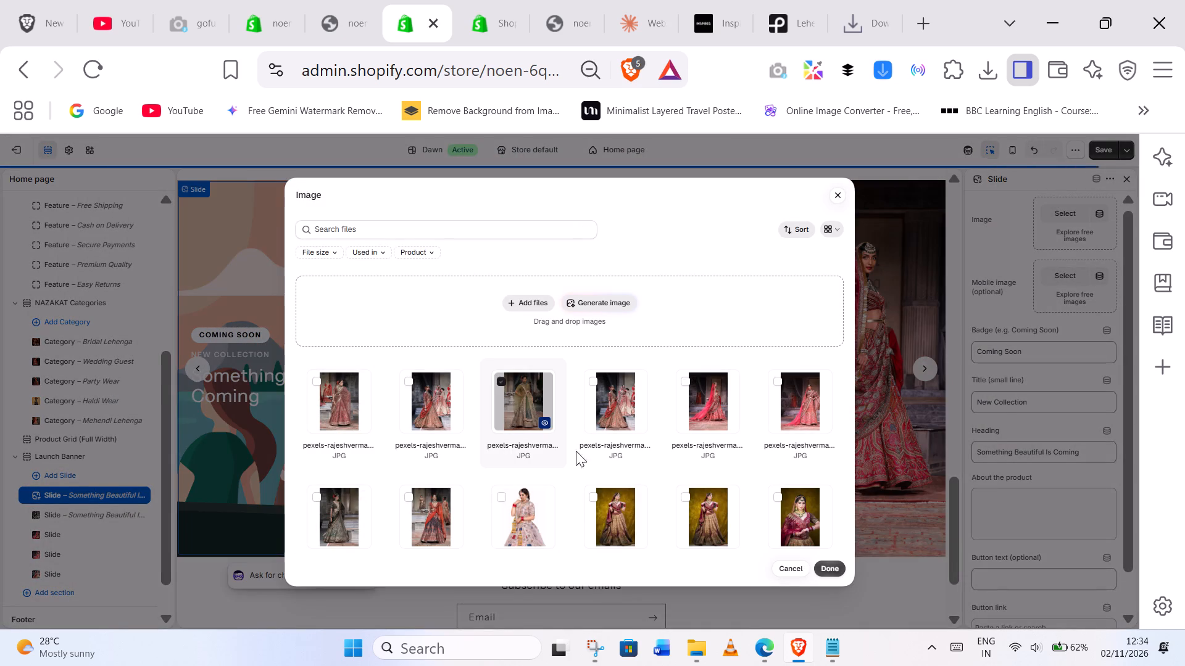
click(834, 571)
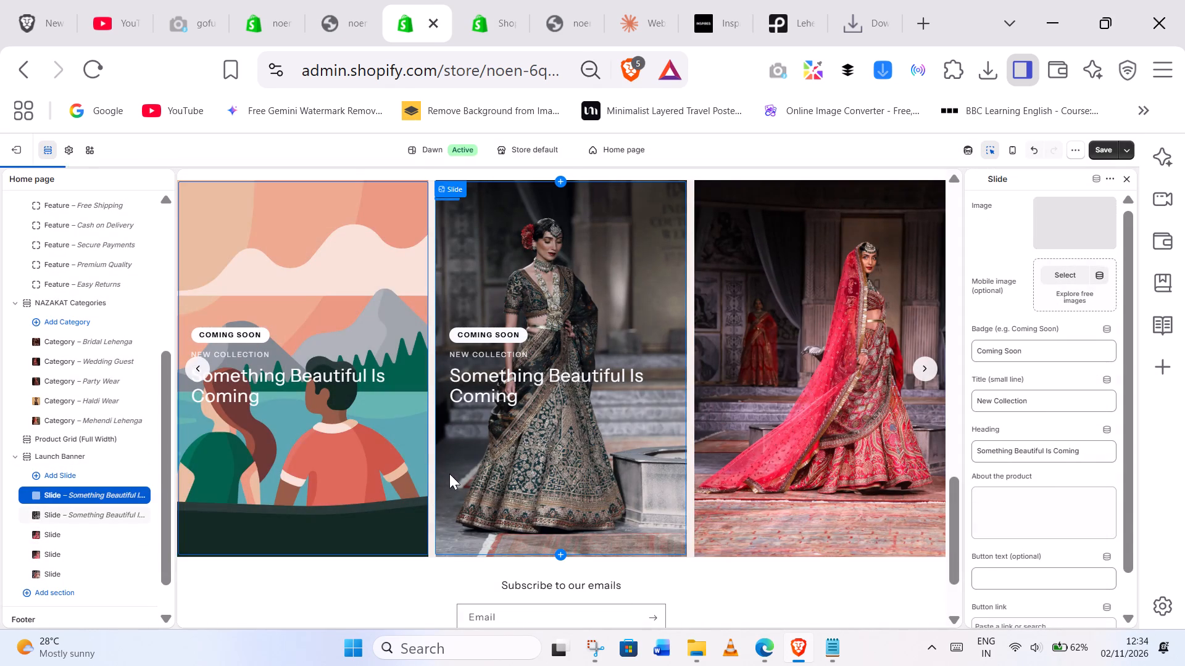
Clear the heading, title and Coming Soon badge text from the olive-green lehenga slide.
click(309, 384)
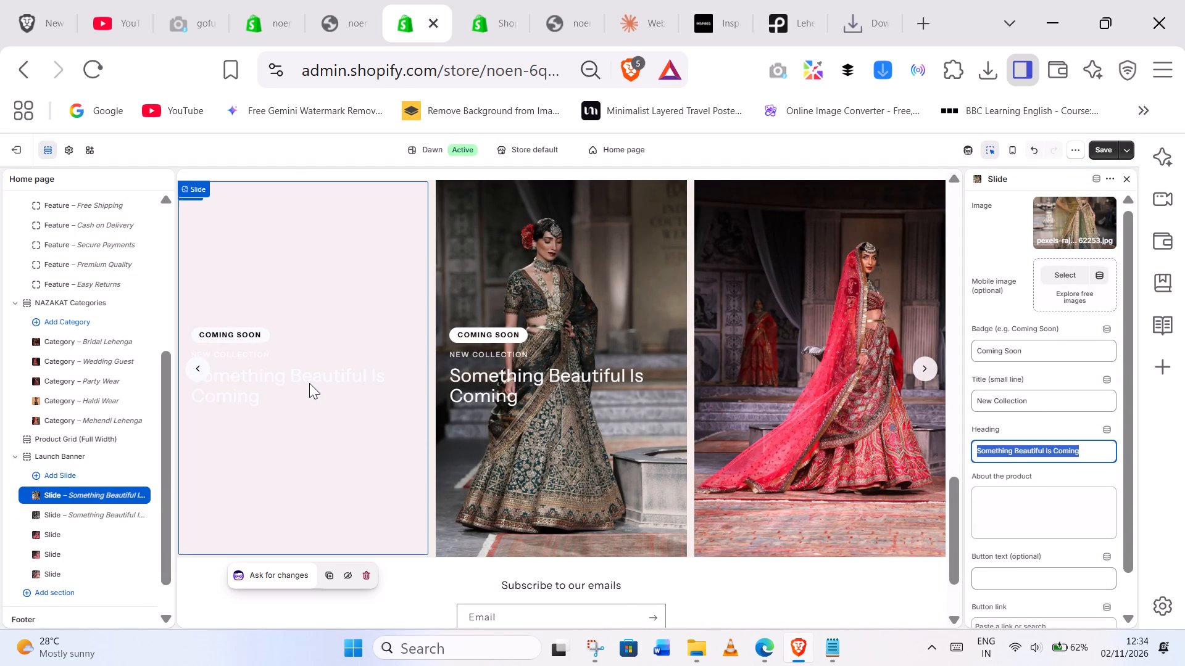
key(BackSpace)
click(263, 374)
key(BackSpace)
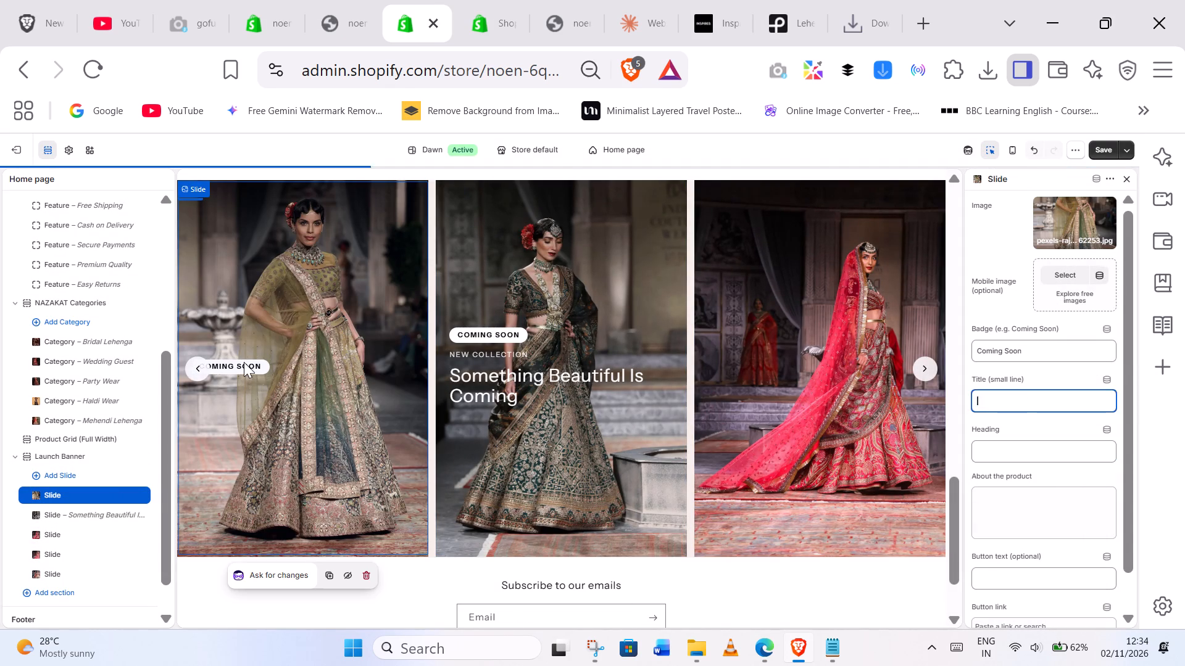
click(244, 361)
key(BackSpace)
Clear the heading, title and Coming Soon badge text from the dark green lehenga slide.
click(496, 382)
key(BackSpace)
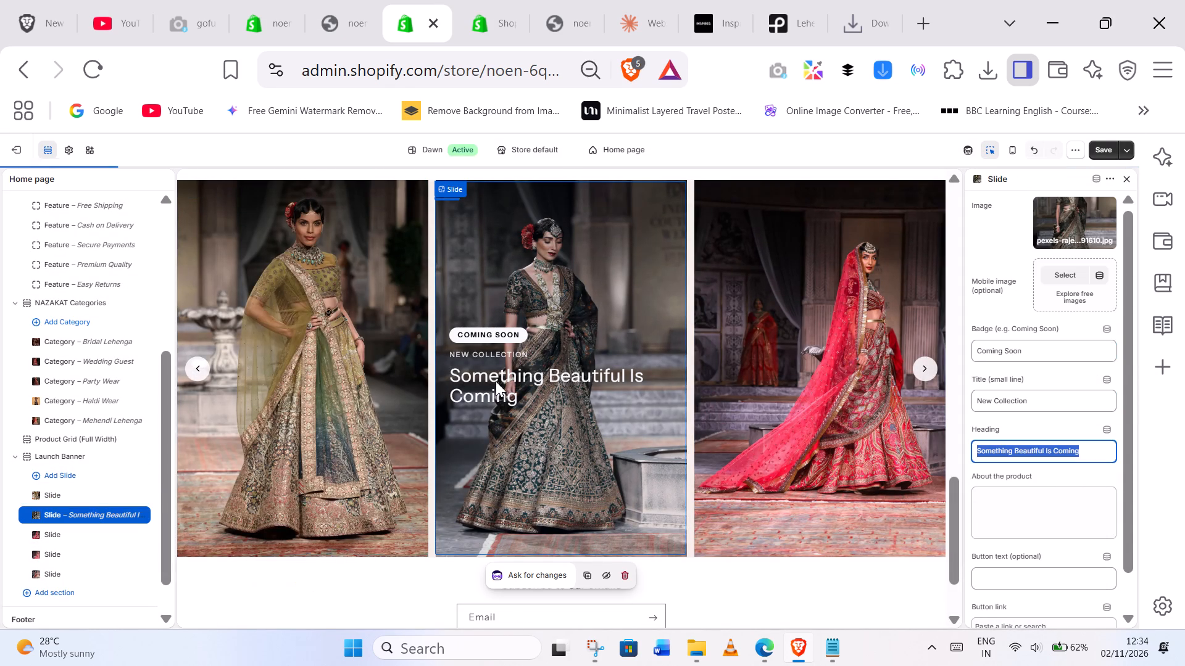
key(BackSpace)
click(502, 358)
key(BackSpace)
click(503, 374)
key(BackSpace)
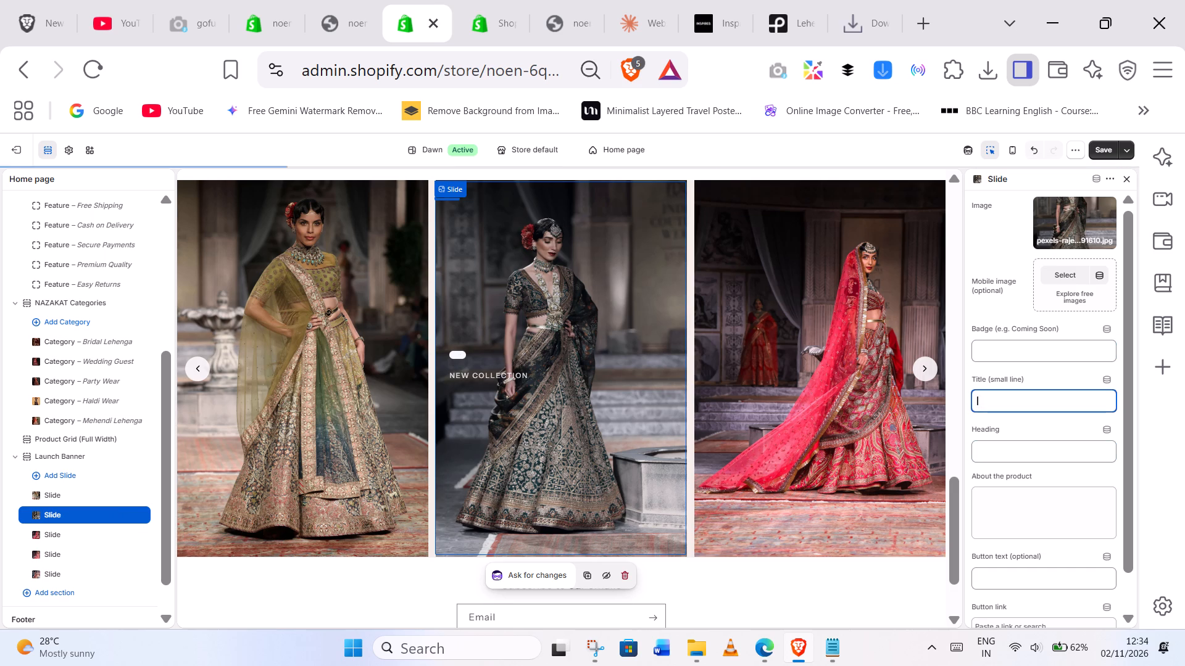
Save the home page changes.
click(1107, 146)
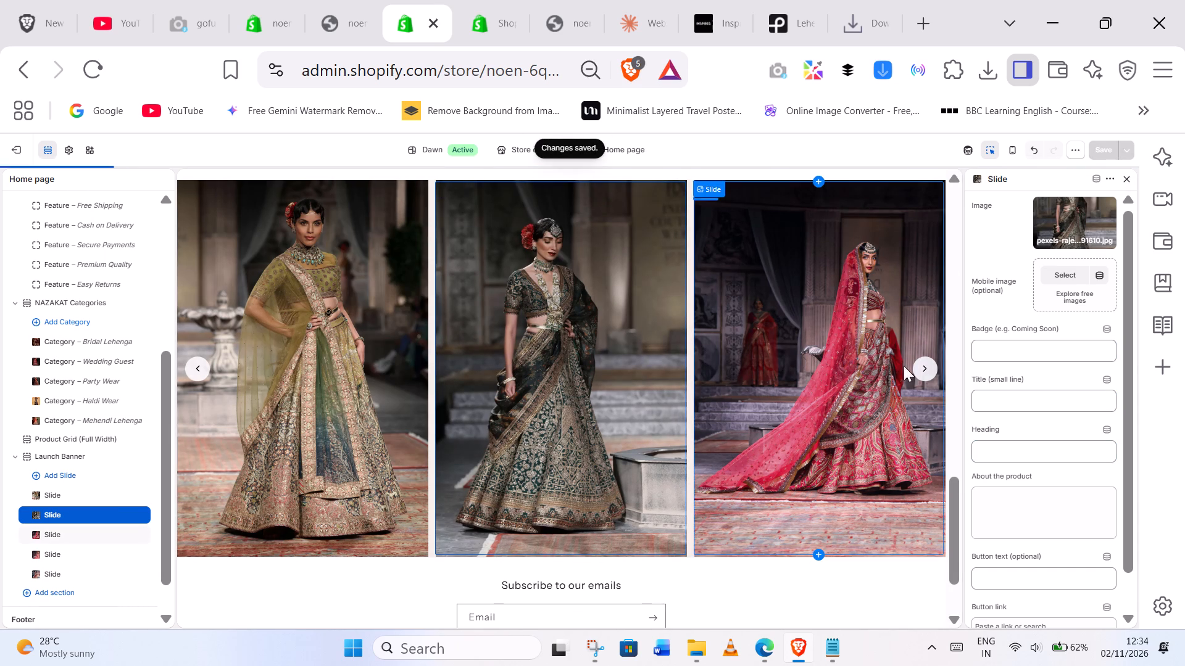
Reload the live storefront and examine the Launch Banner by paging through its lehenga slides.
click(472, 0)
click(553, 0)
click(557, 0)
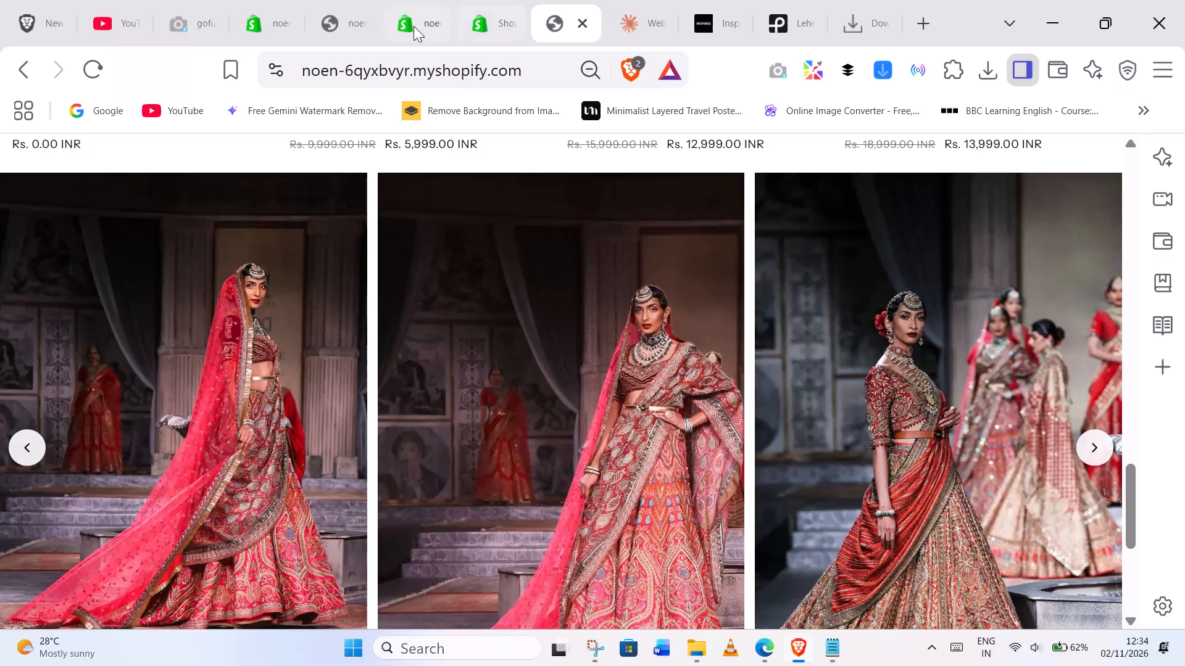
click(104, 64)
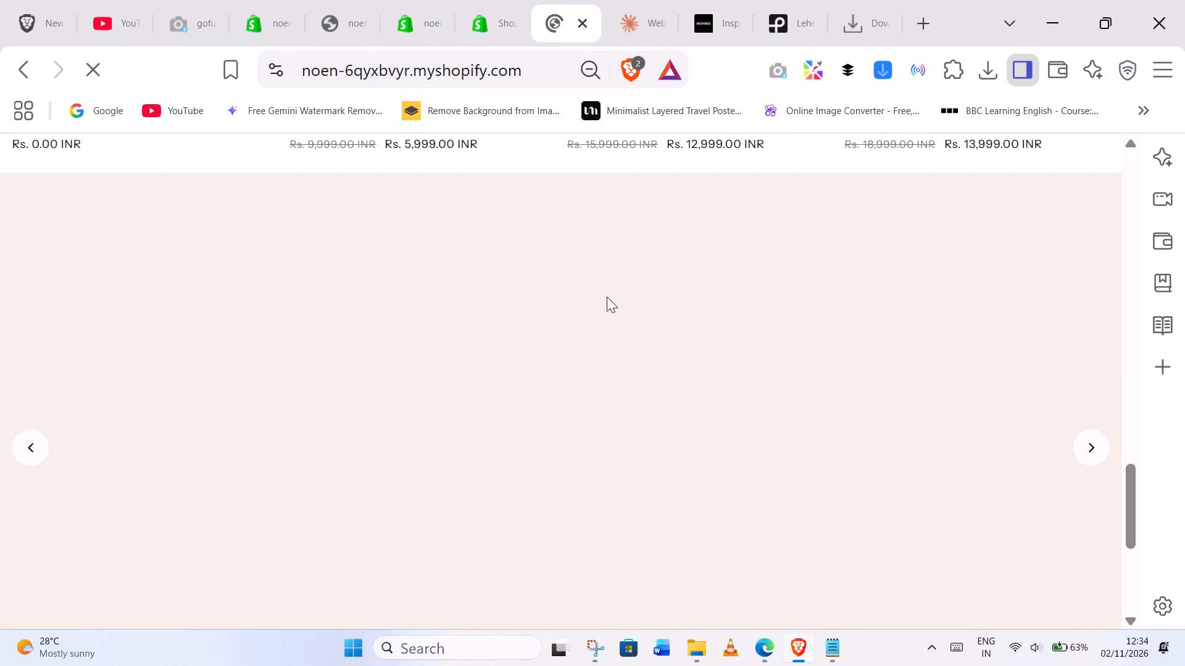
scroll(705, 442, up, 3)
scroll(736, 389, up, 6)
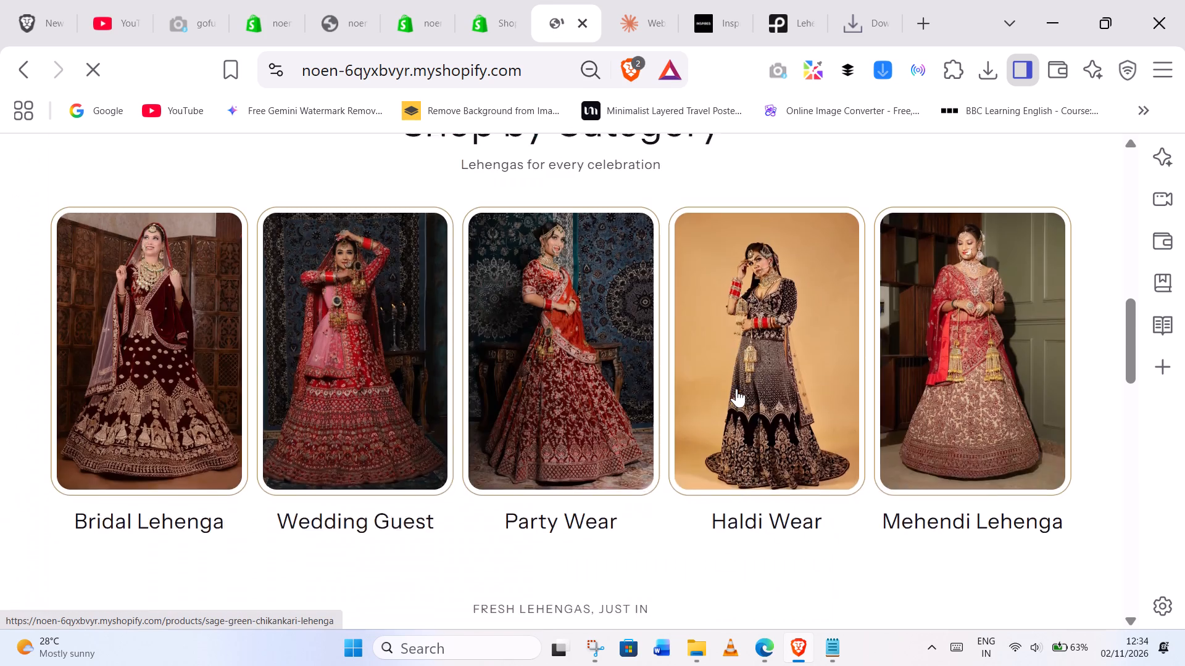
scroll(747, 382, down, 10)
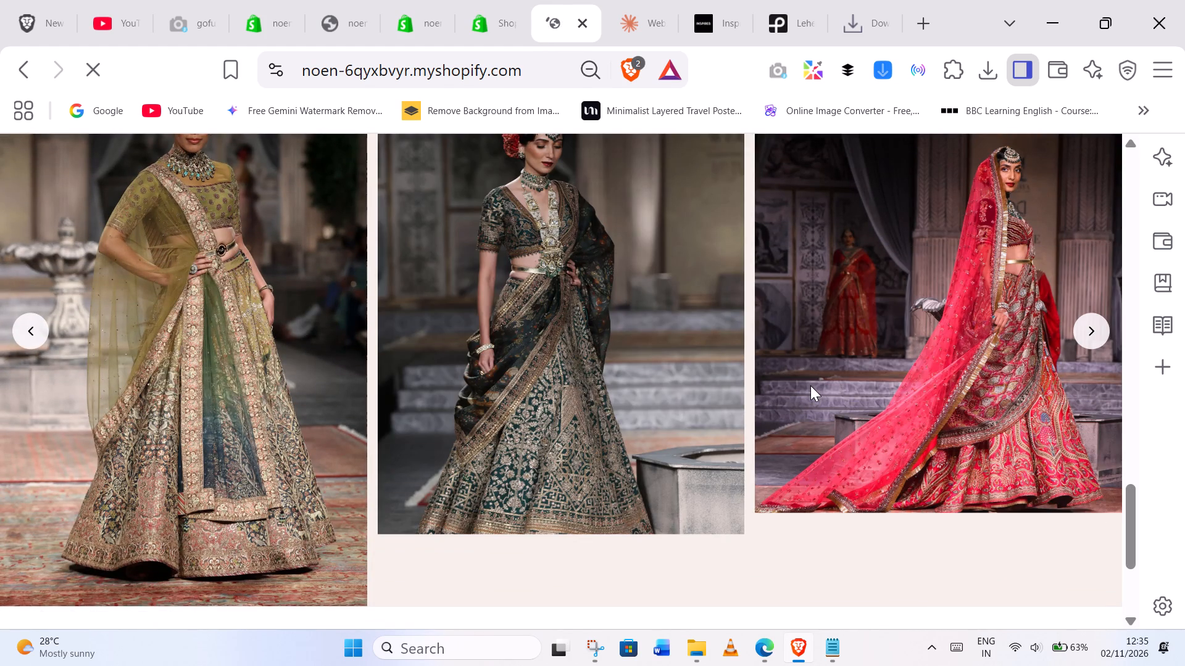
scroll(295, 436, up, 1)
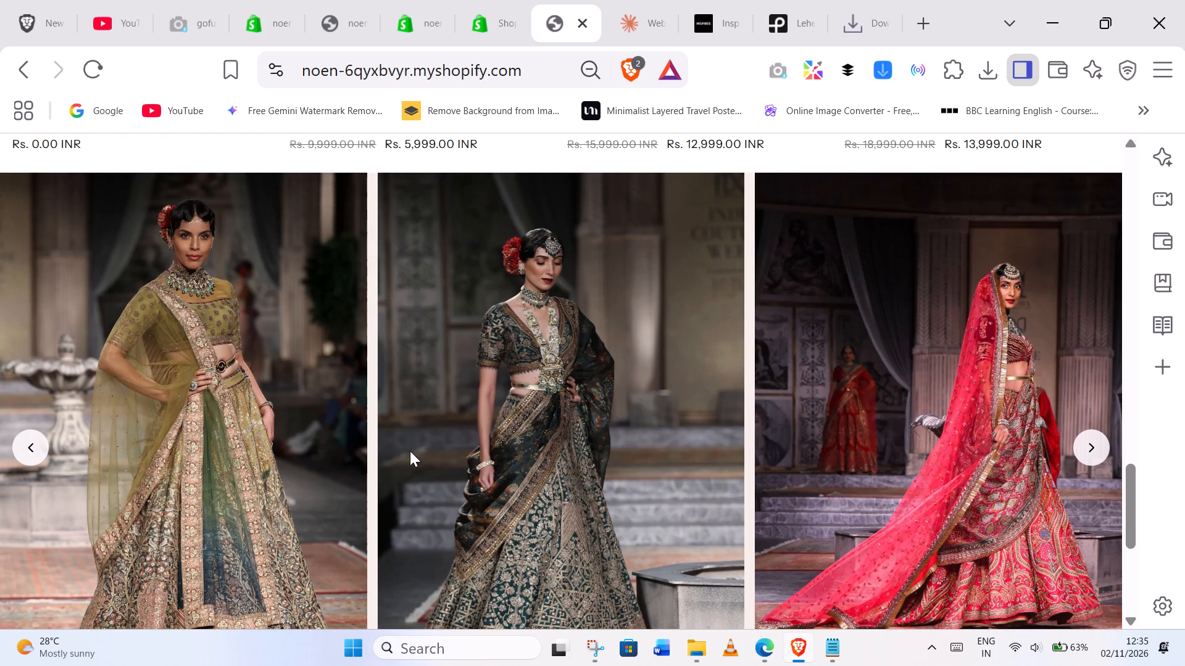
click(1083, 461)
scroll(1045, 401, down, 1)
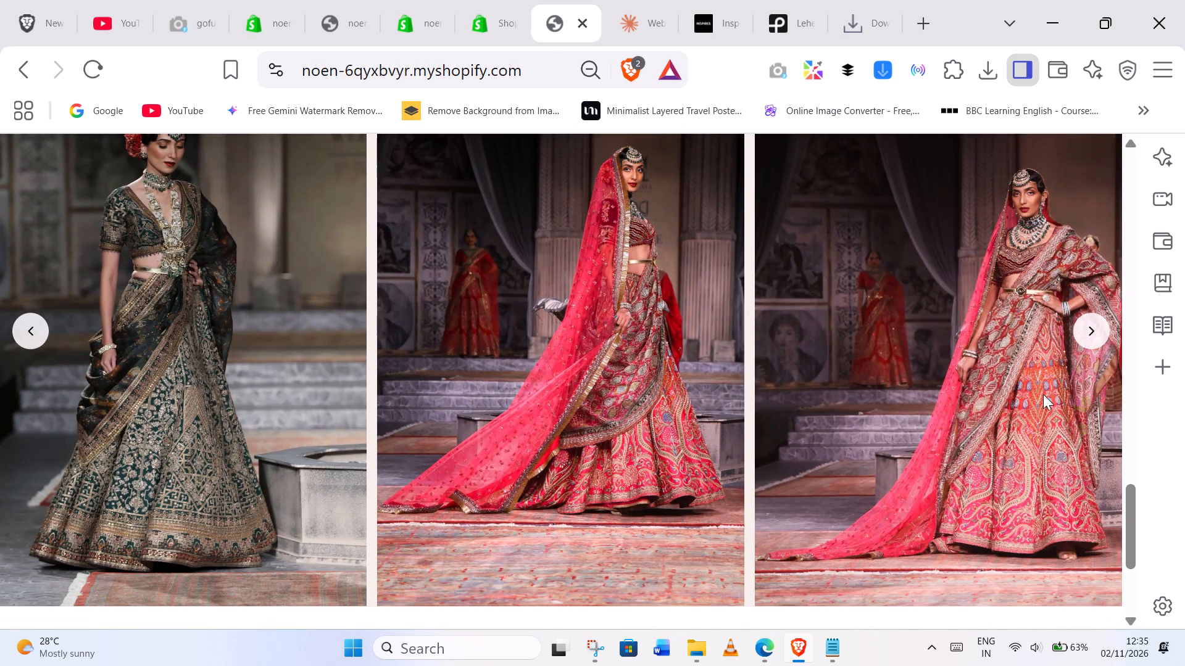
click(1092, 336)
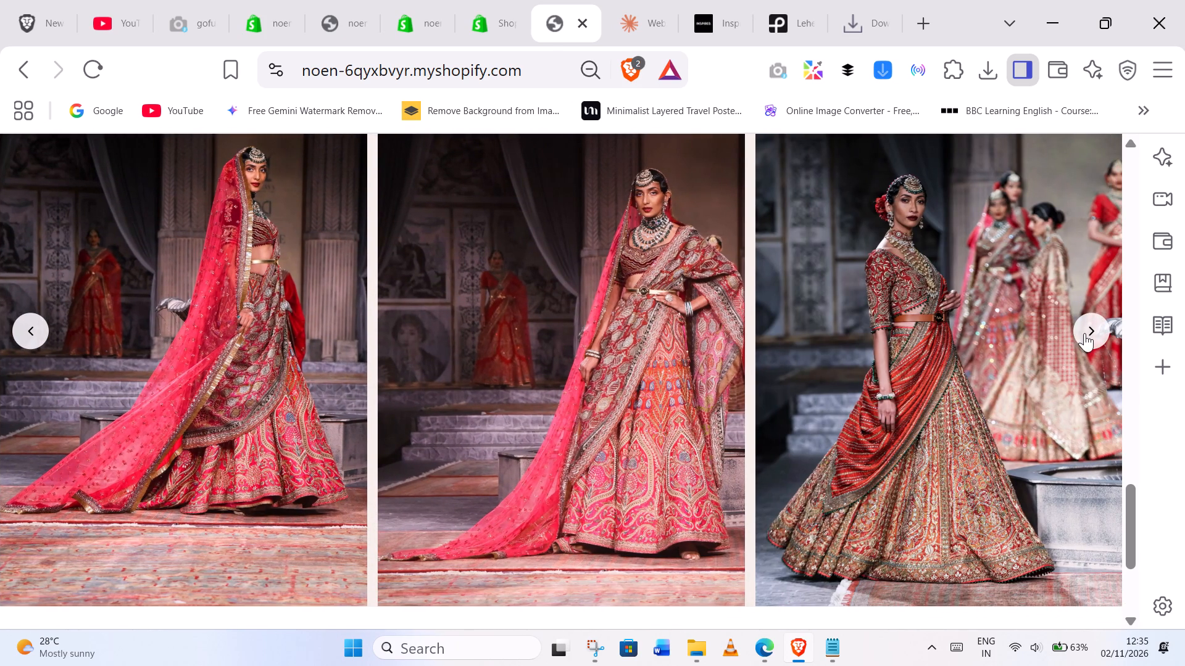
click(1084, 333)
click(1085, 333)
click(1085, 333)
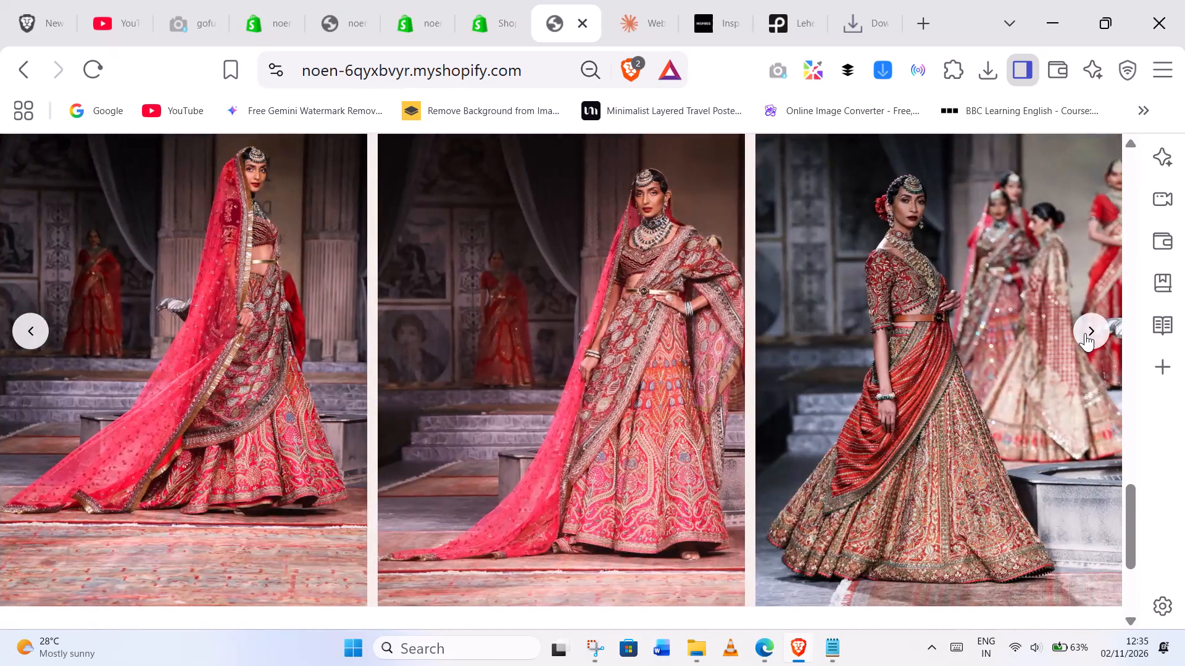
click(1085, 333)
On Pexels, open the pink-red lehenga photo from the lehenga results and browse its similar photos.
click(478, 0)
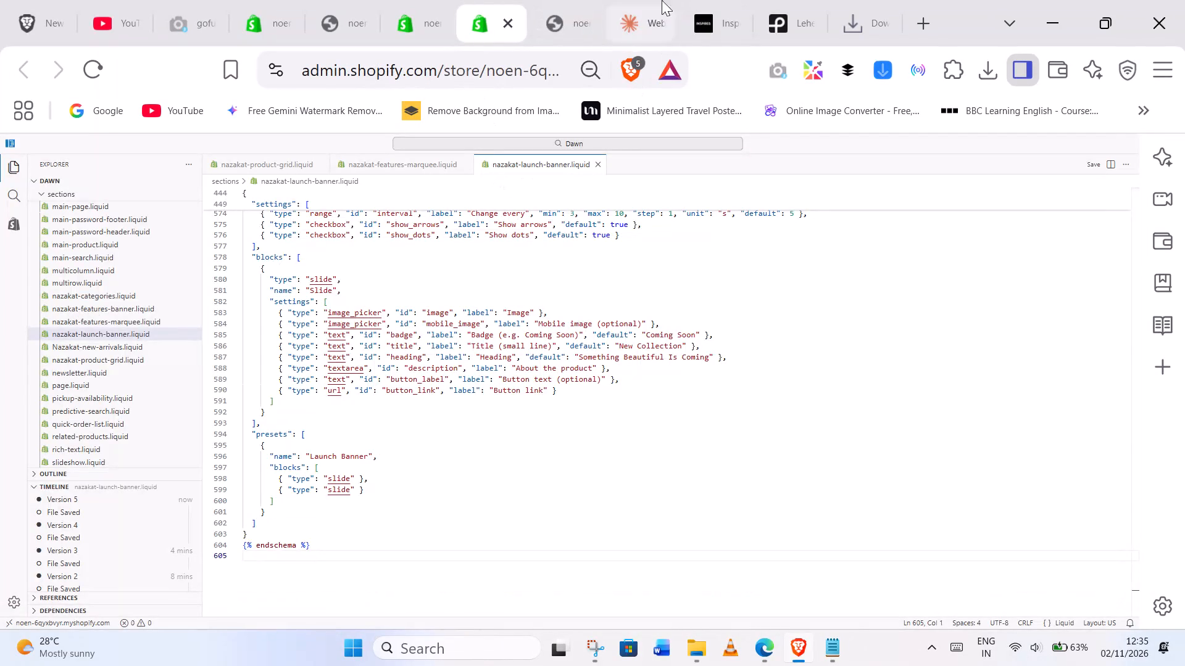
click(695, 0)
click(771, 0)
click(925, 358)
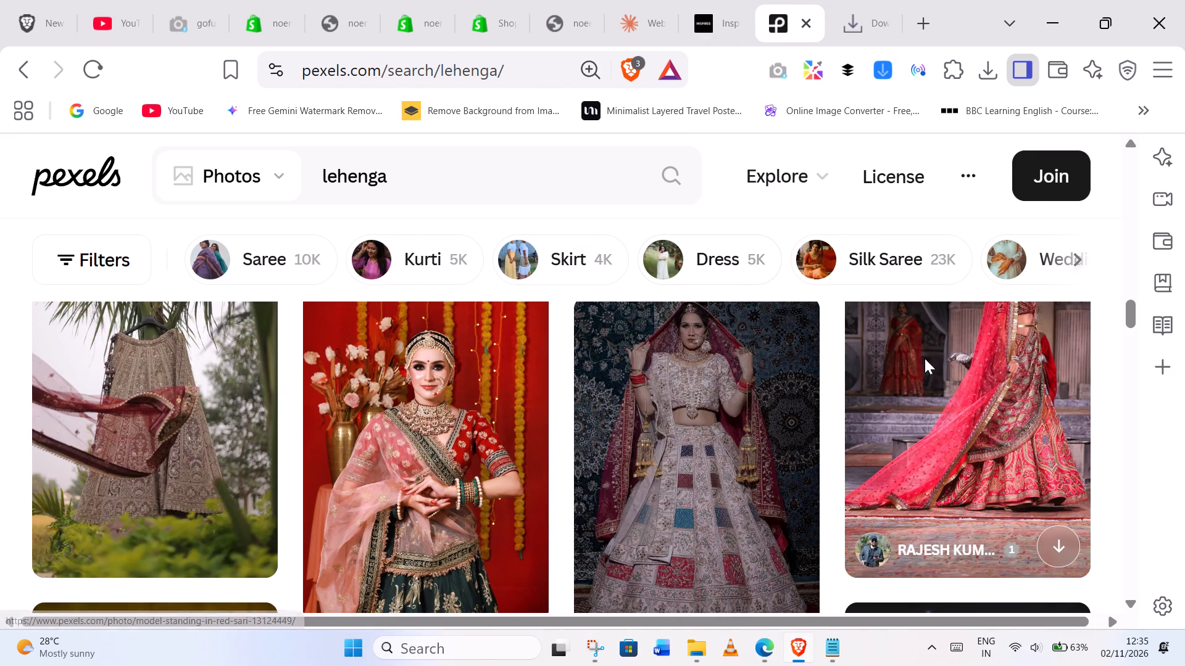
scroll(655, 401, down, 15)
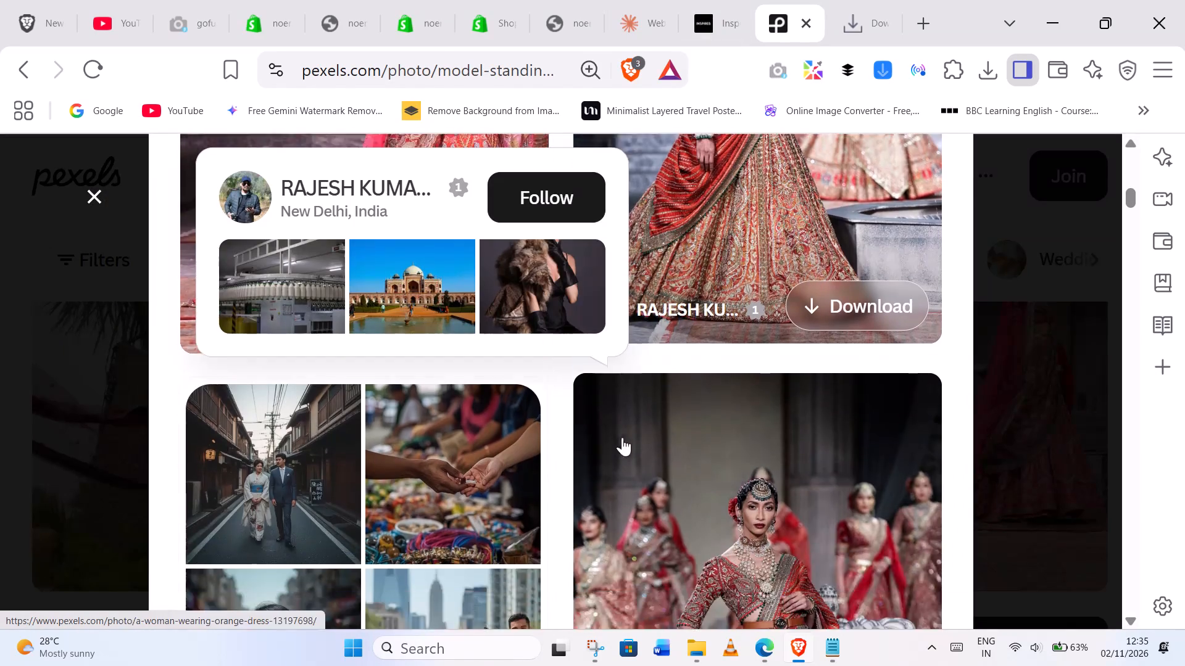
scroll(622, 437, down, 4)
scroll(810, 388, down, 8)
scroll(397, 345, up, 3)
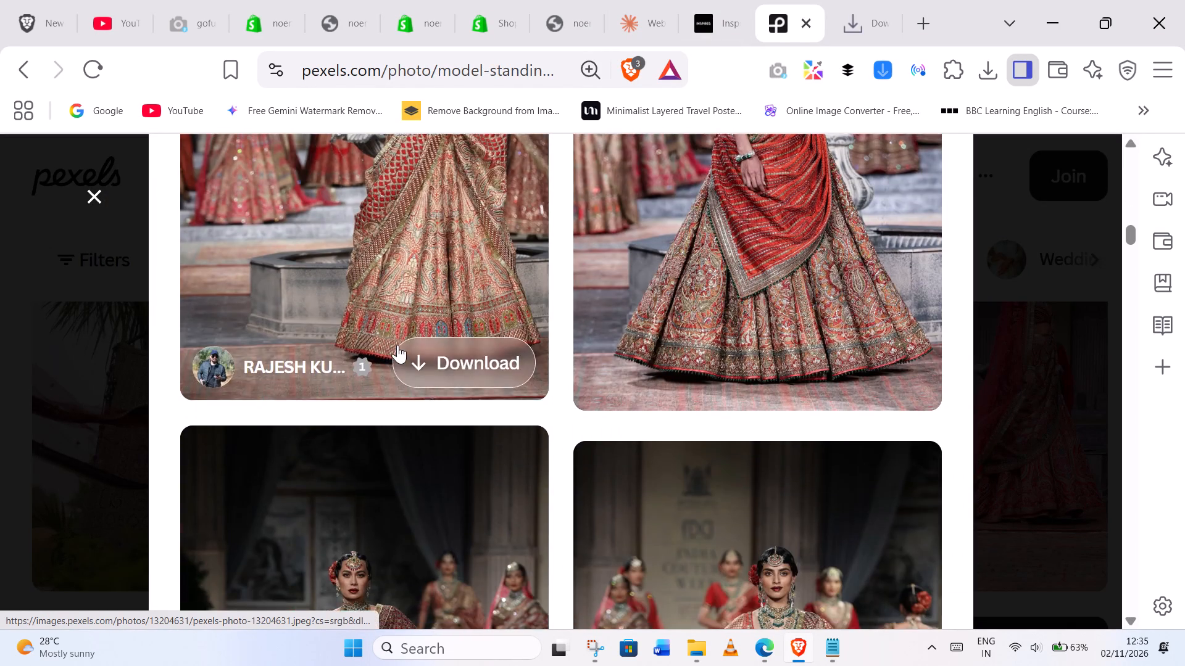
scroll(397, 345, up, 3)
scroll(492, 337, up, 3)
scroll(710, 334, up, 4)
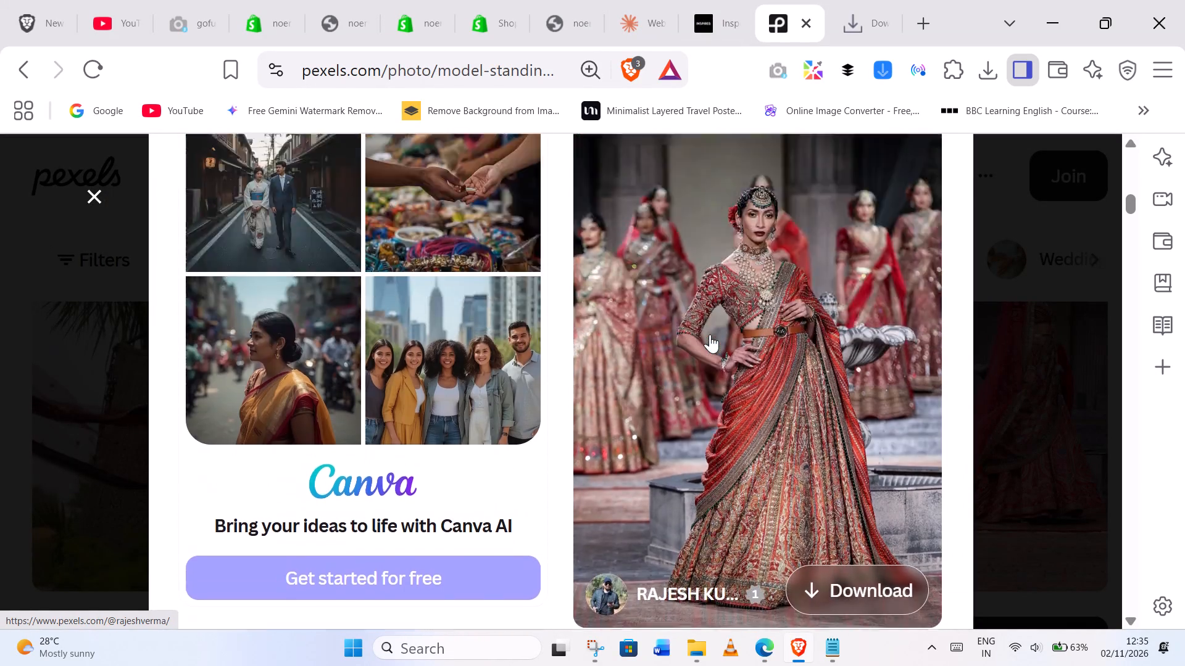
scroll(752, 327, up, 4)
scroll(779, 426, up, 3)
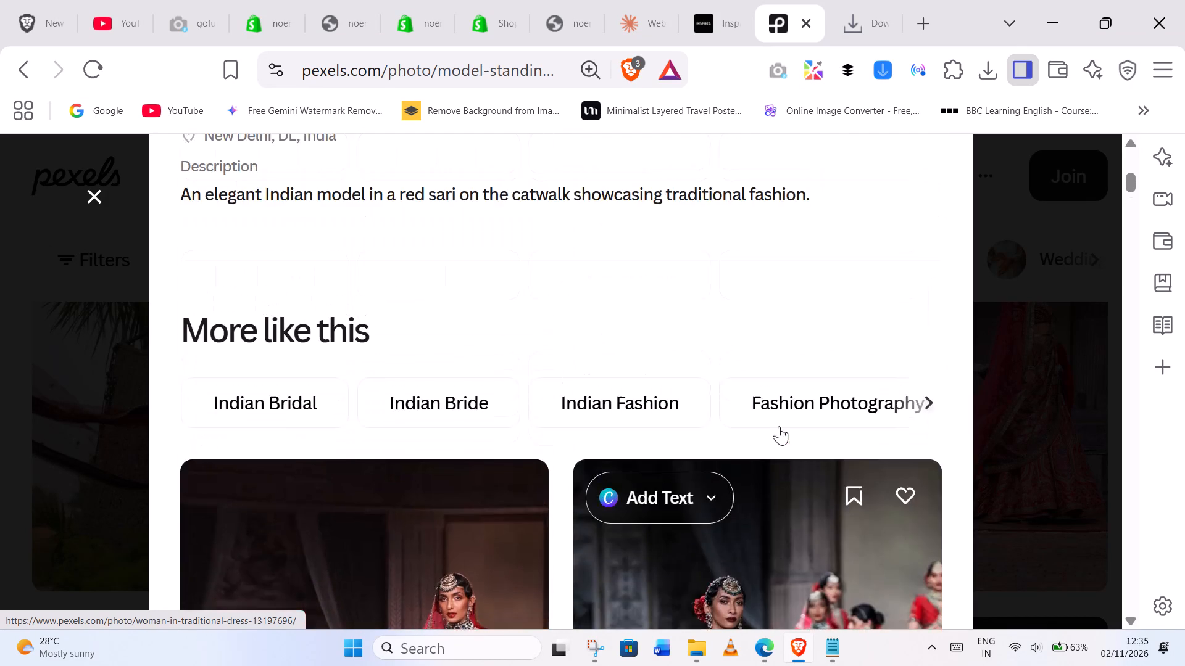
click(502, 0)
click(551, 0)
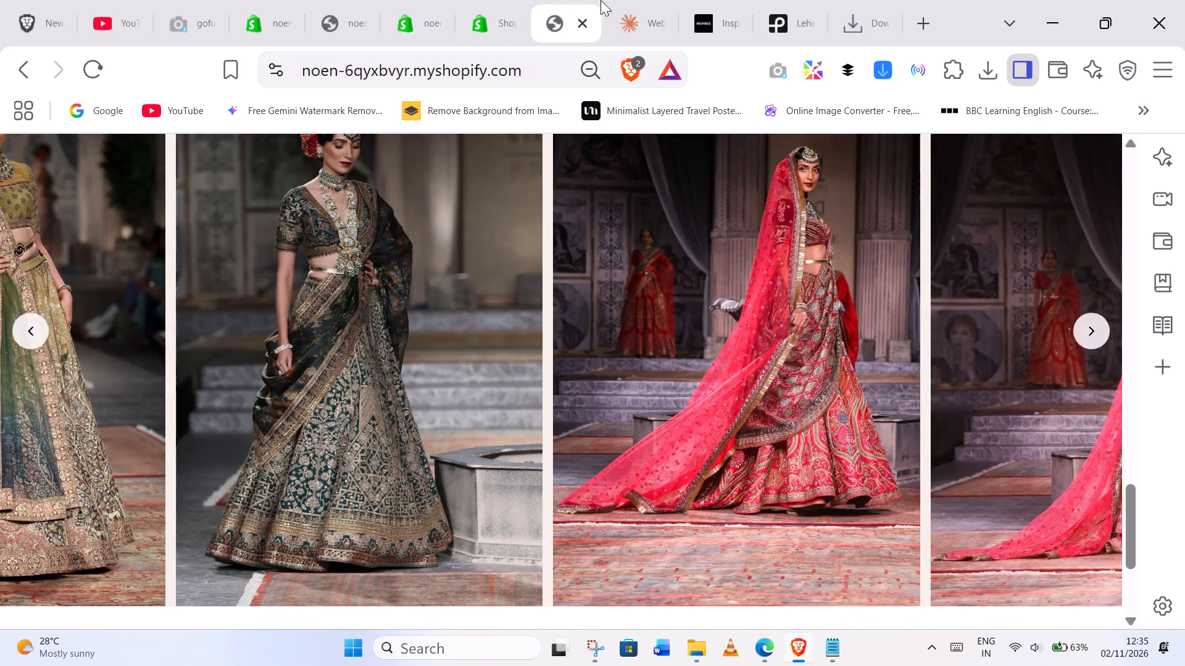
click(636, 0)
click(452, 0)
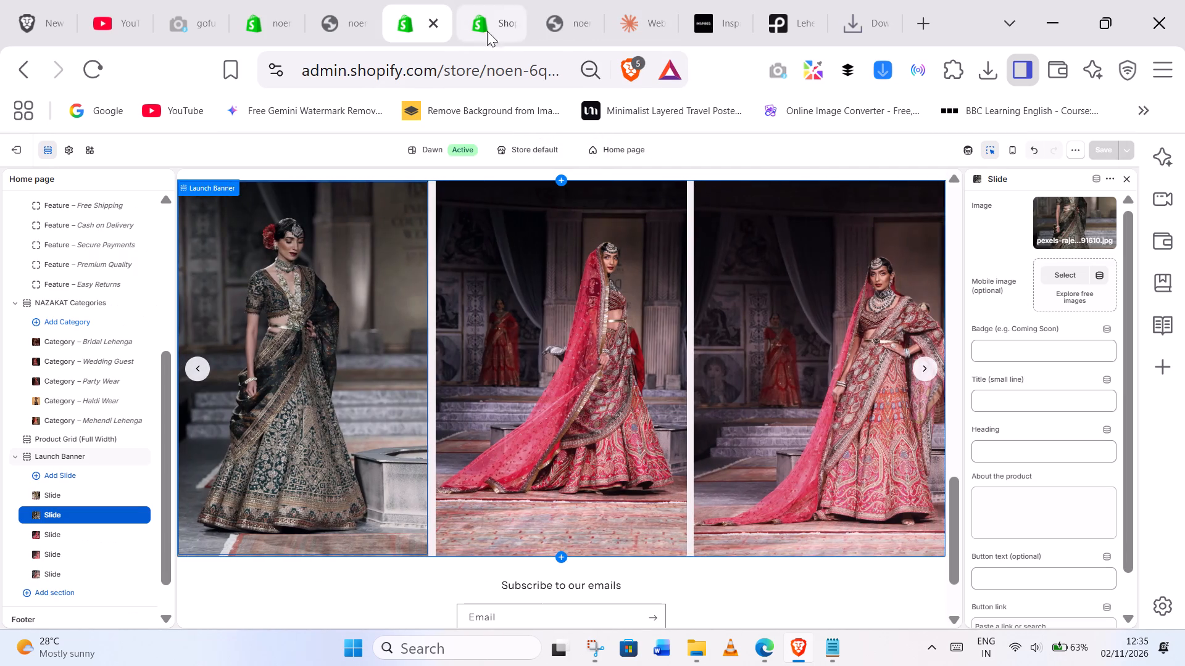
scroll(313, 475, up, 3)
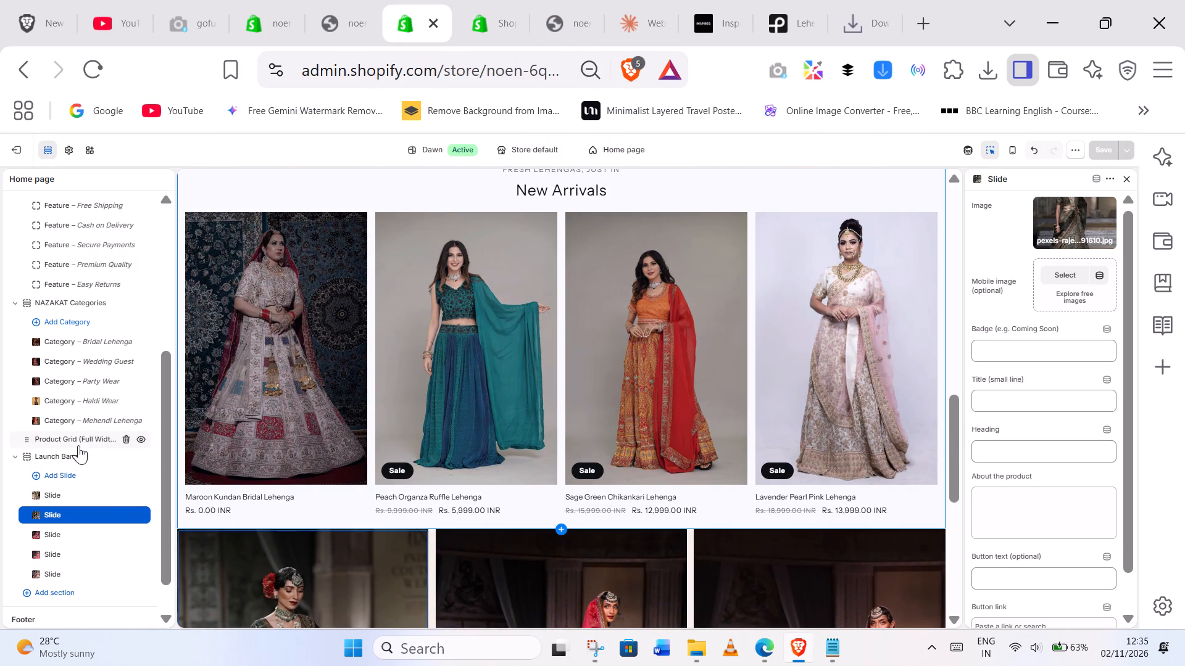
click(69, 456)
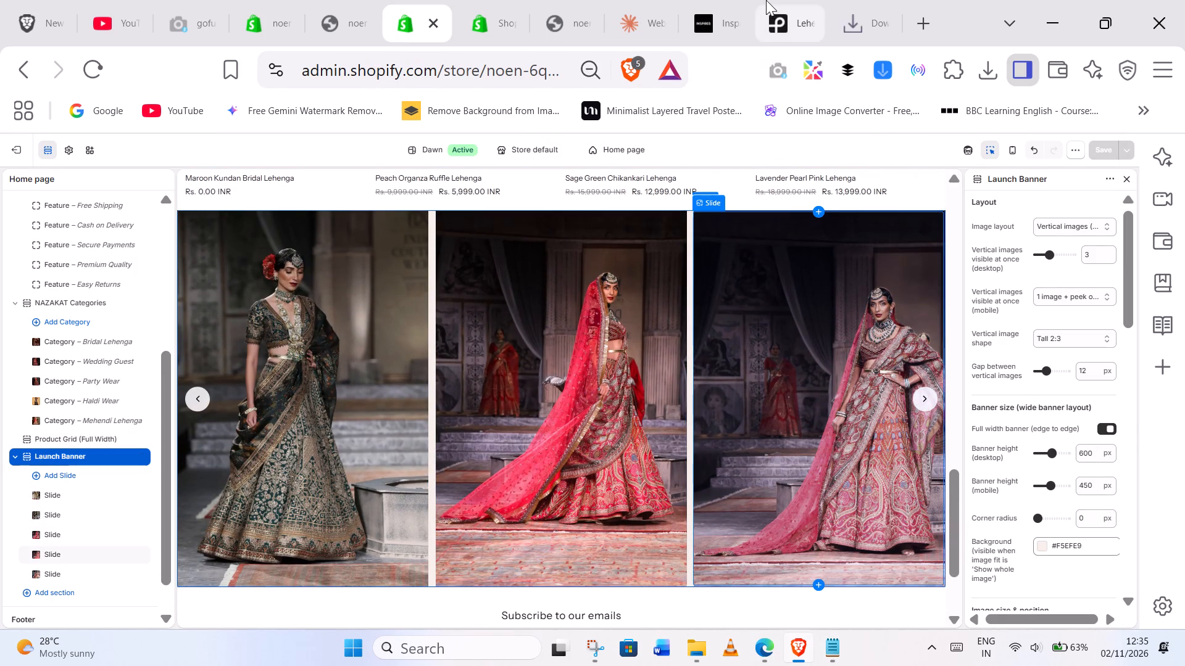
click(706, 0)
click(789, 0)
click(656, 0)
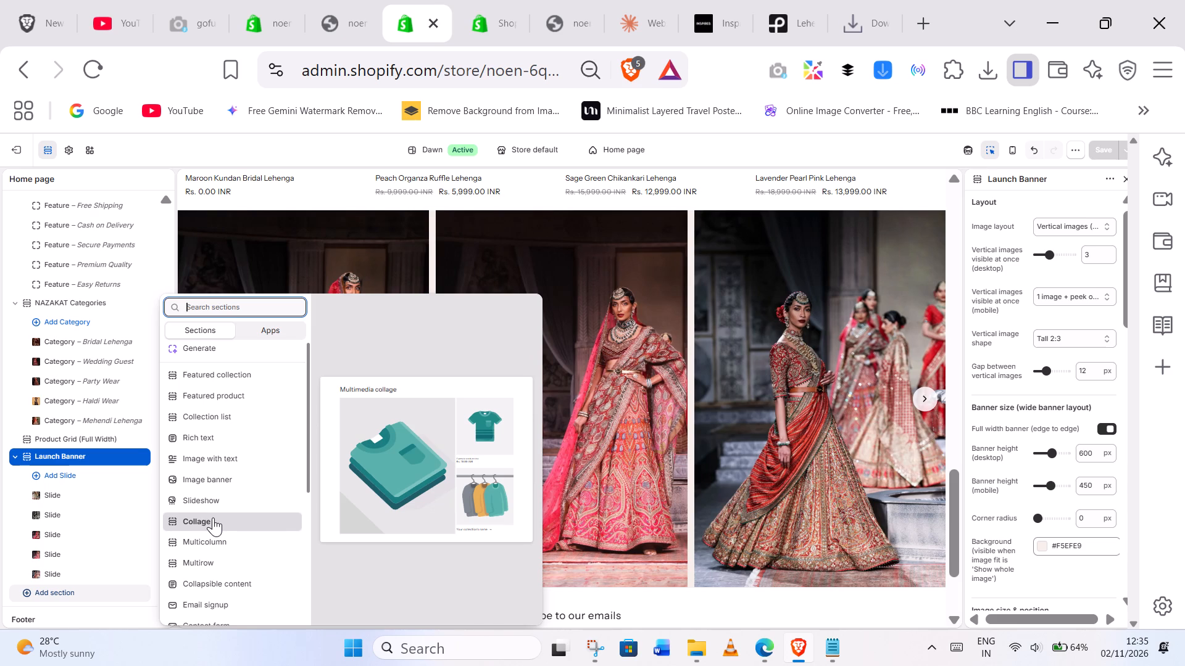
click(218, 550)
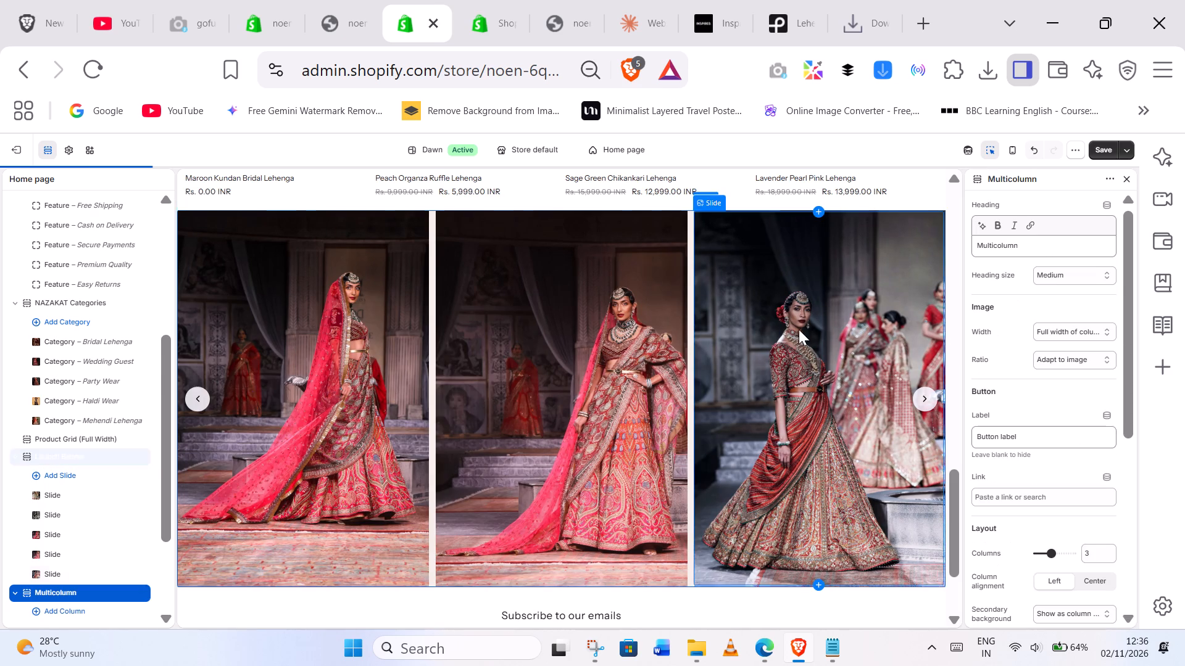
Set the first Multicolumn column's image to the side-on pink-red lehenga photo with the long trailing dupatta.
scroll(639, 364, down, 4)
click(365, 390)
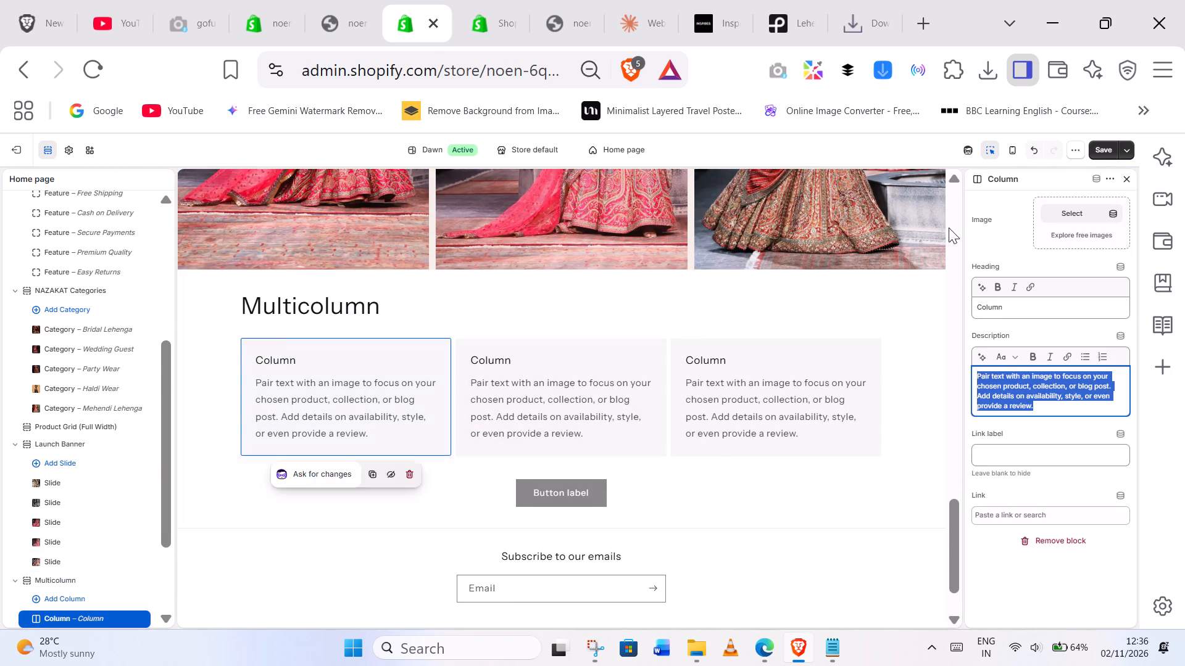
click(1079, 206)
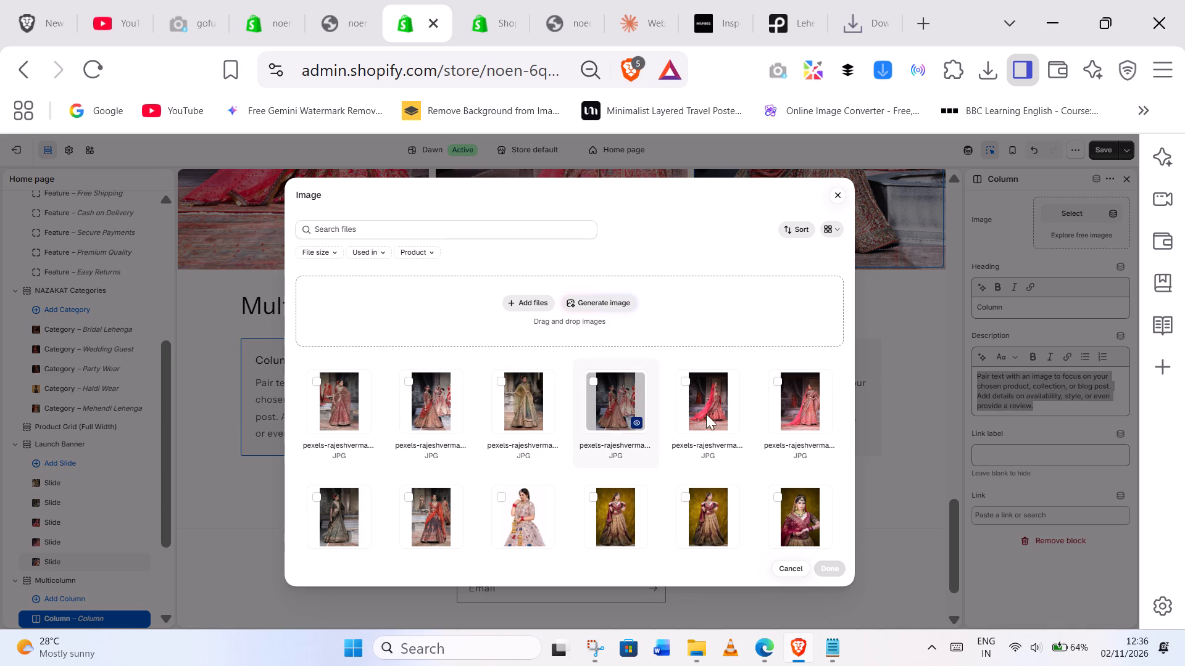
click(694, 407)
click(829, 567)
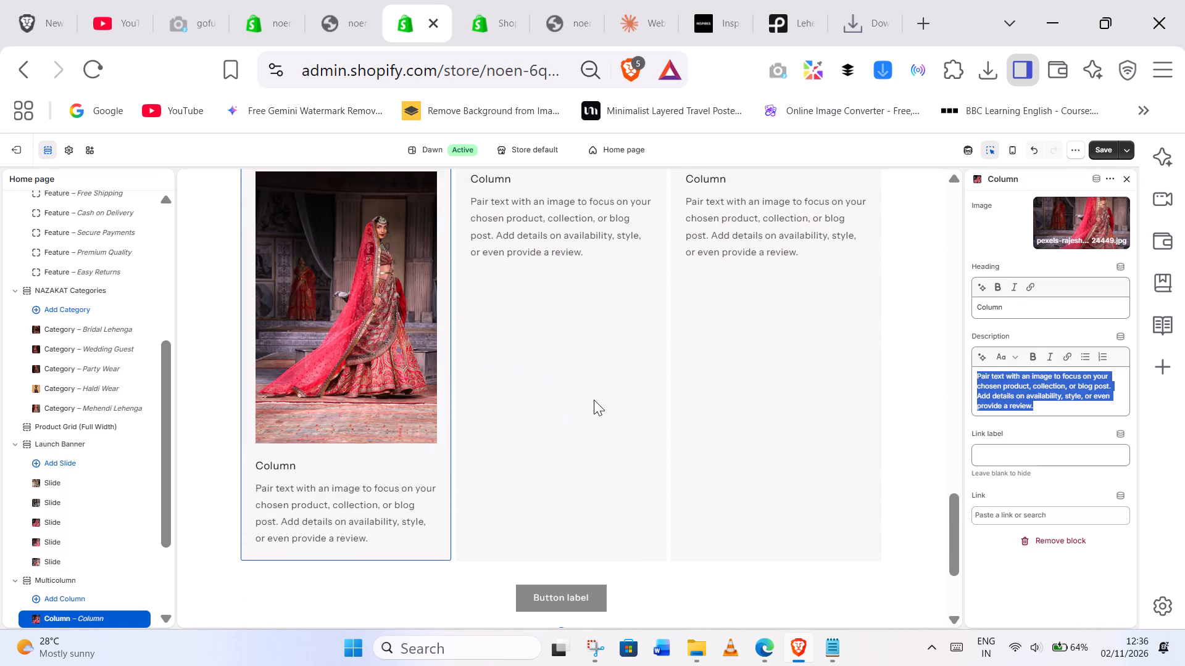
Set the second Multicolumn column's image to the olive-green and gold lehenga photo.
click(580, 355)
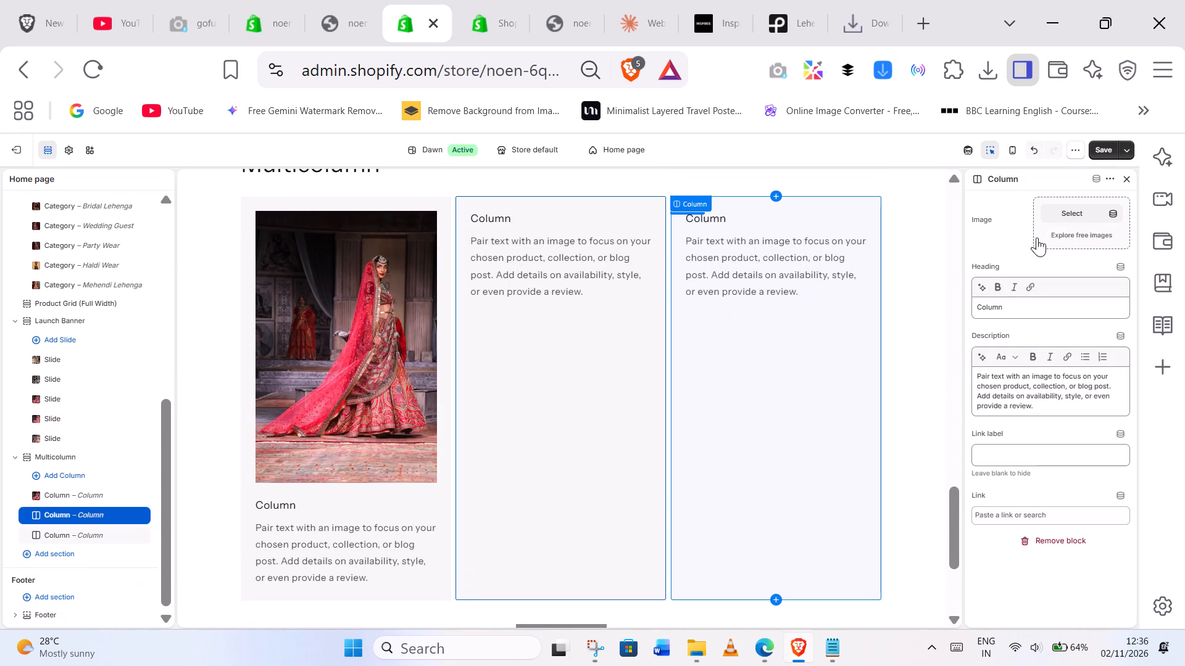
click(1060, 217)
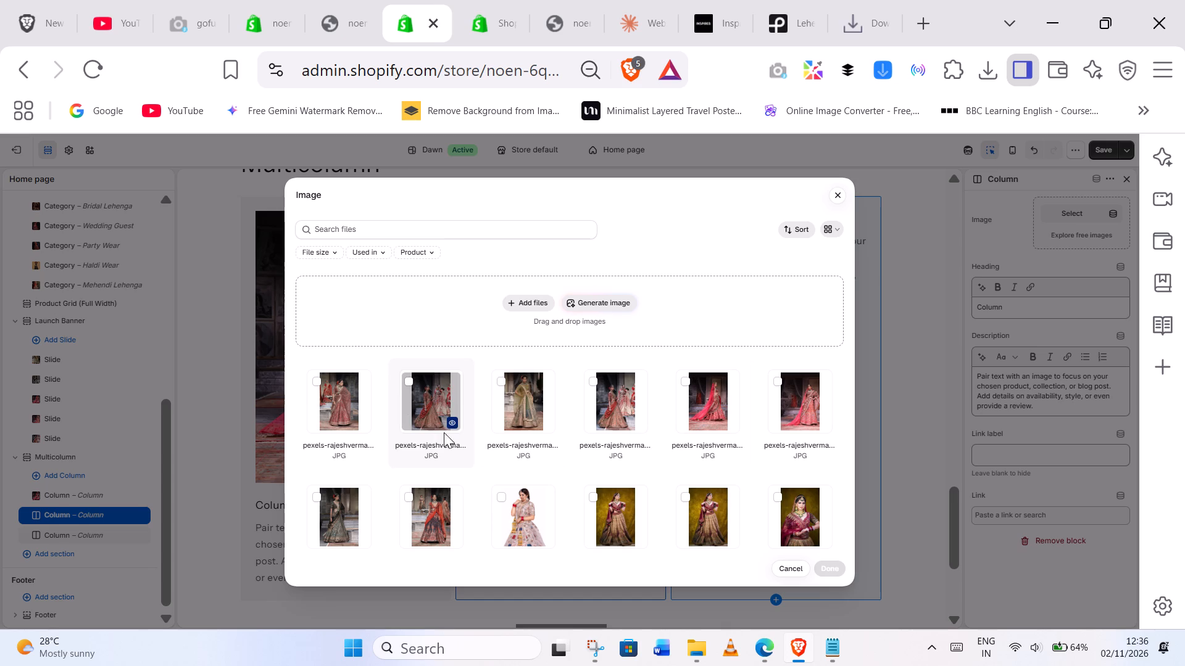
click(501, 407)
click(834, 569)
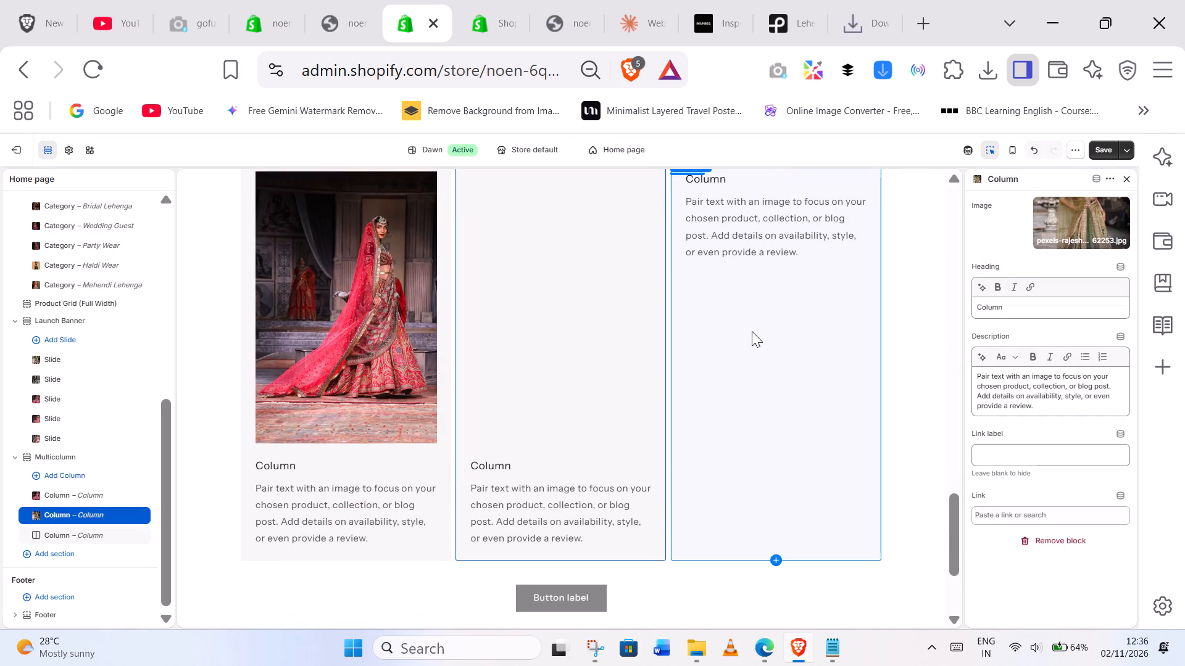
Set the third Multicolumn column's image to the dark lehenga photo with the red blouse and dupatta.
click(752, 331)
click(1076, 214)
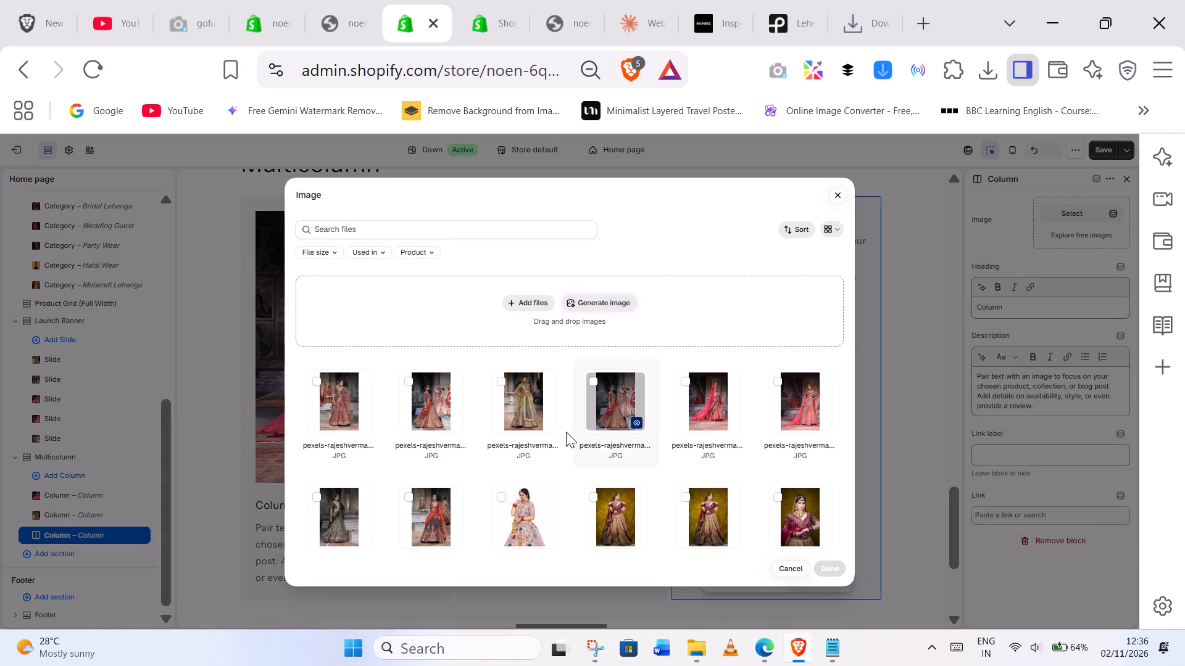
click(423, 508)
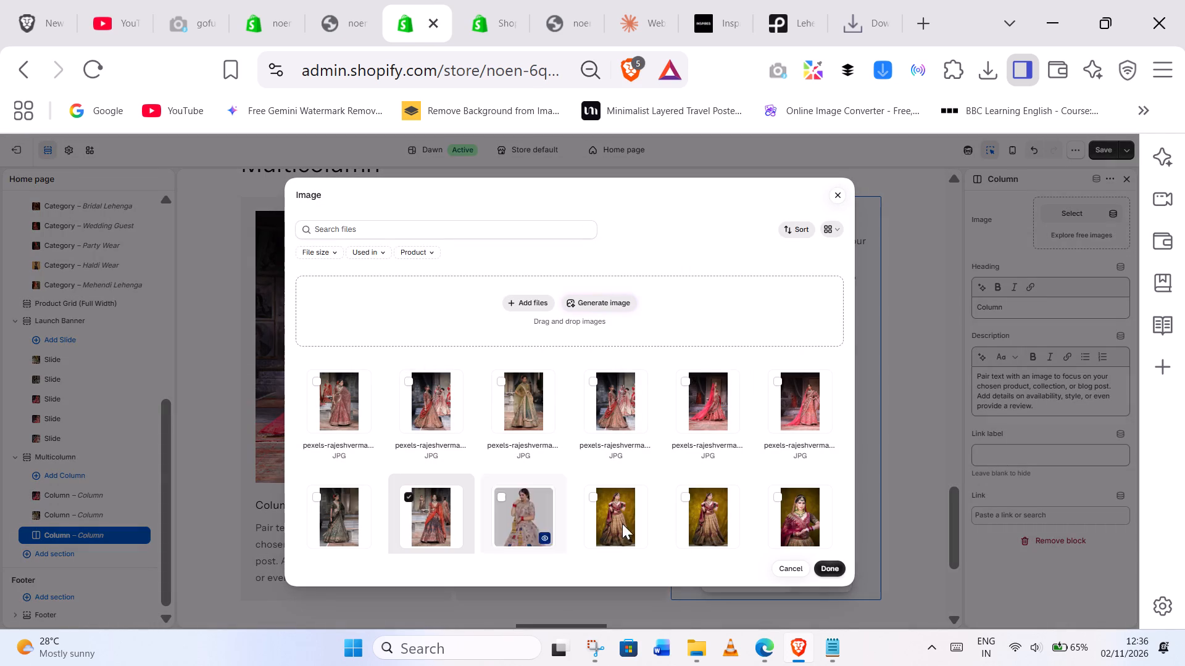
click(848, 567)
click(833, 564)
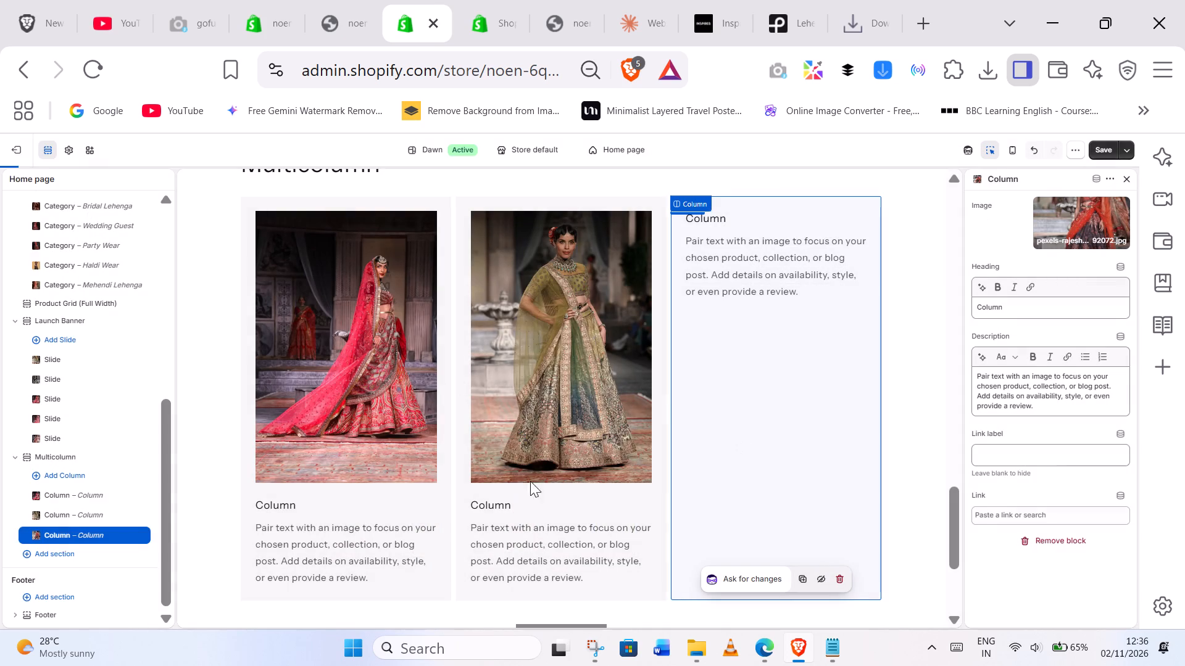
scroll(734, 479, up, 1)
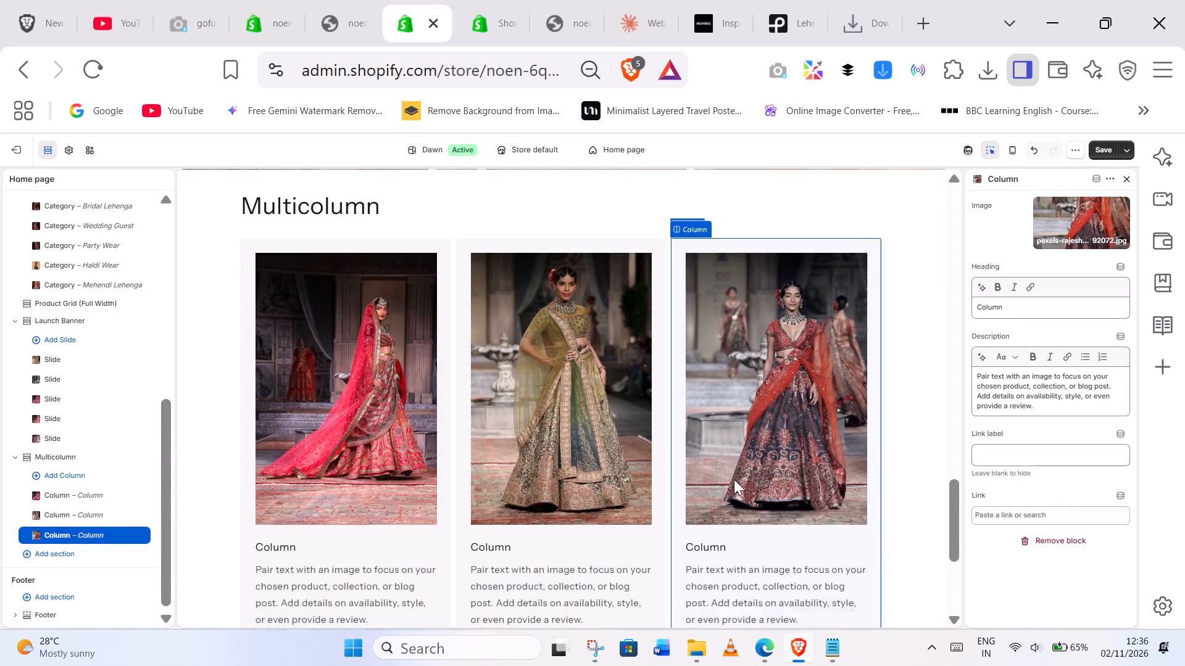
Set the Multicolumn section's column alignment to Center.
scroll(734, 479, up, 1)
click(441, 353)
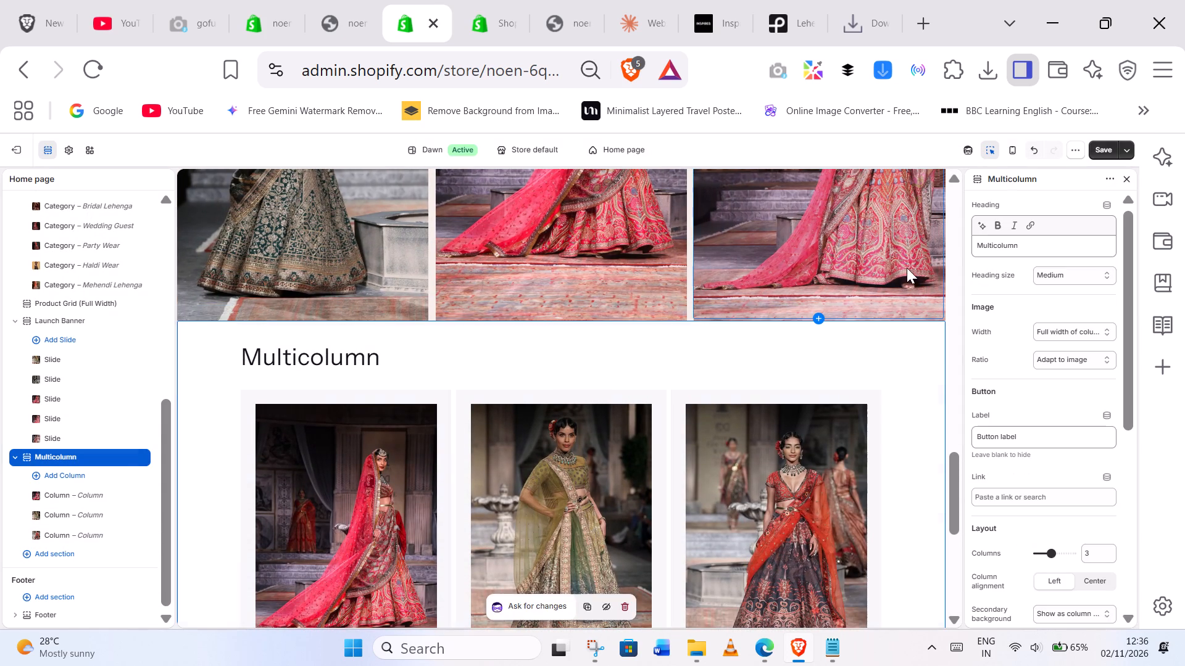
scroll(1007, 424, down, 1)
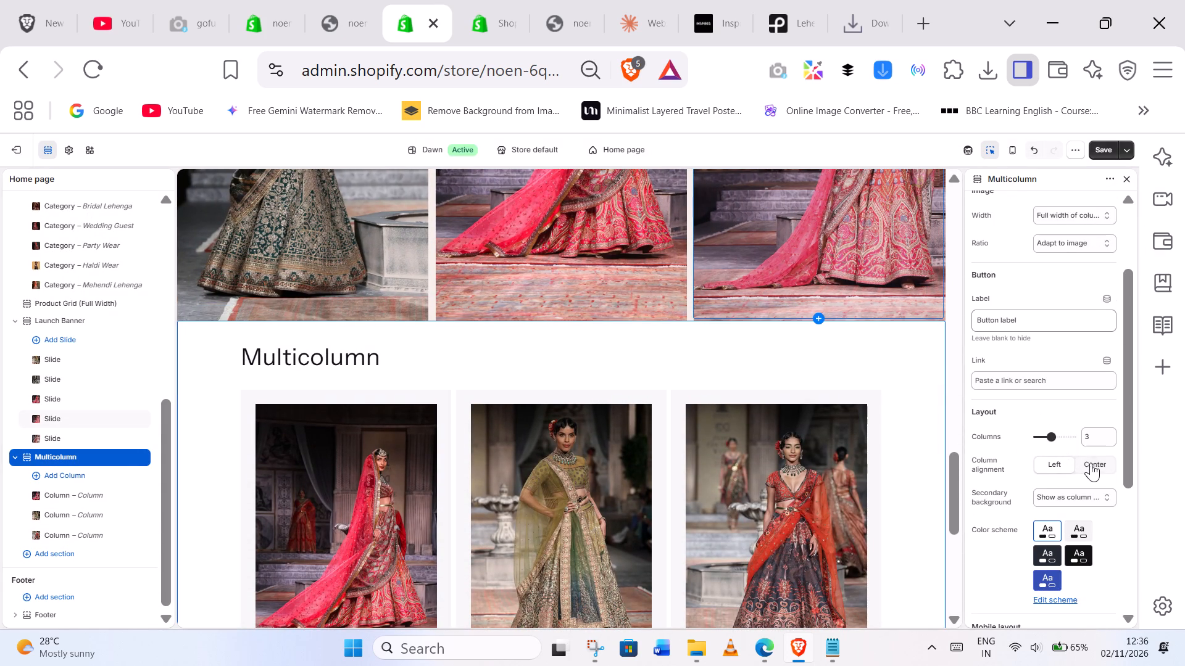
click(1092, 462)
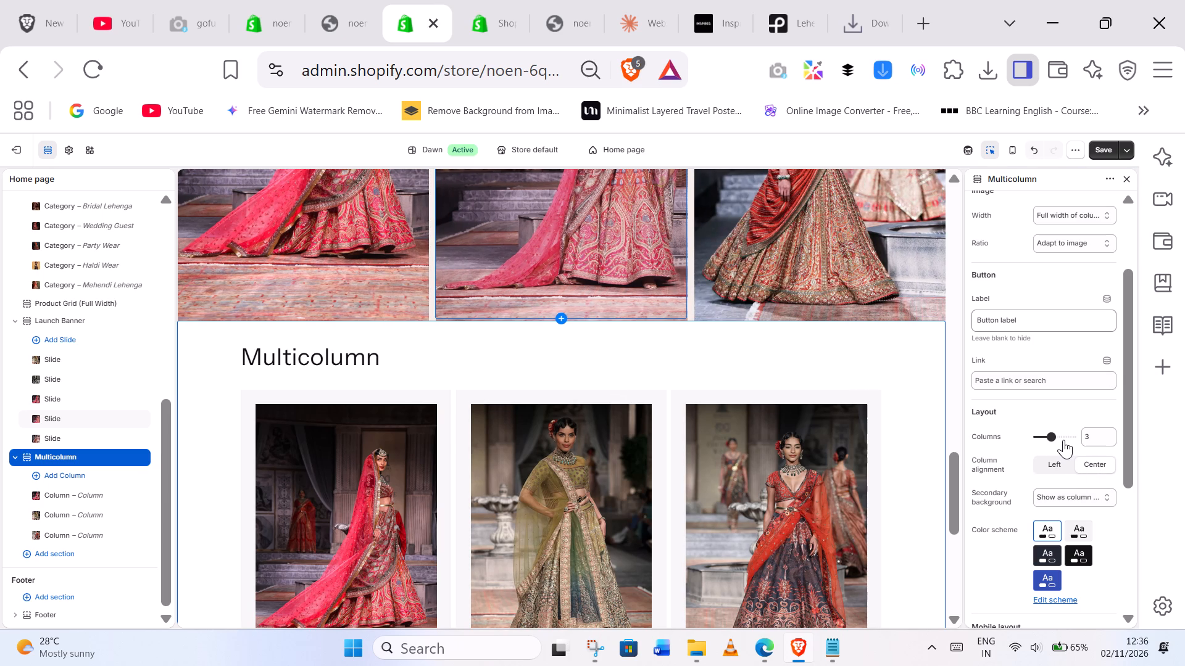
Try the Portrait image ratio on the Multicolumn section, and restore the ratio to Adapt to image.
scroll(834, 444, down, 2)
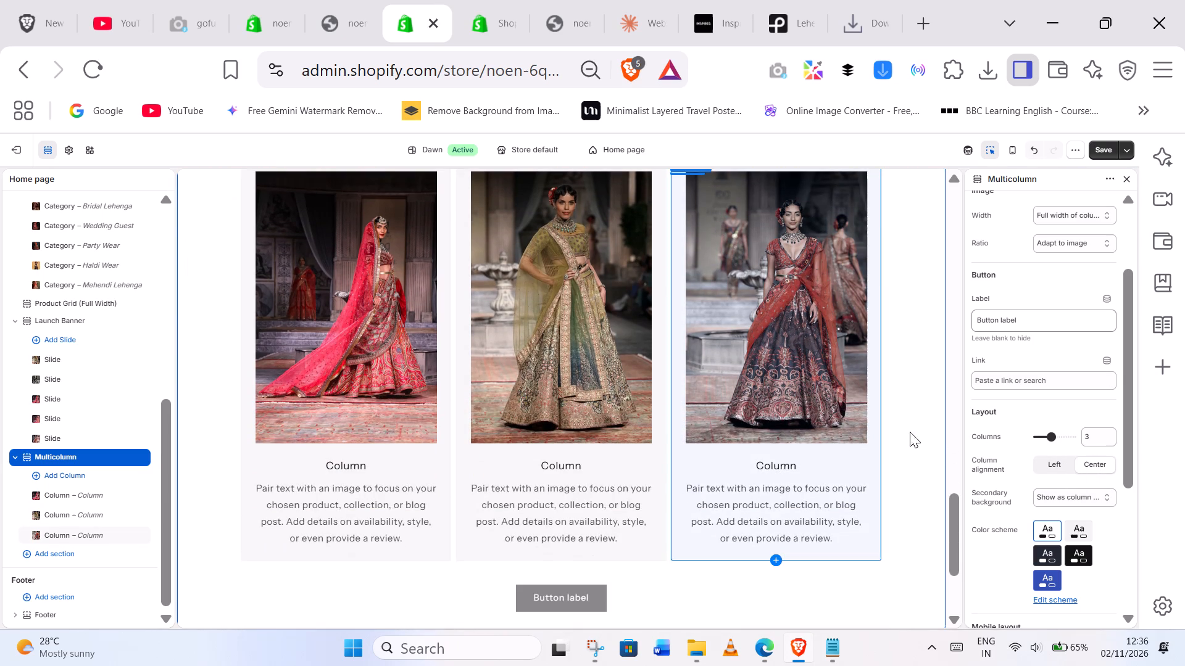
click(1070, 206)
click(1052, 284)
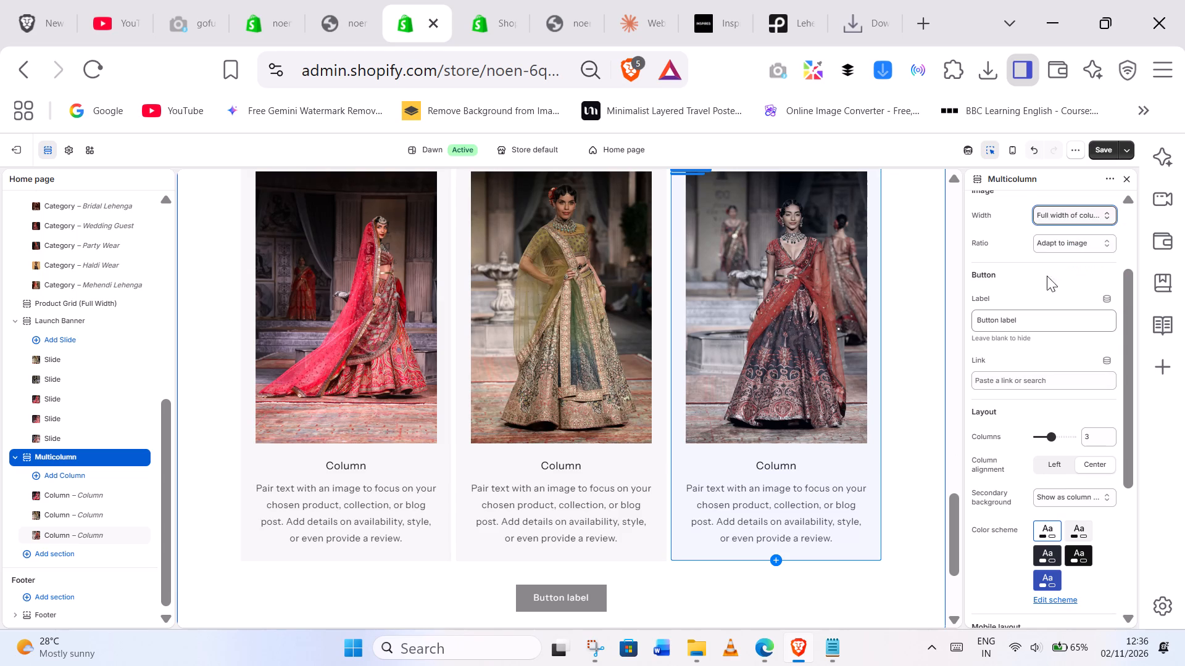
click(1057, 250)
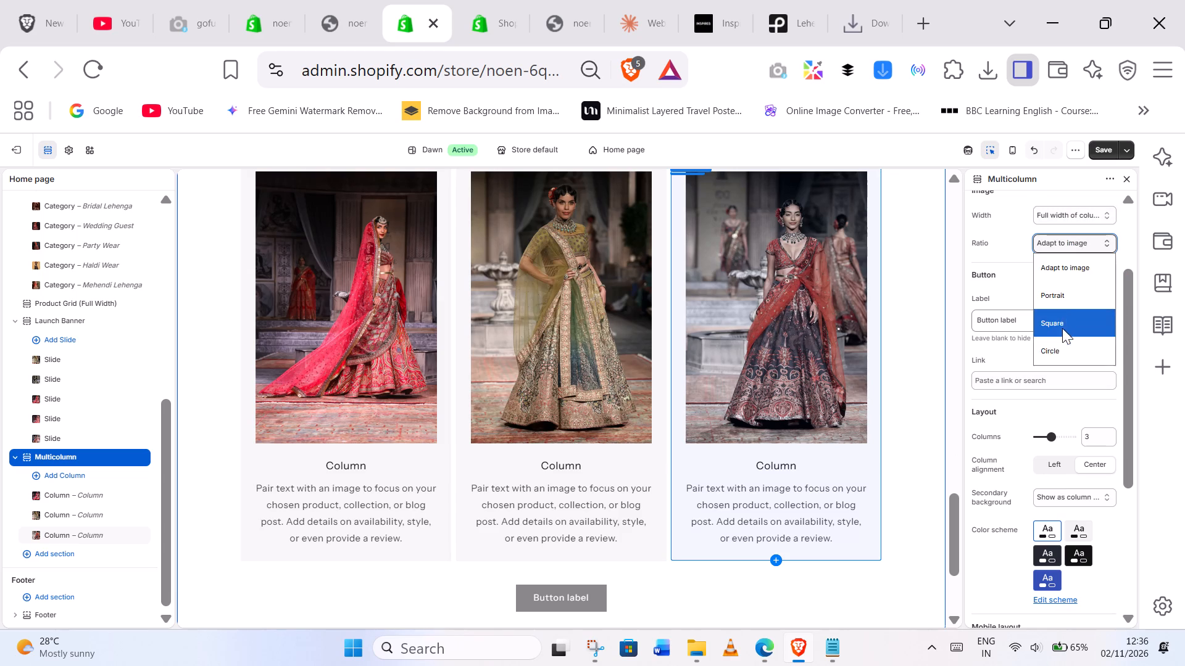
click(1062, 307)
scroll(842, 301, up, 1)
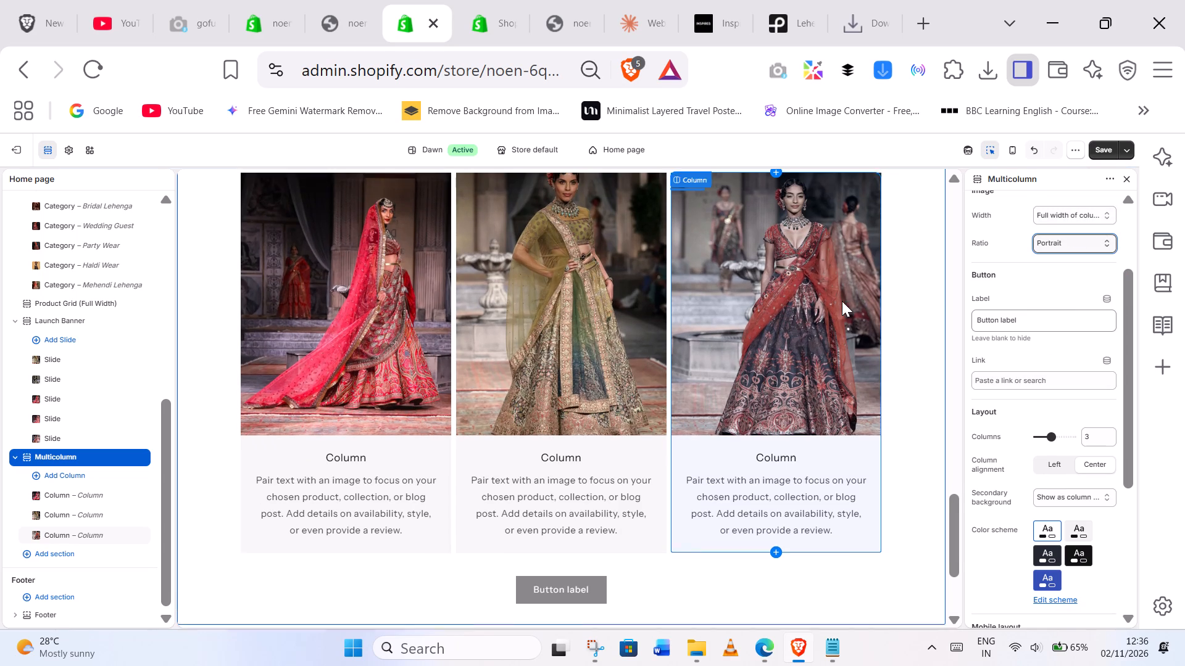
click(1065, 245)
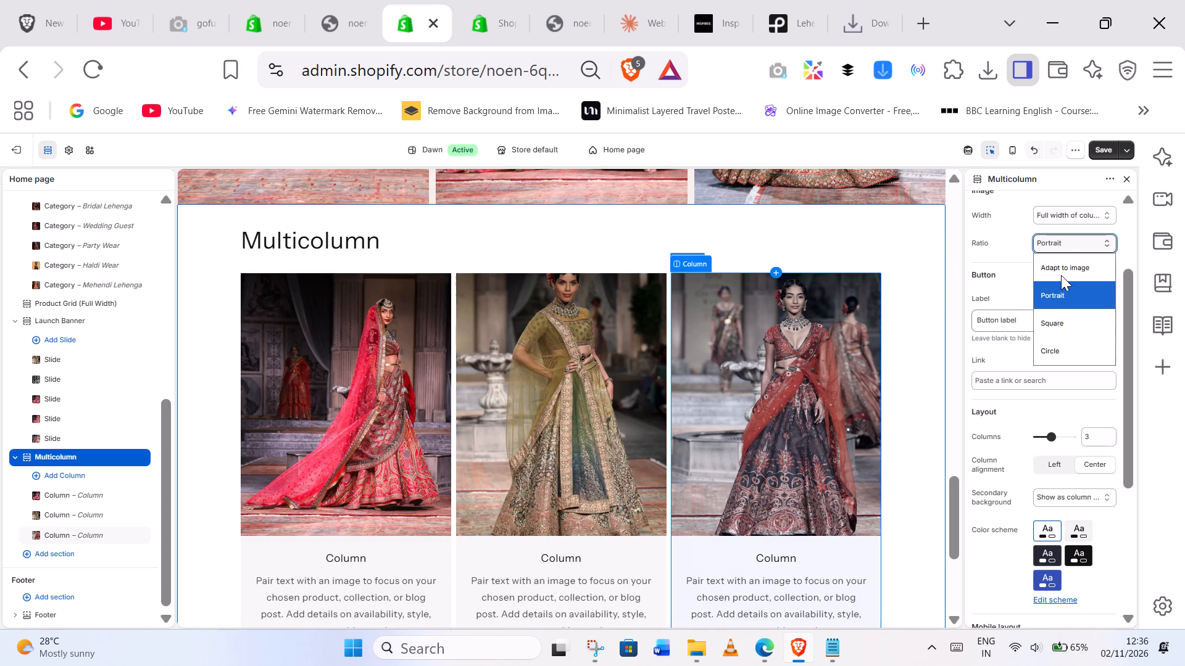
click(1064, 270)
Save the home page changes.
click(1111, 154)
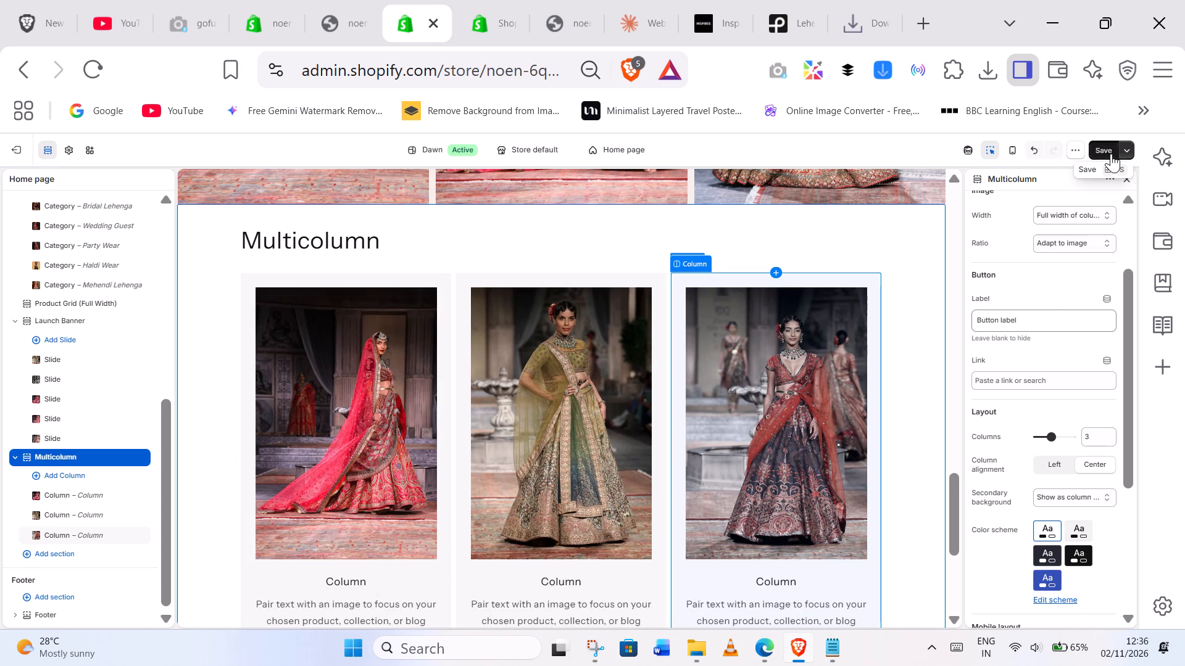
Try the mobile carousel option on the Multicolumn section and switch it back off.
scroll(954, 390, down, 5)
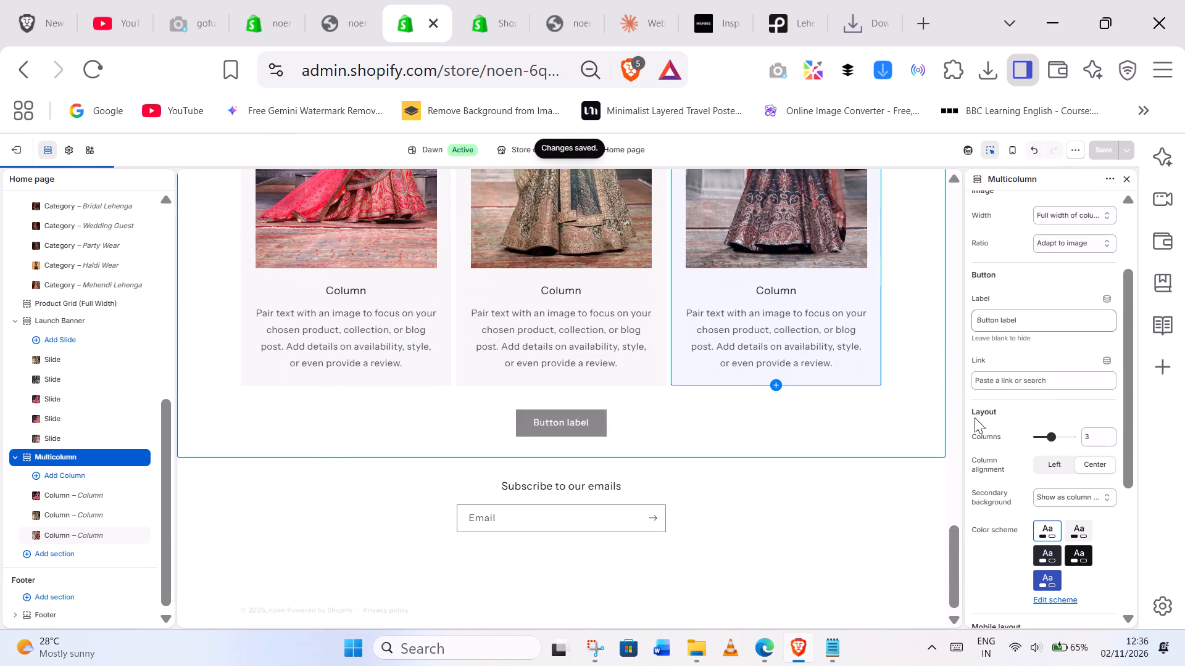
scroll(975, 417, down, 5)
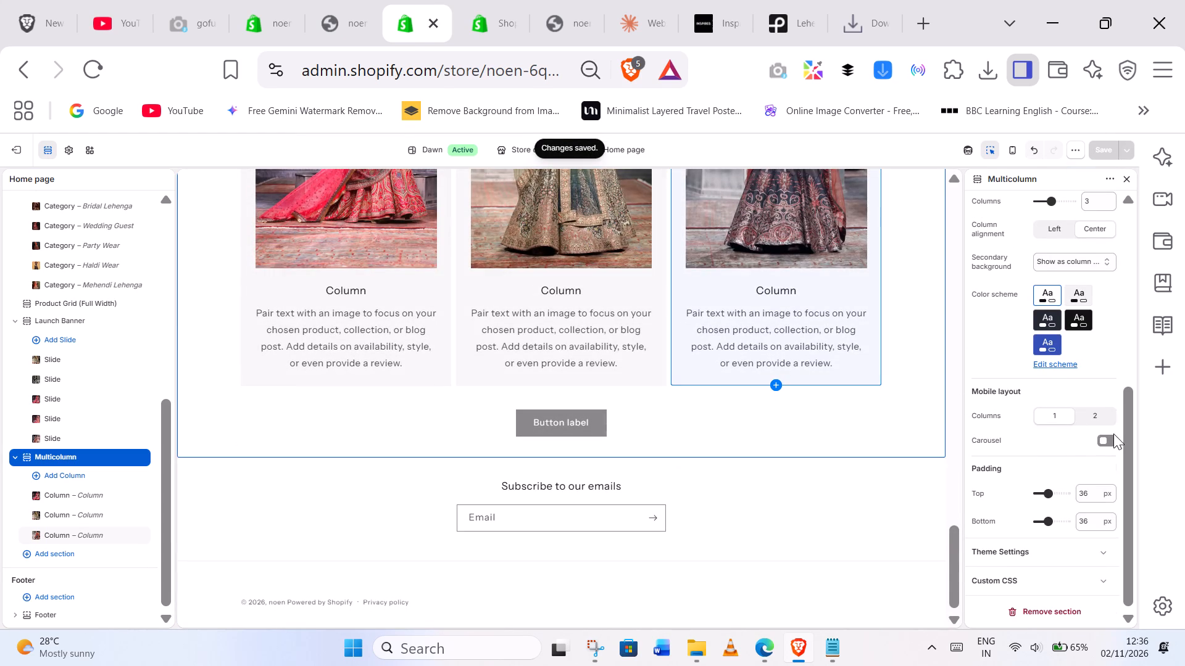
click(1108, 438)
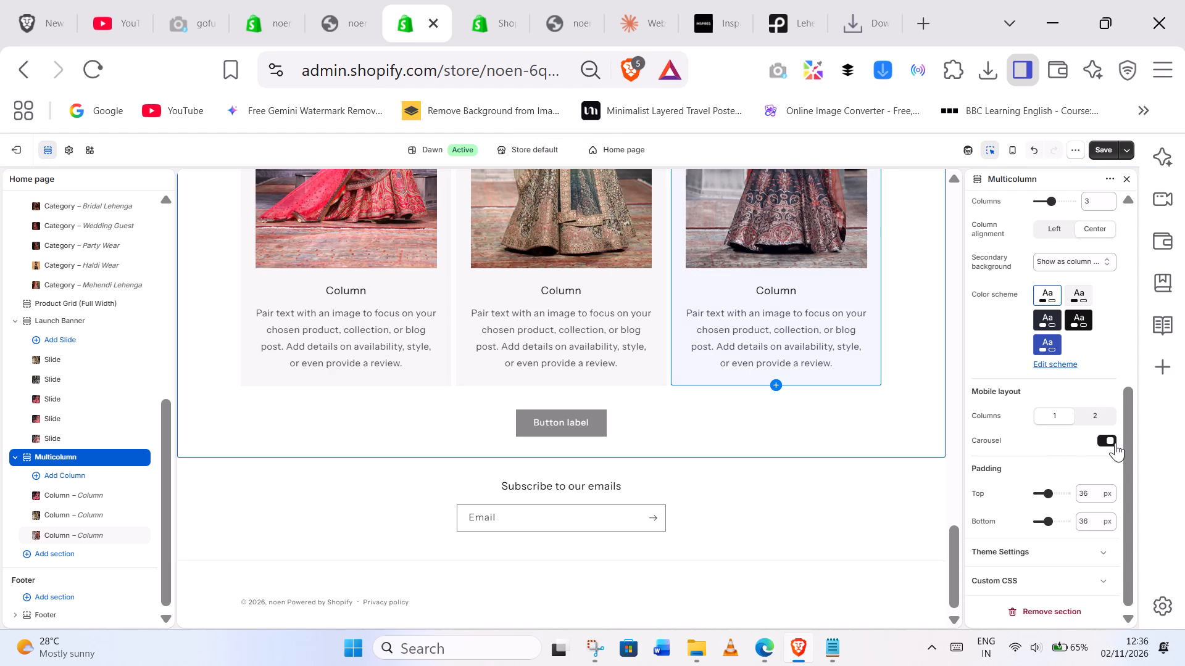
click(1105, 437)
Add a custom CSS rule for h2 with text-align: center to the Multicolumn section.
scroll(1074, 358, down, 3)
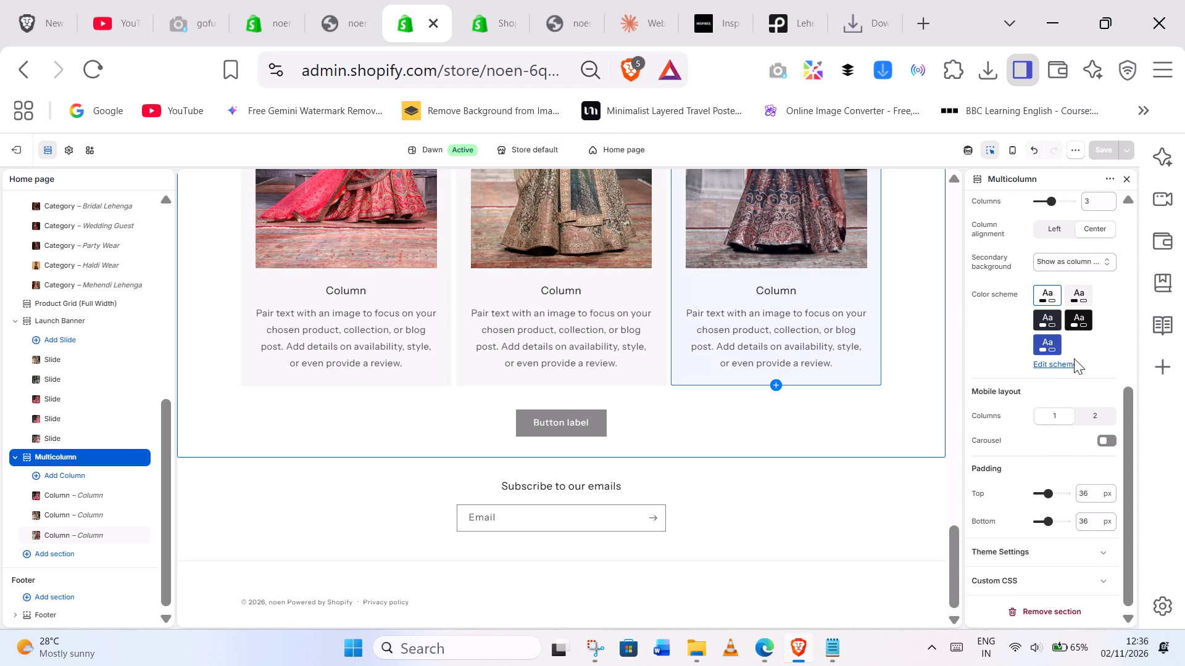
click(1012, 568)
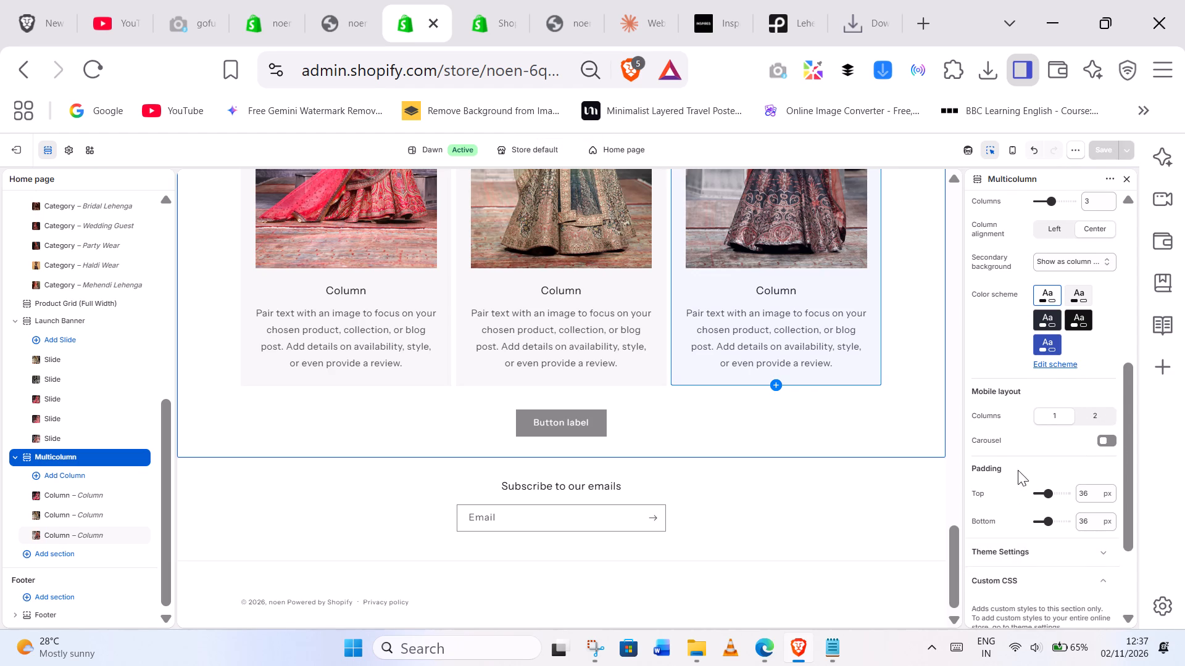
scroll(1002, 511, down, 1)
click(1037, 596)
click(1095, 569)
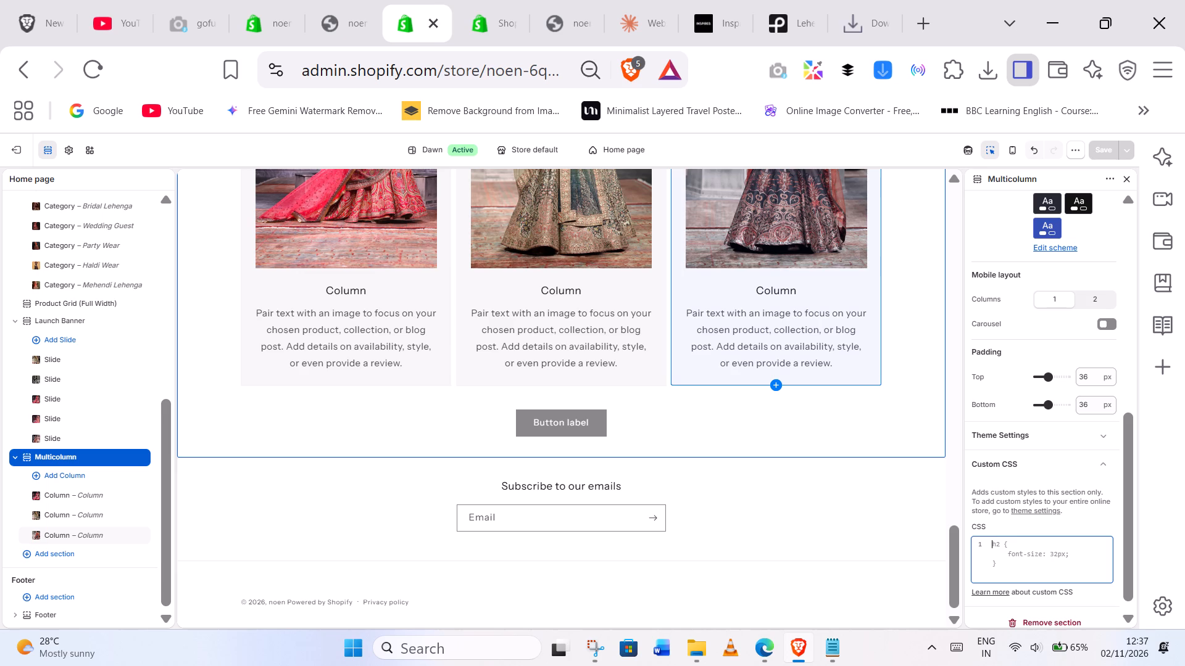
key(h)
text(h2)
key(space)
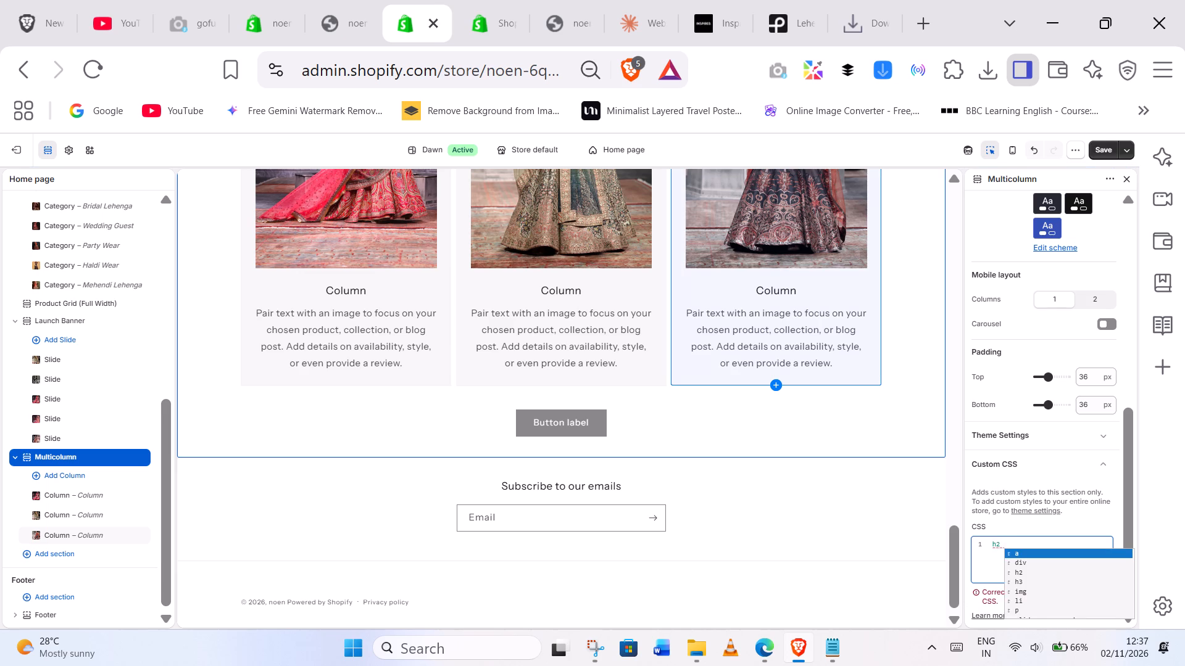
key(shift+braceleft)
key(Return)
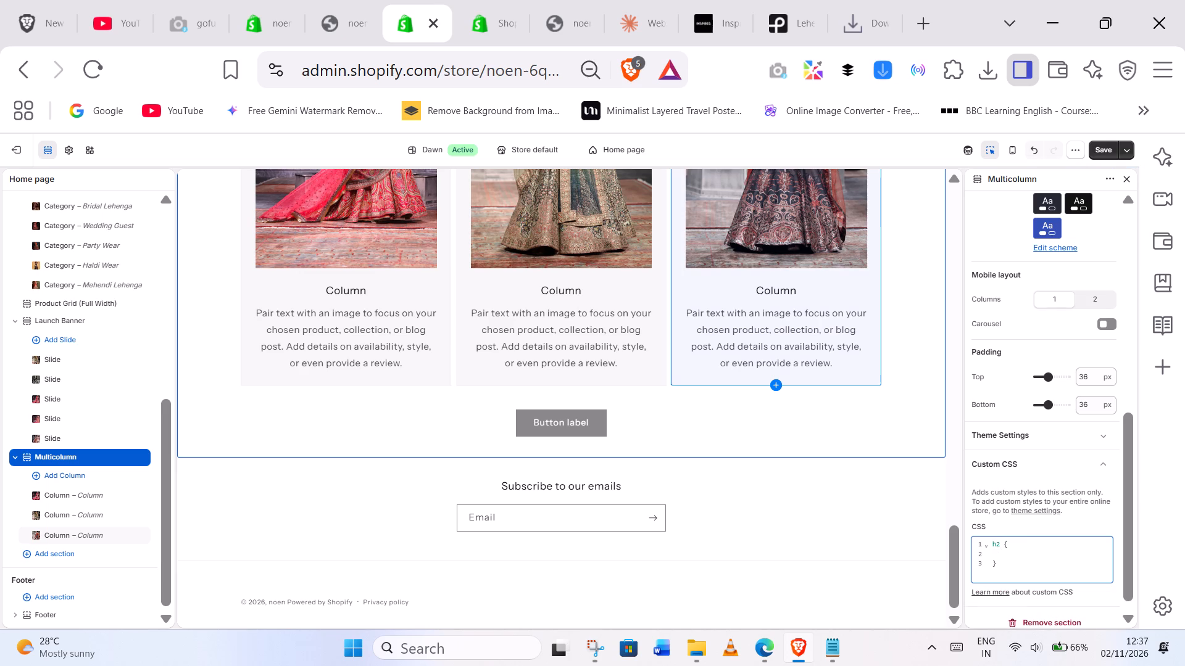
text(text)
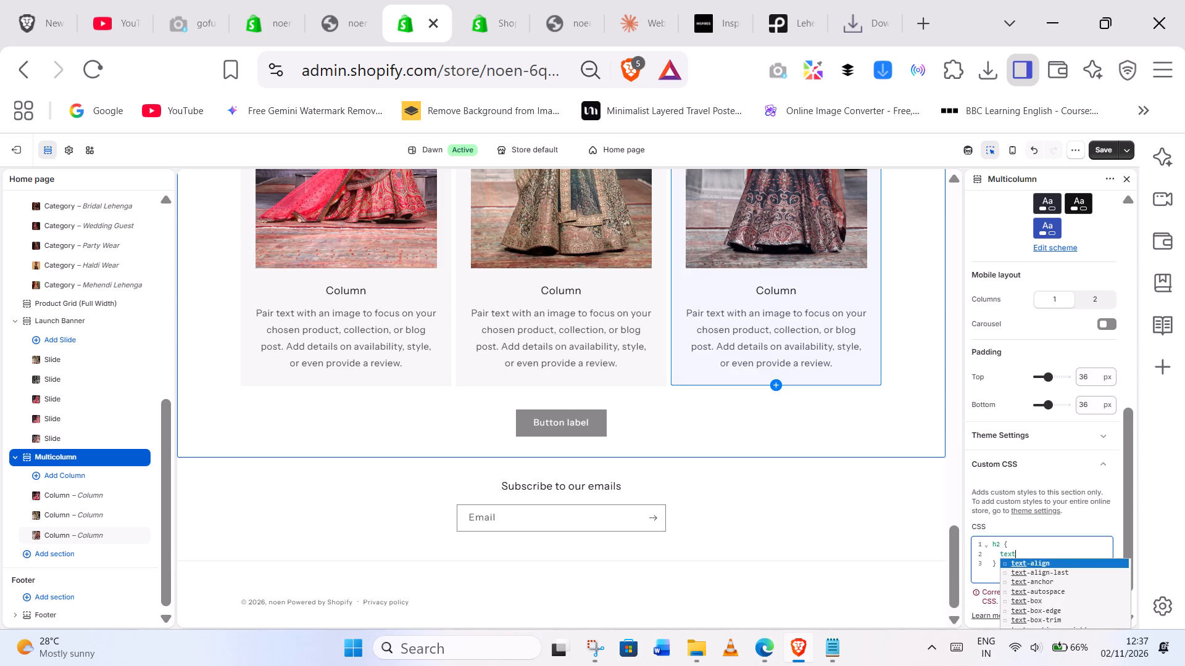
key(Return)
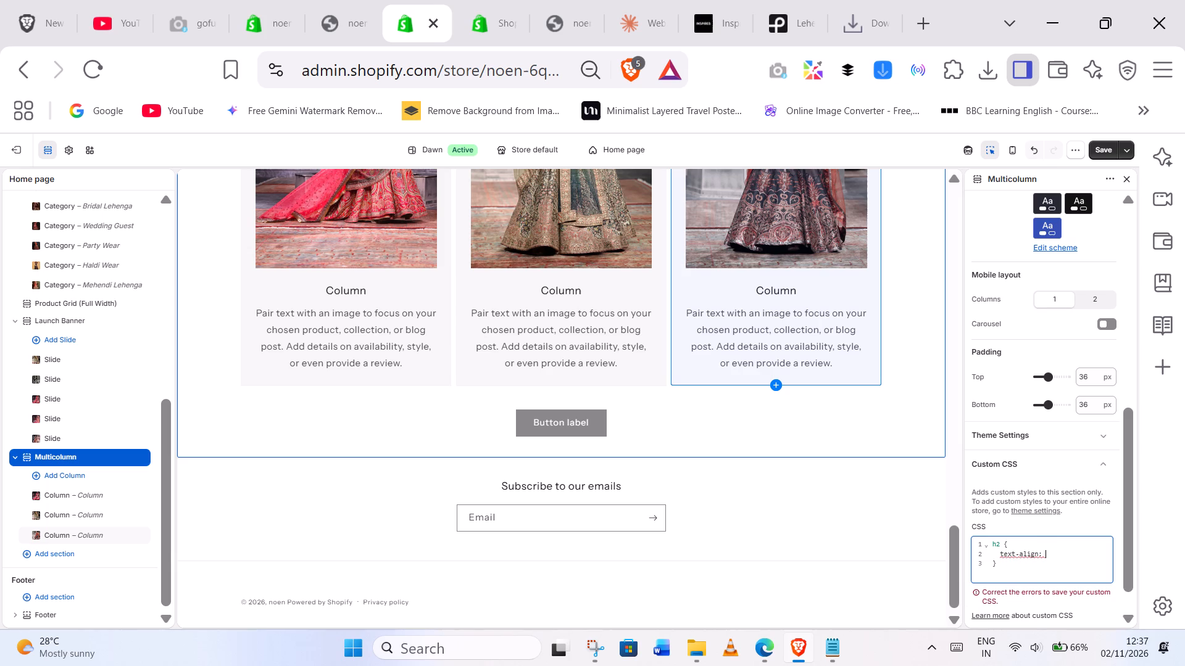
text(center)
key(Return)
key(semicolon)
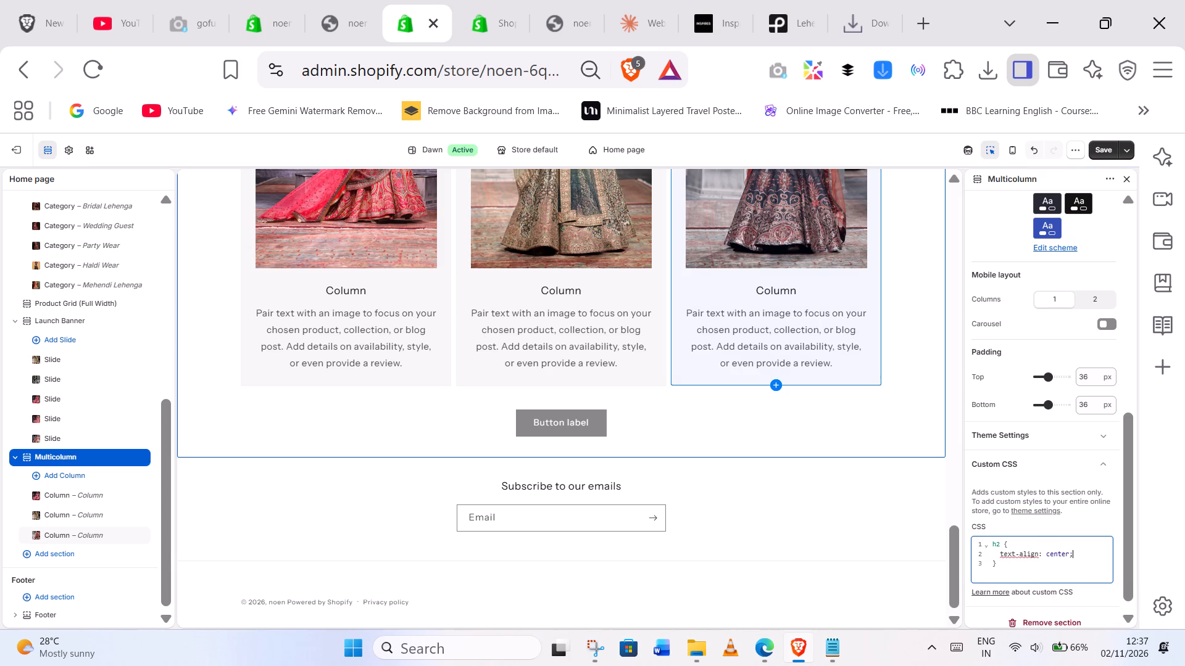
Add margin: auto to the h2 rule in the Multicolumn section's custom CSS.
key(Return)
key(space)
text(auto)
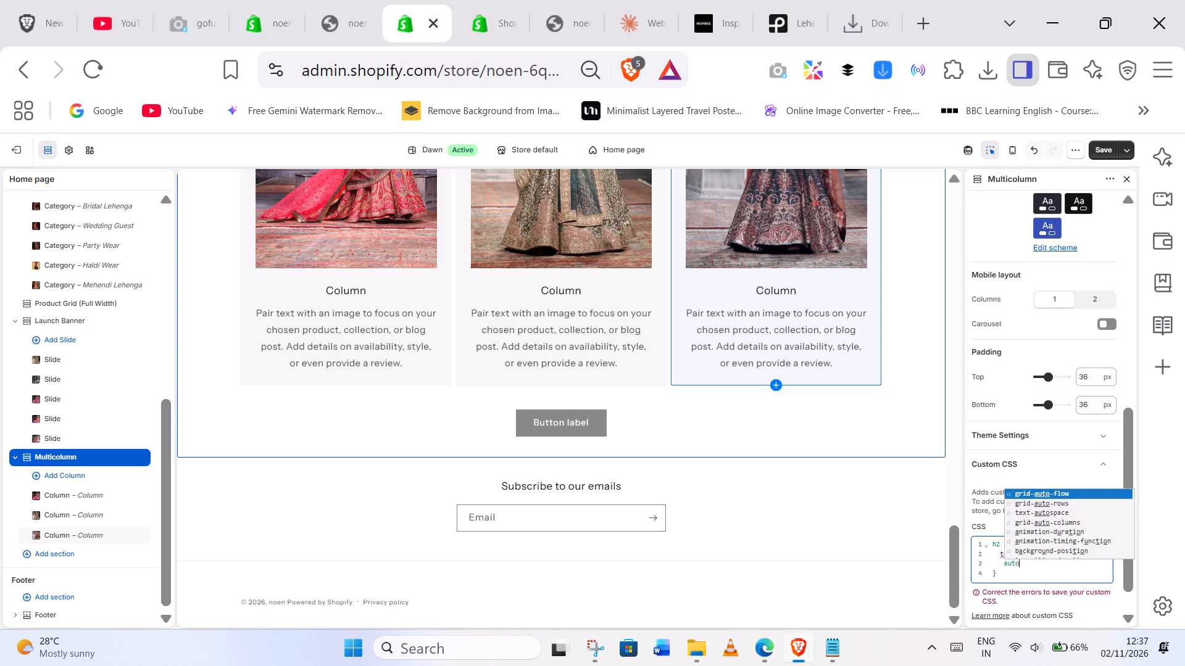
key(BackSpace)
key(BackSpace)
key(BackSpace)
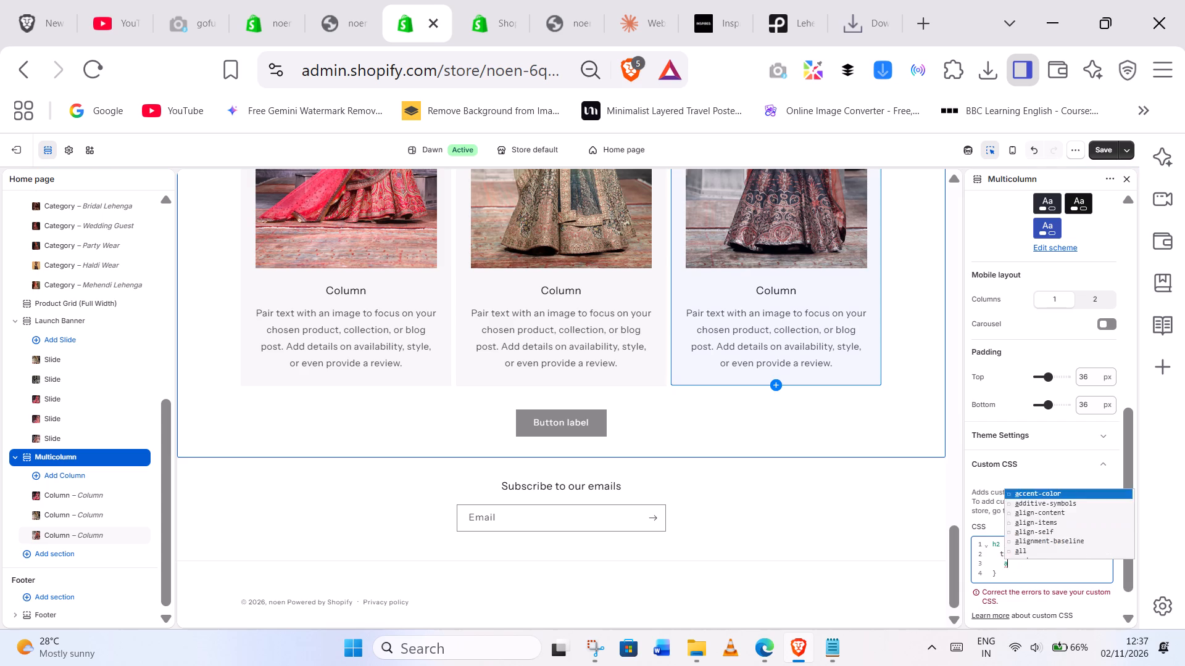
key(BackSpace)
text(mari)
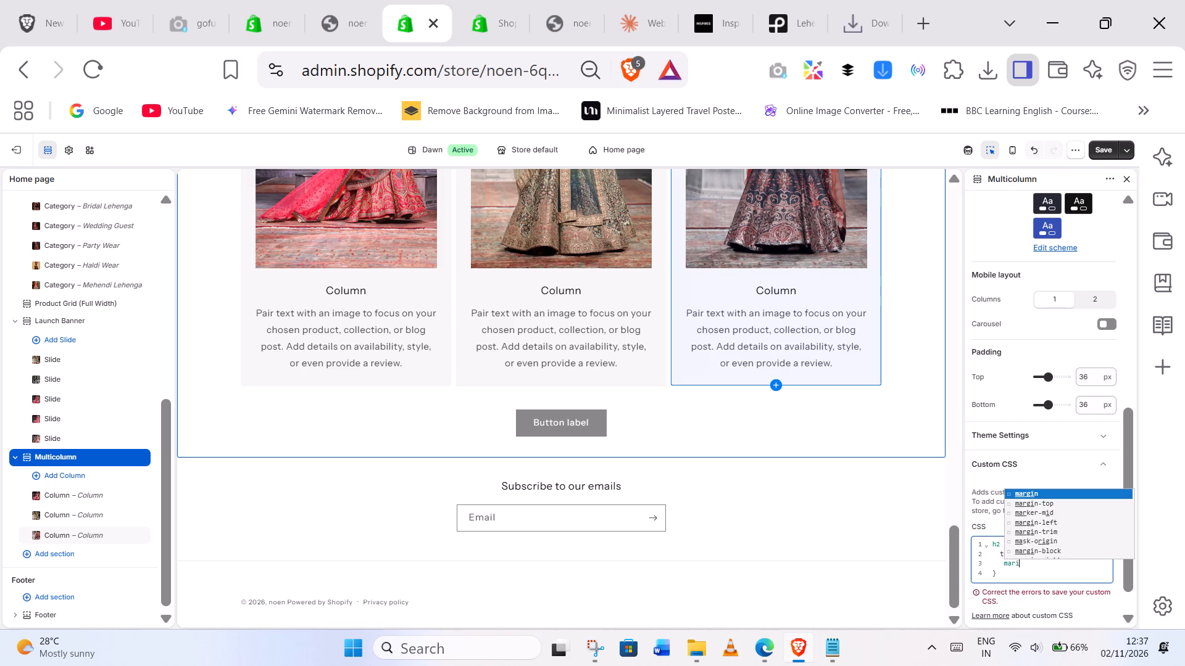
key(Return)
text(auto)
key(Return)
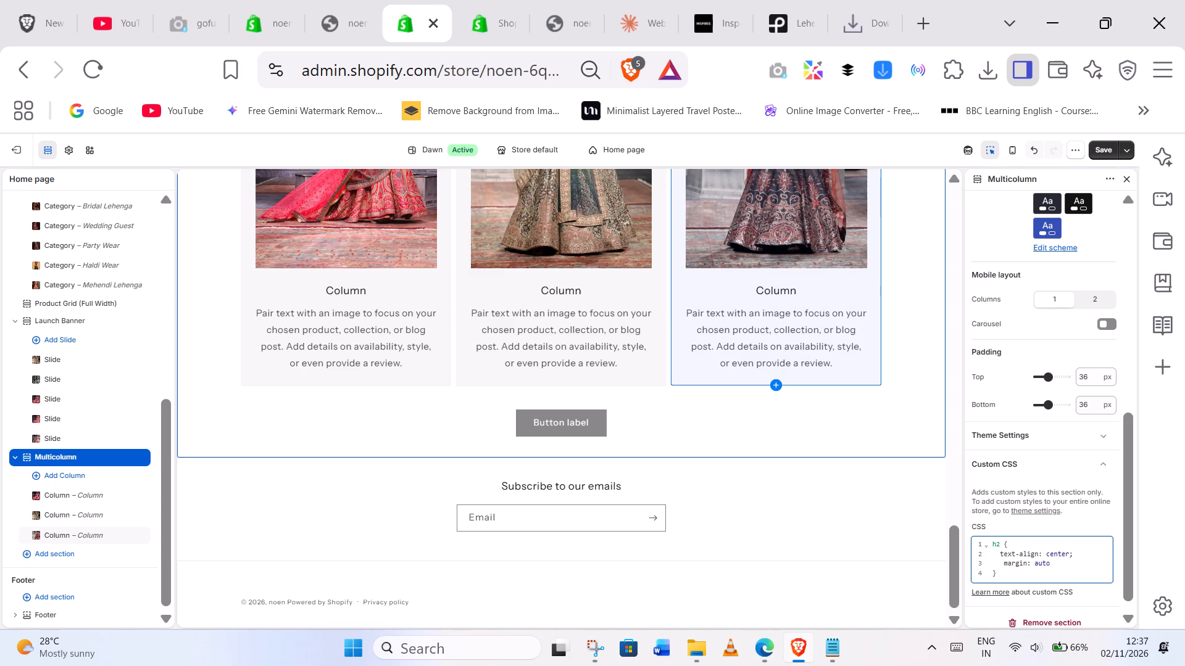
key(semicolon)
Review the Multicolumn heading and the rest of the home page in the preview, advancing the Launch Banner slides.
scroll(970, 451, up, 1)
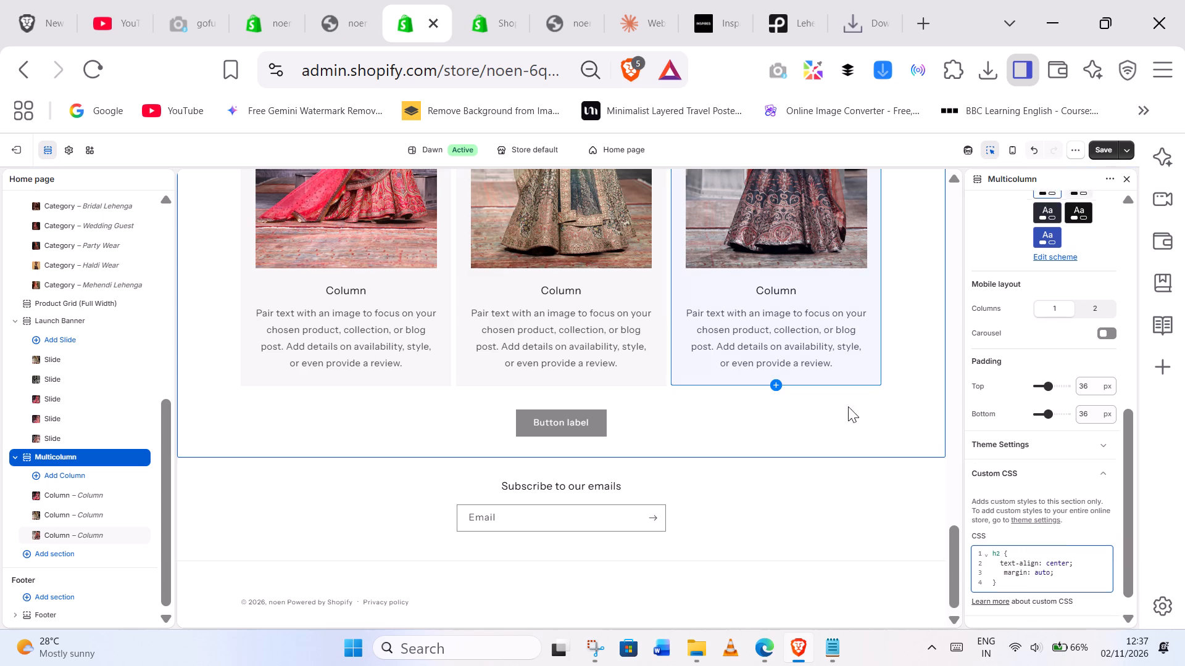
scroll(848, 406, up, 1)
scroll(741, 425, up, 4)
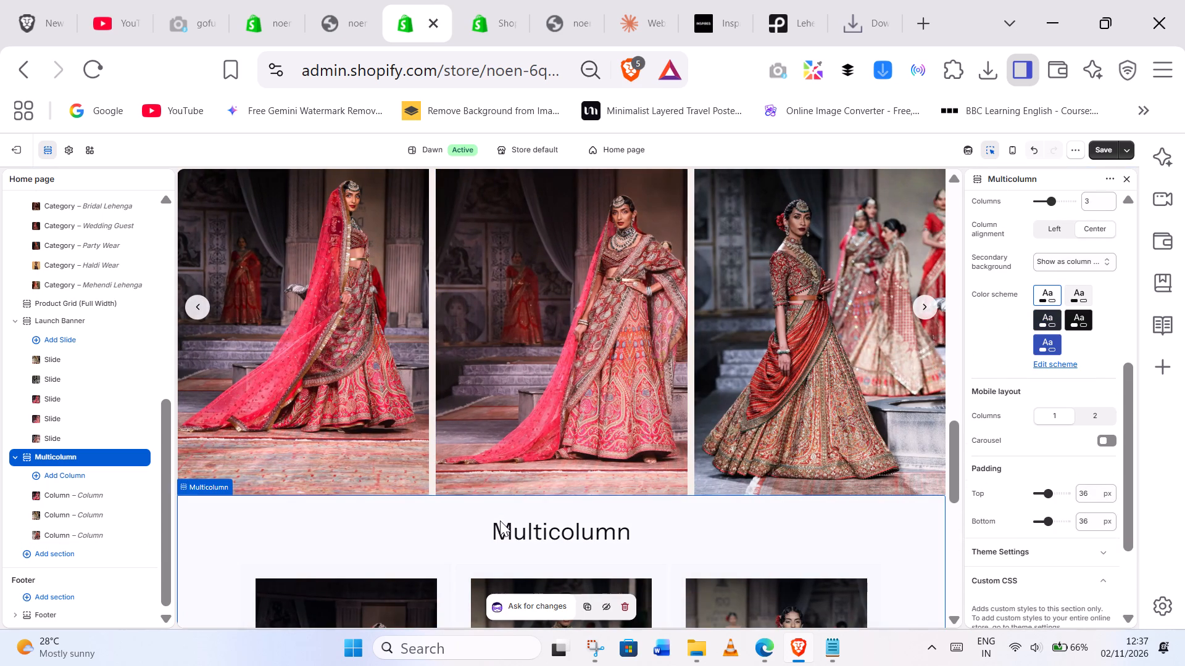
scroll(528, 345, up, 3)
scroll(471, 356, down, 7)
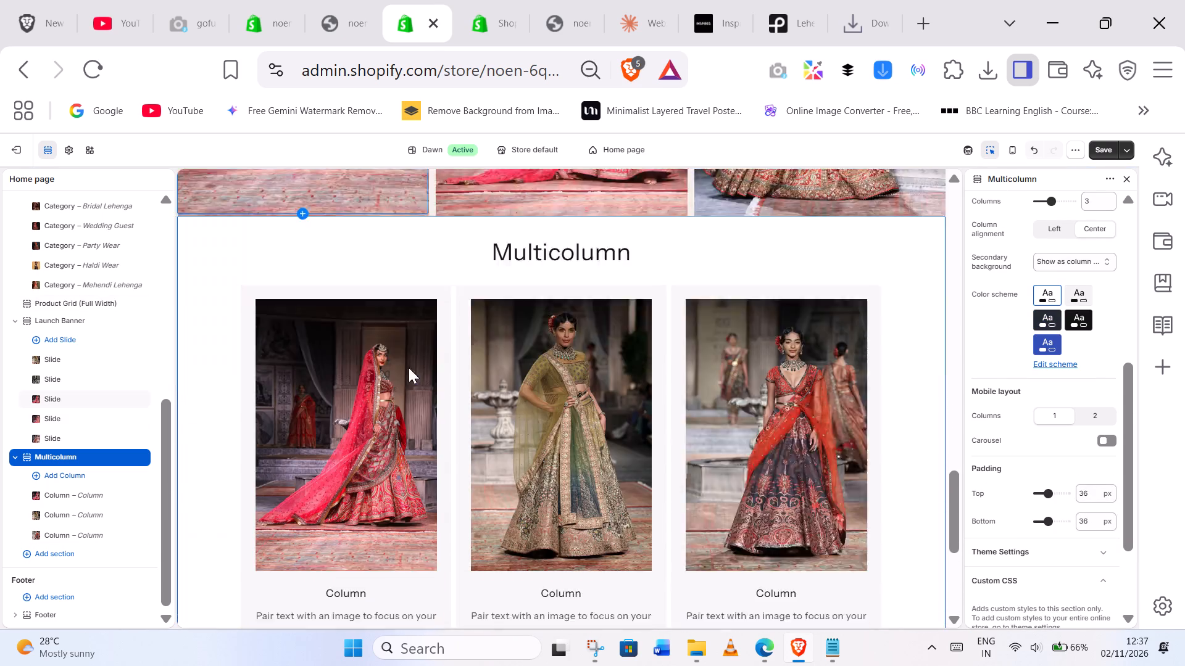
scroll(528, 370, up, 1)
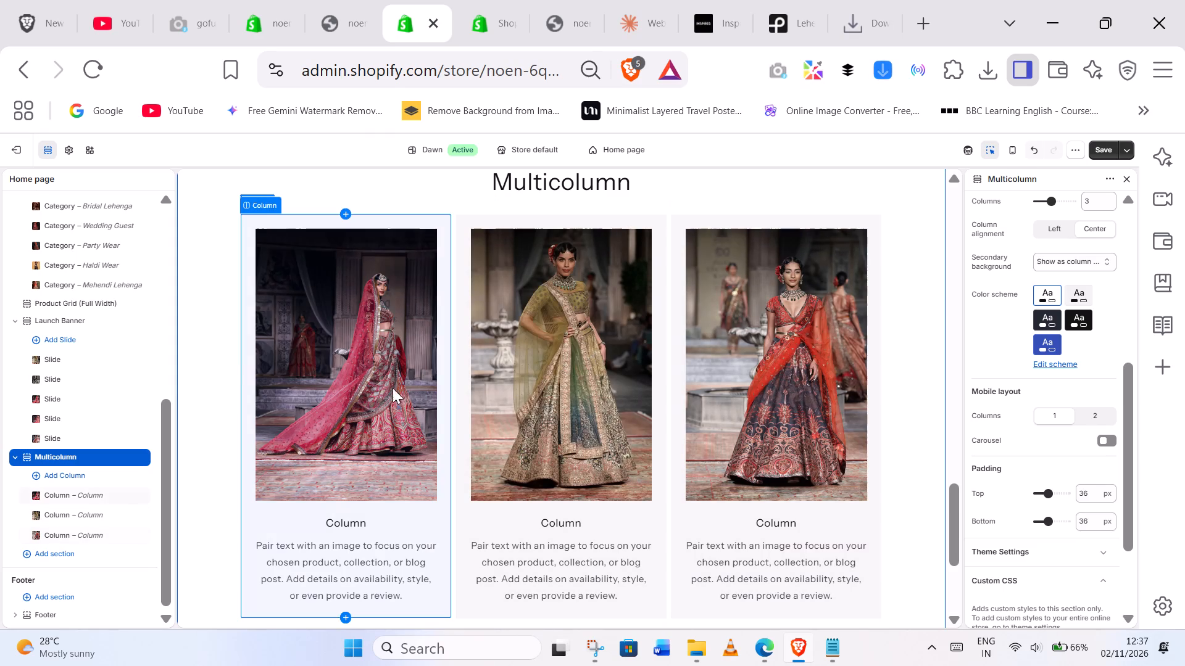
scroll(537, 413, up, 18)
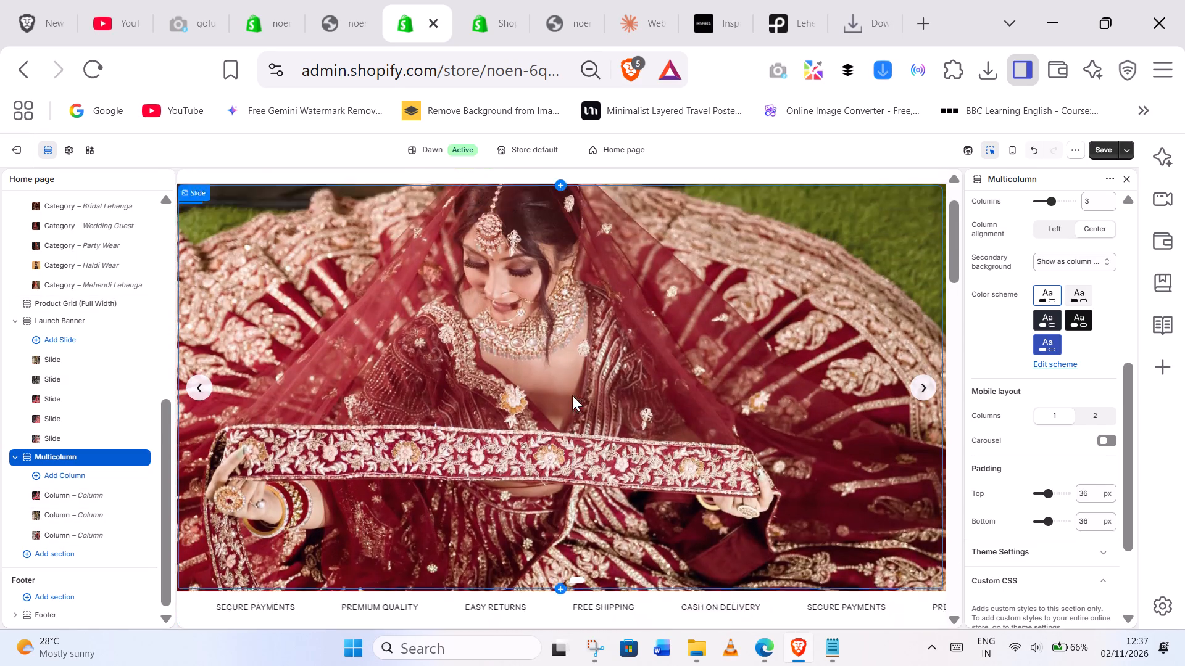
scroll(670, 313, down, 11)
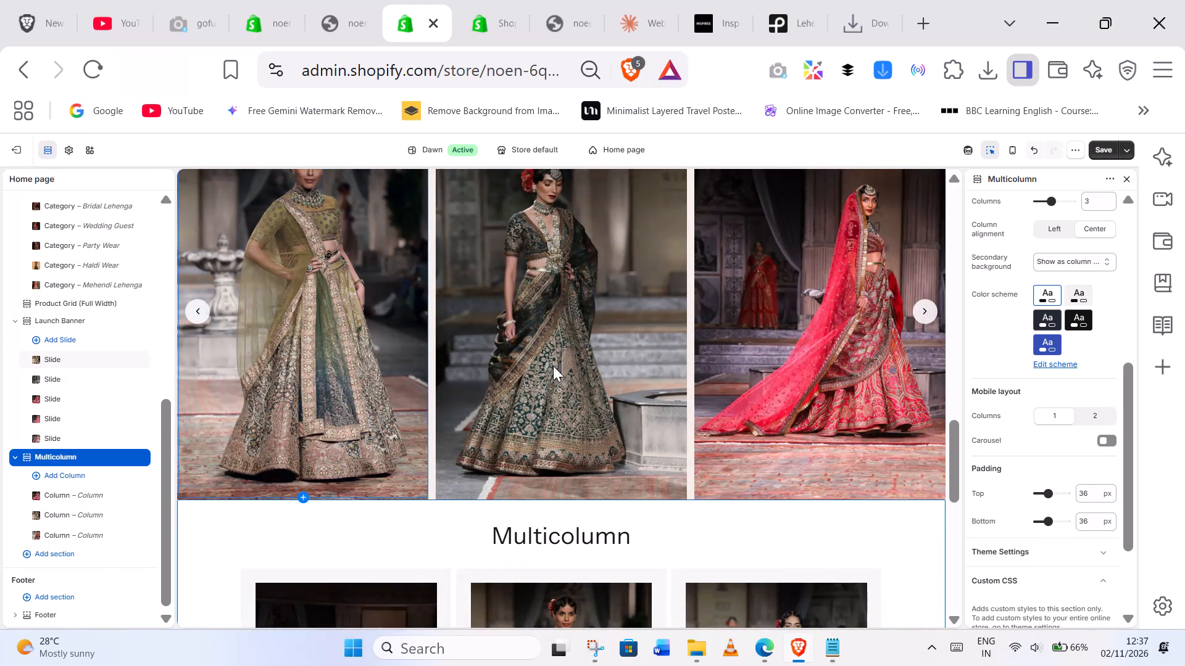
click(927, 306)
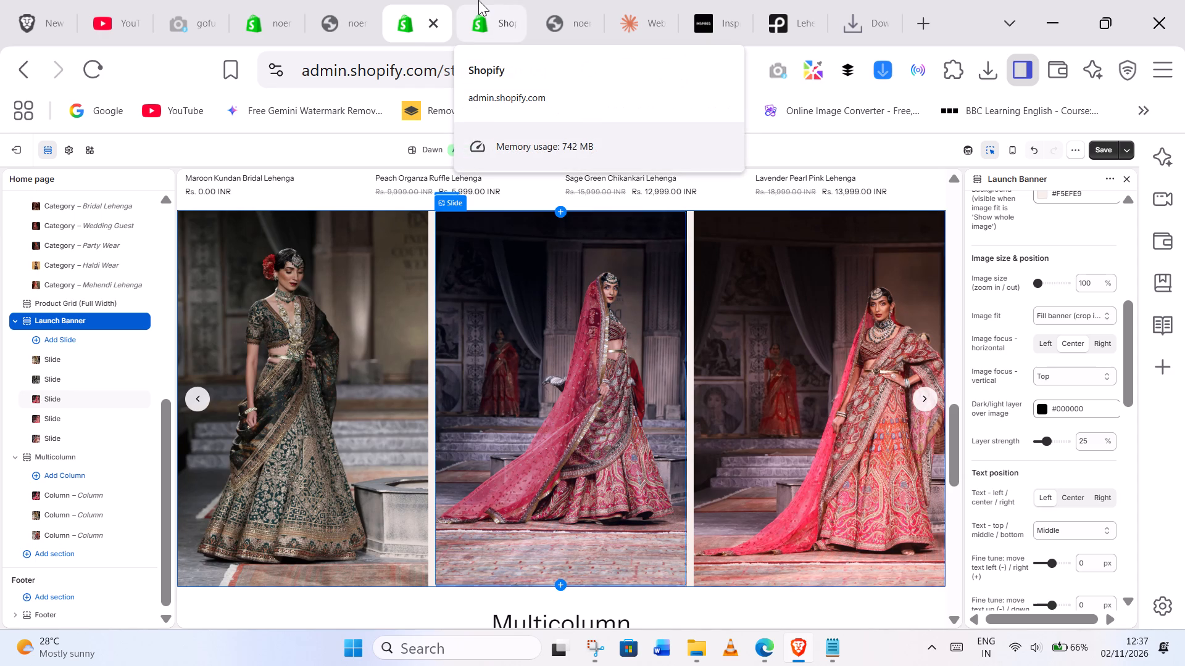
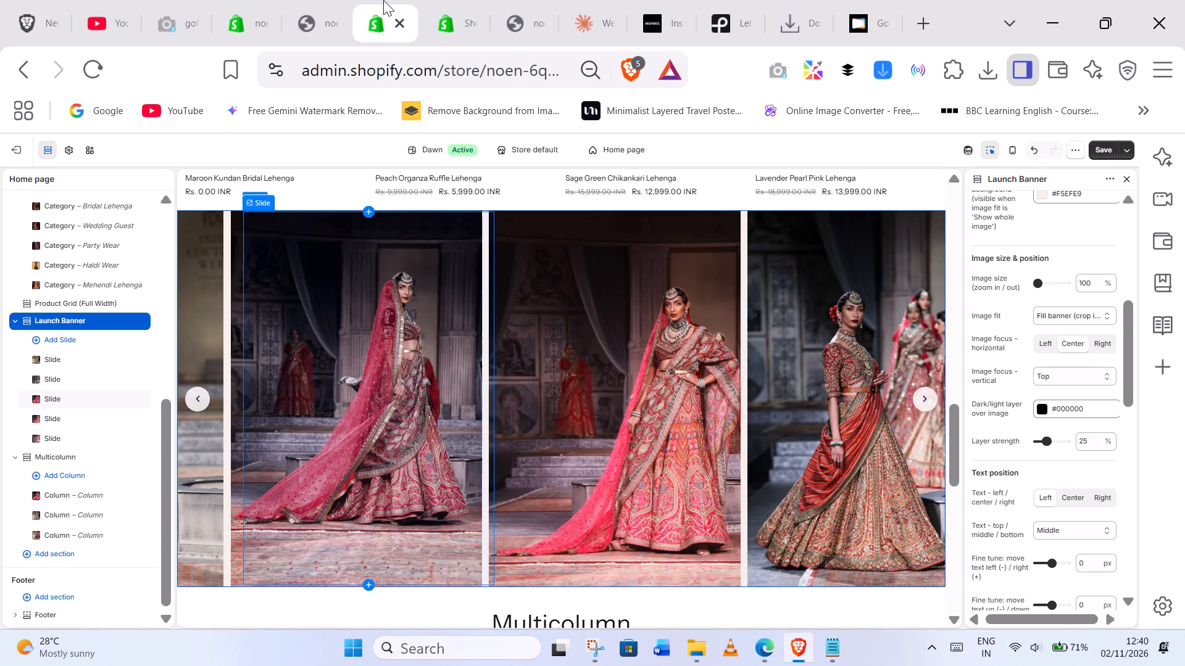
scroll(366, 337, down, 4)
scroll(372, 356, up, 1)
scroll(372, 356, down, 1)
click(782, 553)
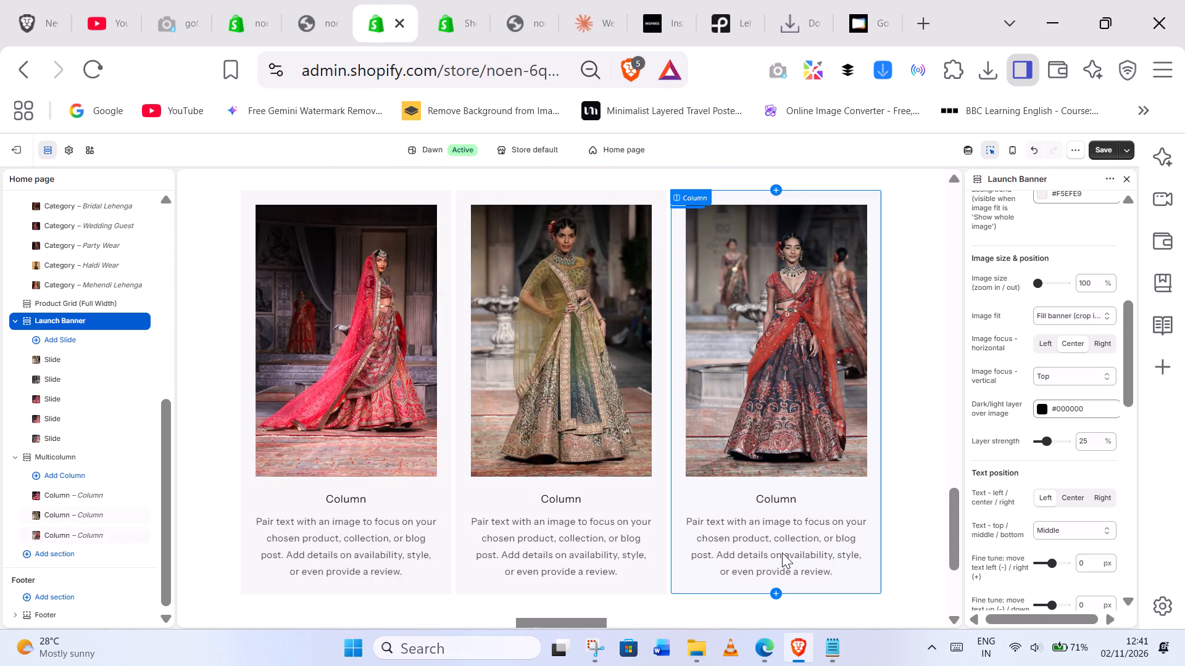
scroll(874, 590, down, 2)
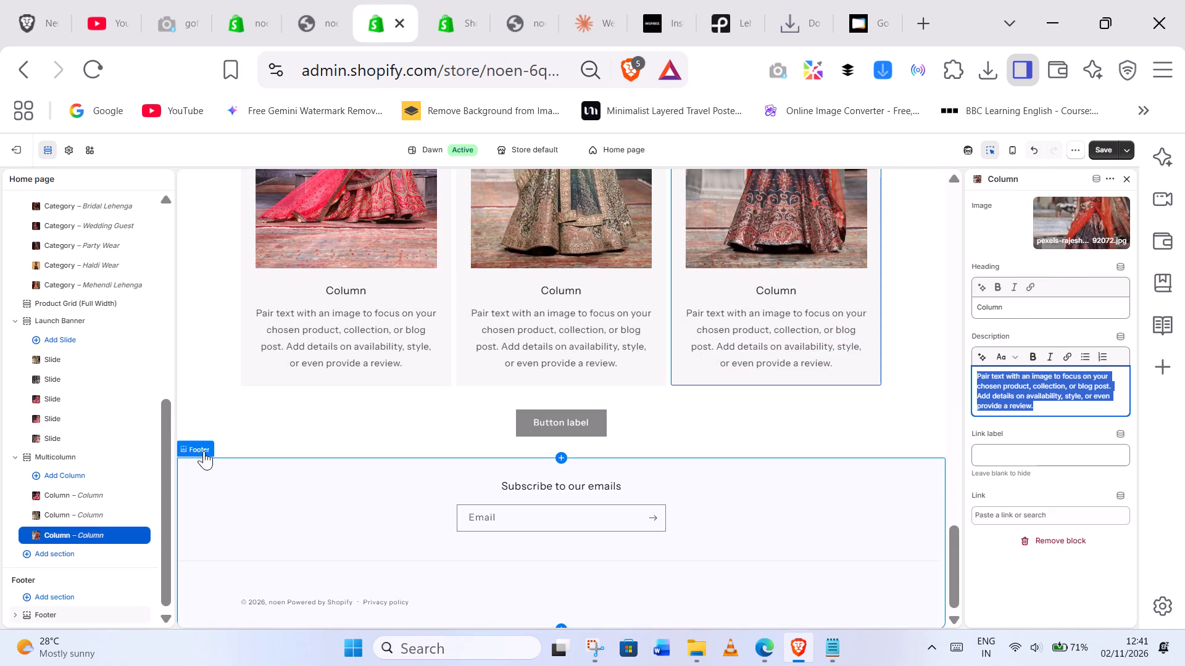
click(345, 424)
scroll(1000, 439, down, 4)
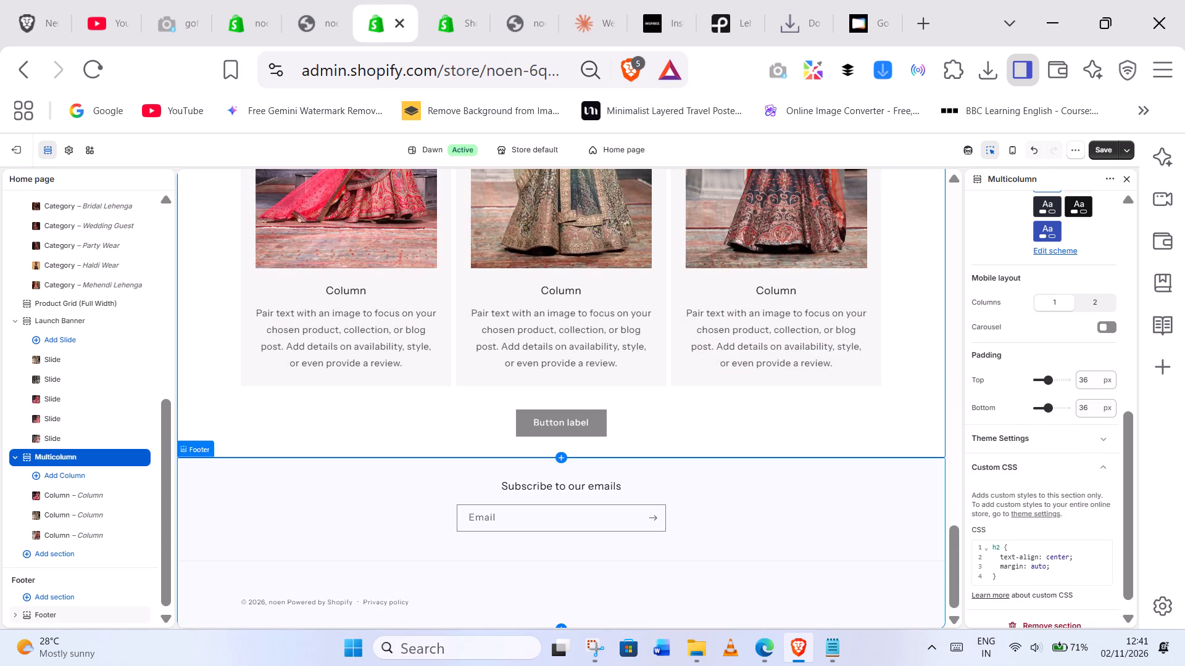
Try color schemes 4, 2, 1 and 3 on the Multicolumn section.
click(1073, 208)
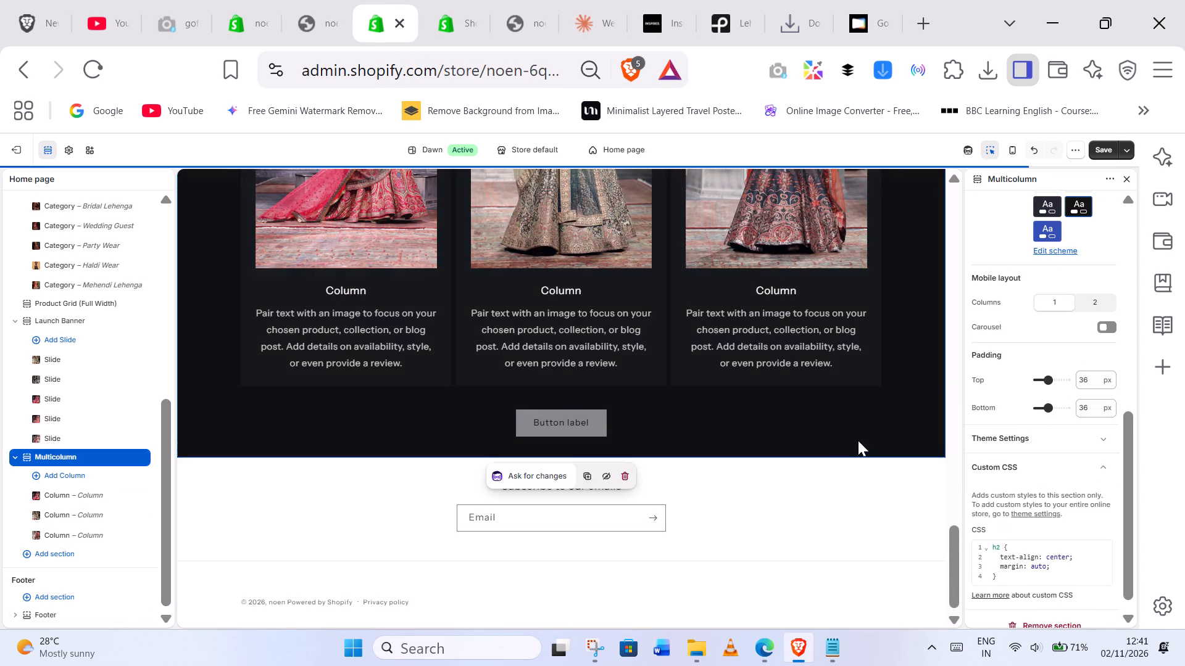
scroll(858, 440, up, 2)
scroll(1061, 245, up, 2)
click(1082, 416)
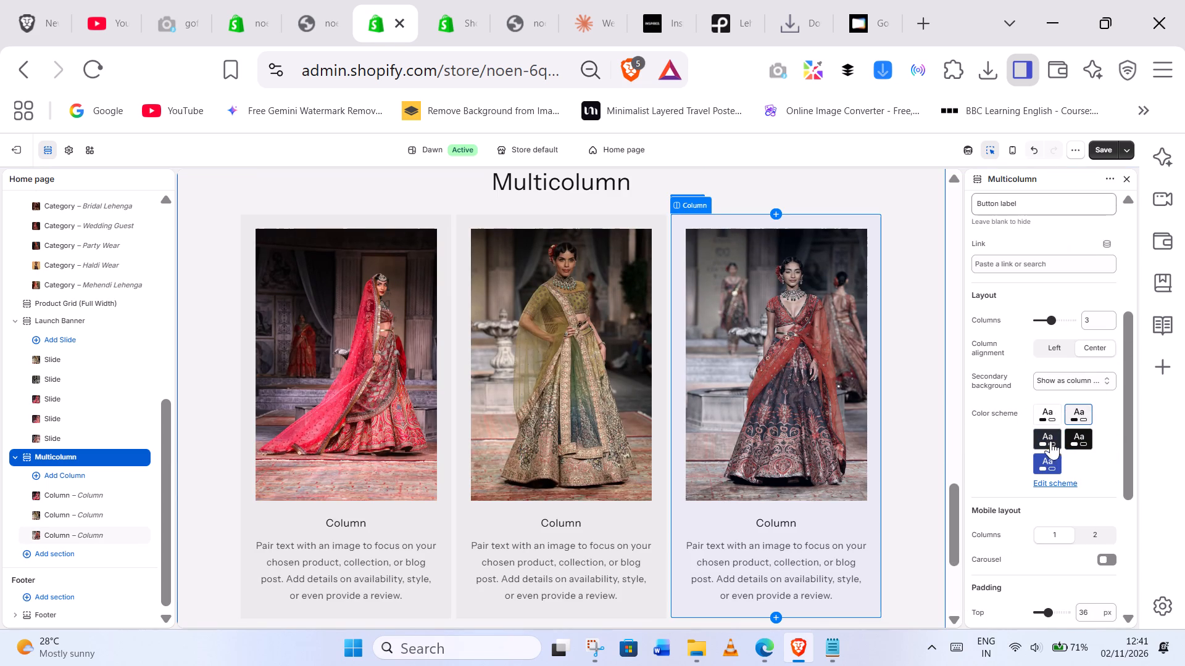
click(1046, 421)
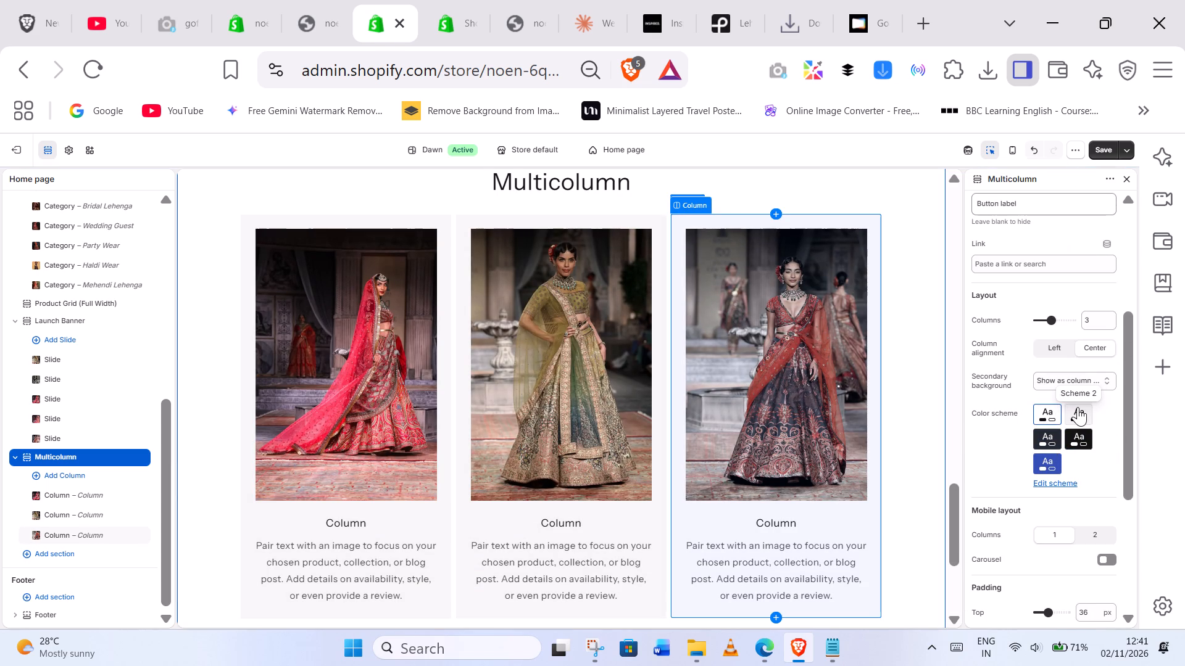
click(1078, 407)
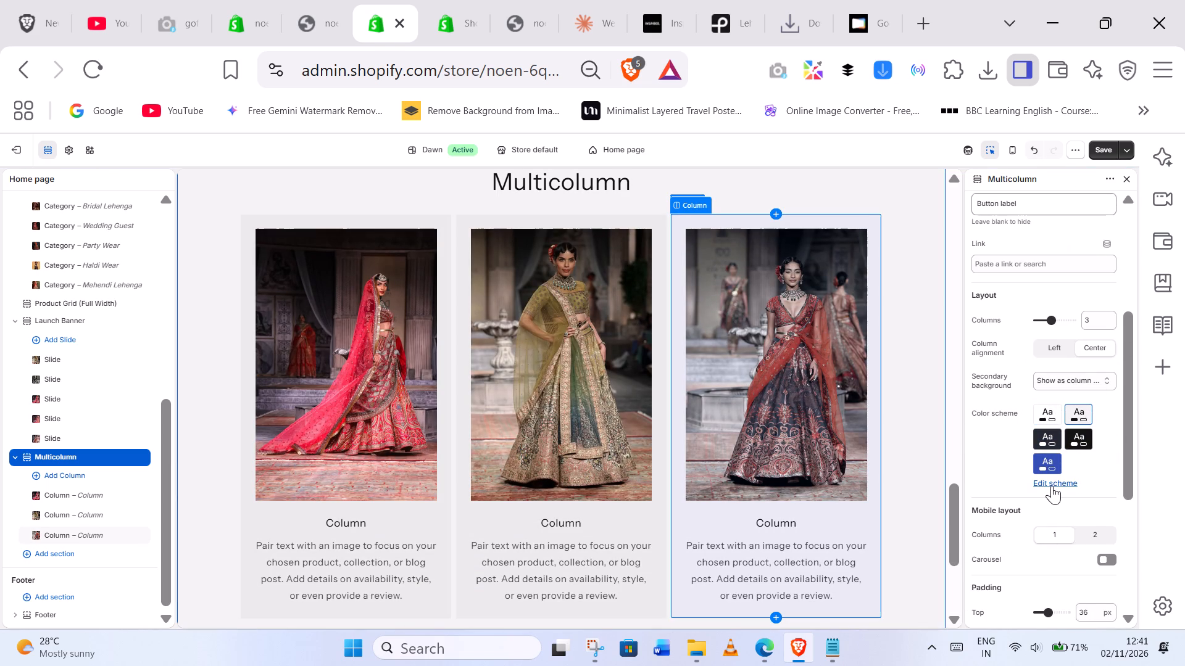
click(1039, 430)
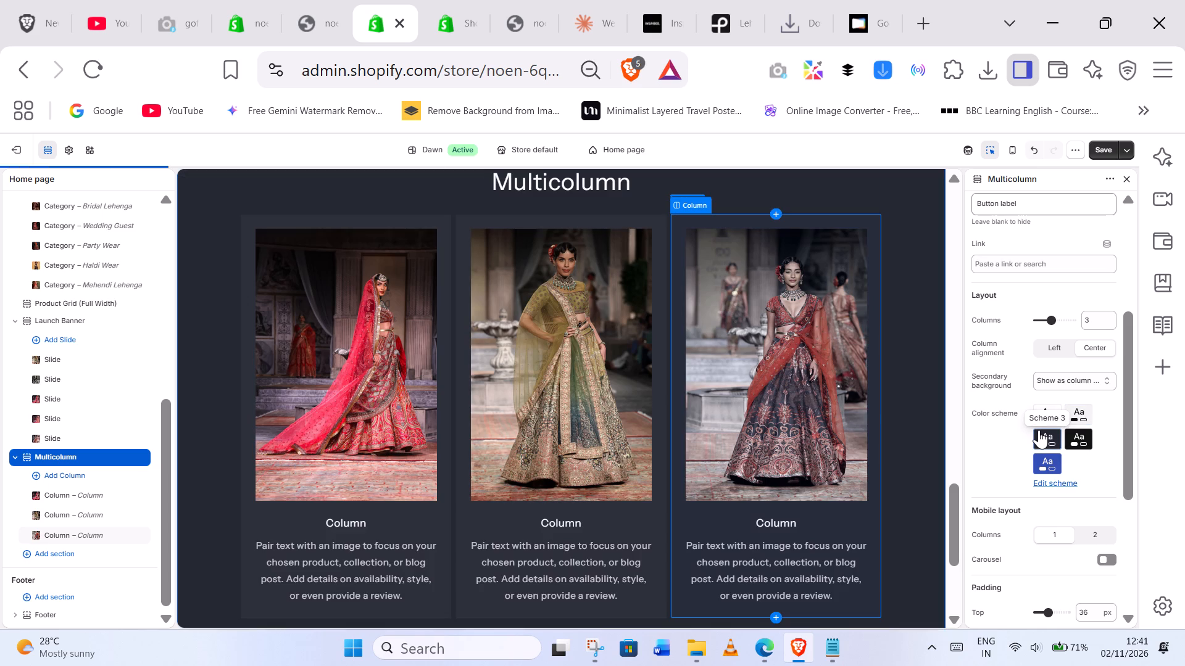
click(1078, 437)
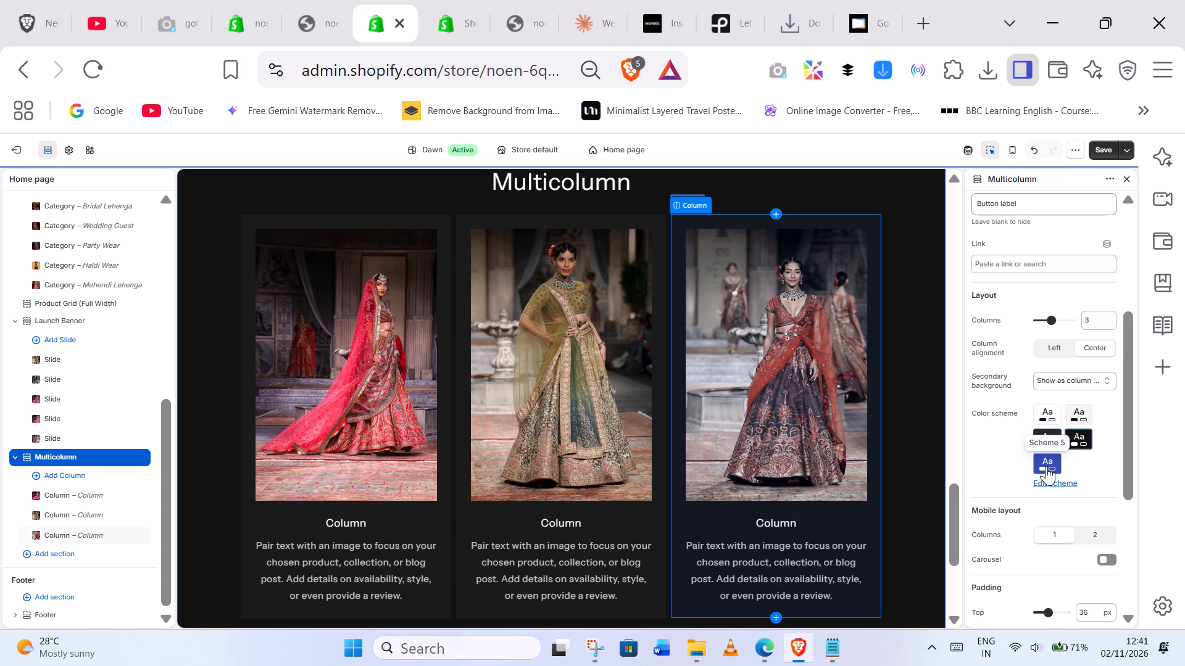
Apply color scheme 5 to the Multicolumn section and change that scheme's background to the pale grey #F1F2F6.
click(1046, 466)
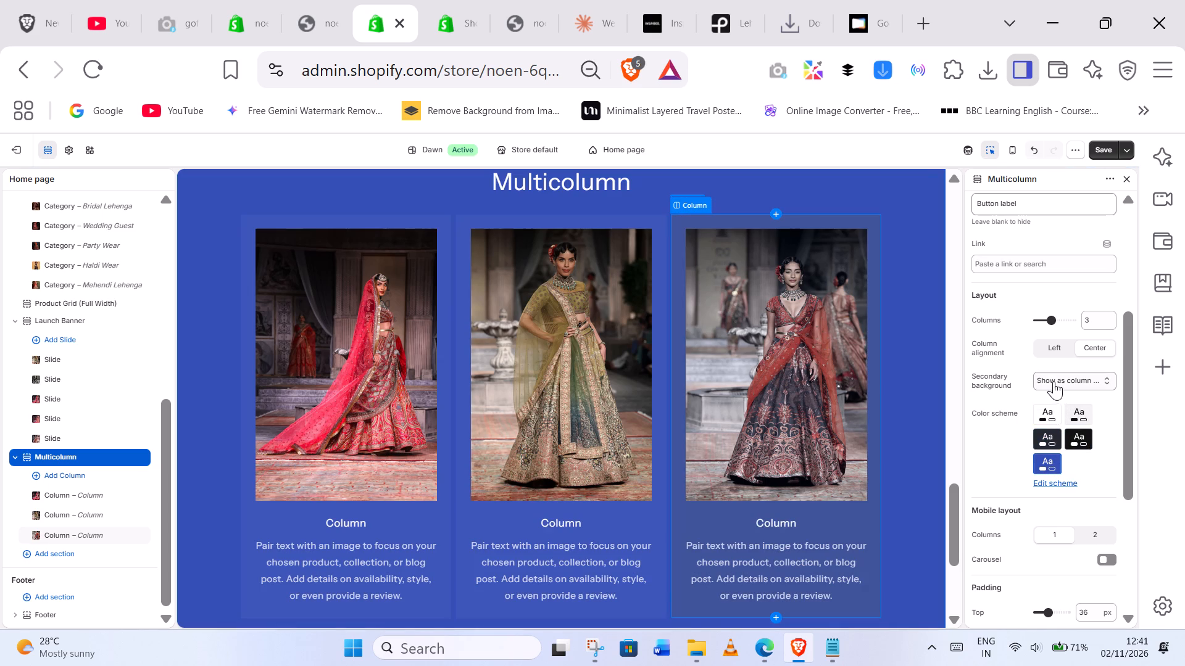
click(1042, 490)
click(1044, 486)
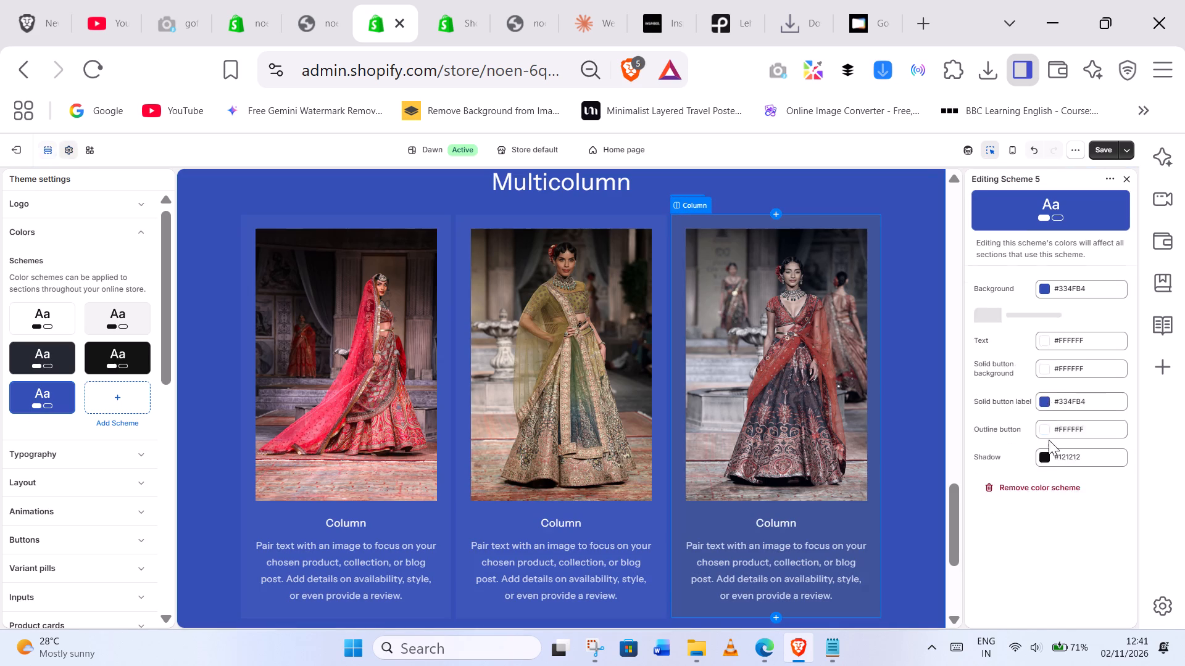
click(1039, 285)
drag(1031, 361, 985, 324)
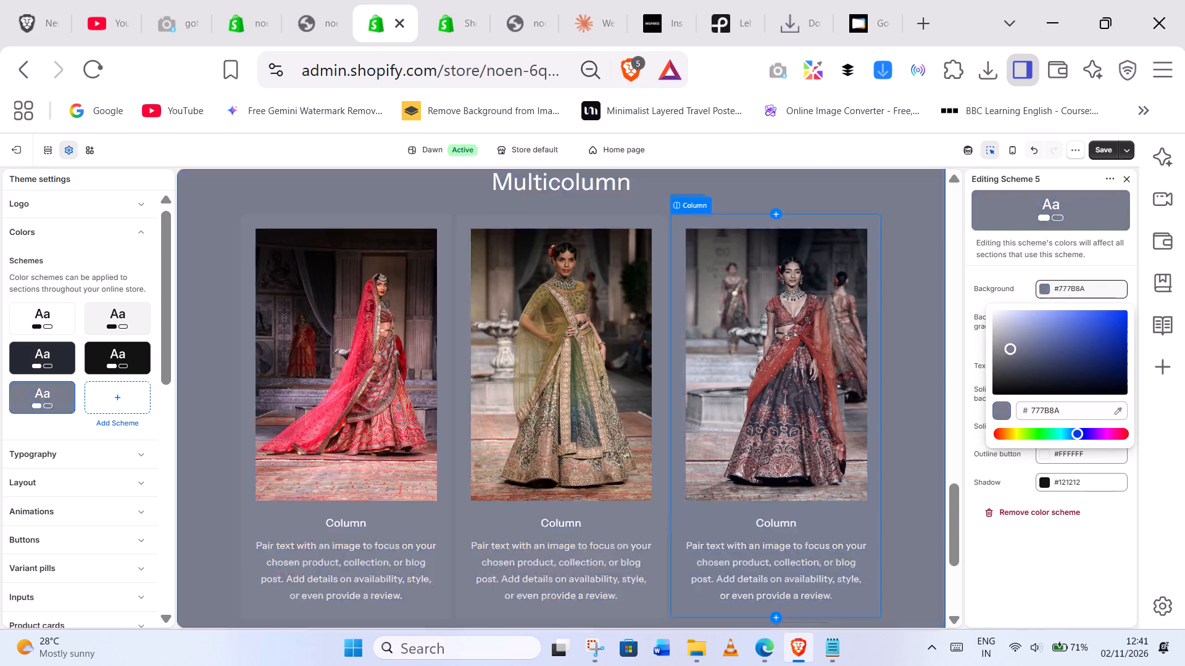
drag(985, 324, 995, 314)
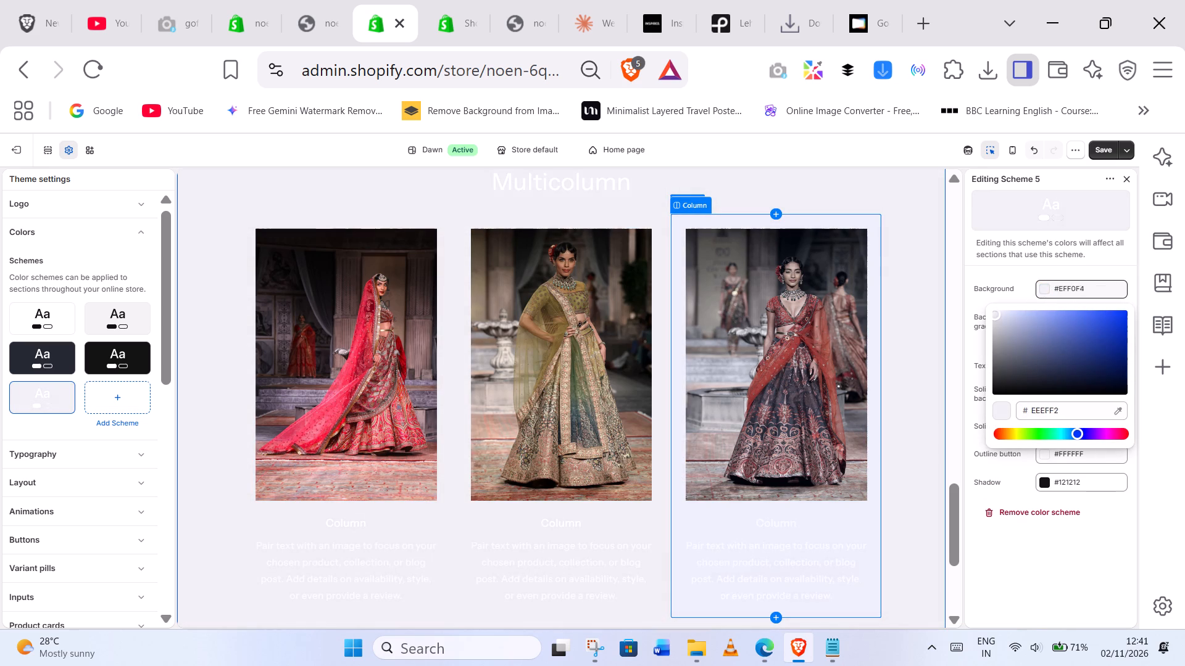
drag(995, 314, 995, 313)
Try color schemes 4 and 2 on the Multicolumn section, and settle on color scheme 1.
click(927, 277)
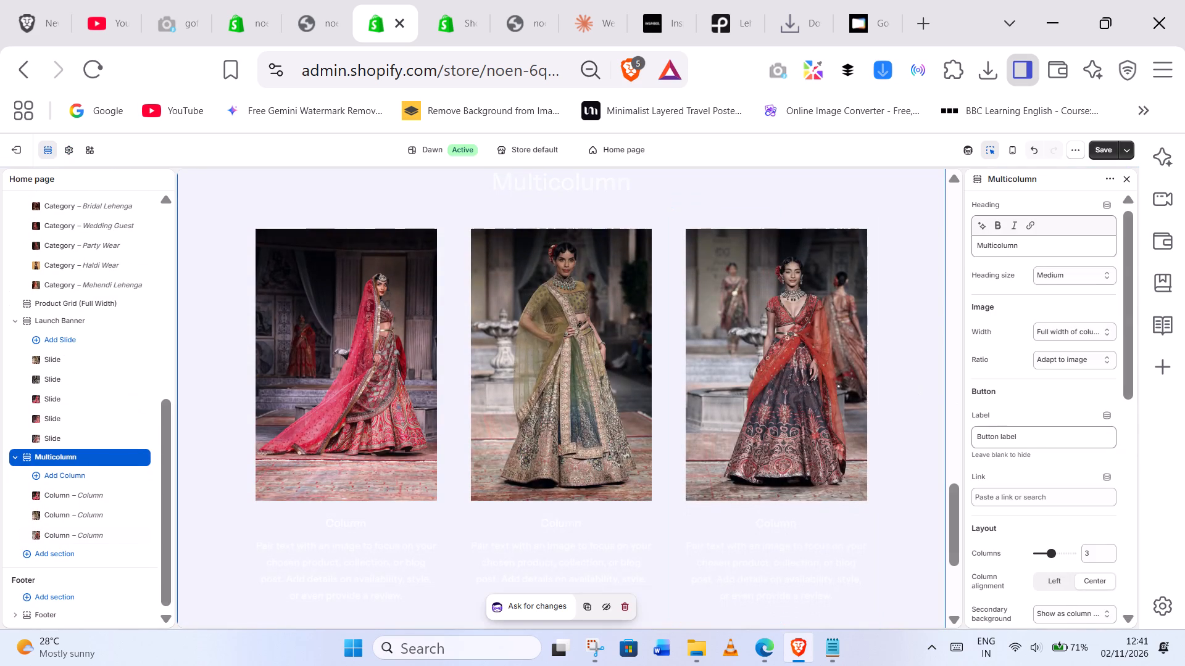
scroll(1012, 408, down, 3)
click(1075, 327)
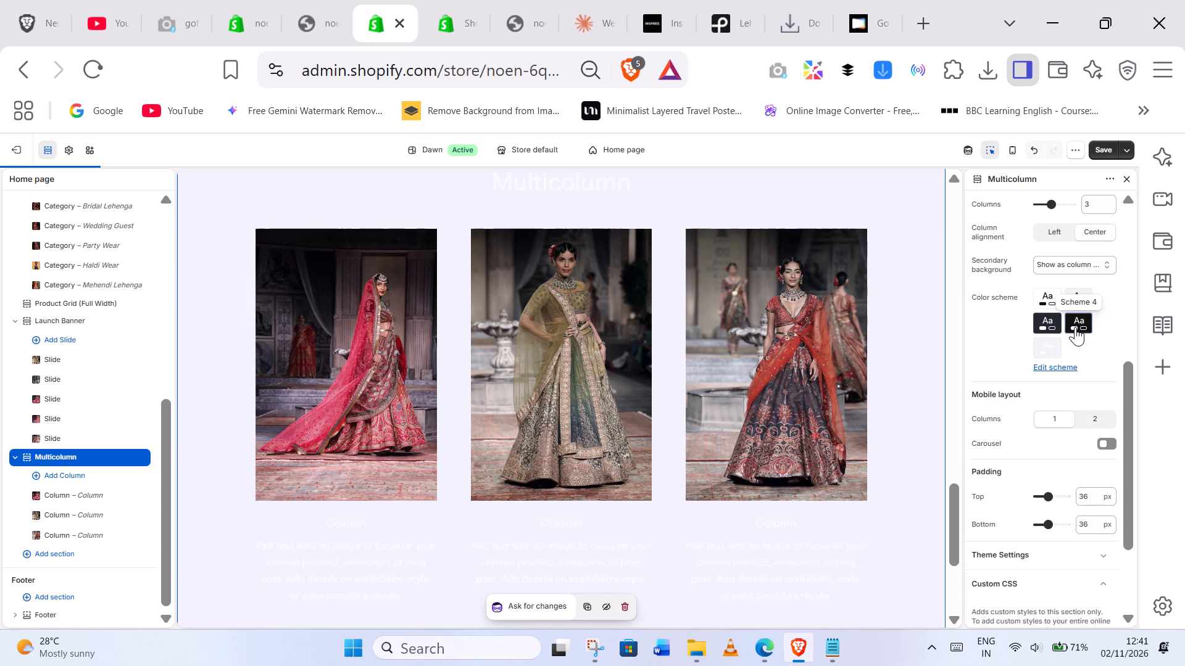
click(1077, 301)
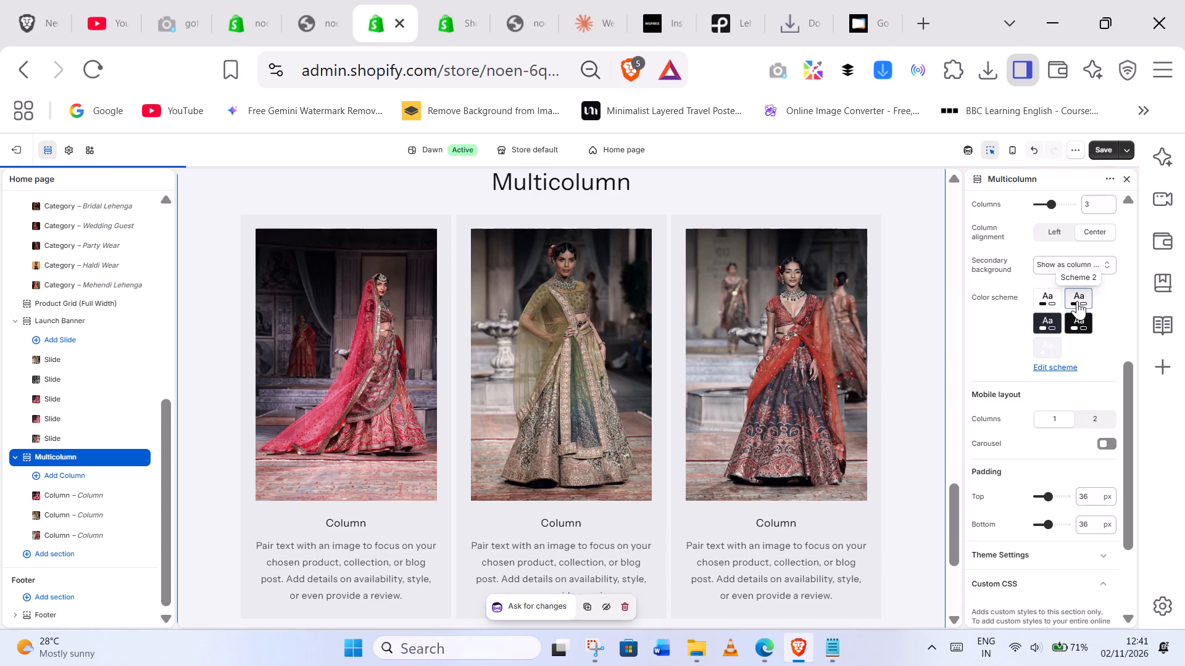
click(1039, 294)
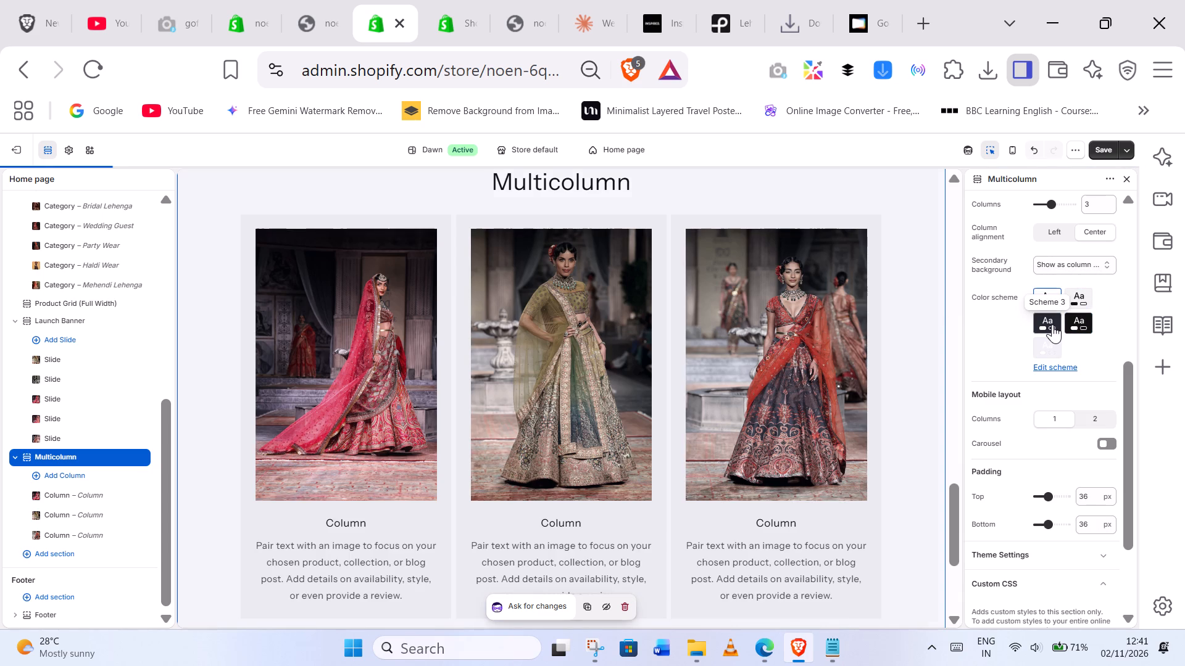
Look through the Multicolumn section's remaining settings and the settings of its third column.
scroll(1053, 324, down, 3)
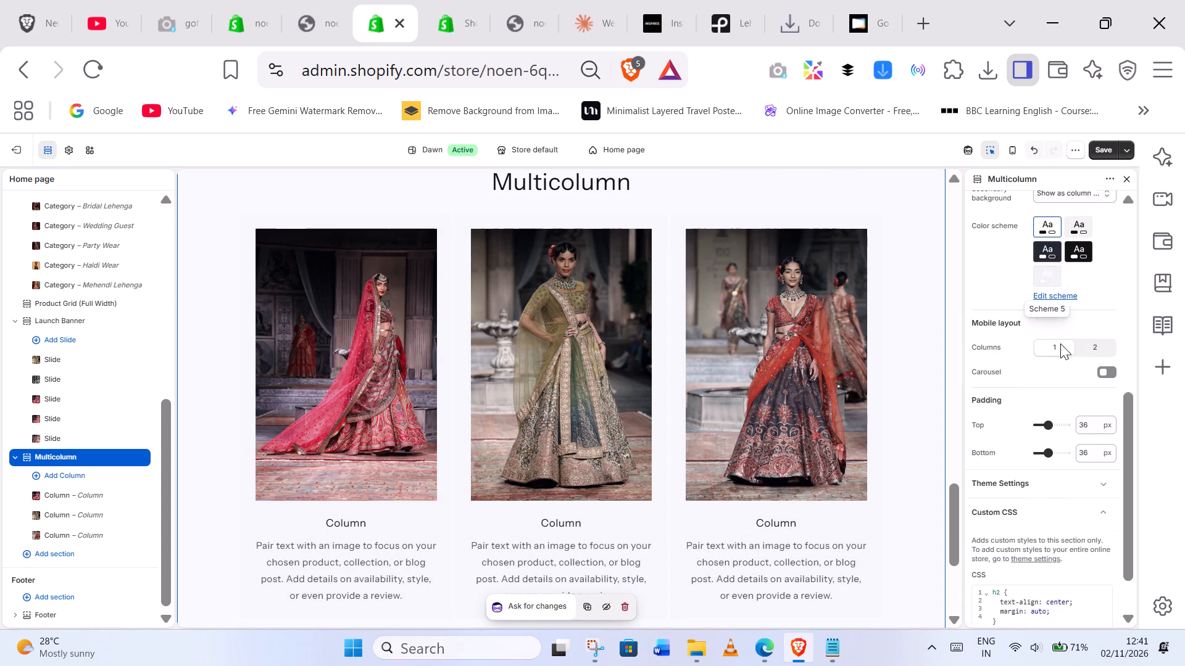
scroll(1060, 343, down, 4)
scroll(1004, 416, up, 4)
scroll(1015, 360, down, 2)
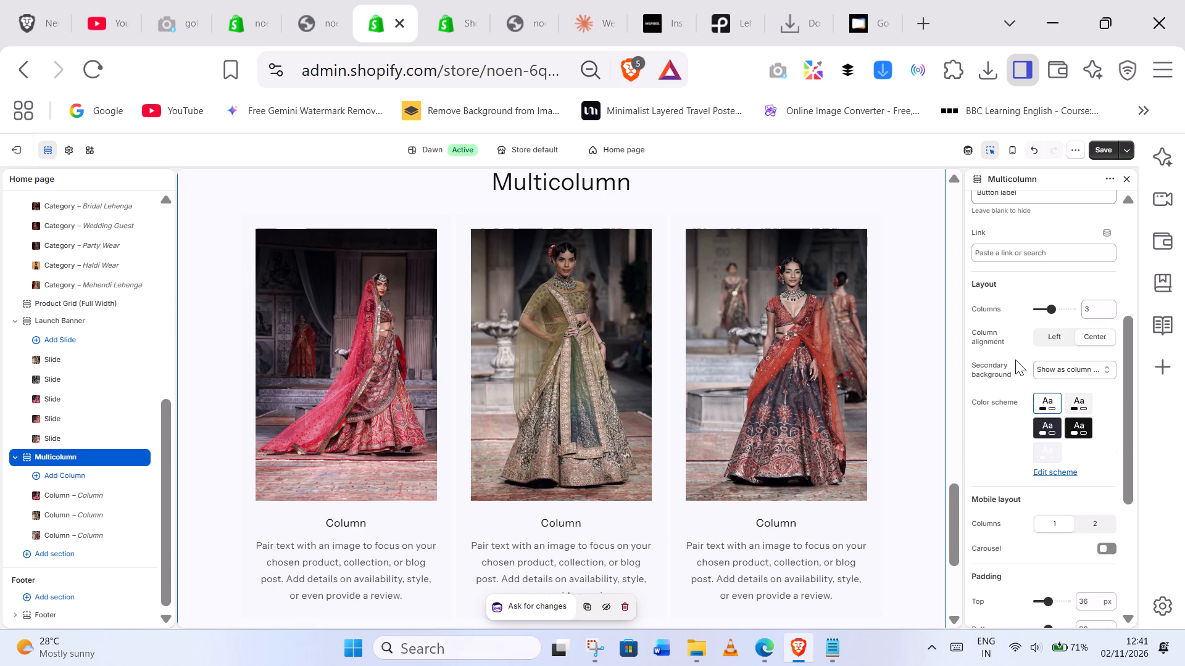
scroll(1012, 380, down, 1)
click(725, 508)
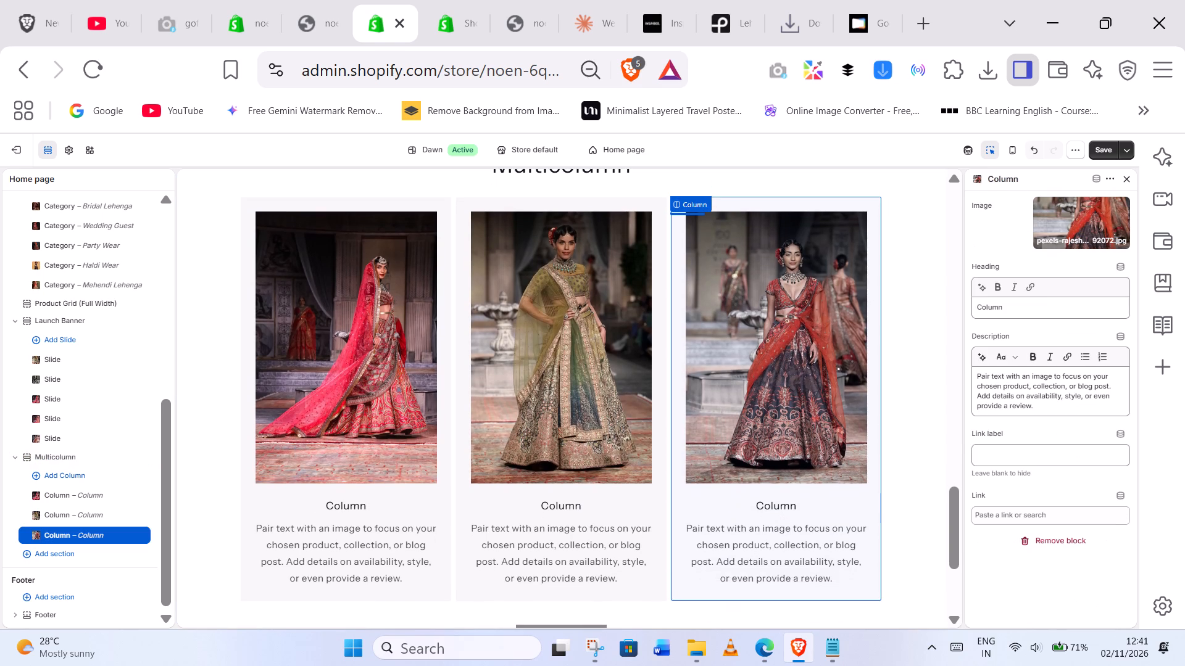
scroll(1038, 290, down, 5)
scroll(1061, 305, up, 5)
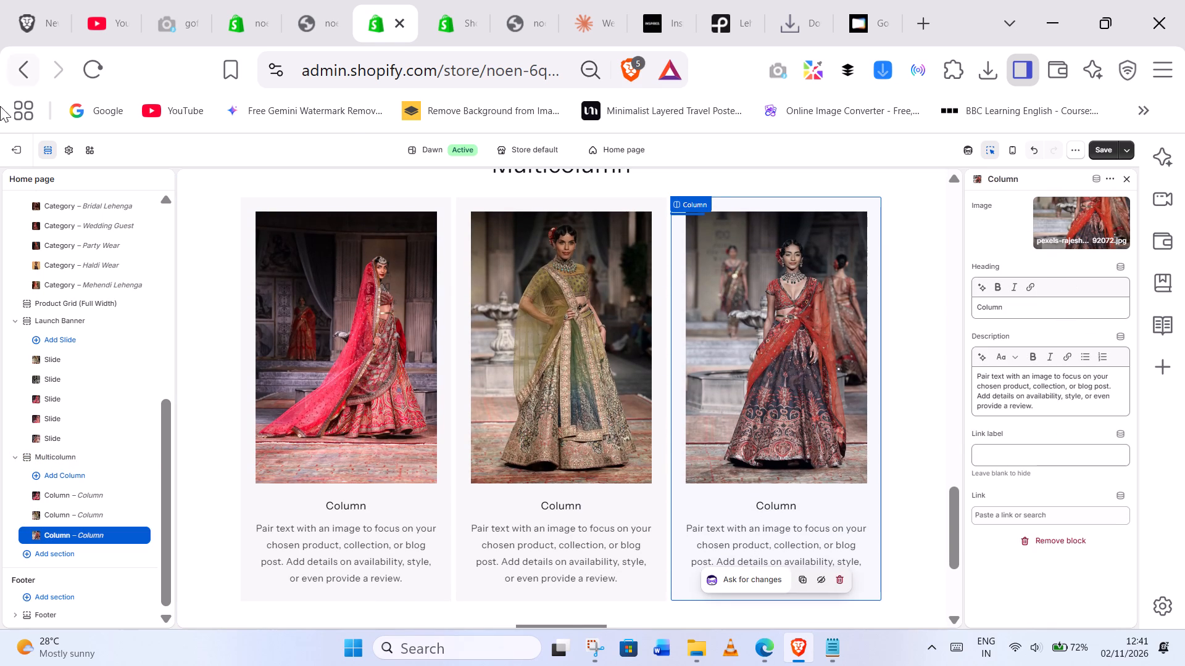
Examine the theme-wide color schemes, including schemes 1, 3 and 4, and the theme's button settings.
click(65, 149)
click(109, 311)
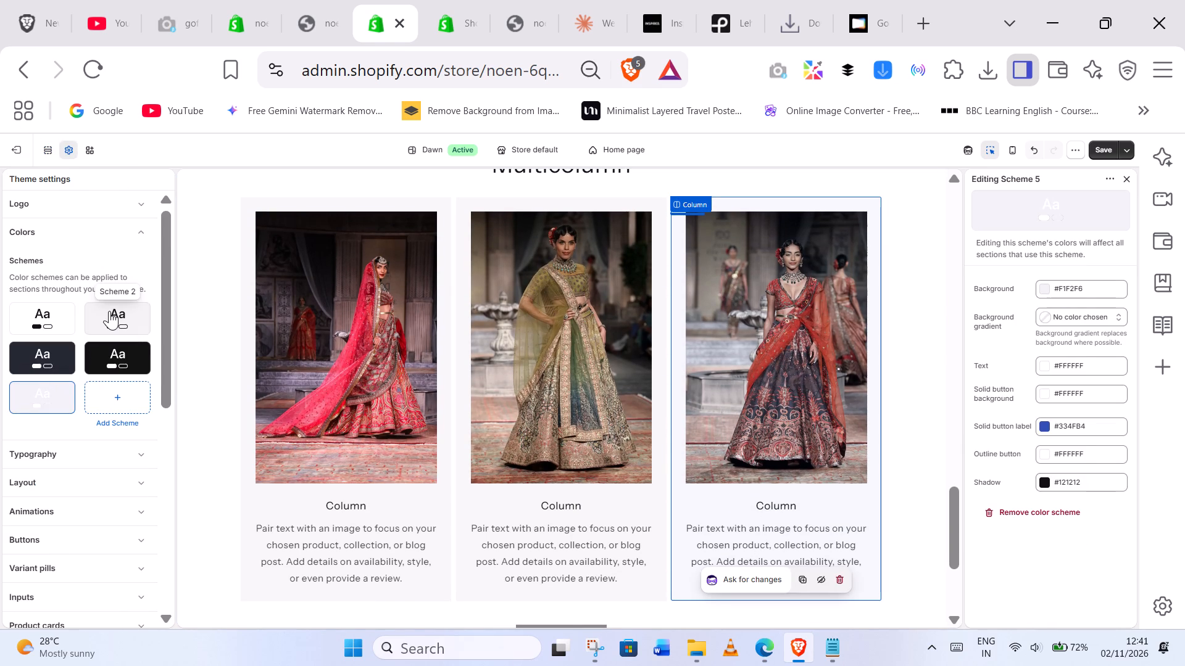
click(46, 315)
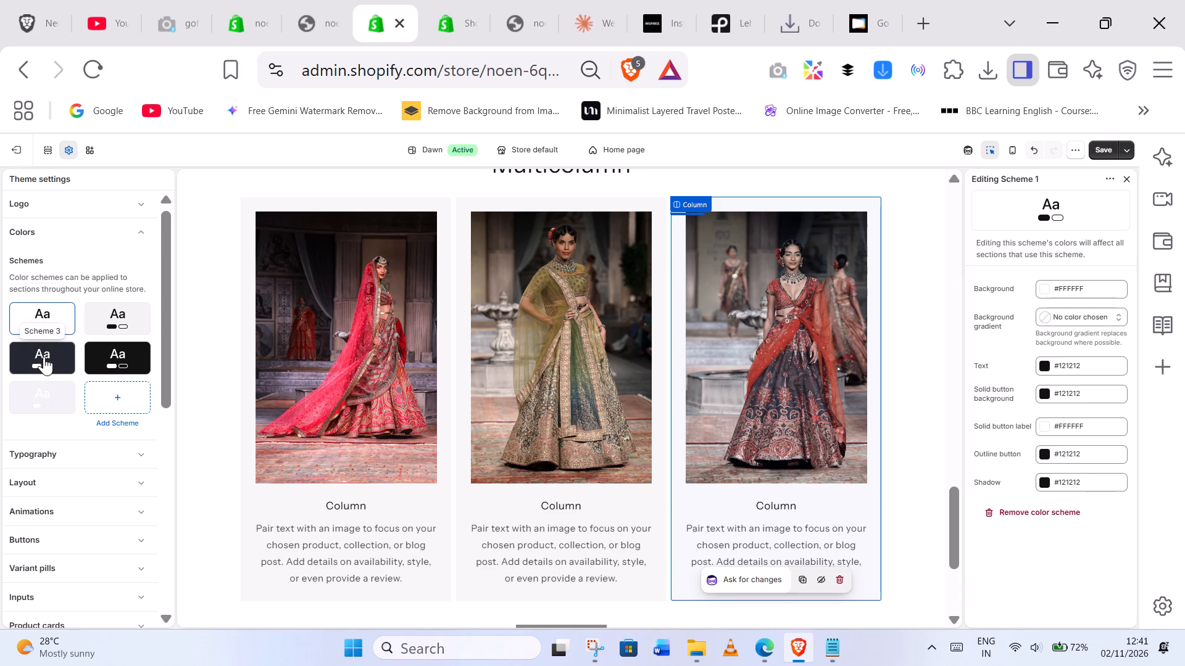
click(46, 358)
click(99, 369)
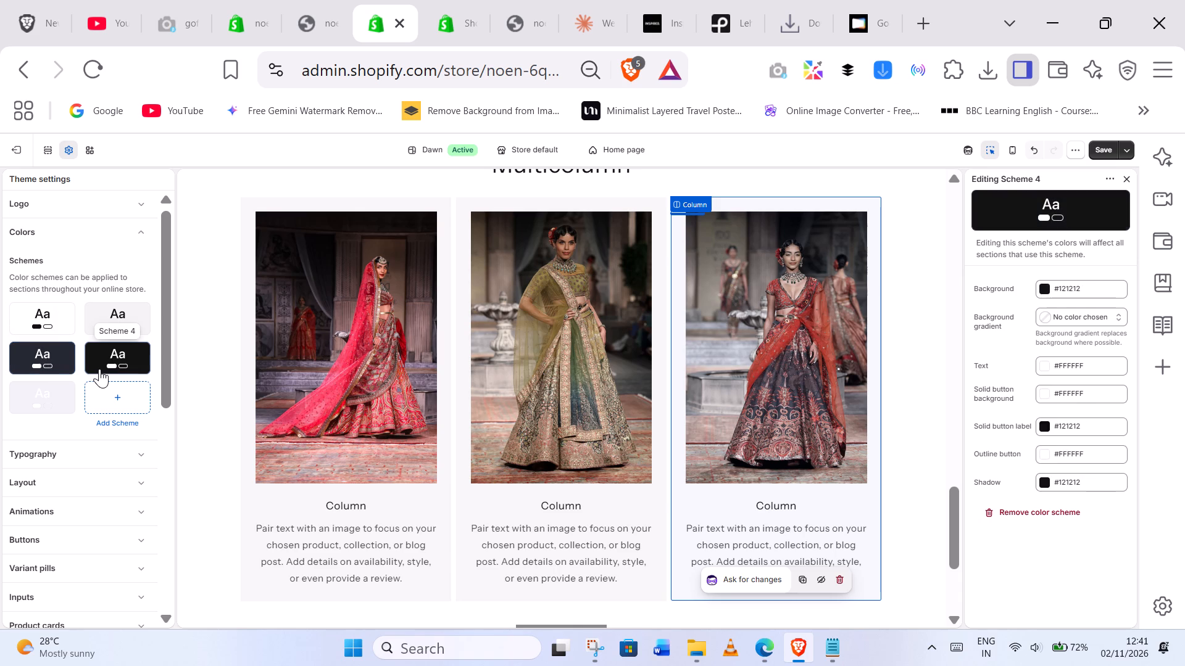
click(112, 358)
click(284, 299)
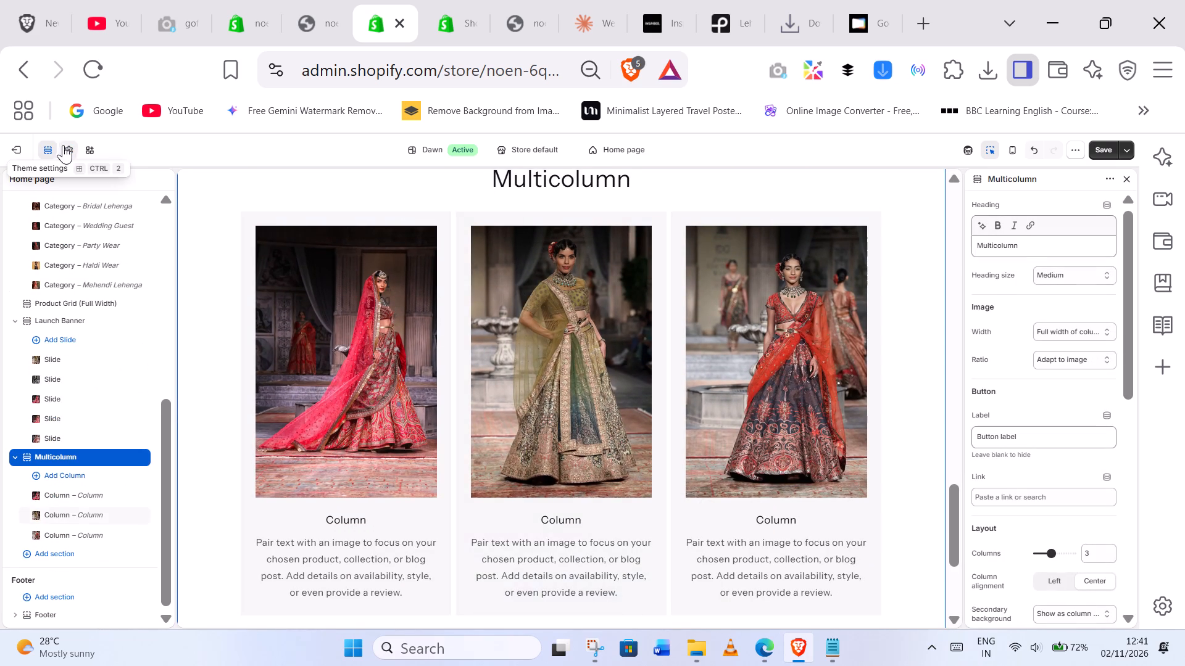
click(64, 145)
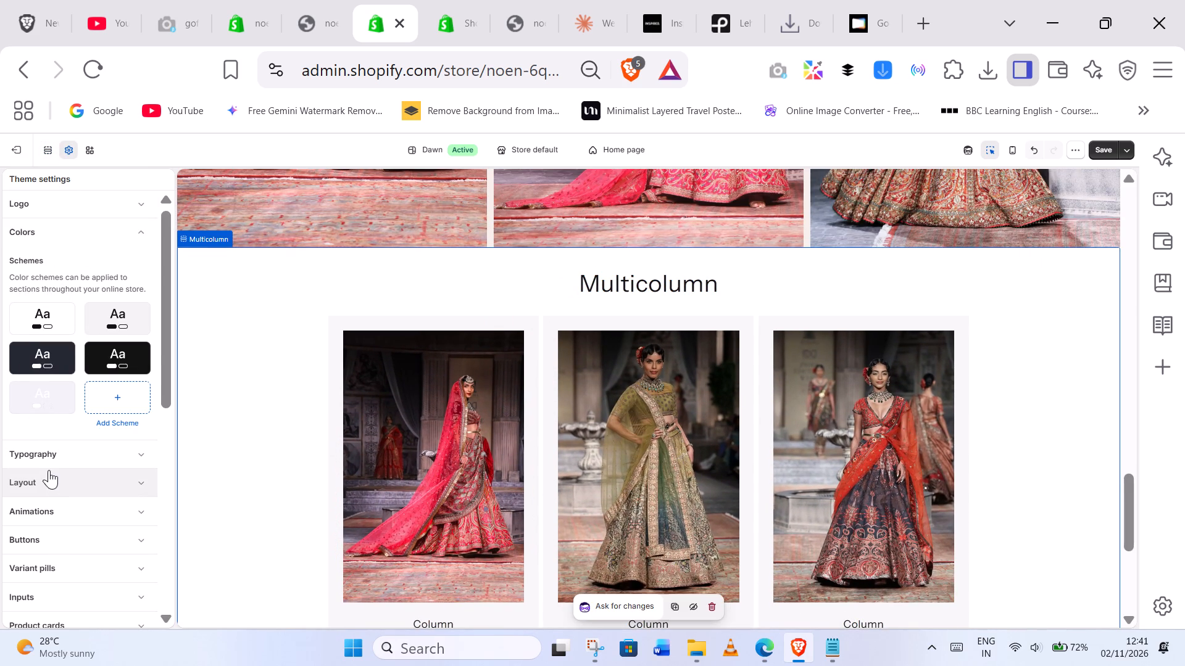
click(51, 543)
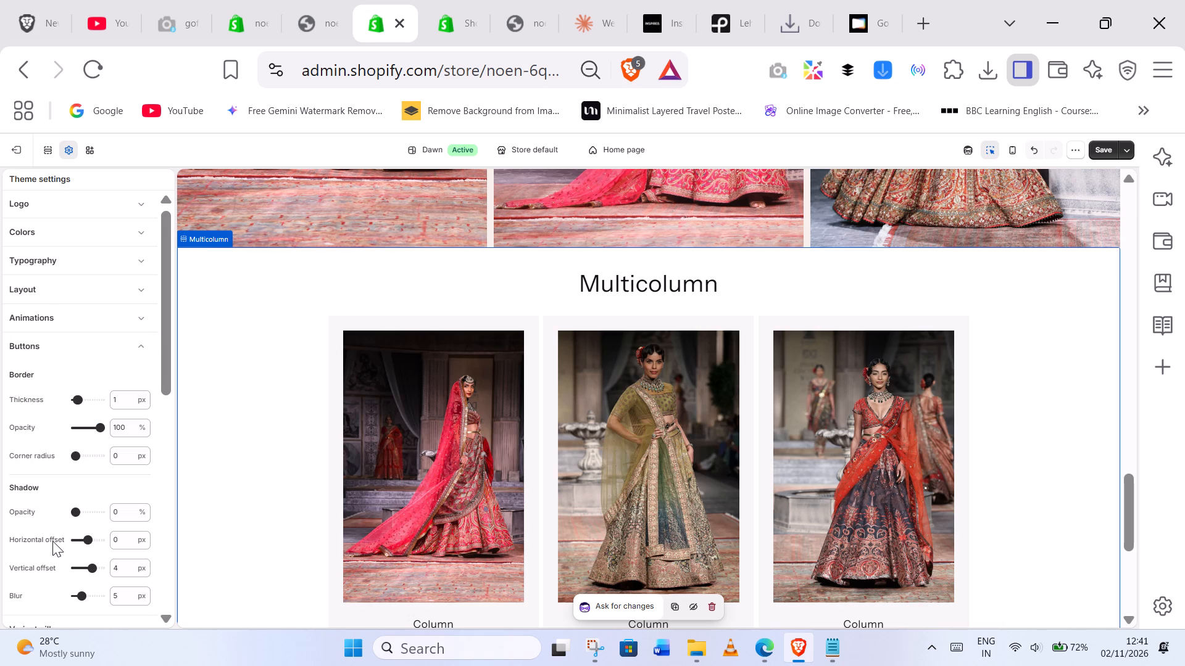
click(28, 337)
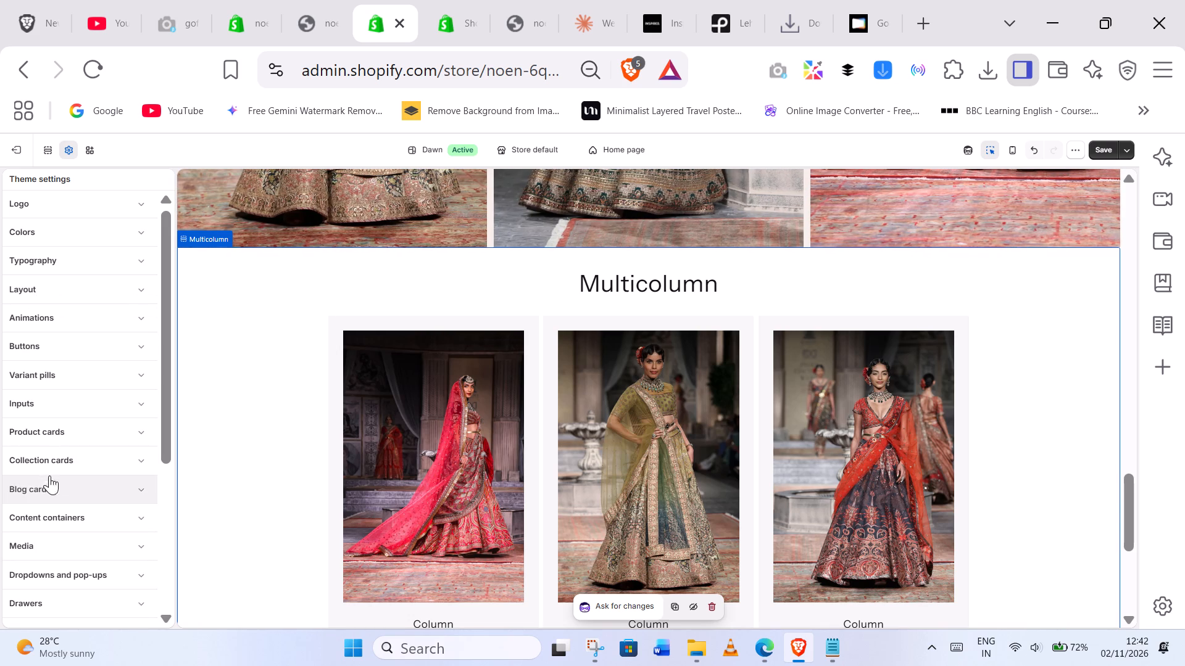
click(45, 488)
scroll(48, 452, down, 2)
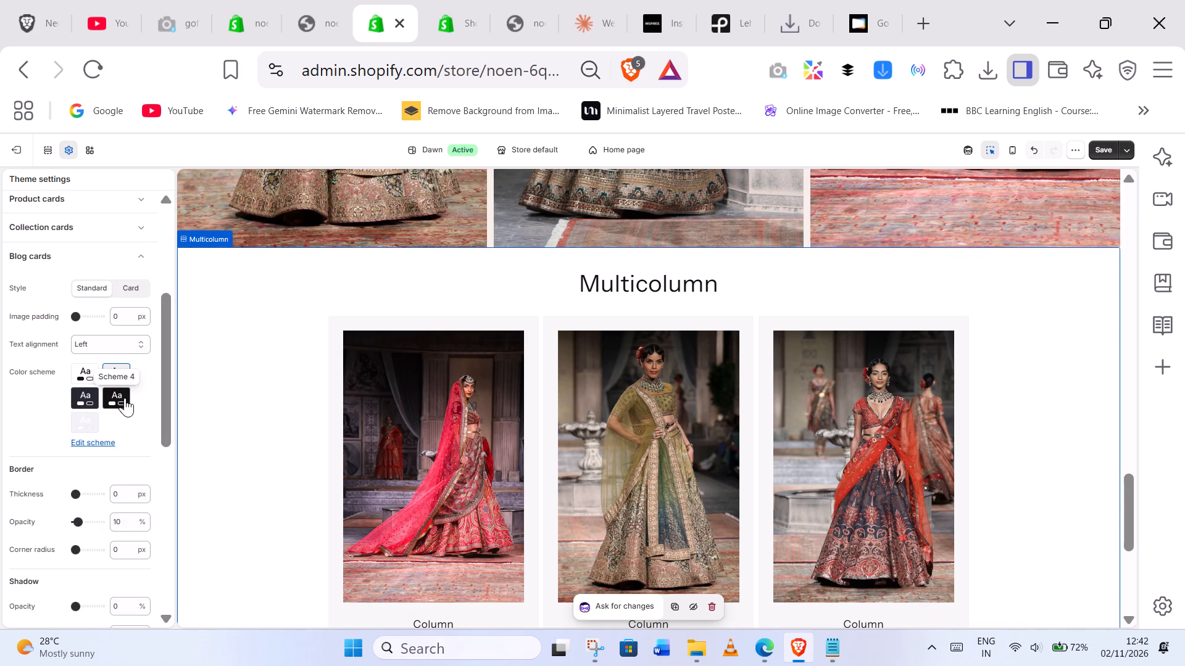
click(125, 398)
click(110, 401)
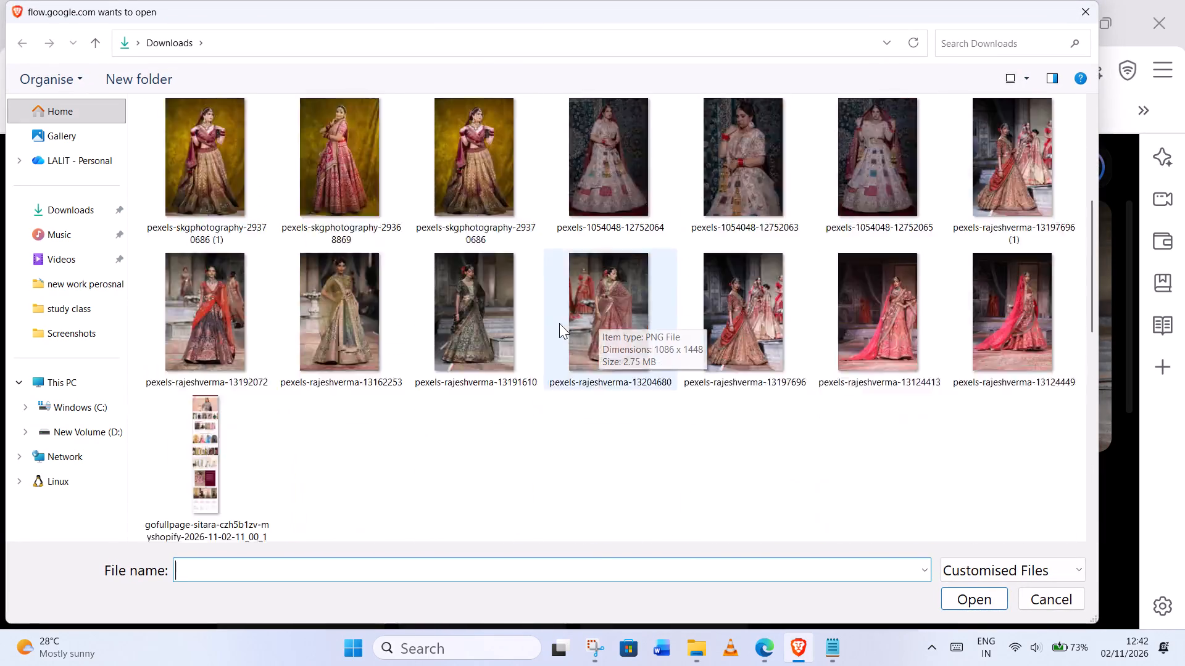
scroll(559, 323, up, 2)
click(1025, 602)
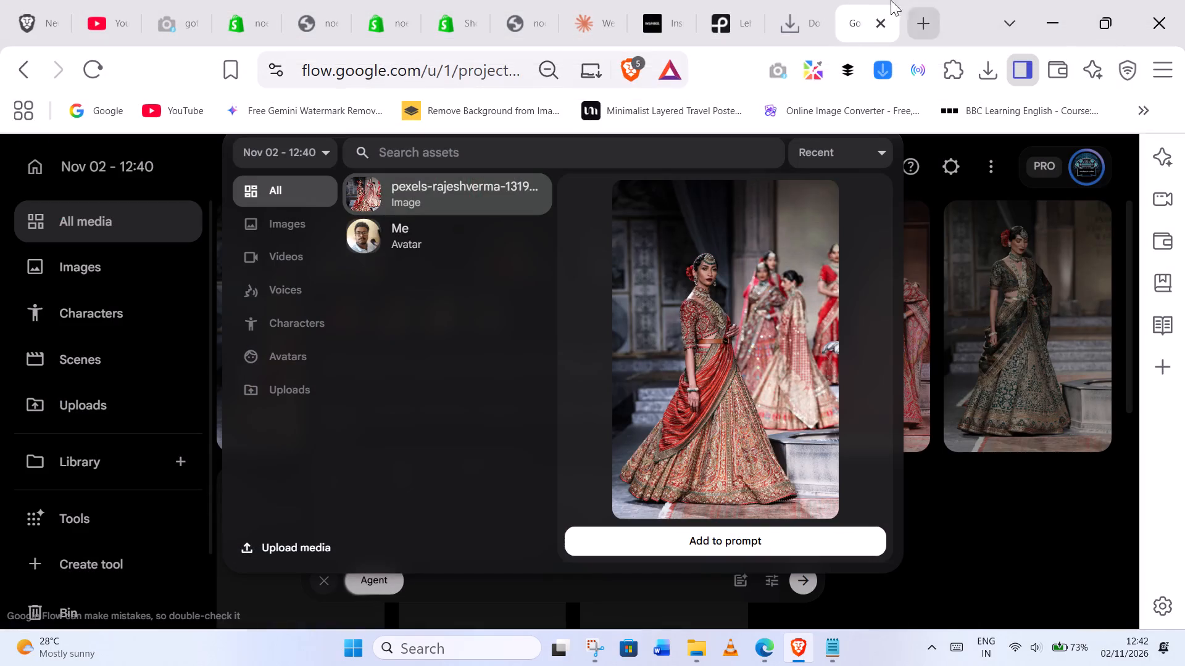
click(290, 543)
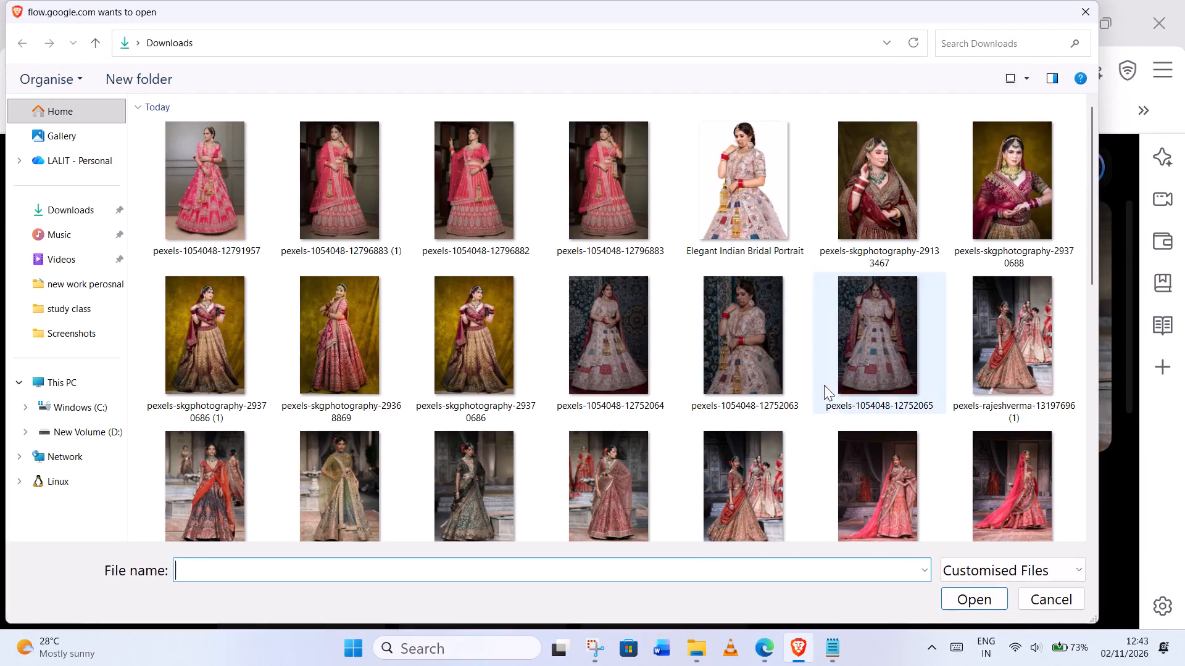
ctrl+click(731, 331)
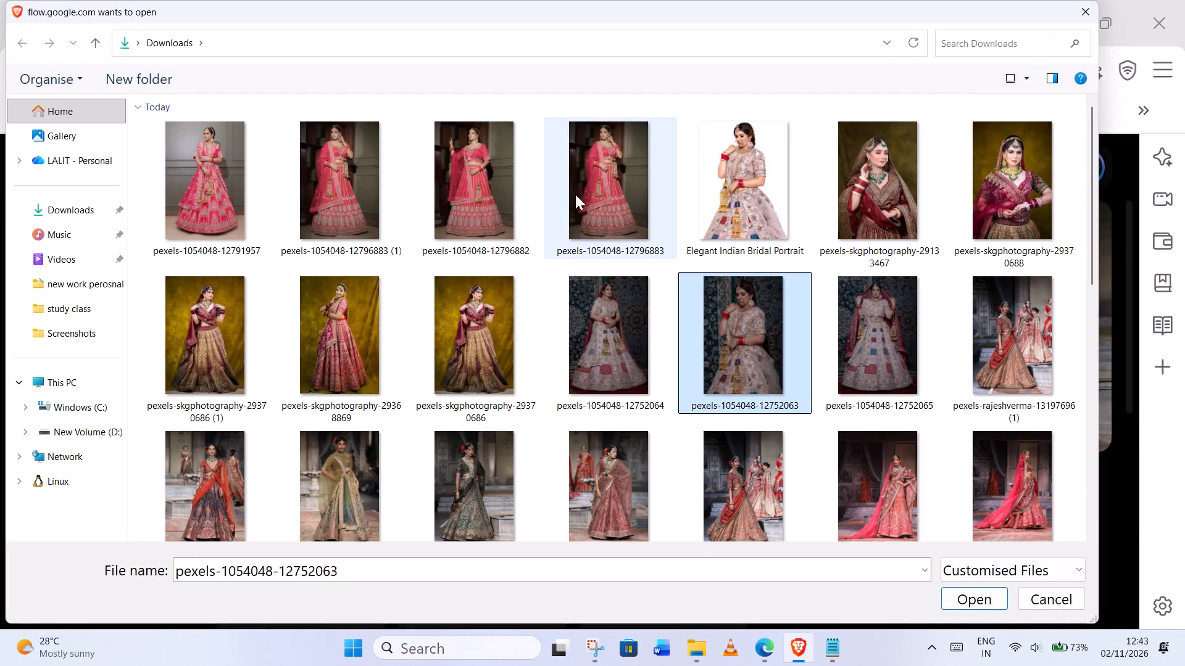
scroll(747, 357, down, 3)
scroll(690, 374, down, 1)
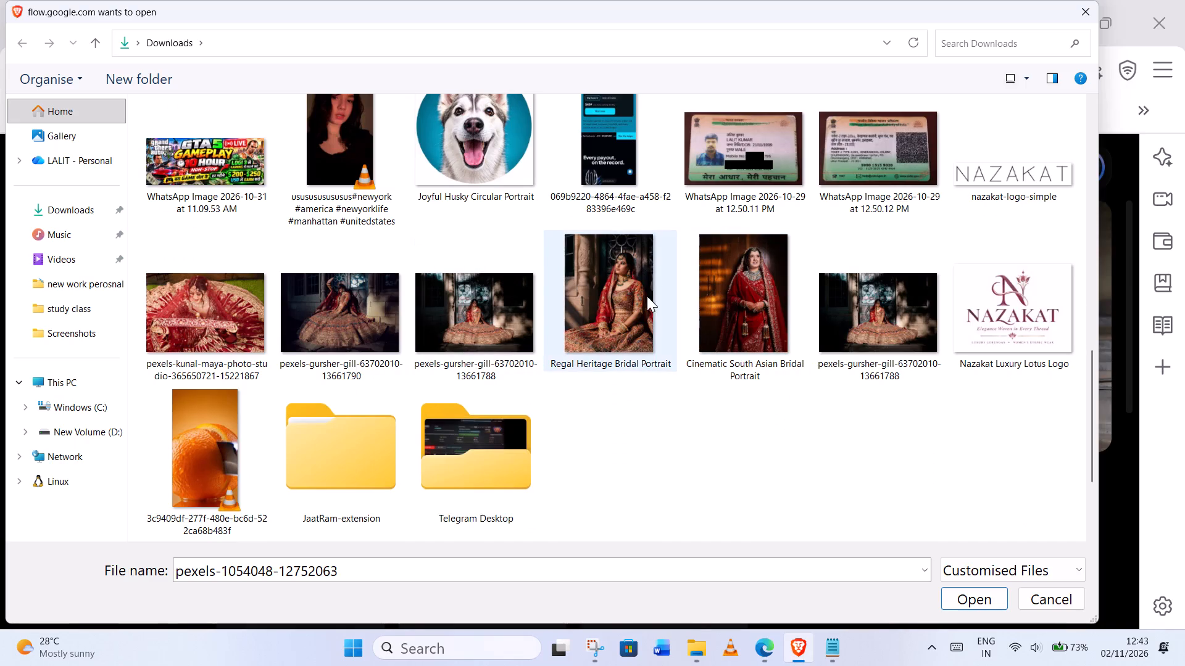
ctrl+click(622, 295)
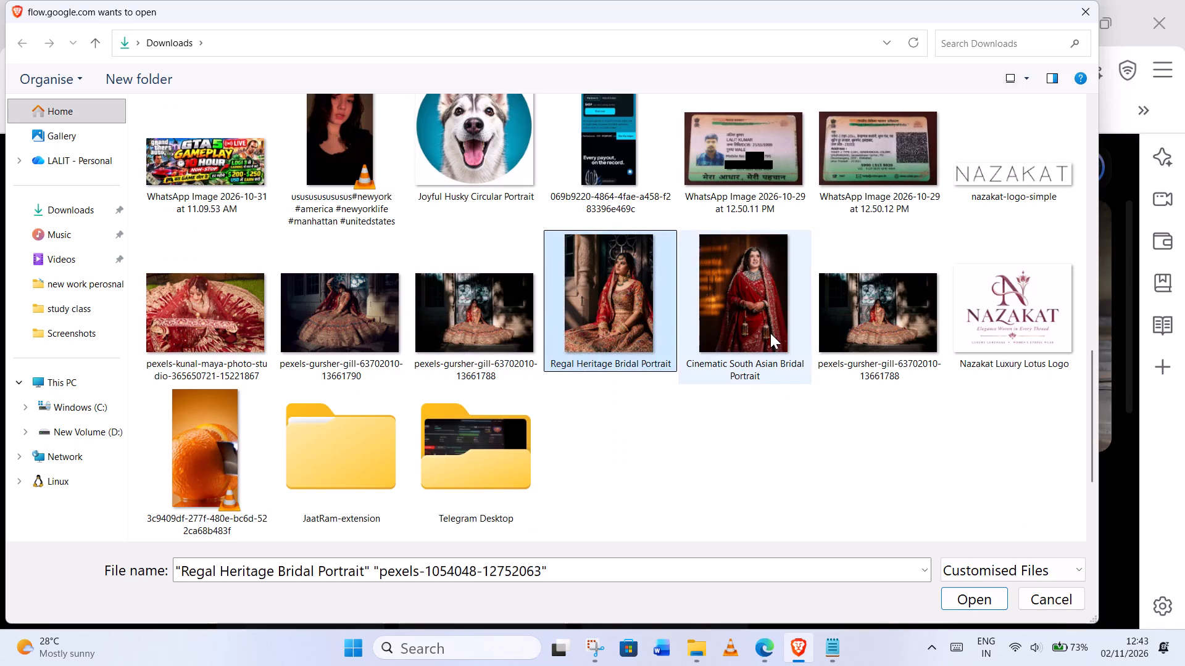
ctrl+click(897, 310)
ctrl+click(585, 287)
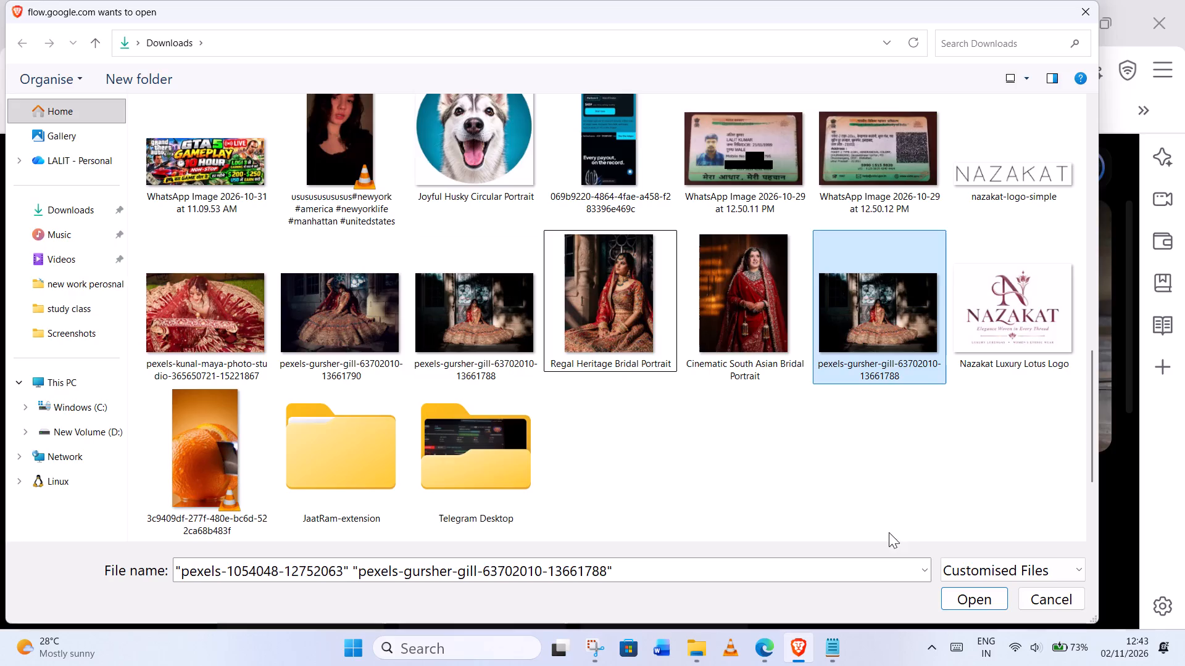
click(969, 594)
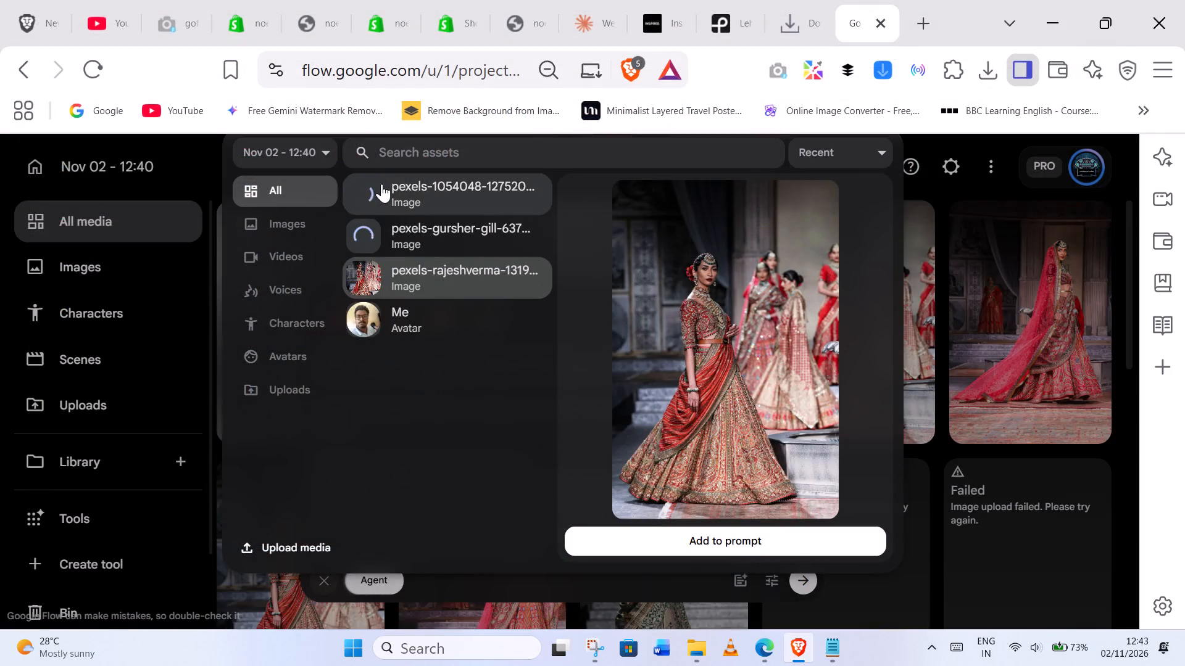
Switch to the storefront preview of the lehenga store.
click(292, 1)
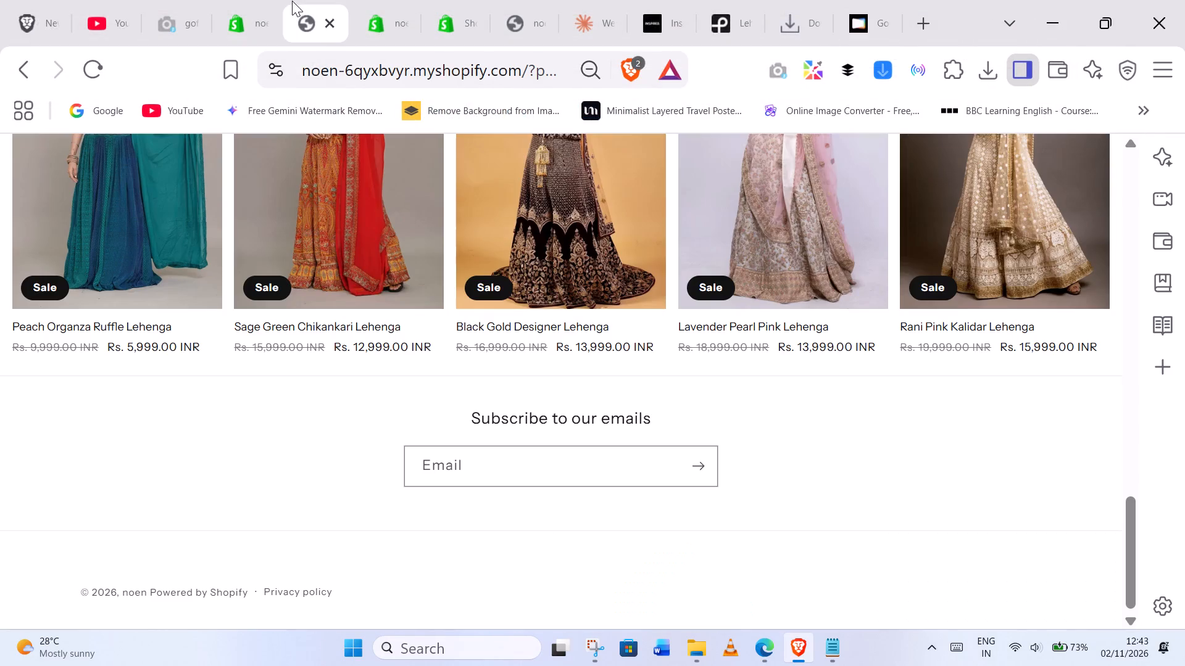